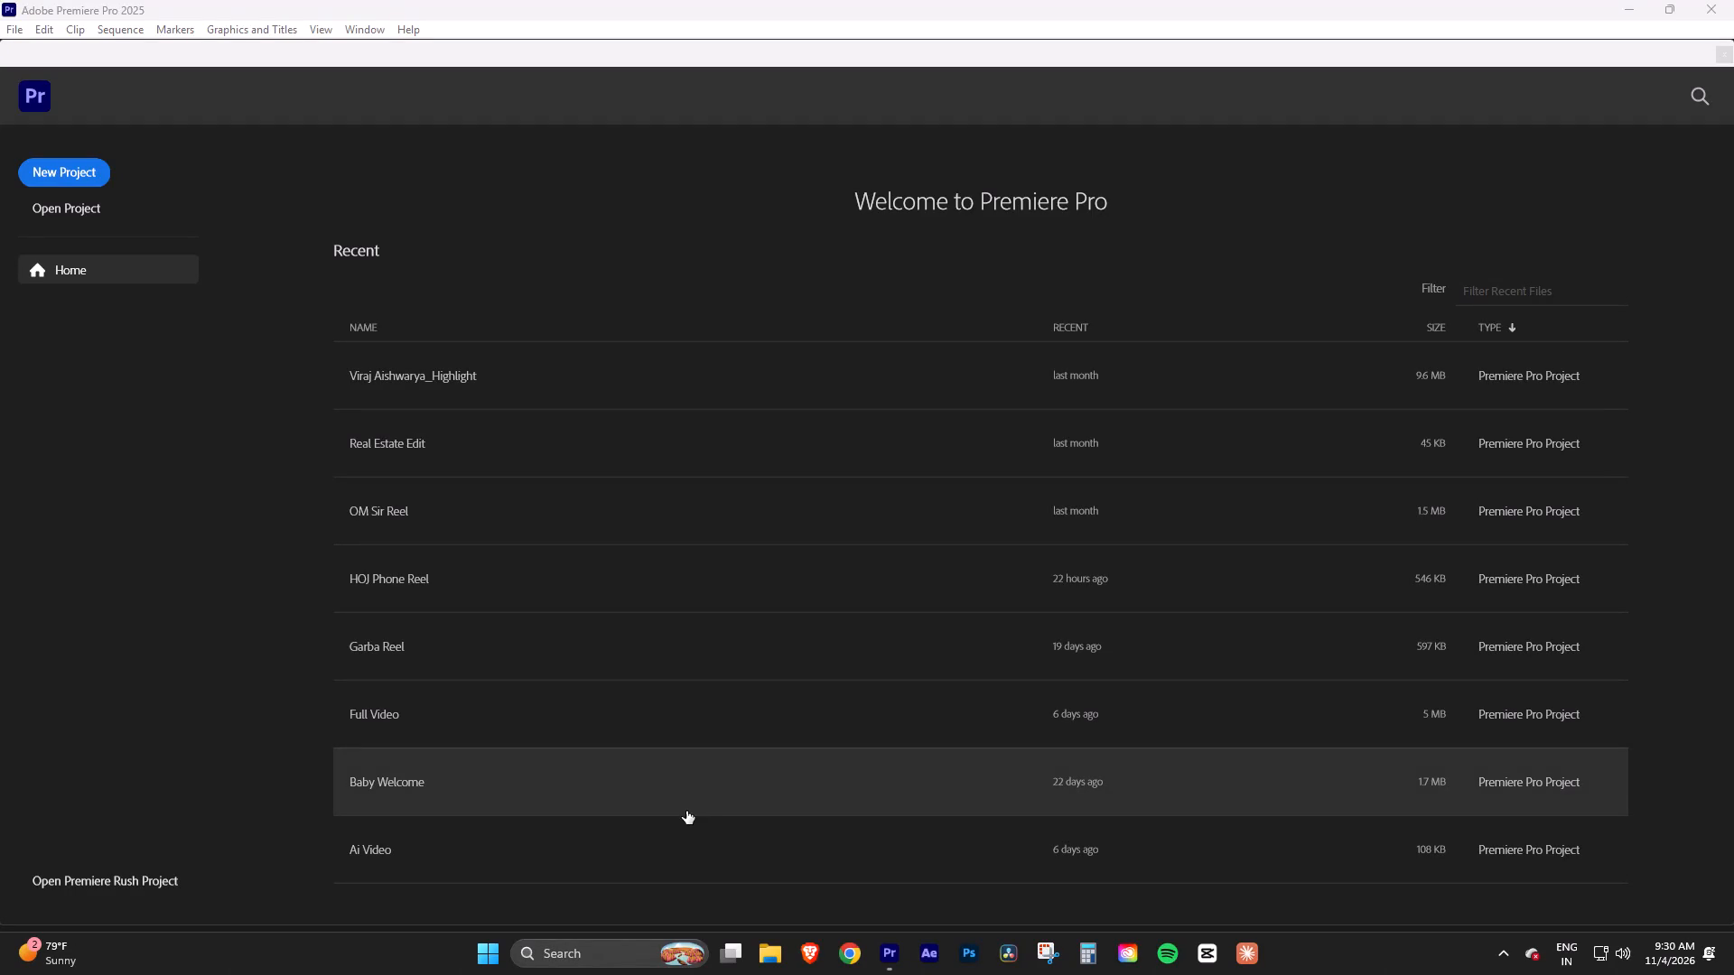
Switch to File Explorer and open the KM Nest Interiors folder inside Sufloria_Data on New Drive (D:).
left_click(767, 962)
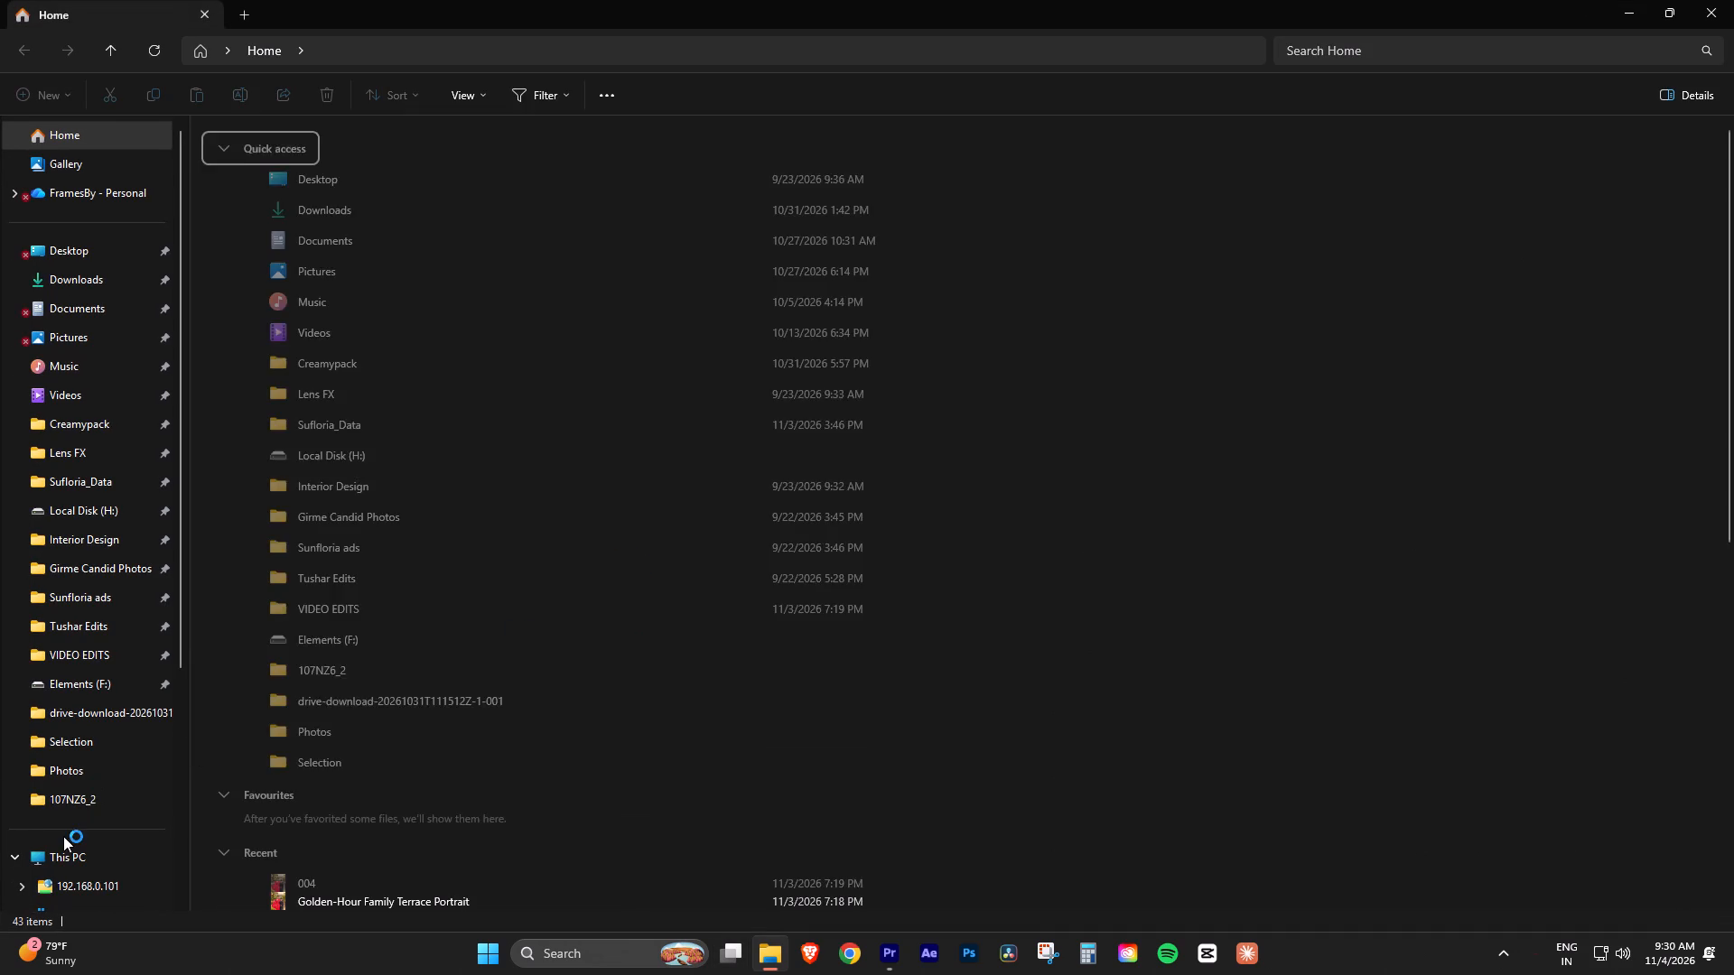
left_click(61, 856)
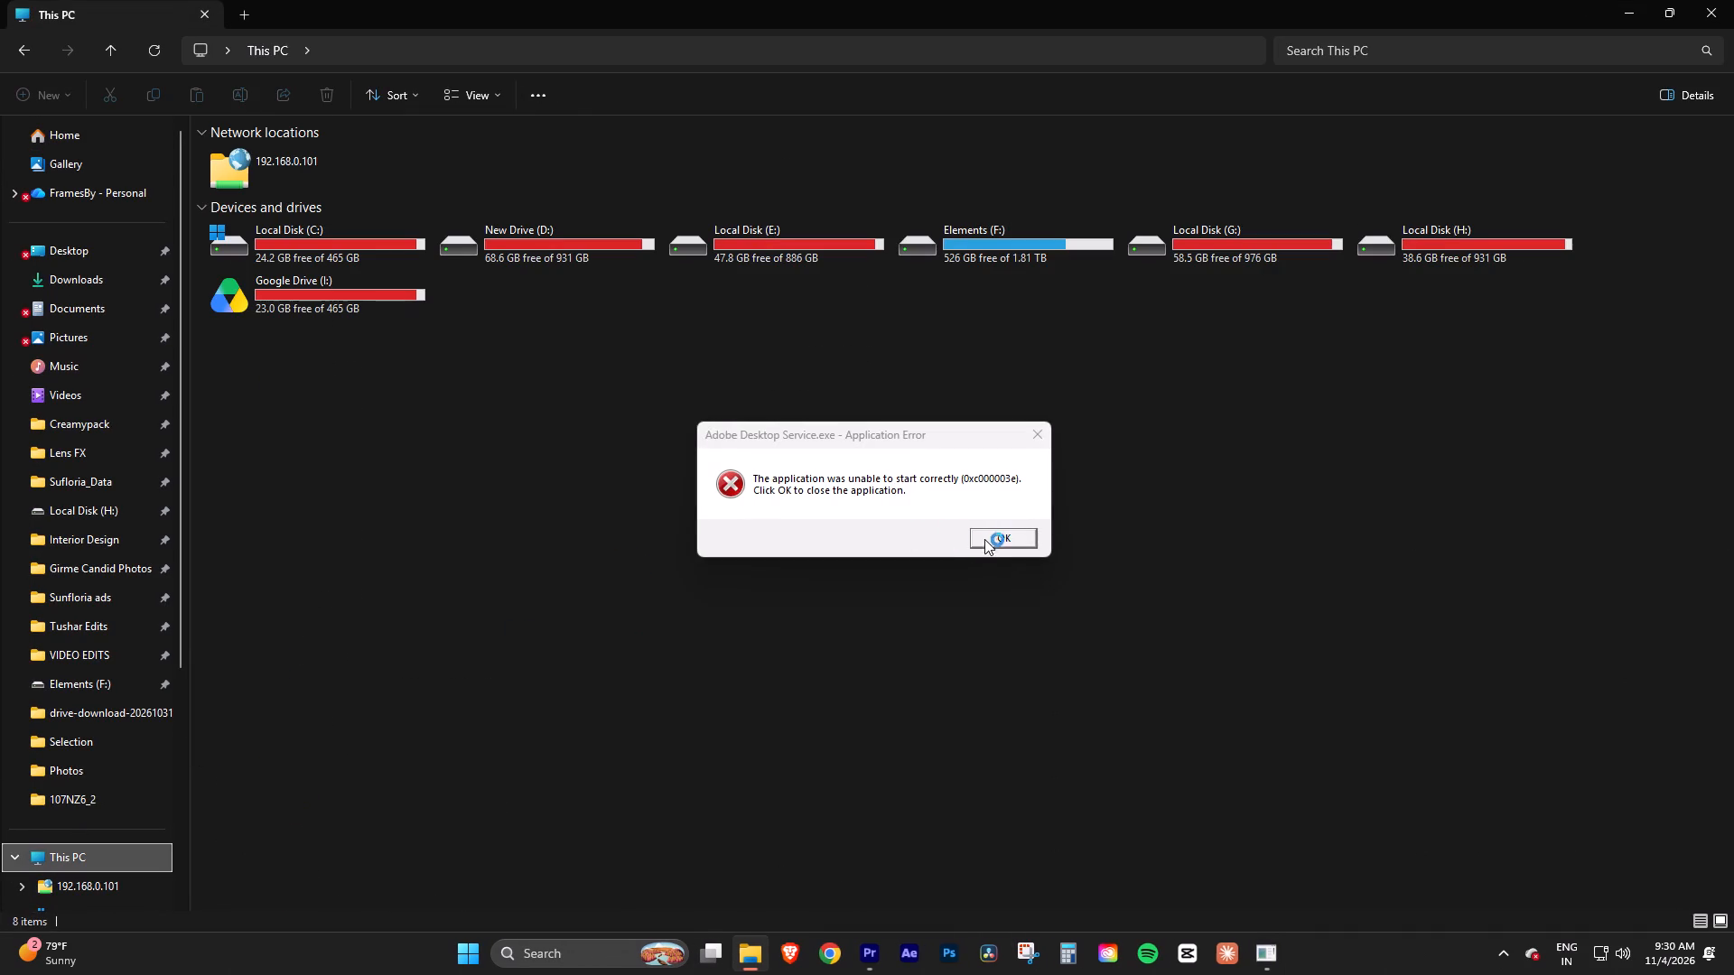
left_click(985, 538)
double_click(545, 239)
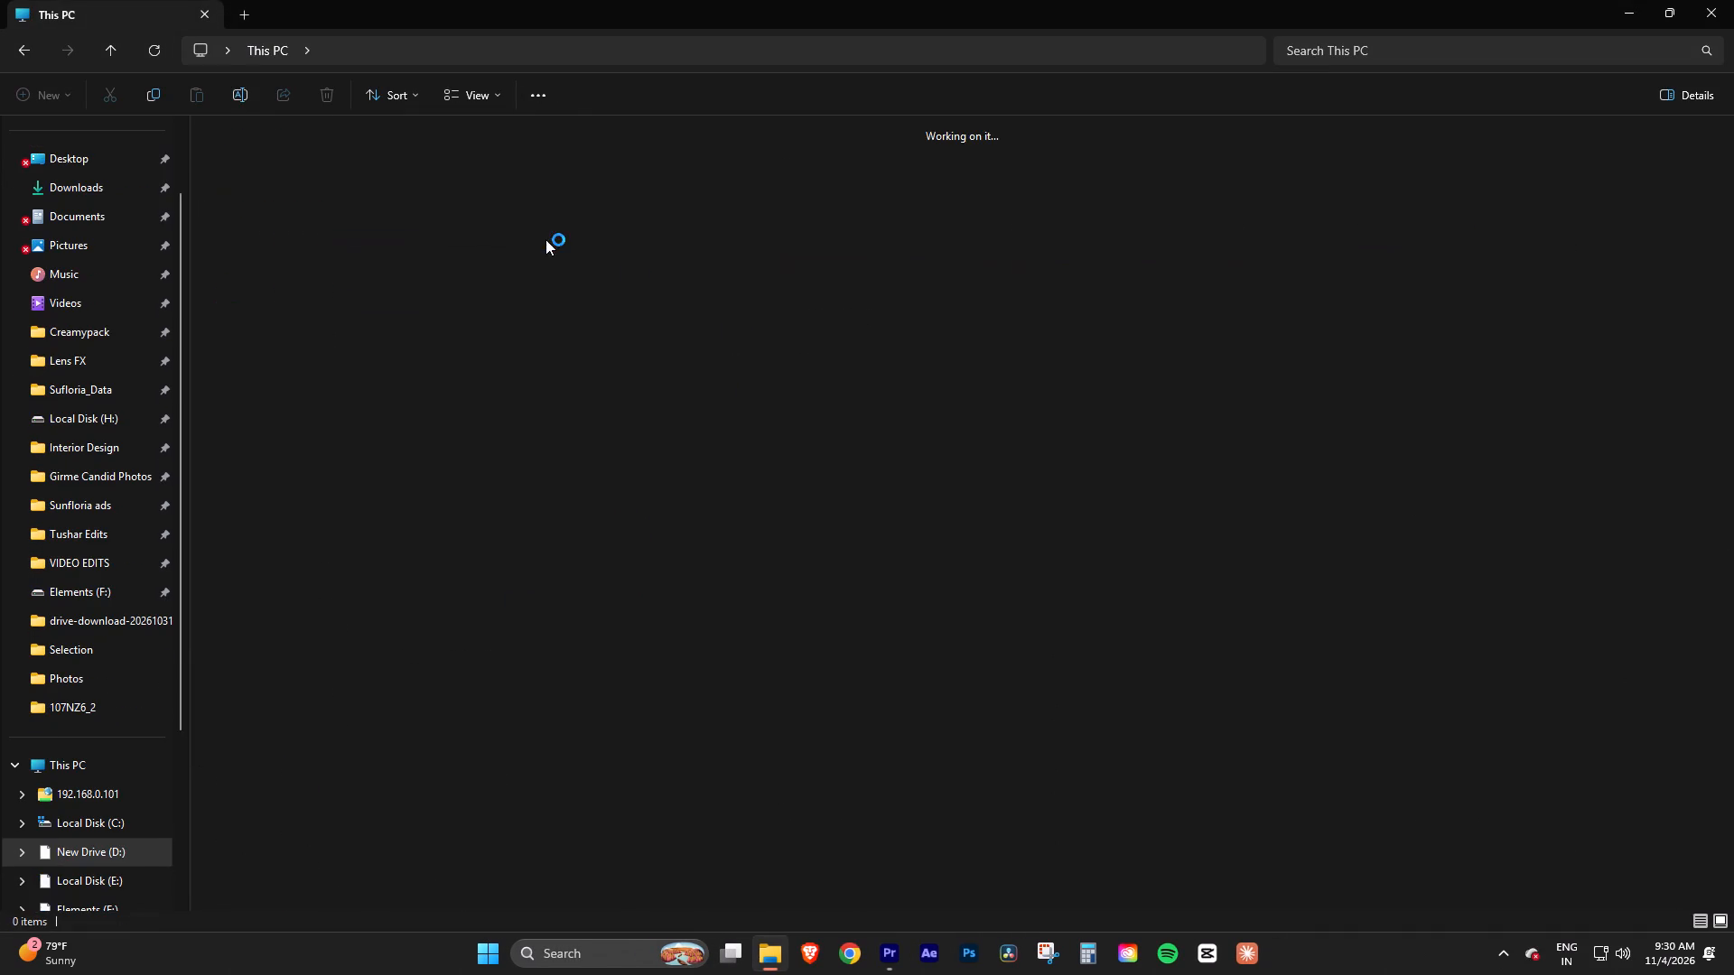
left_click(862, 417)
double_click(566, 256)
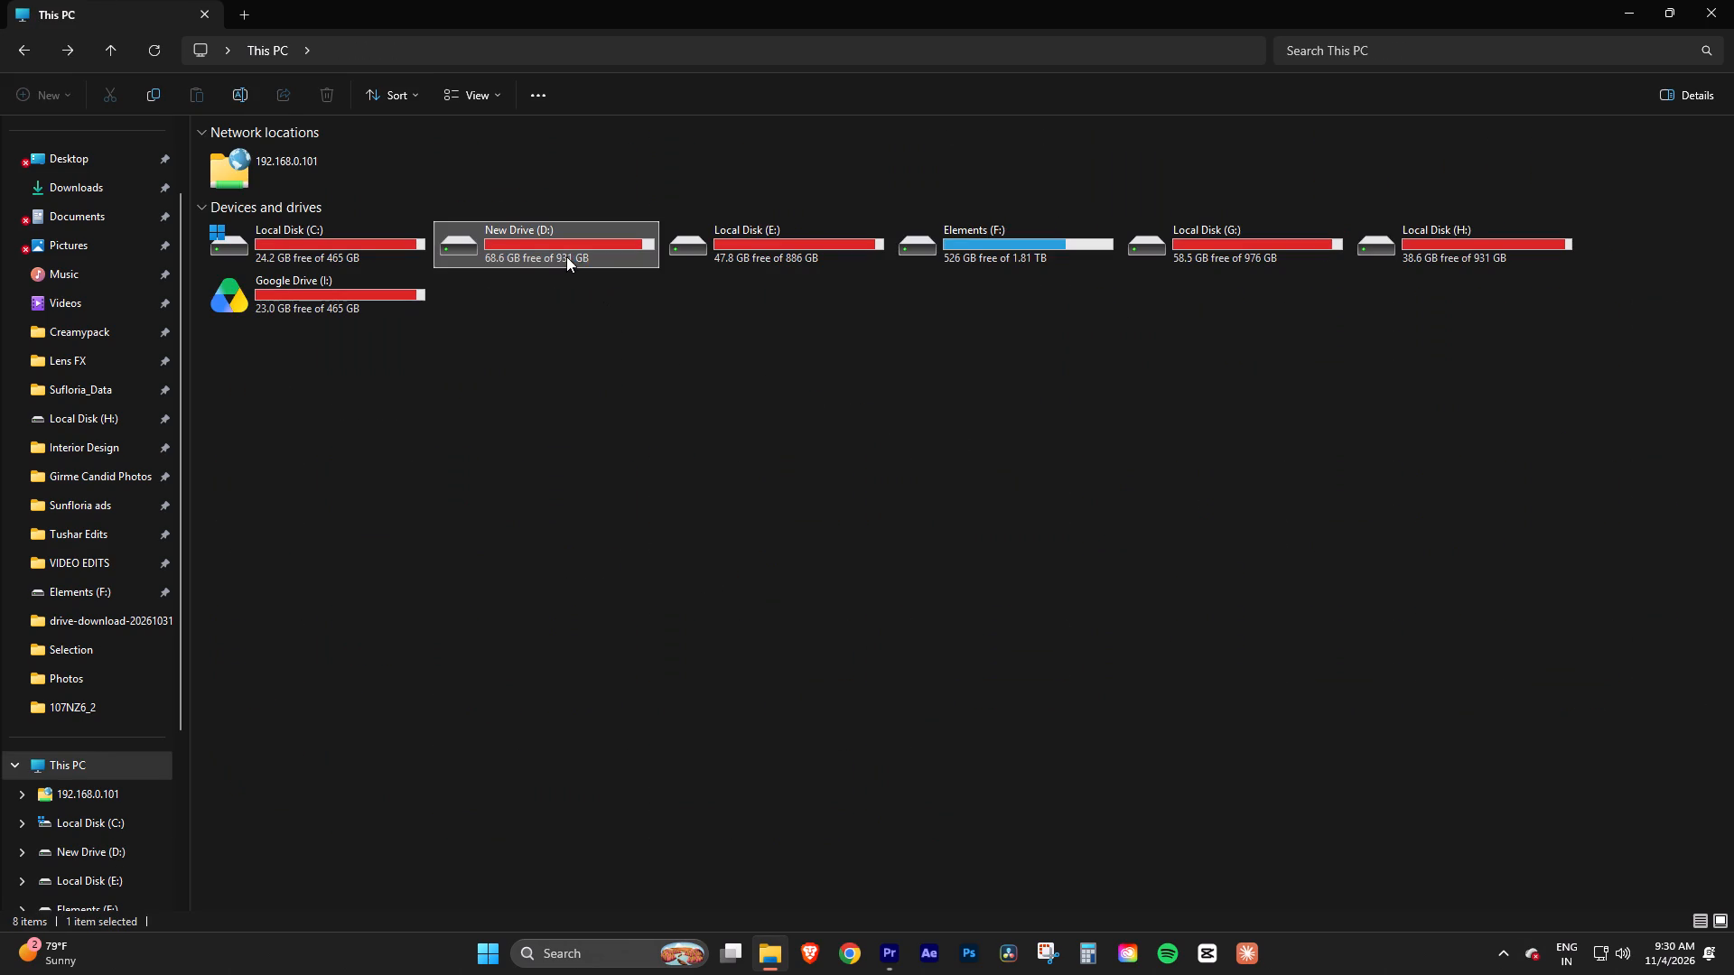
left_click(809, 639)
key("s")
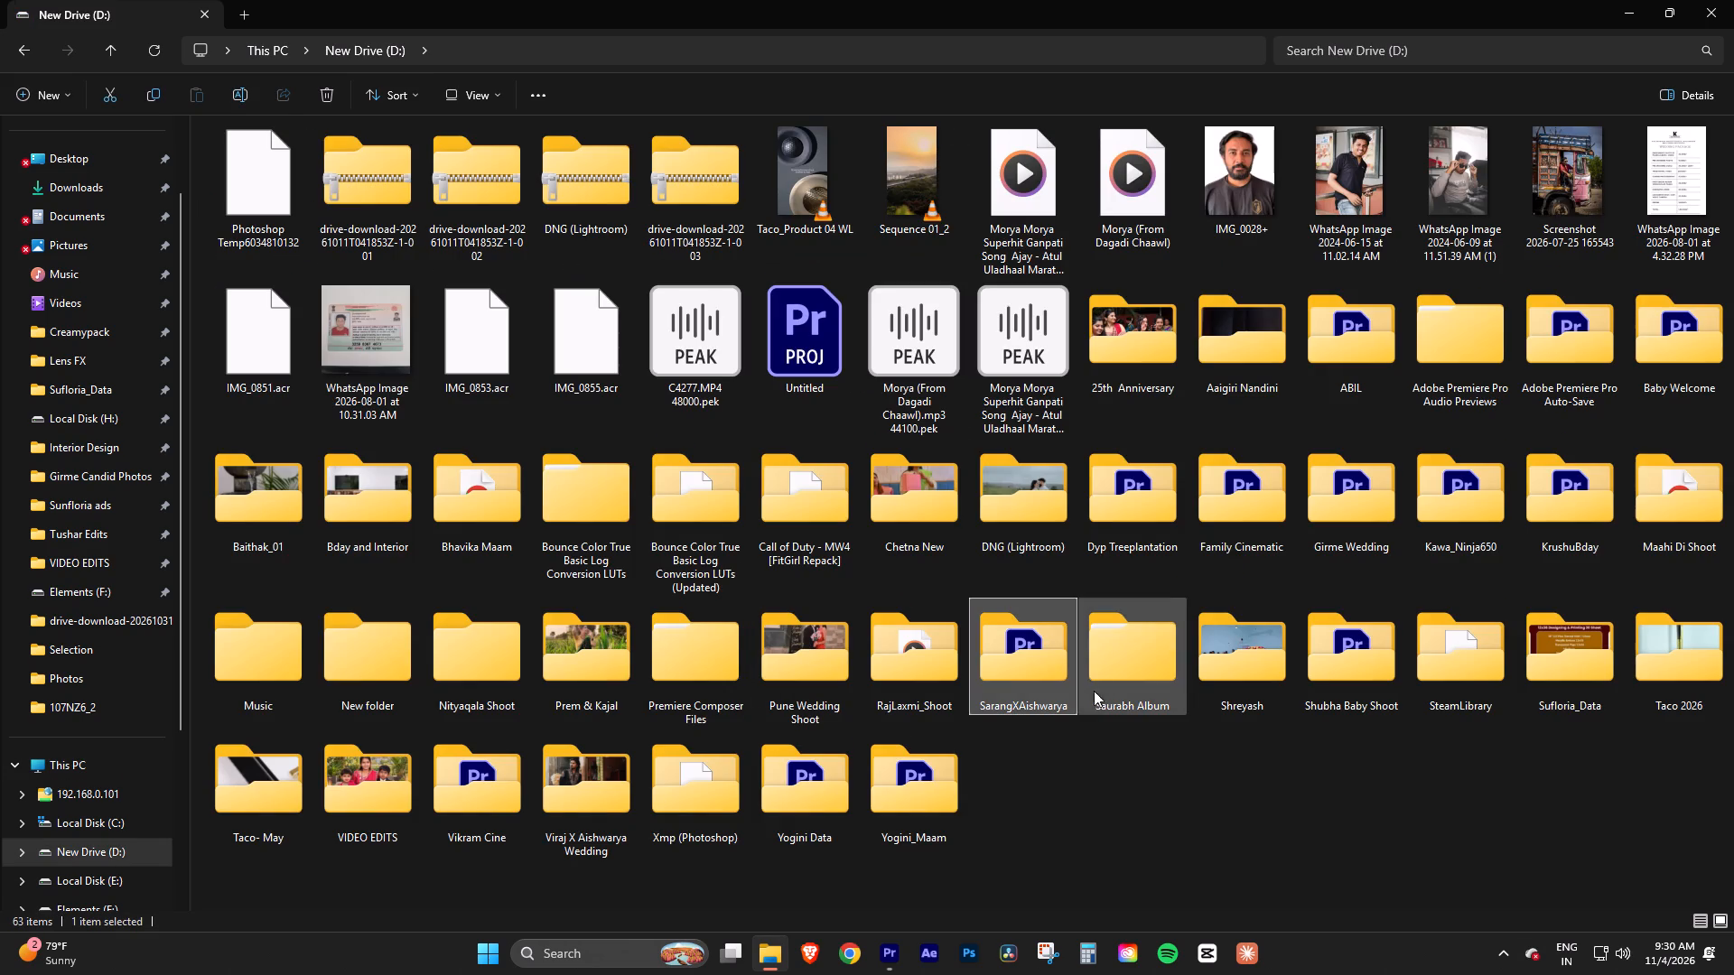
key("s")
key("s")
left_click(1501, 668)
double_click(1587, 666)
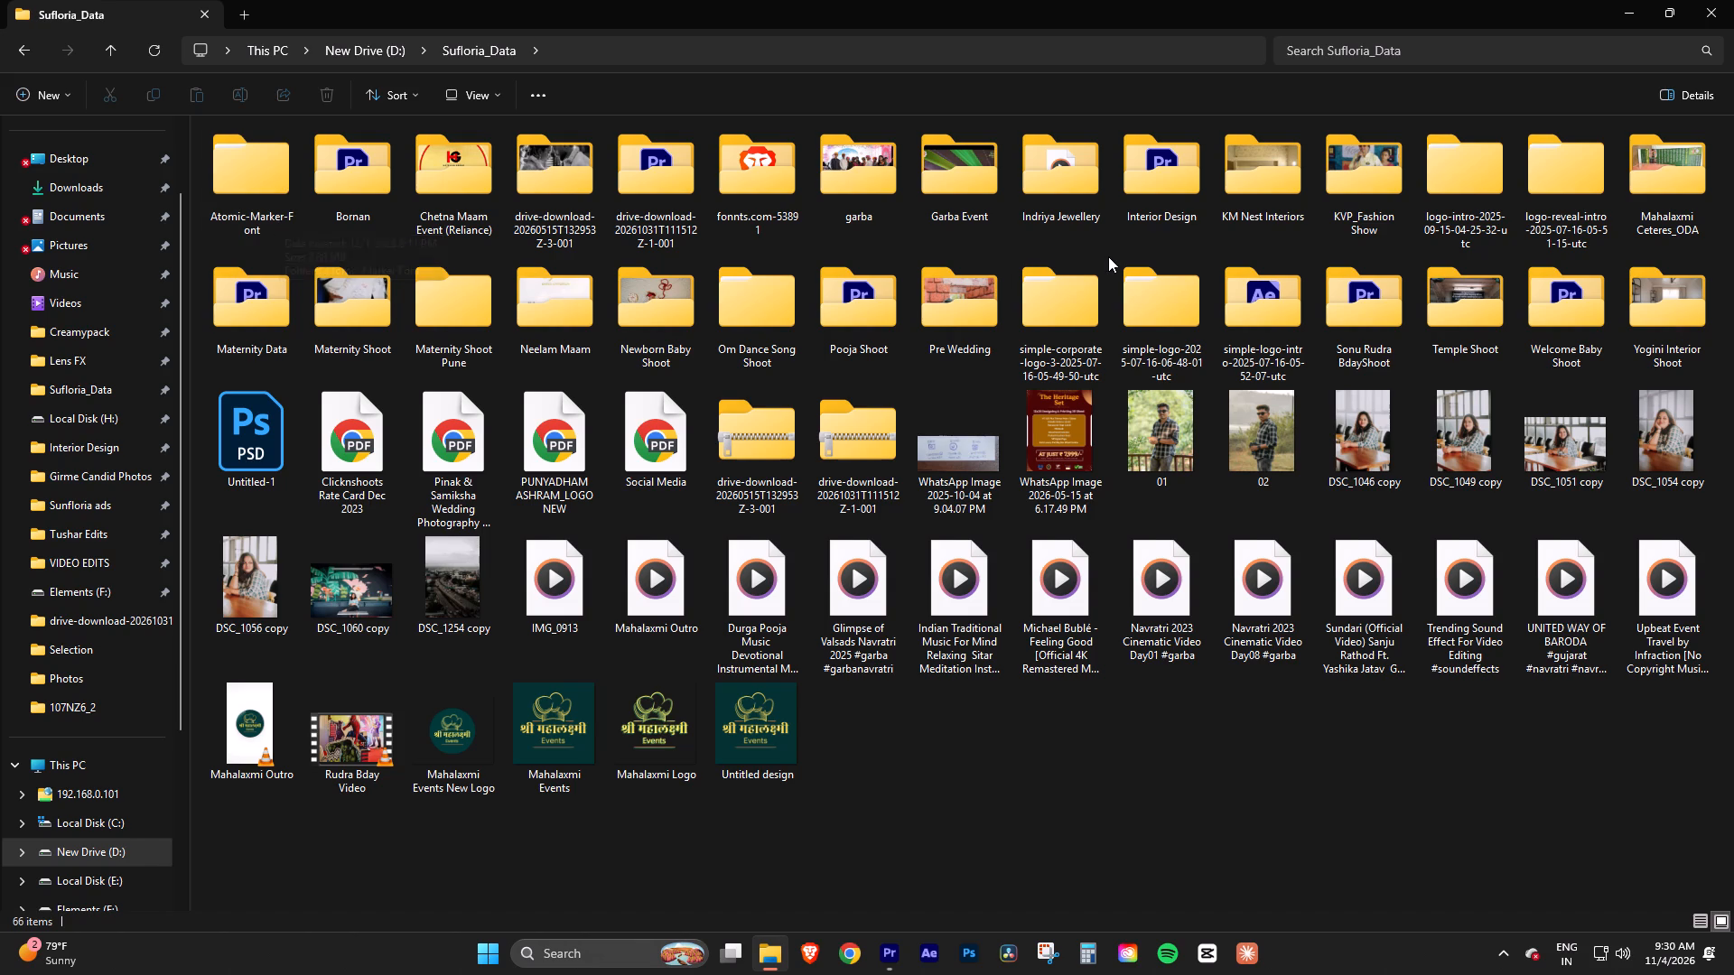
double_click(1271, 208)
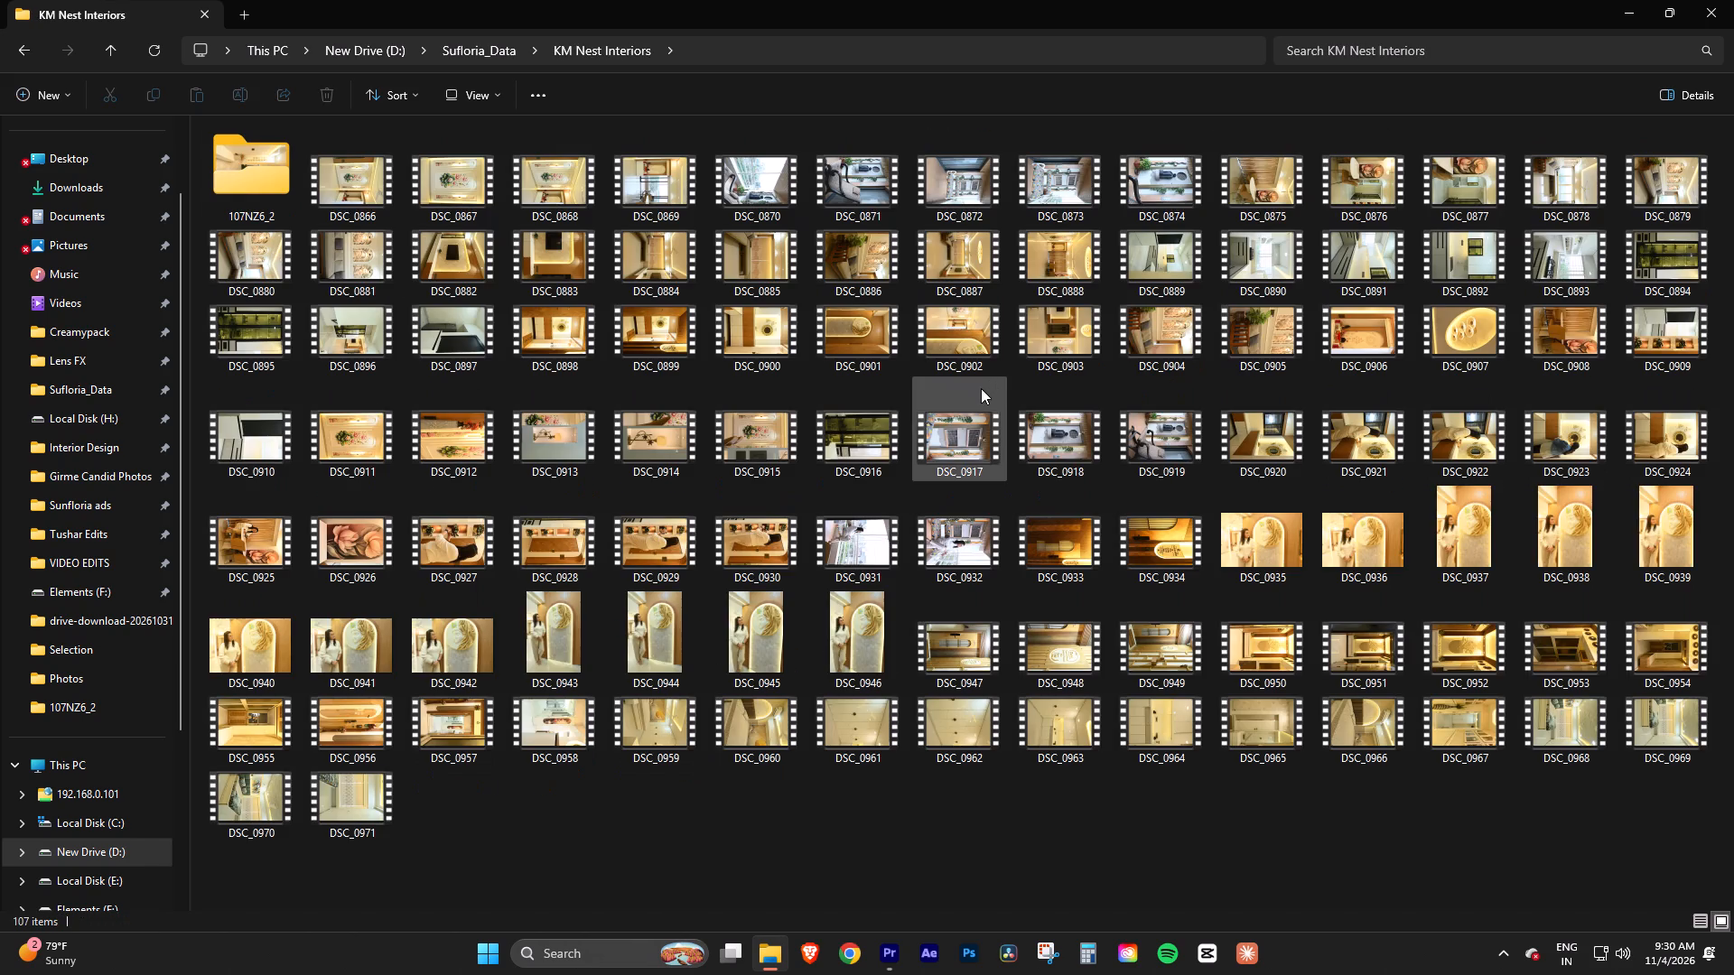
Preview the DSC_0973 clip from the 107NZ6_2 subfolder in Media Player, close it and return to KM Nest Interiors.
double_click(275, 168)
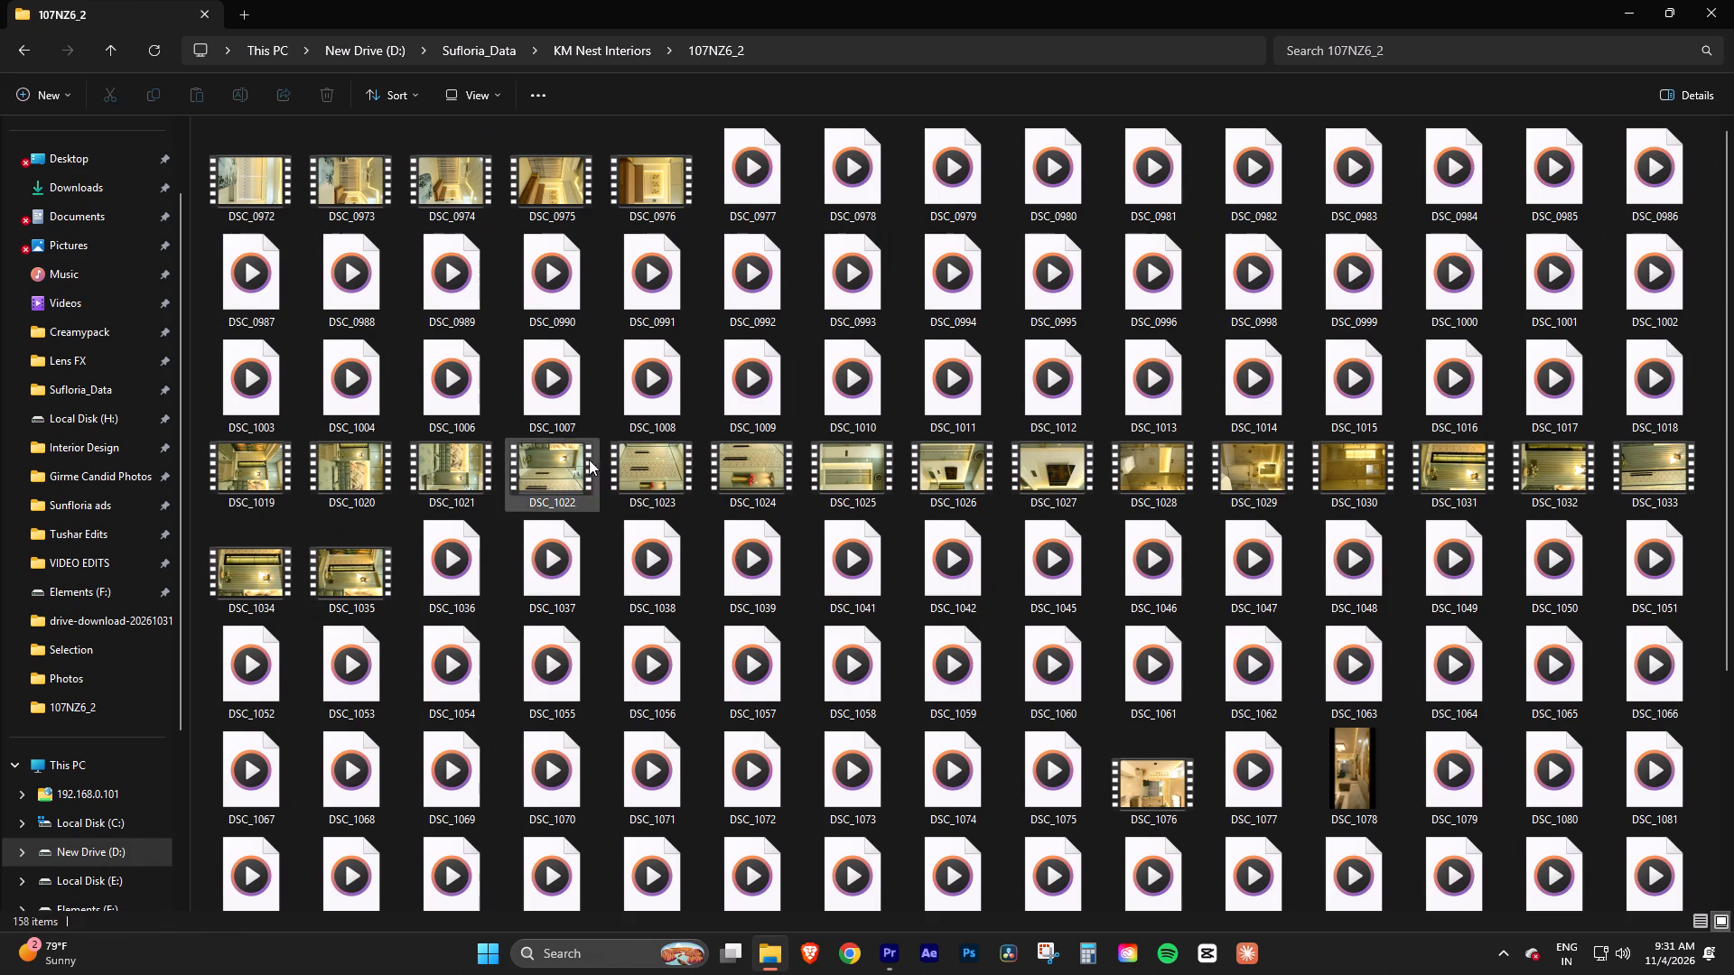
scroll(655, 469, "up", 3)
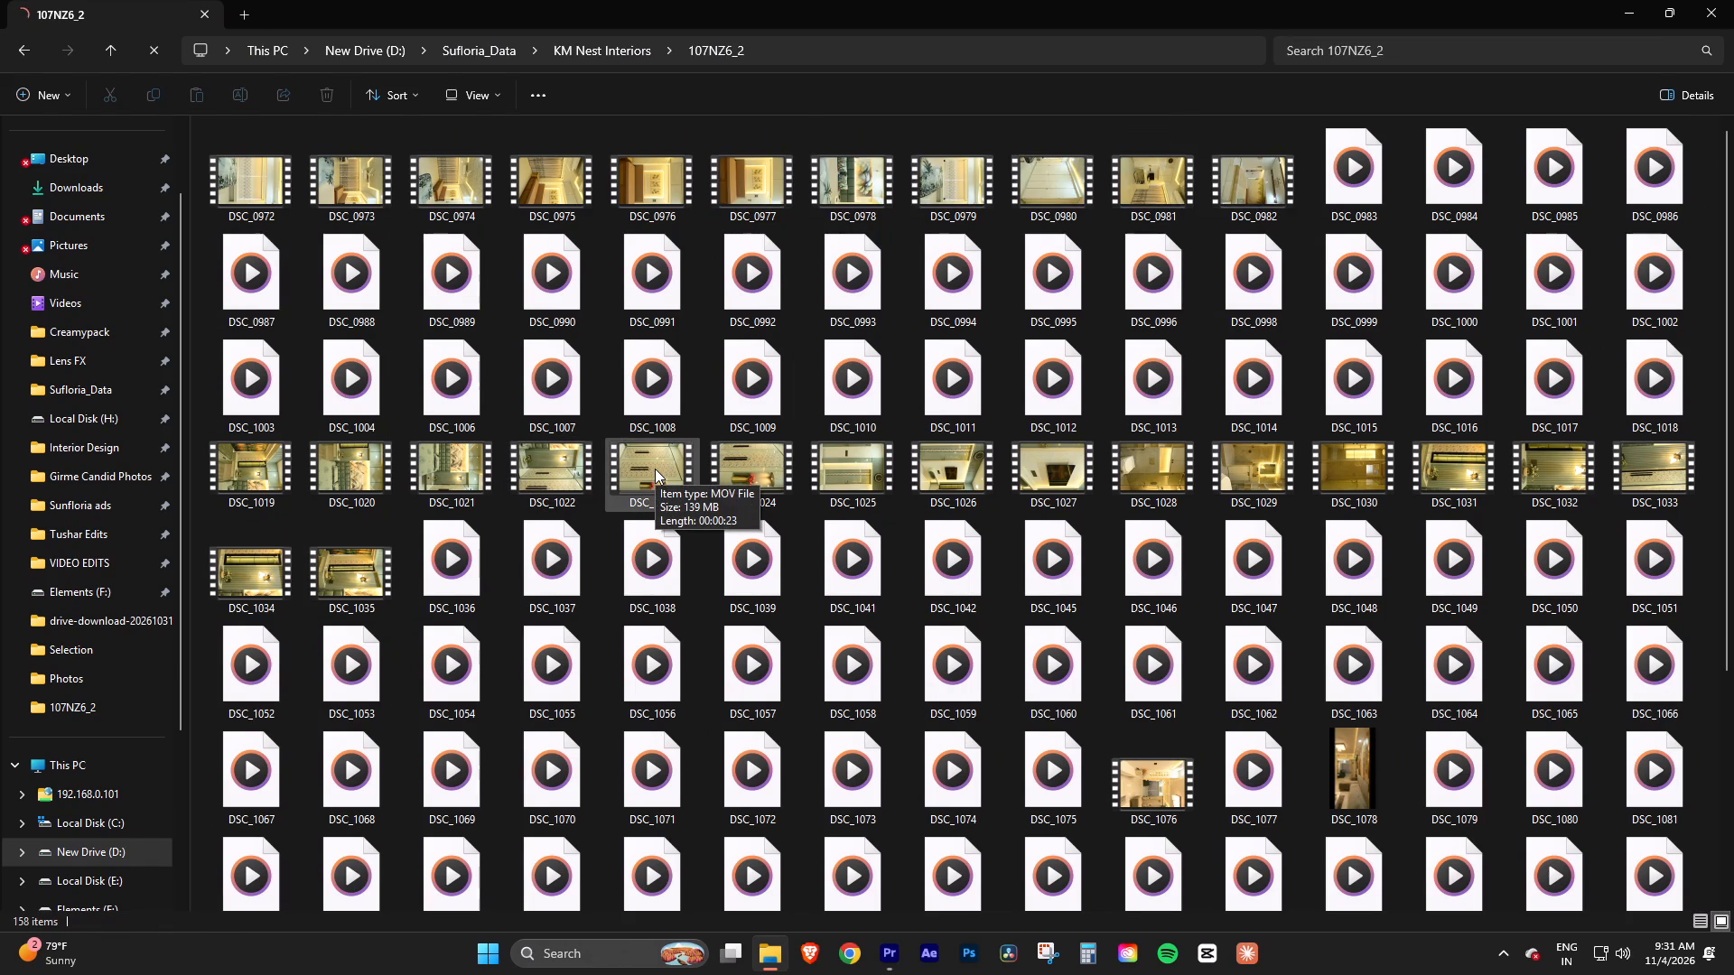
double_click(322, 178)
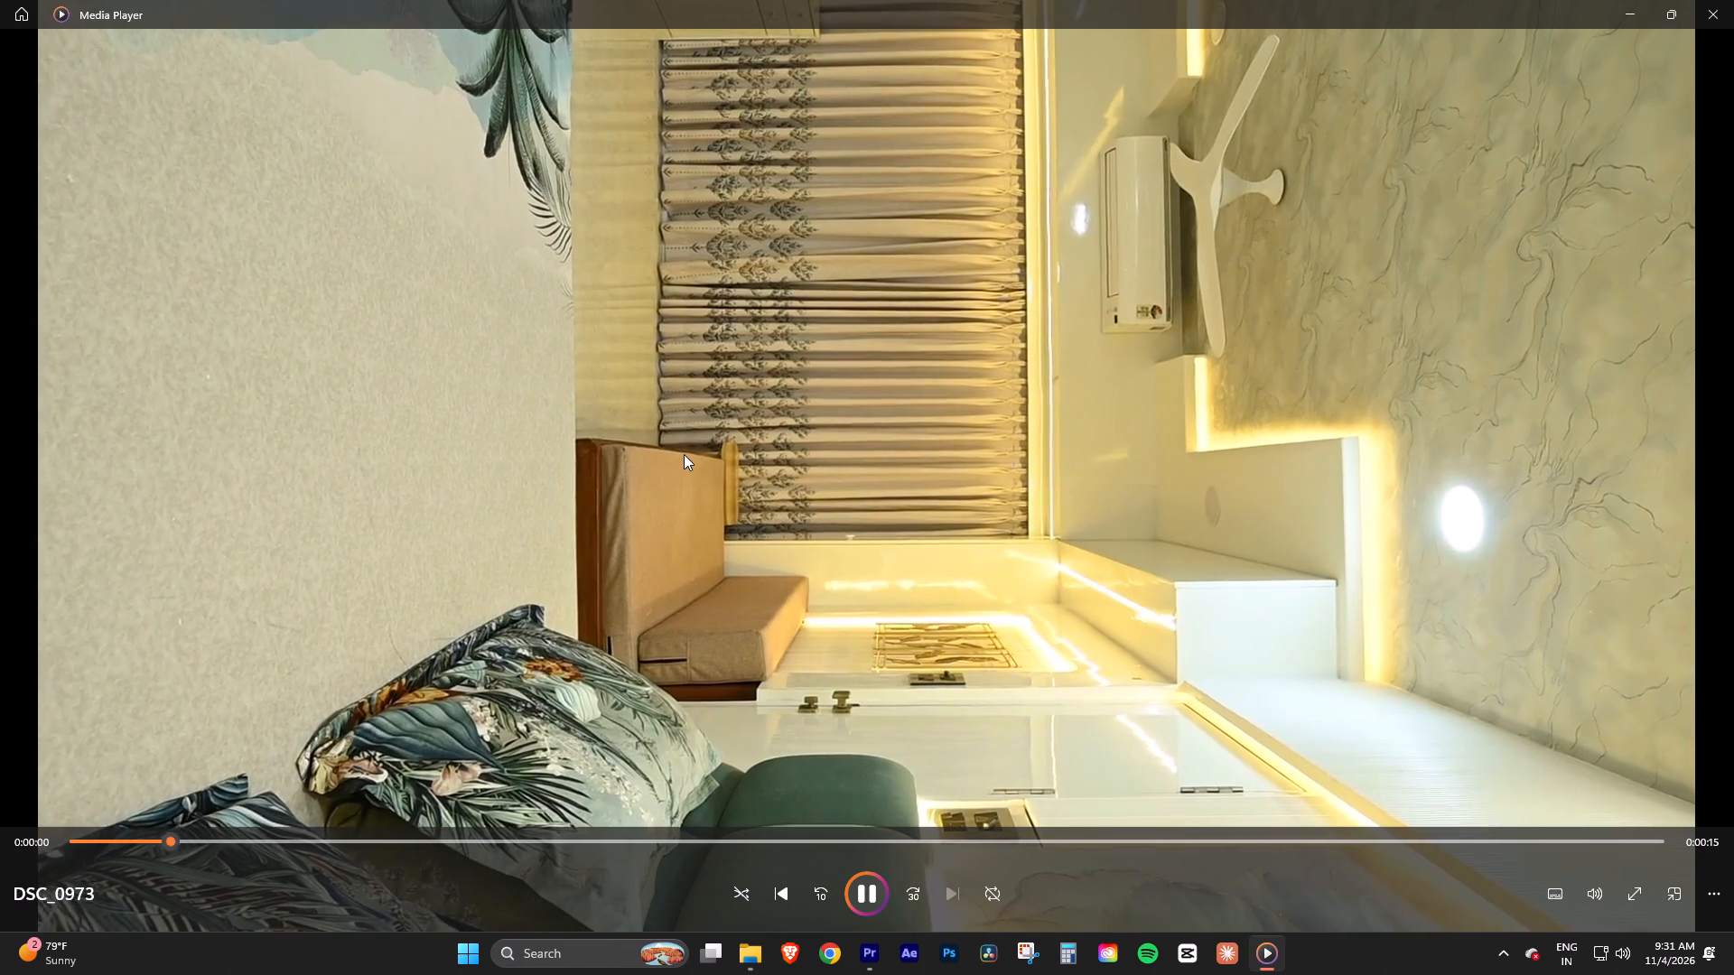
key("space")
key("space")
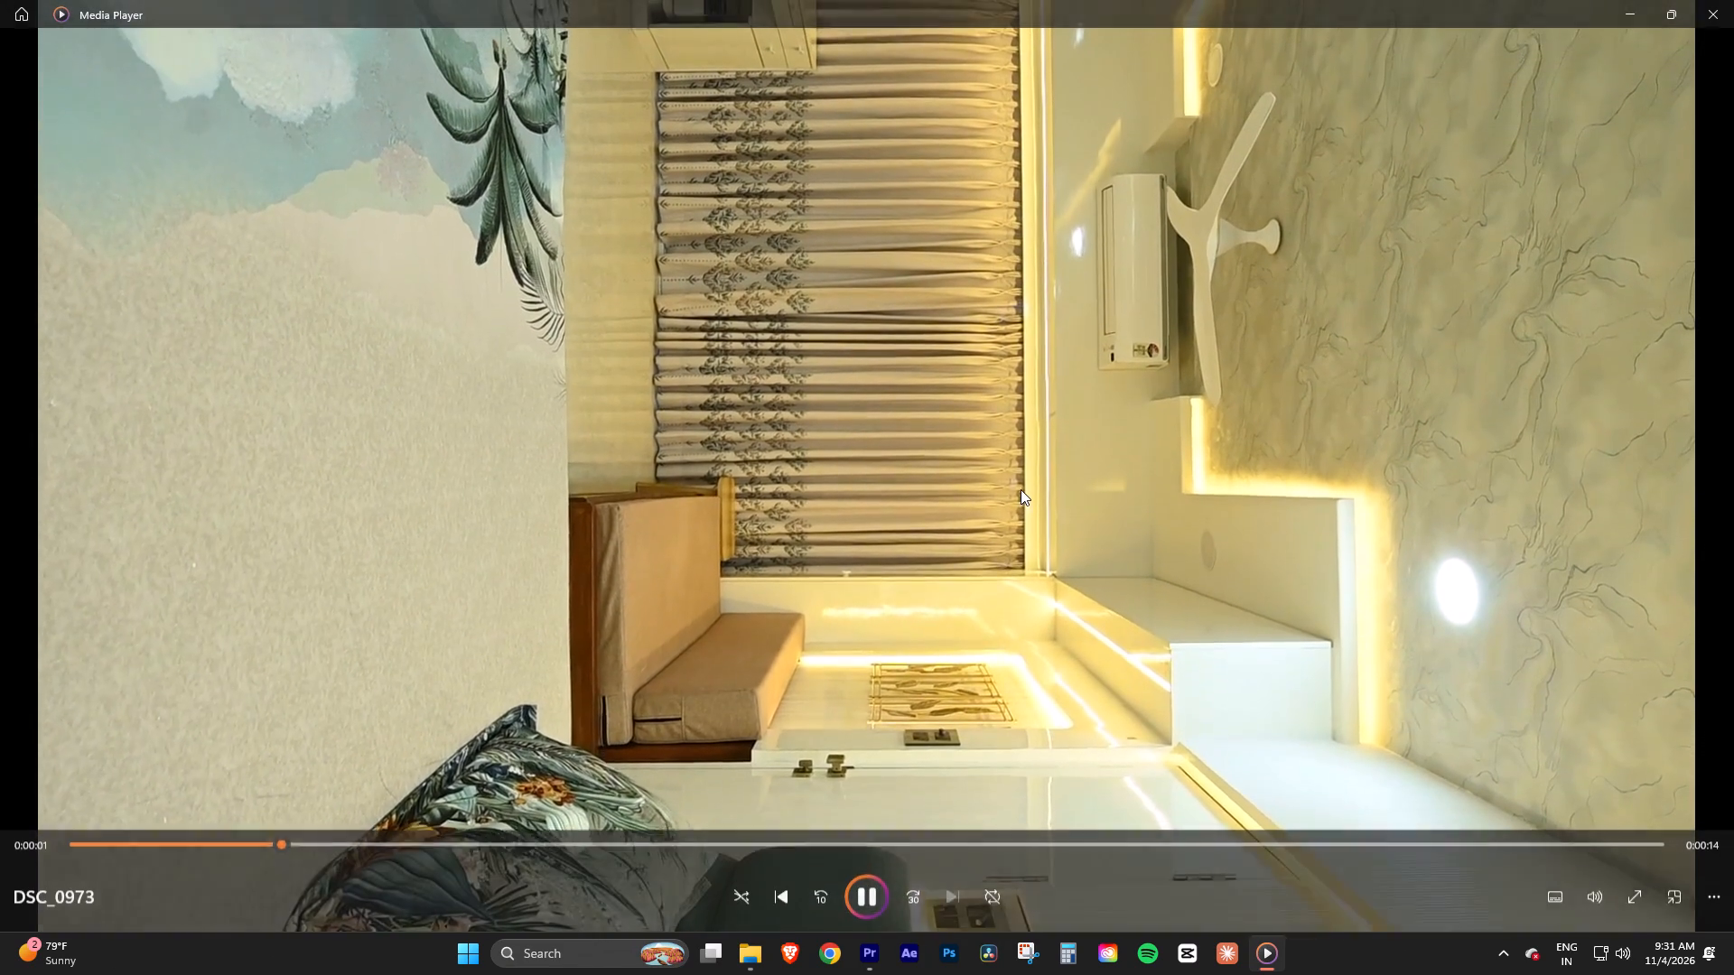
key("space")
key("space")
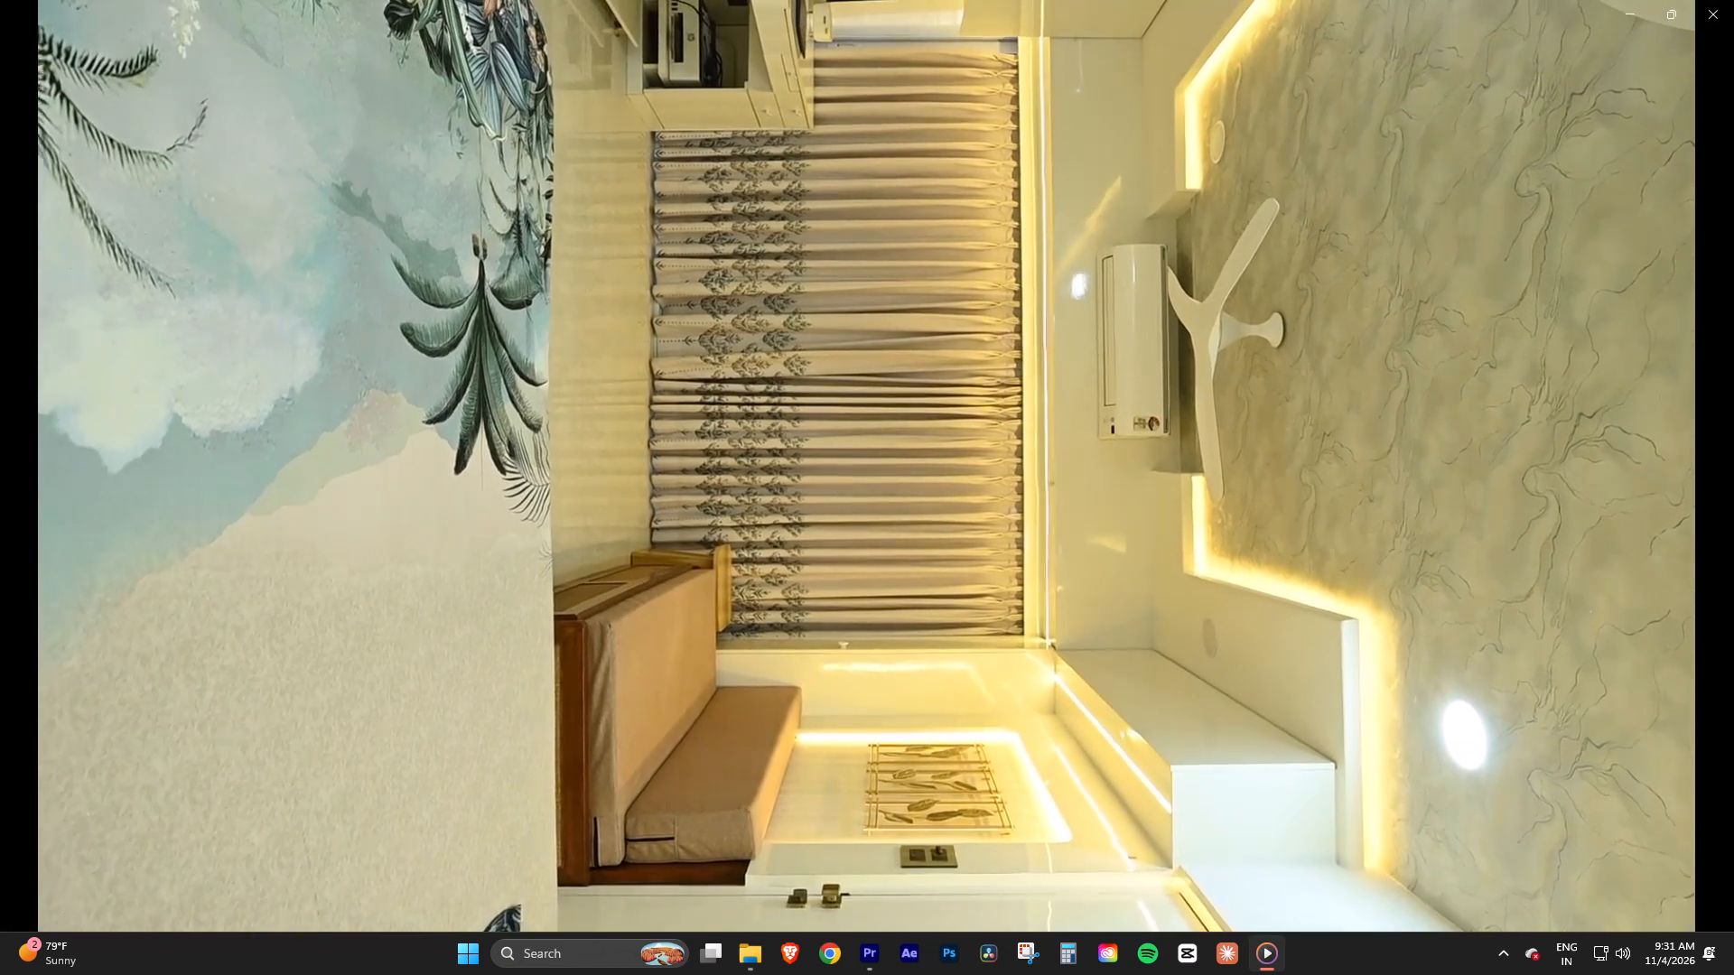
key("space")
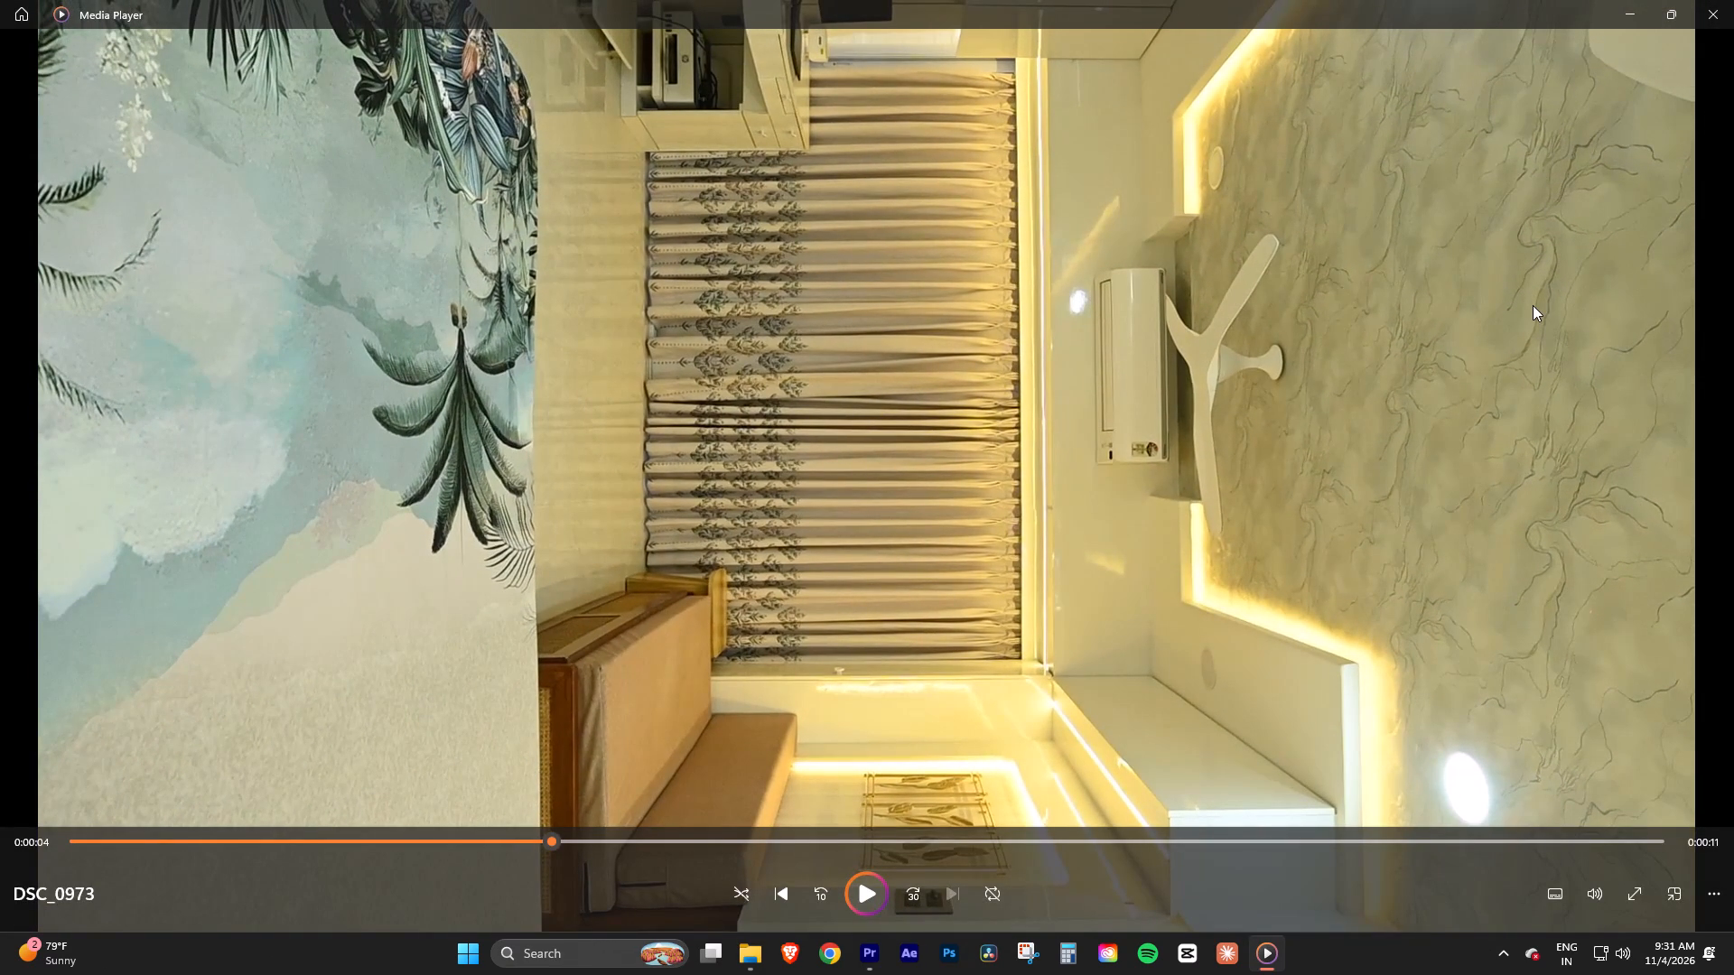
key("space")
left_click(1720, 21)
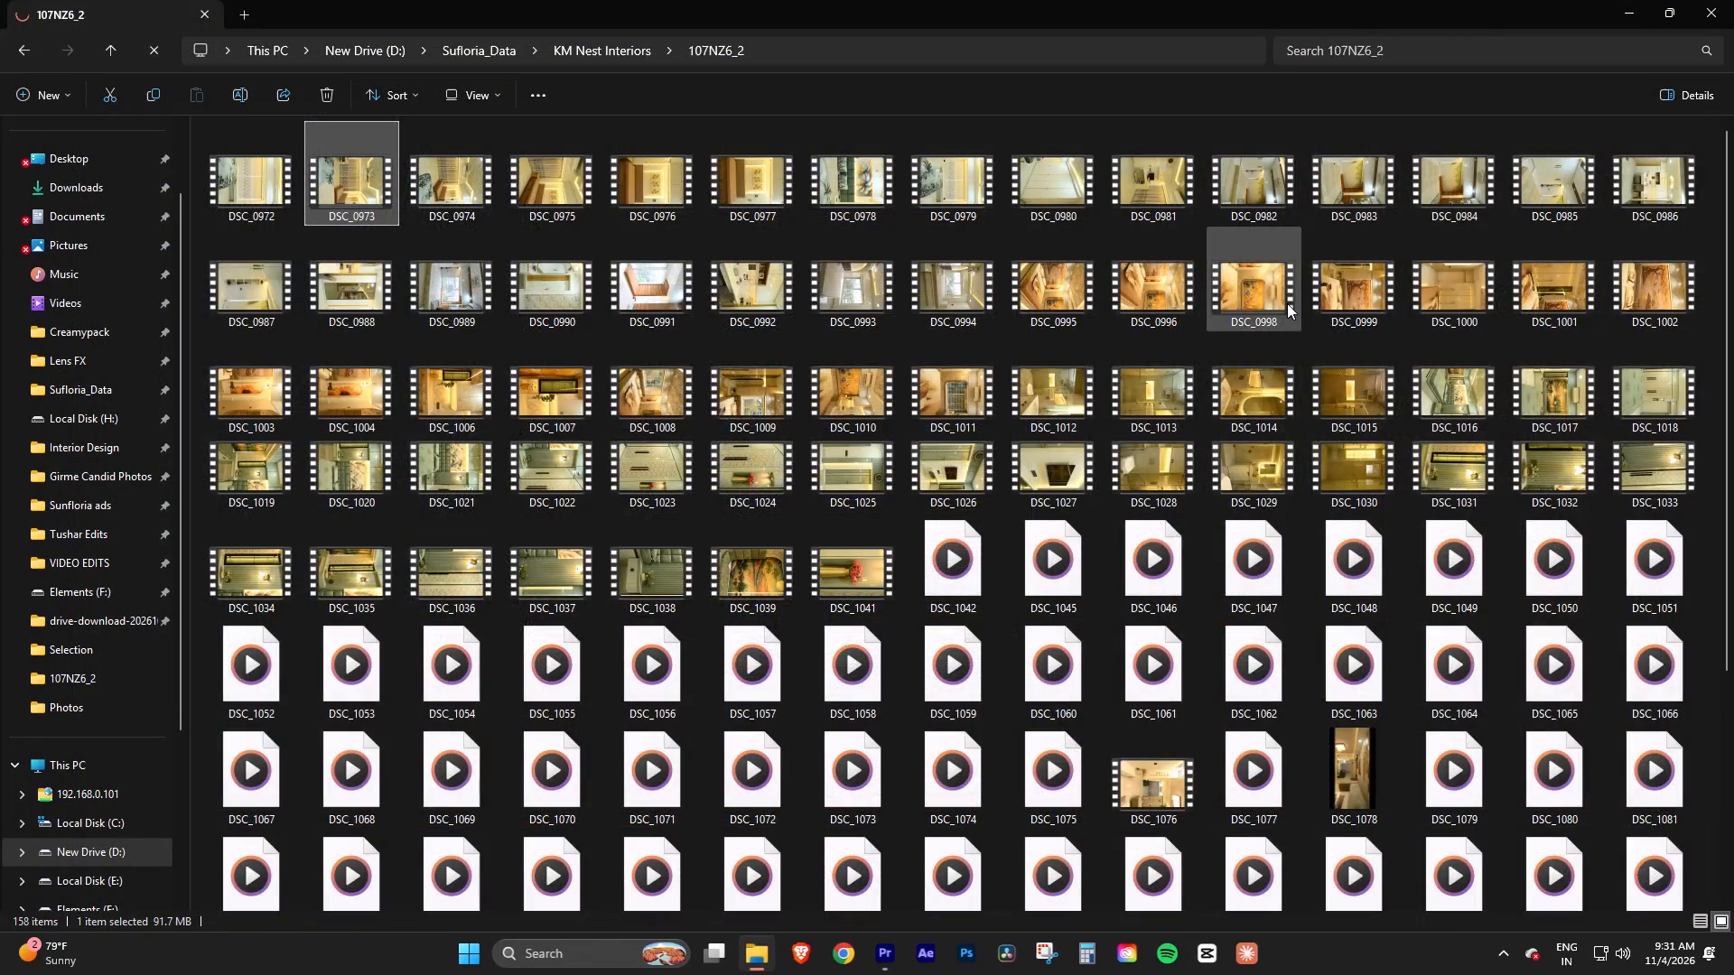
left_click(1287, 303)
left_click(641, 826)
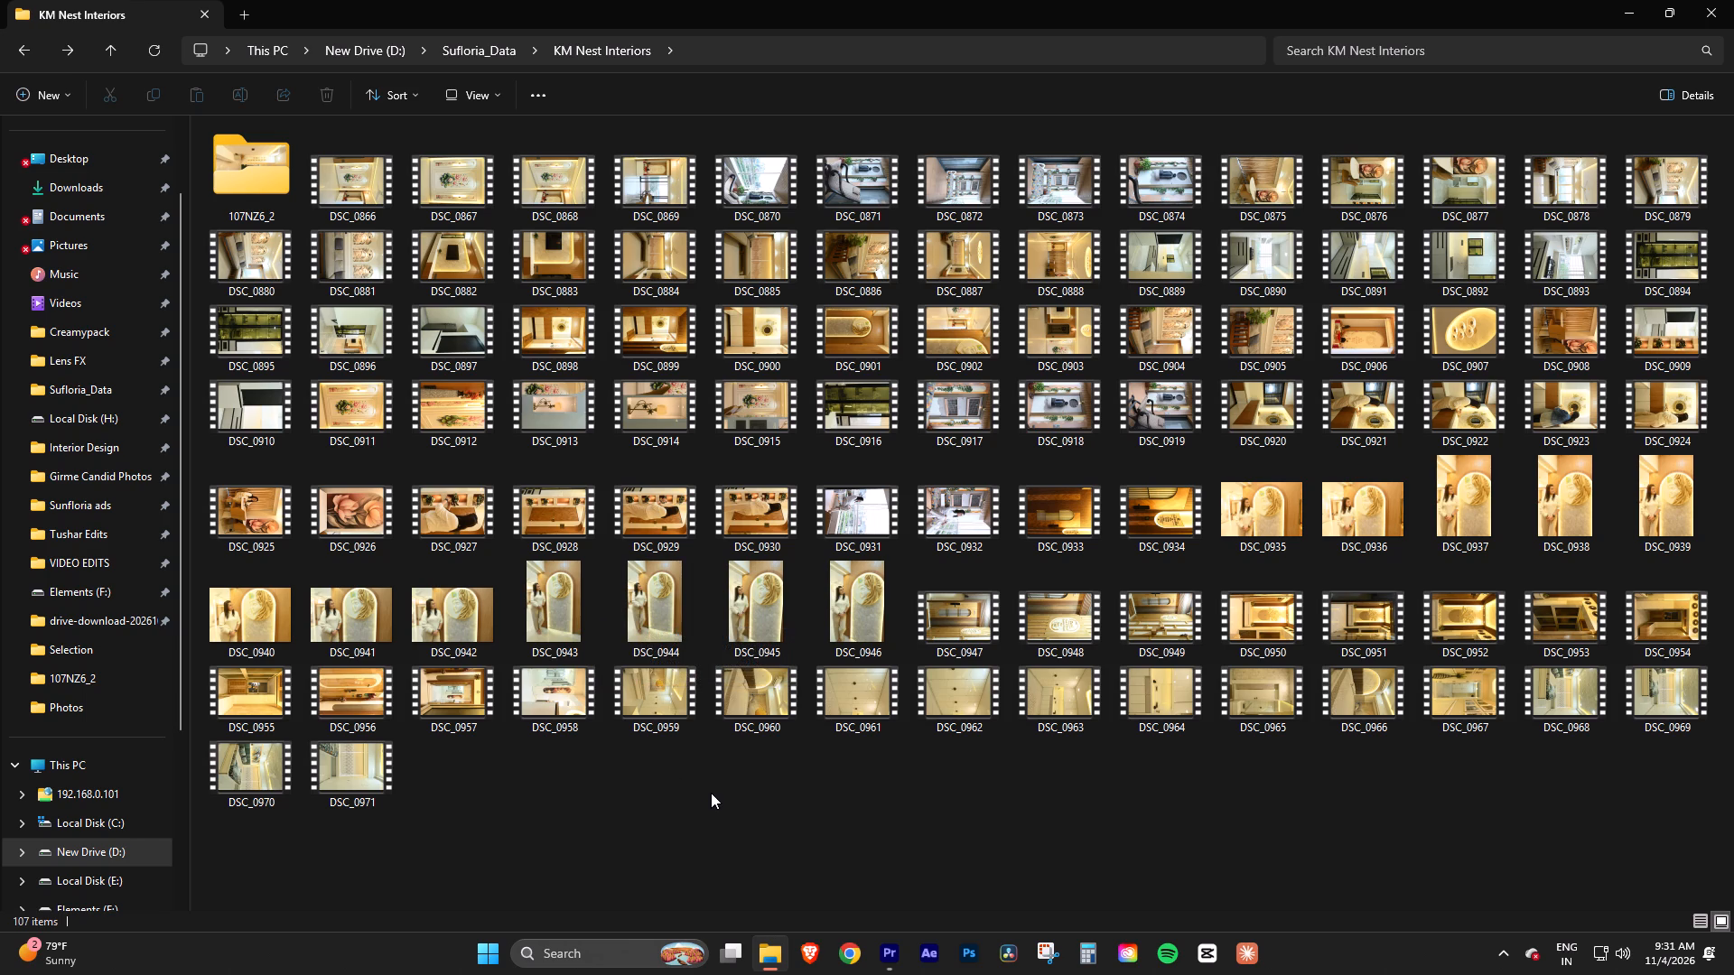
Permanently delete the five photos DSC_0935 through DSC_0939 from the KM Nest Interiors folder.
left_click(1262, 527)
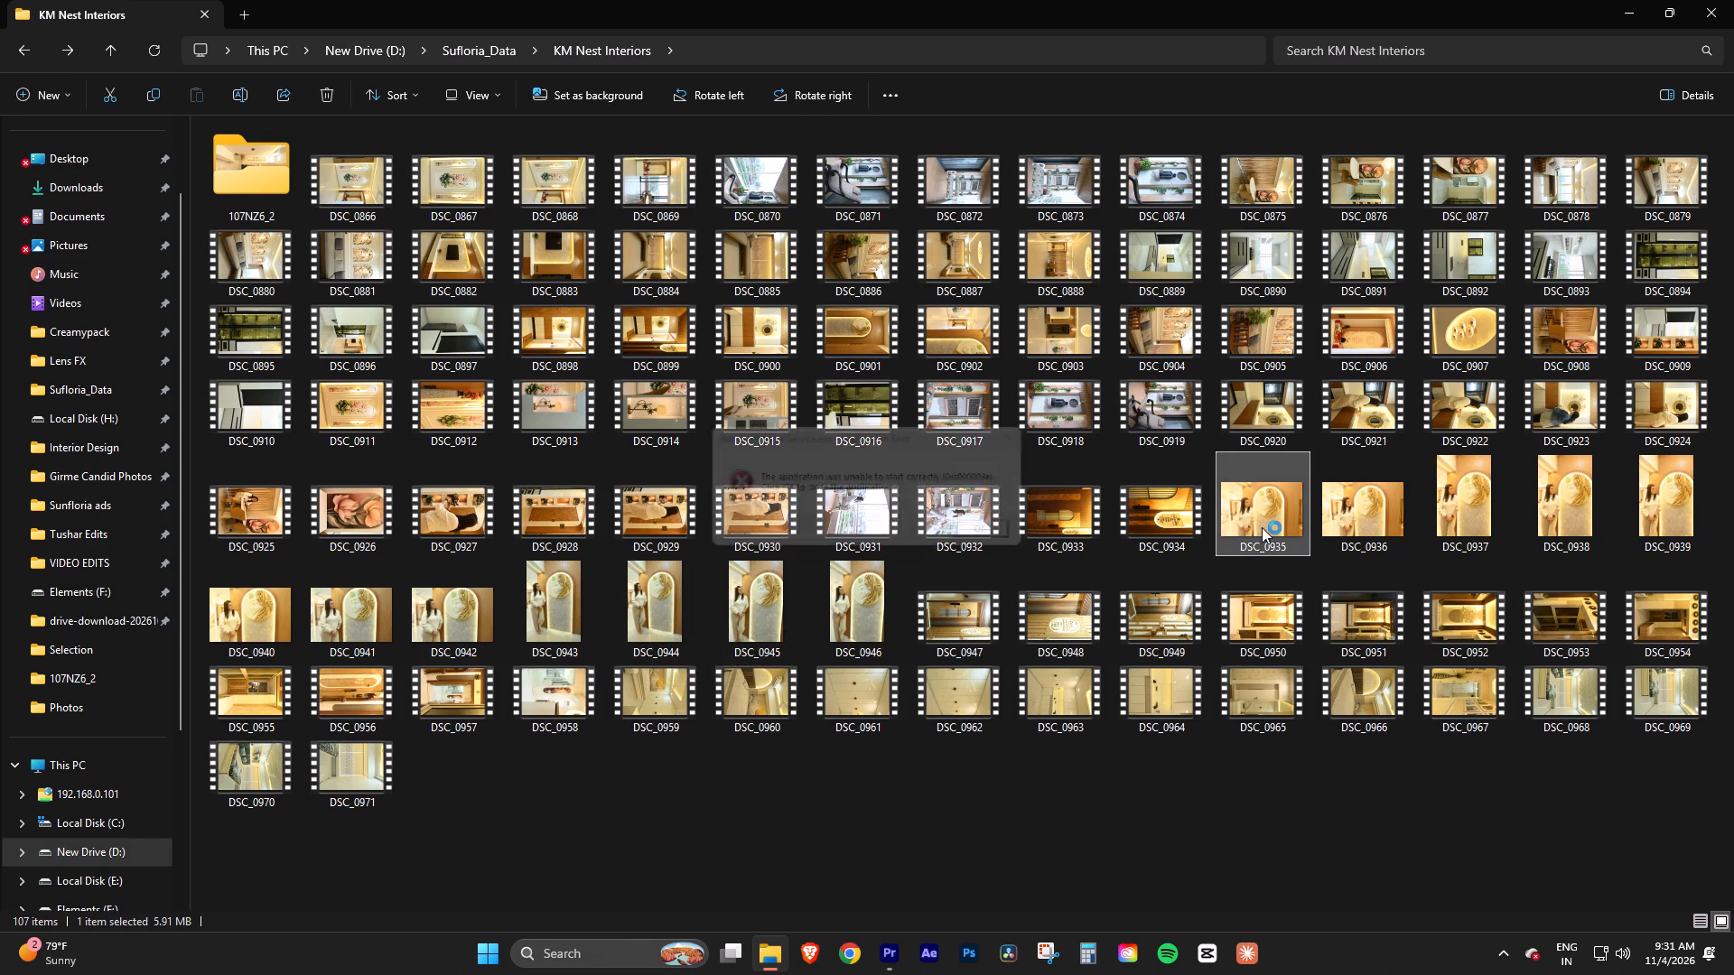
left_click(1005, 538)
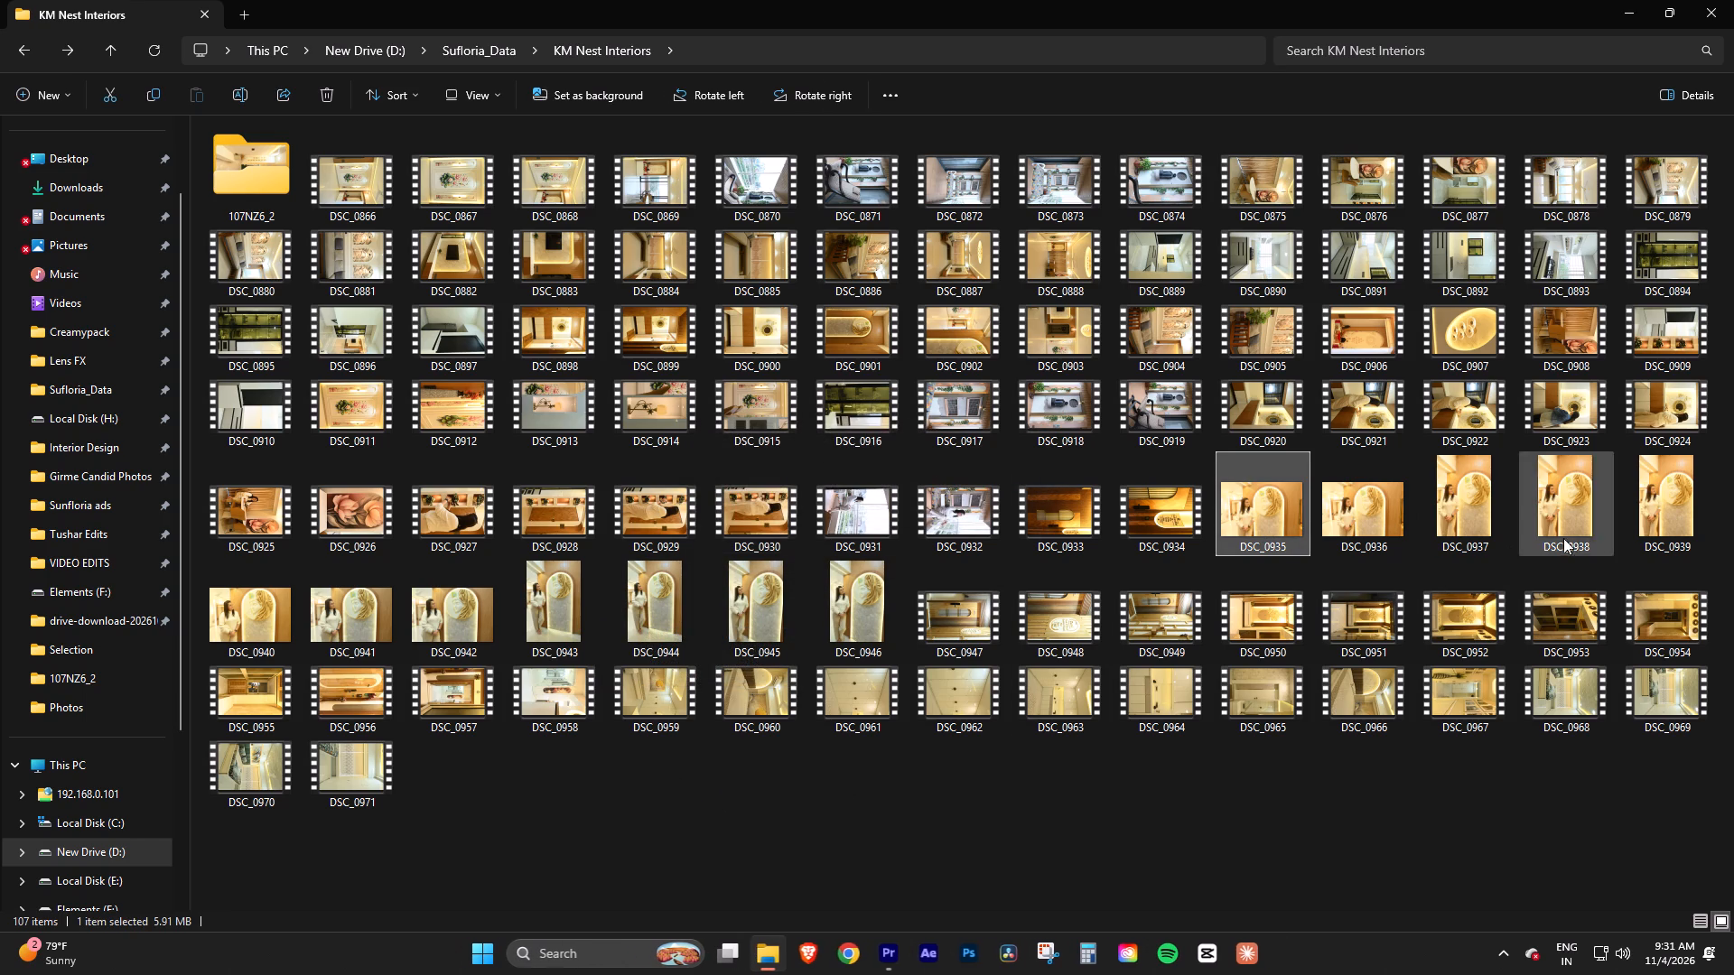
left_click(1681, 518, "ctrl+shift")
key("shift+Delete")
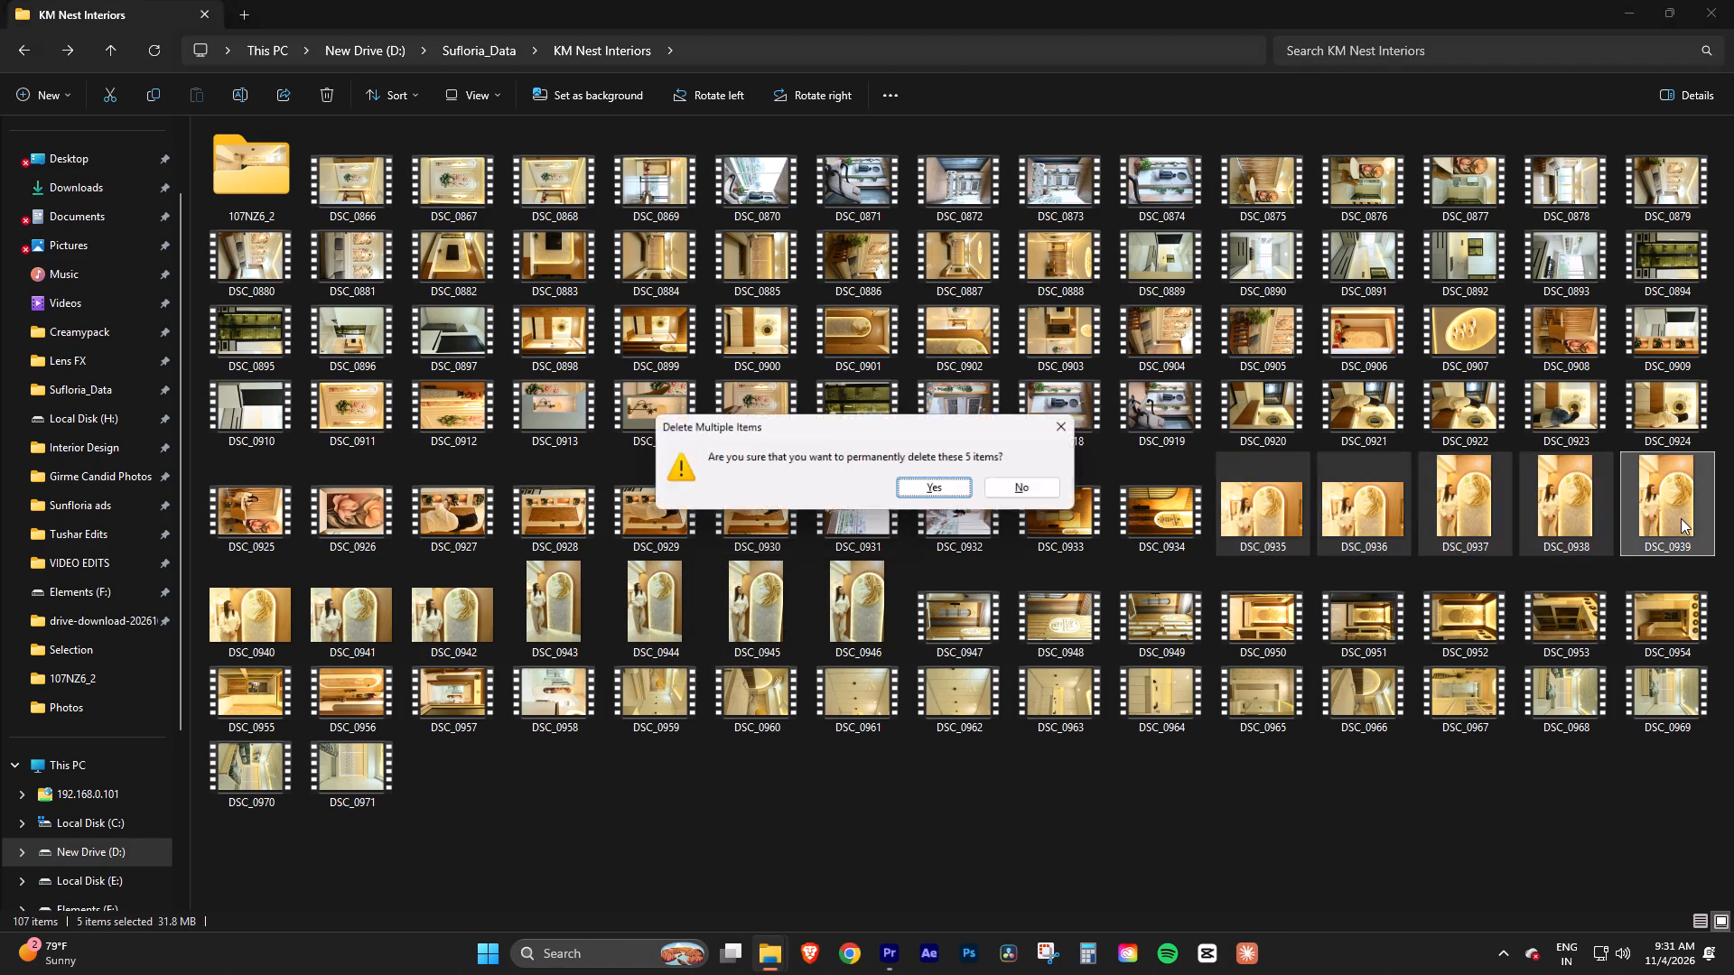
key("Return")
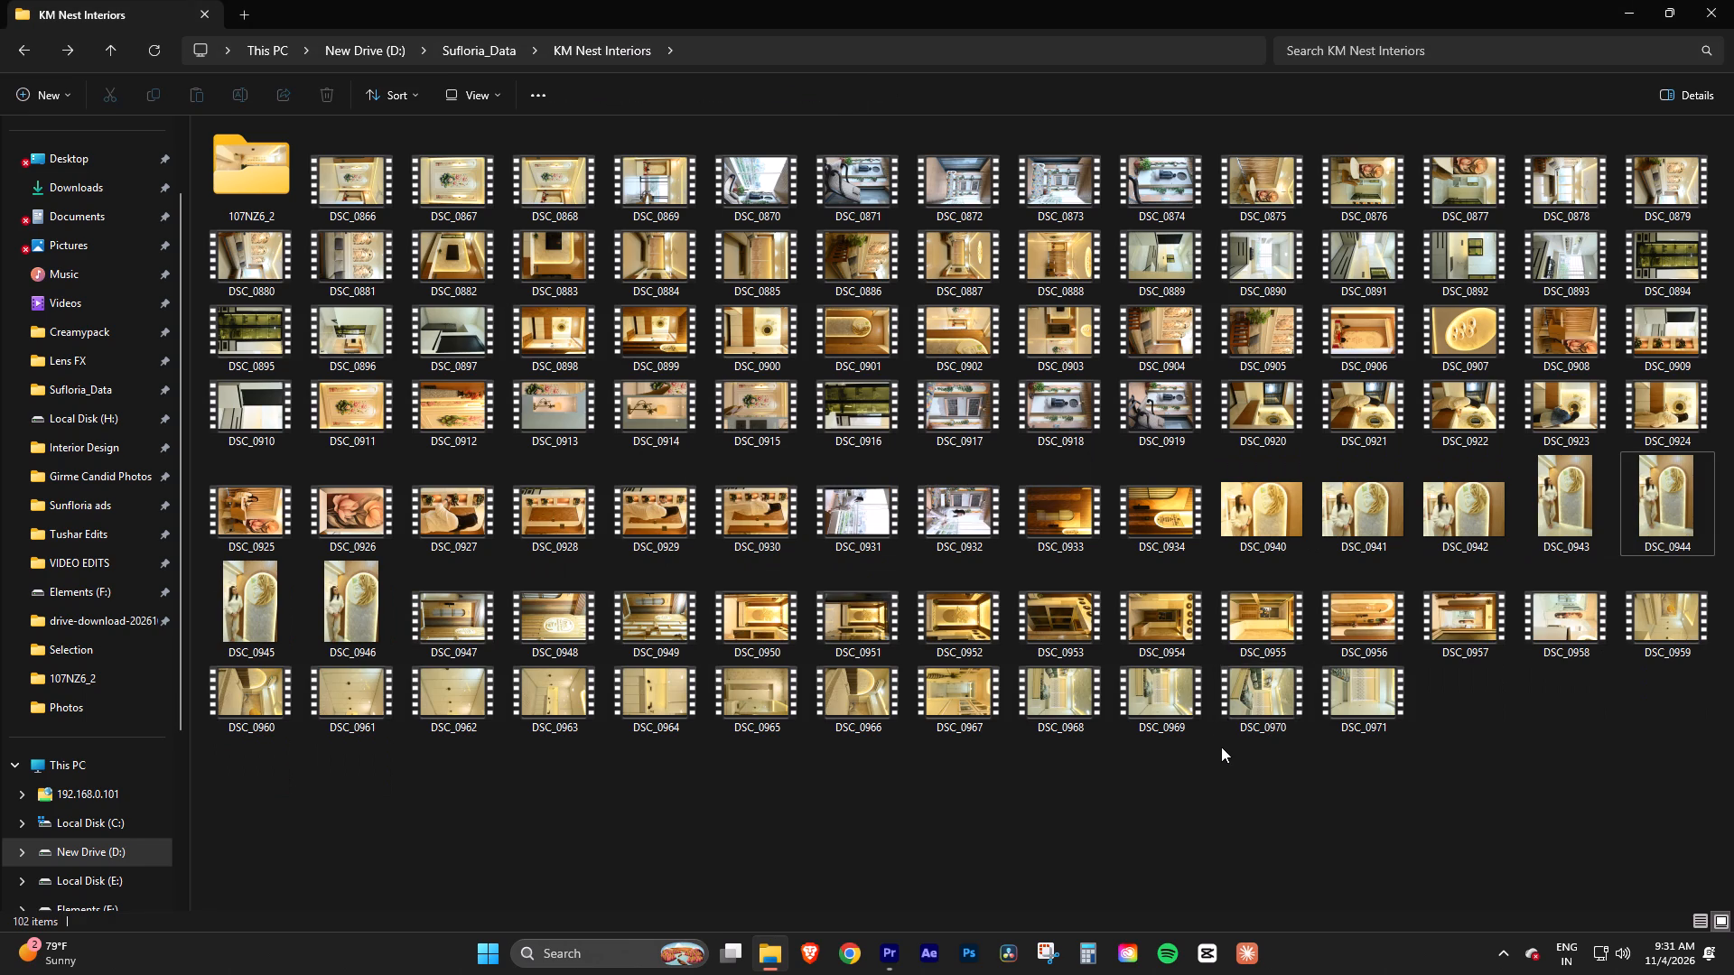
left_click(1221, 747)
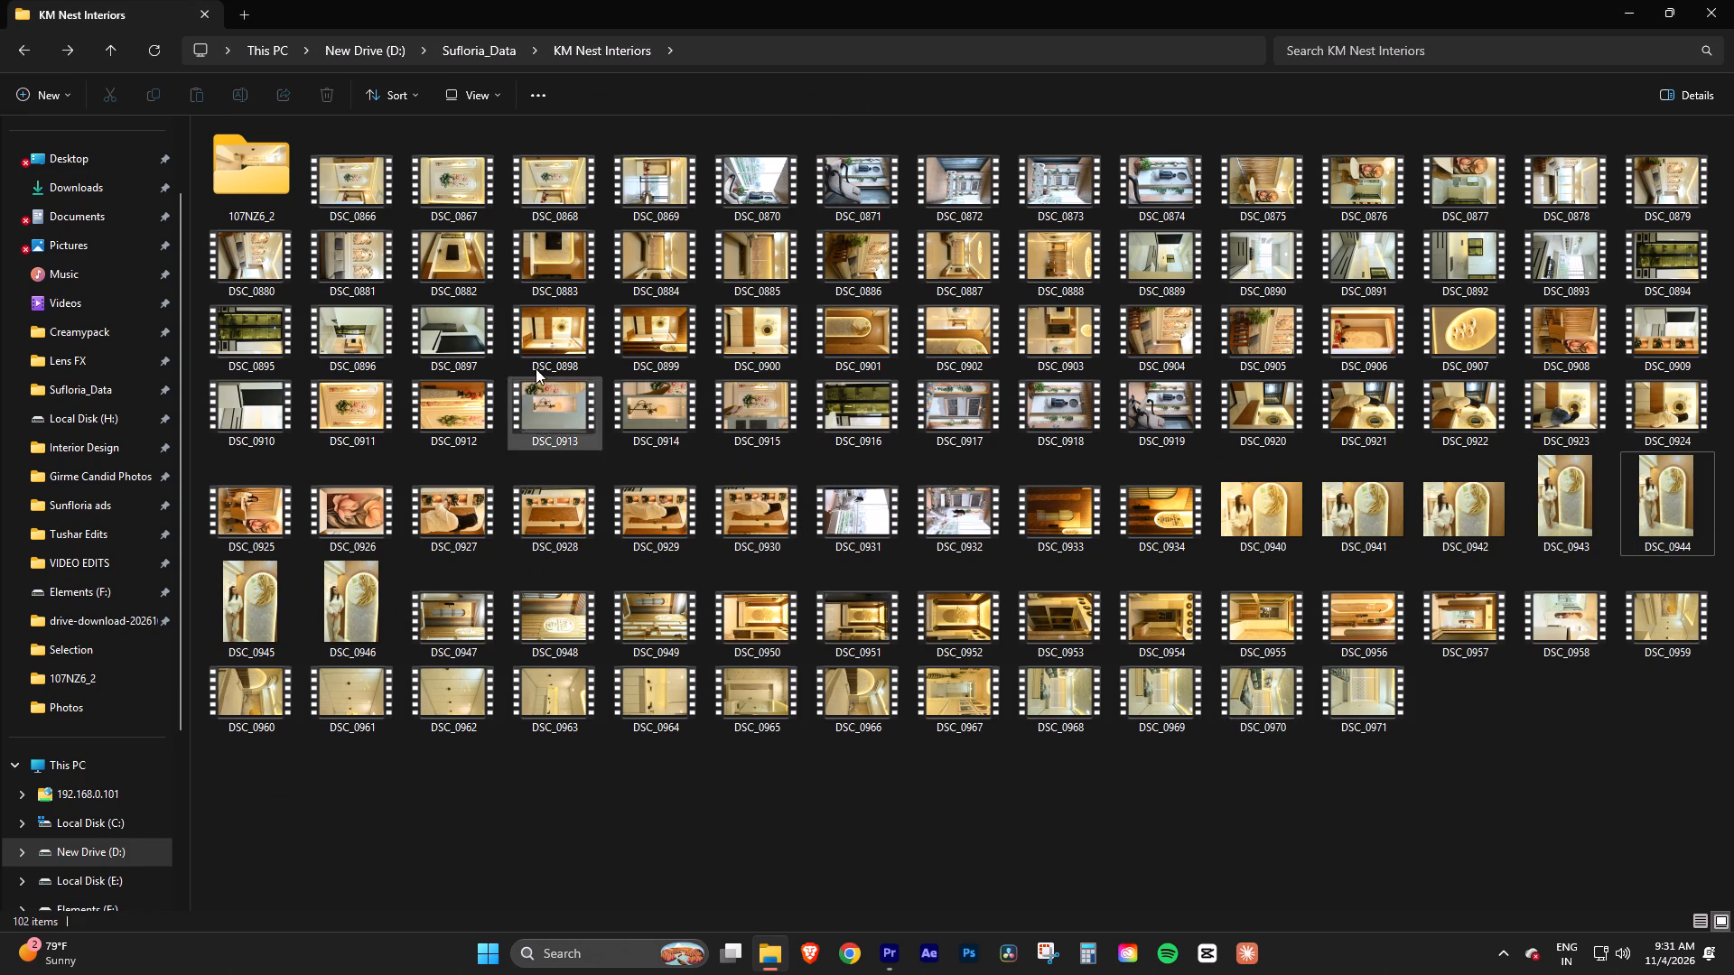
Look through the clip thumbnails in the 107NZ6_2 subfolder and return to the KM Nest Interiors folder.
double_click(274, 193)
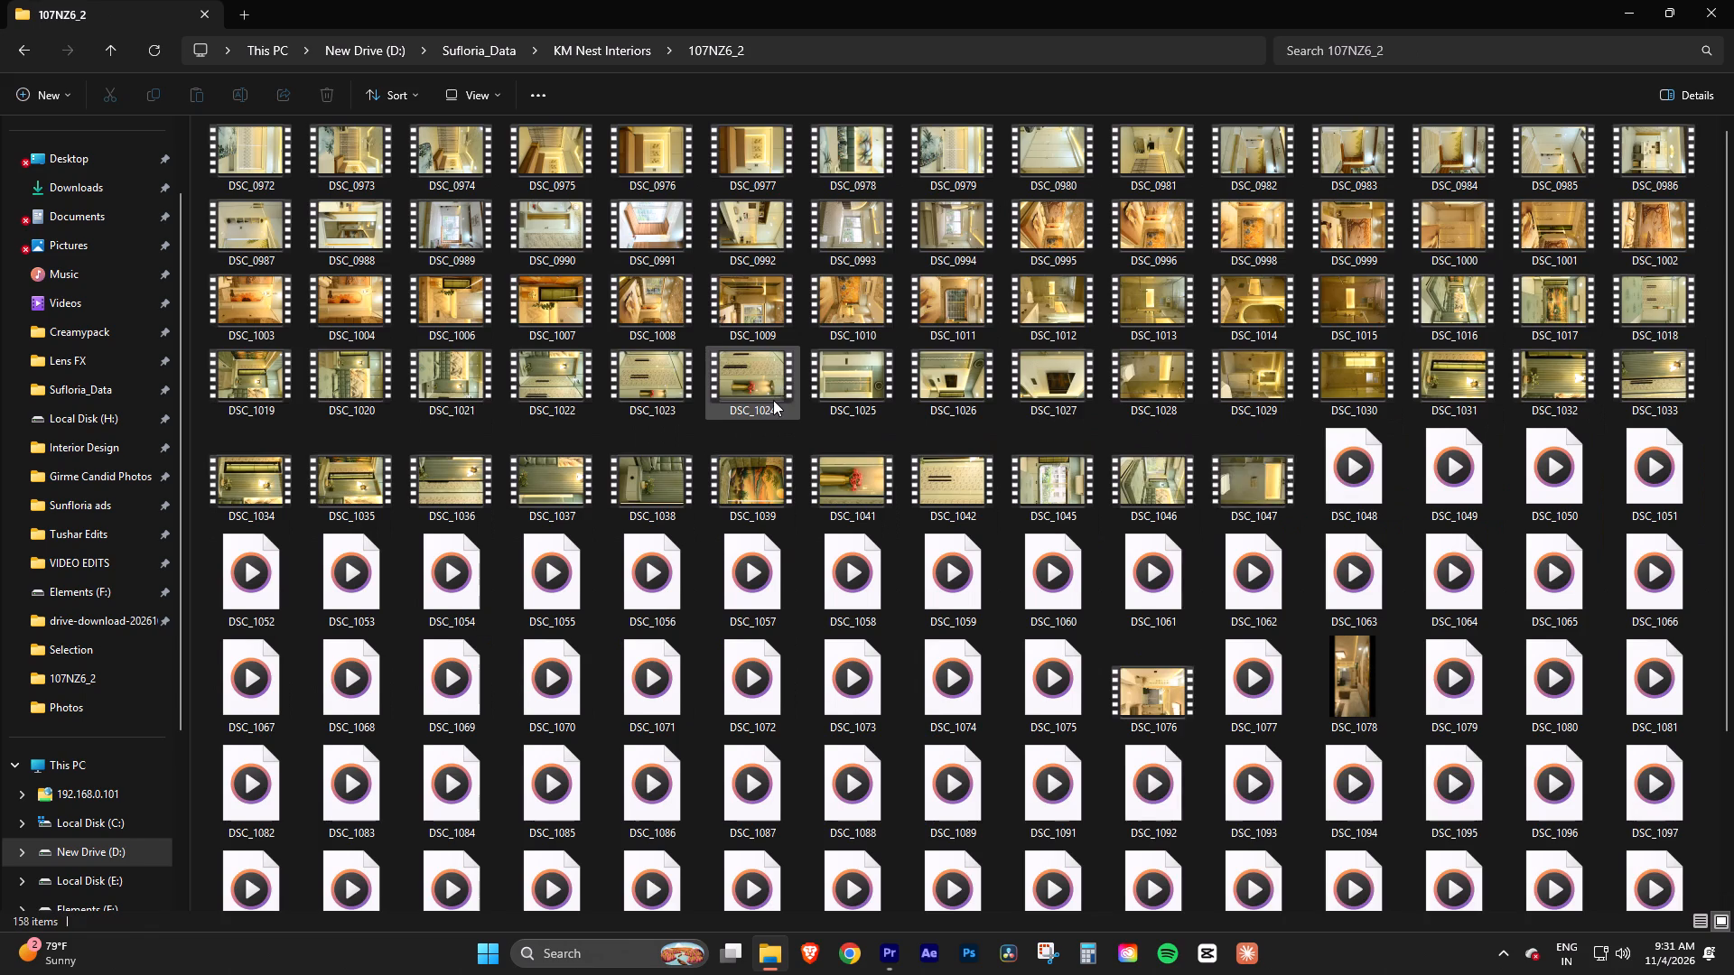
scroll(773, 400, "down", 13)
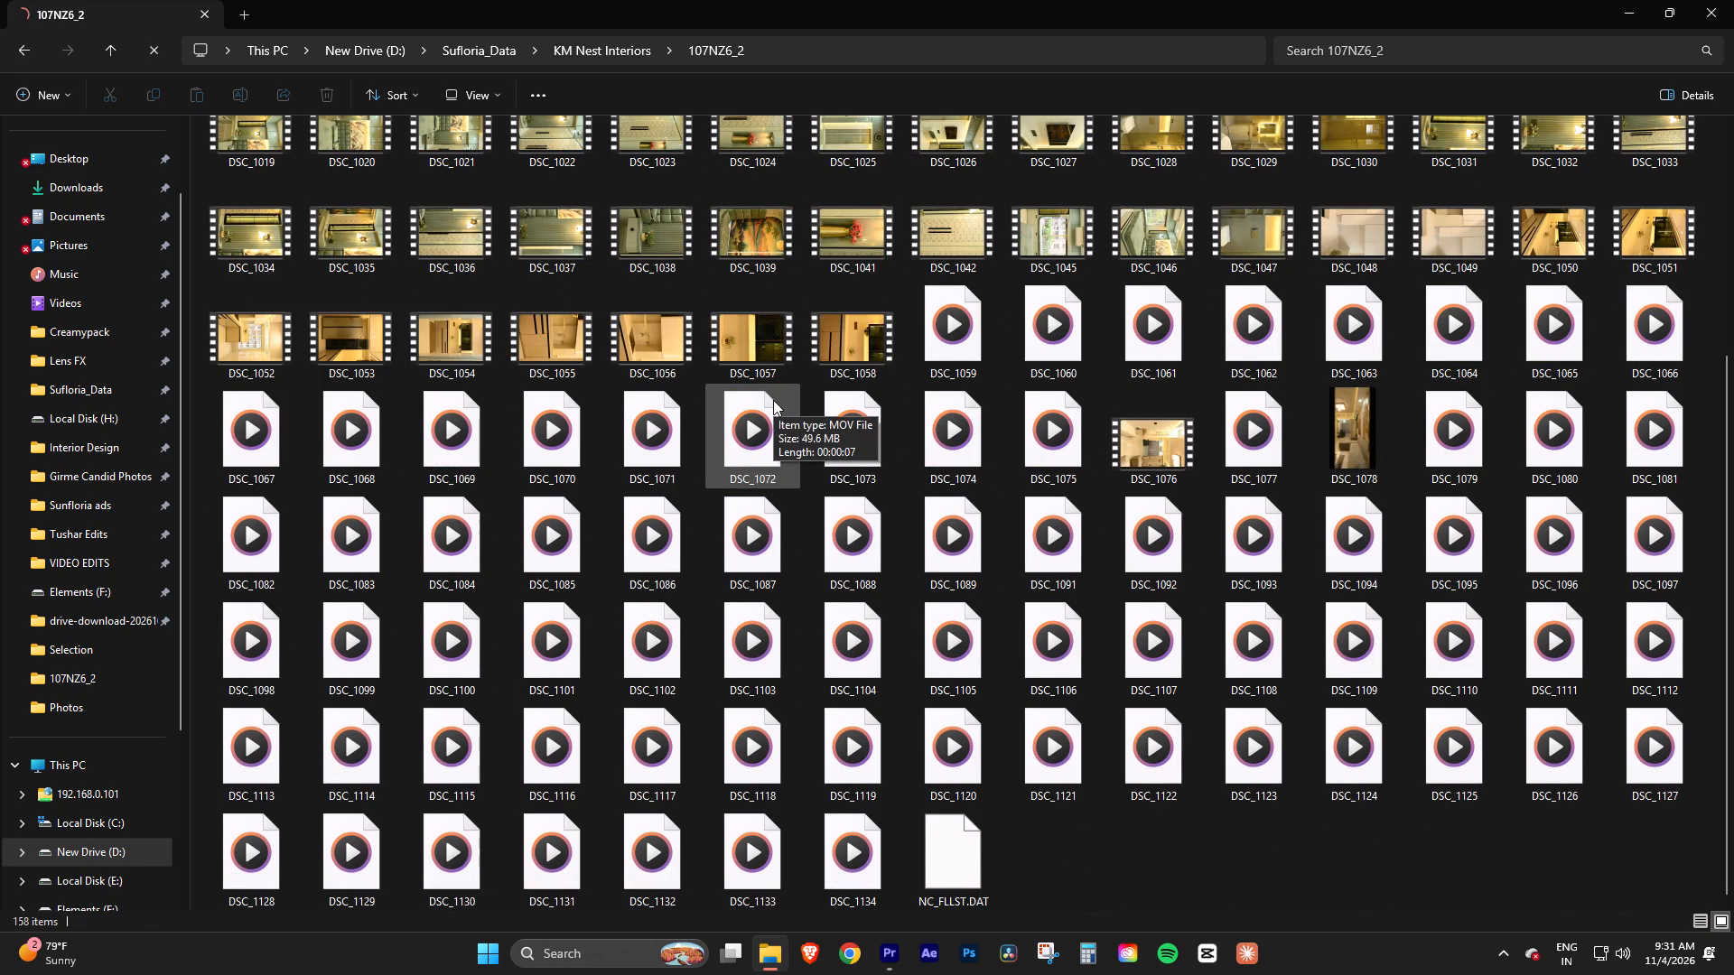
scroll(773, 400, "up", 6)
left_click(773, 400)
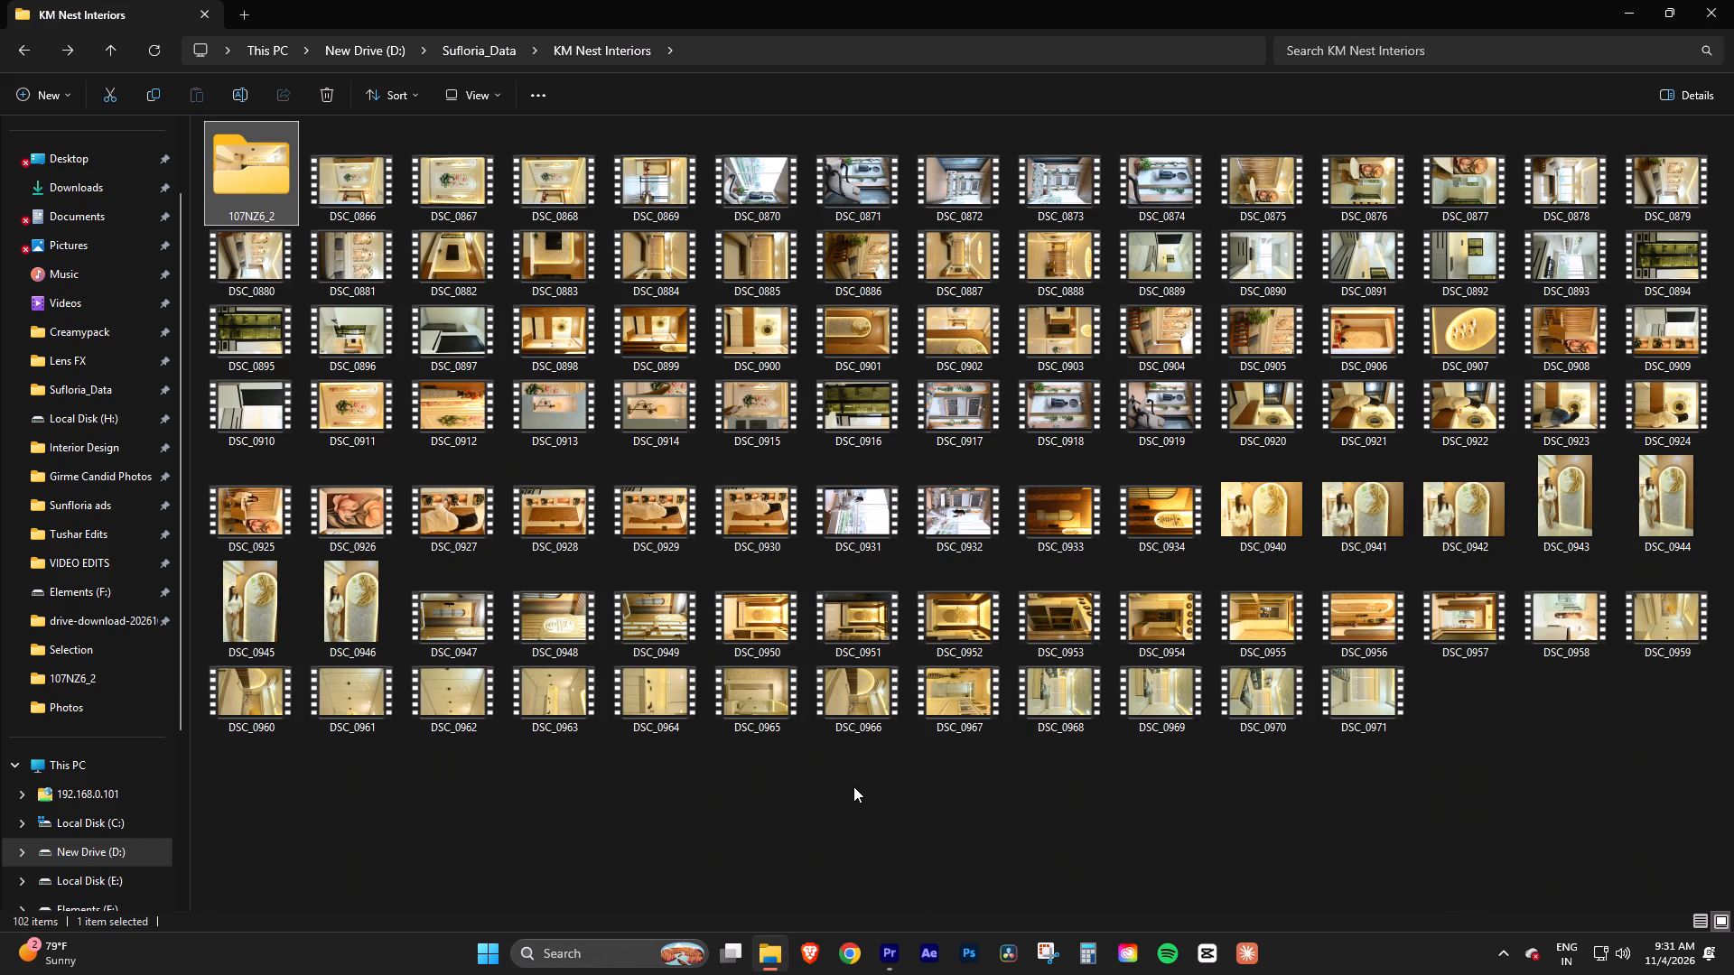
left_click(851, 789)
double_click(275, 172)
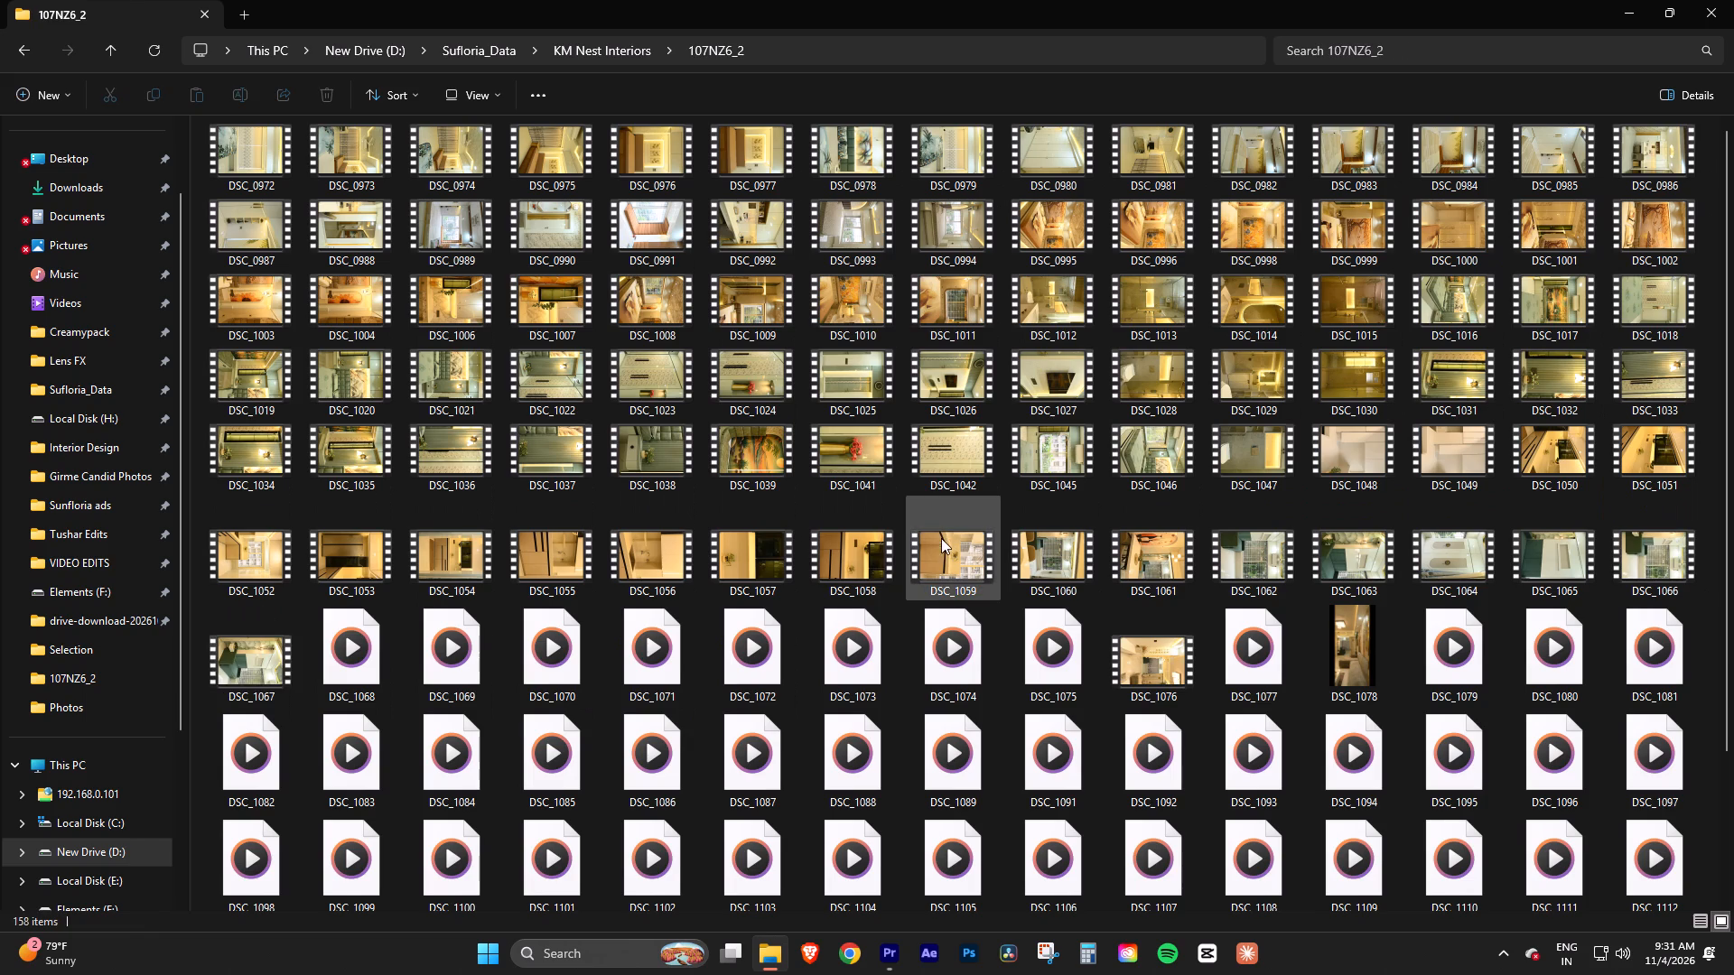
scroll(909, 525, "up", 5)
scroll(909, 525, "down", 5)
scroll(909, 525, "up", 5)
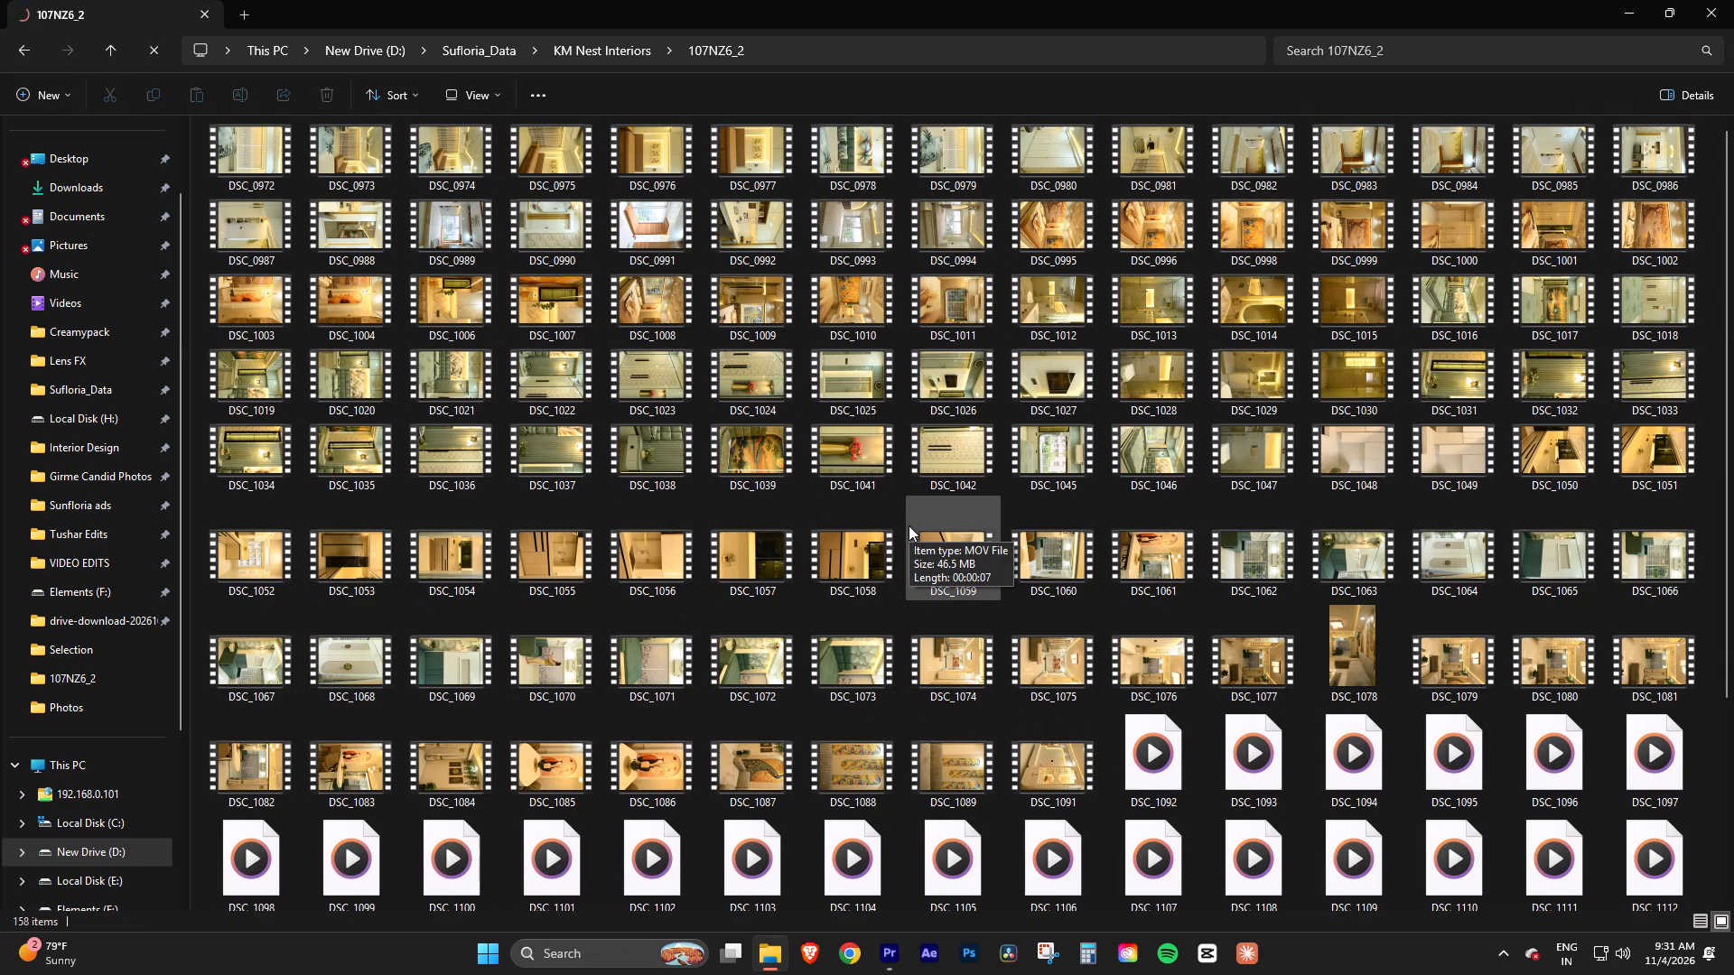
scroll(909, 525, "down", 5)
scroll(909, 525, "up", 5)
left_click(909, 525)
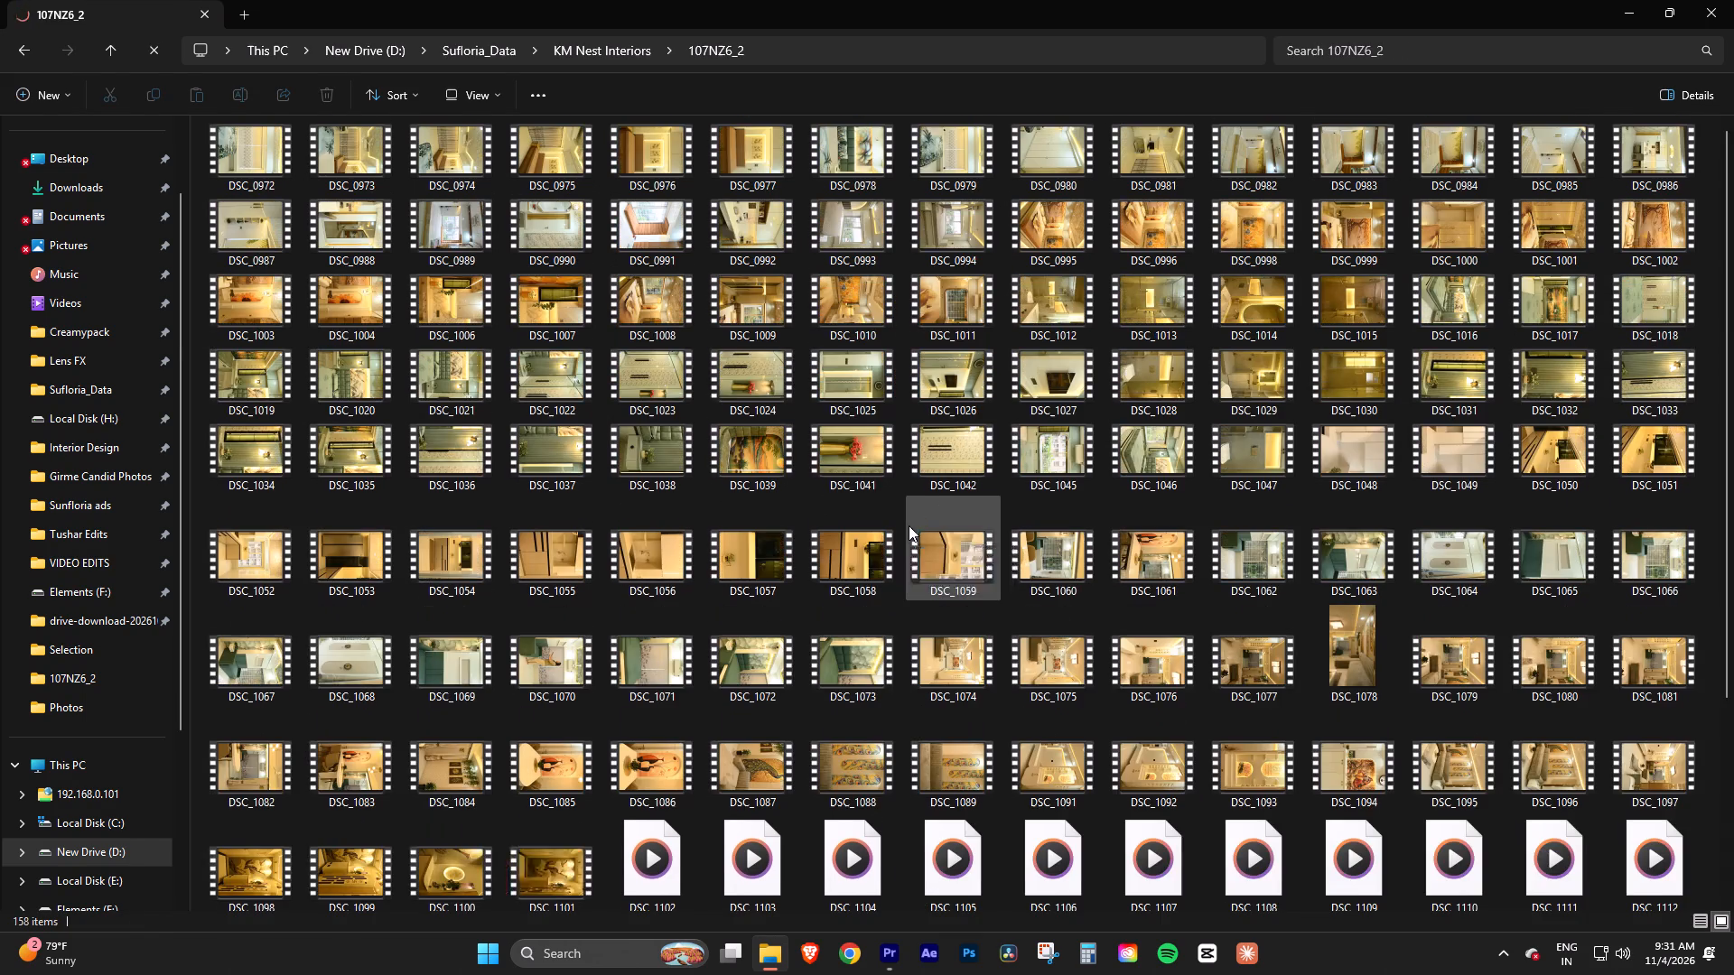
left_click(766, 773)
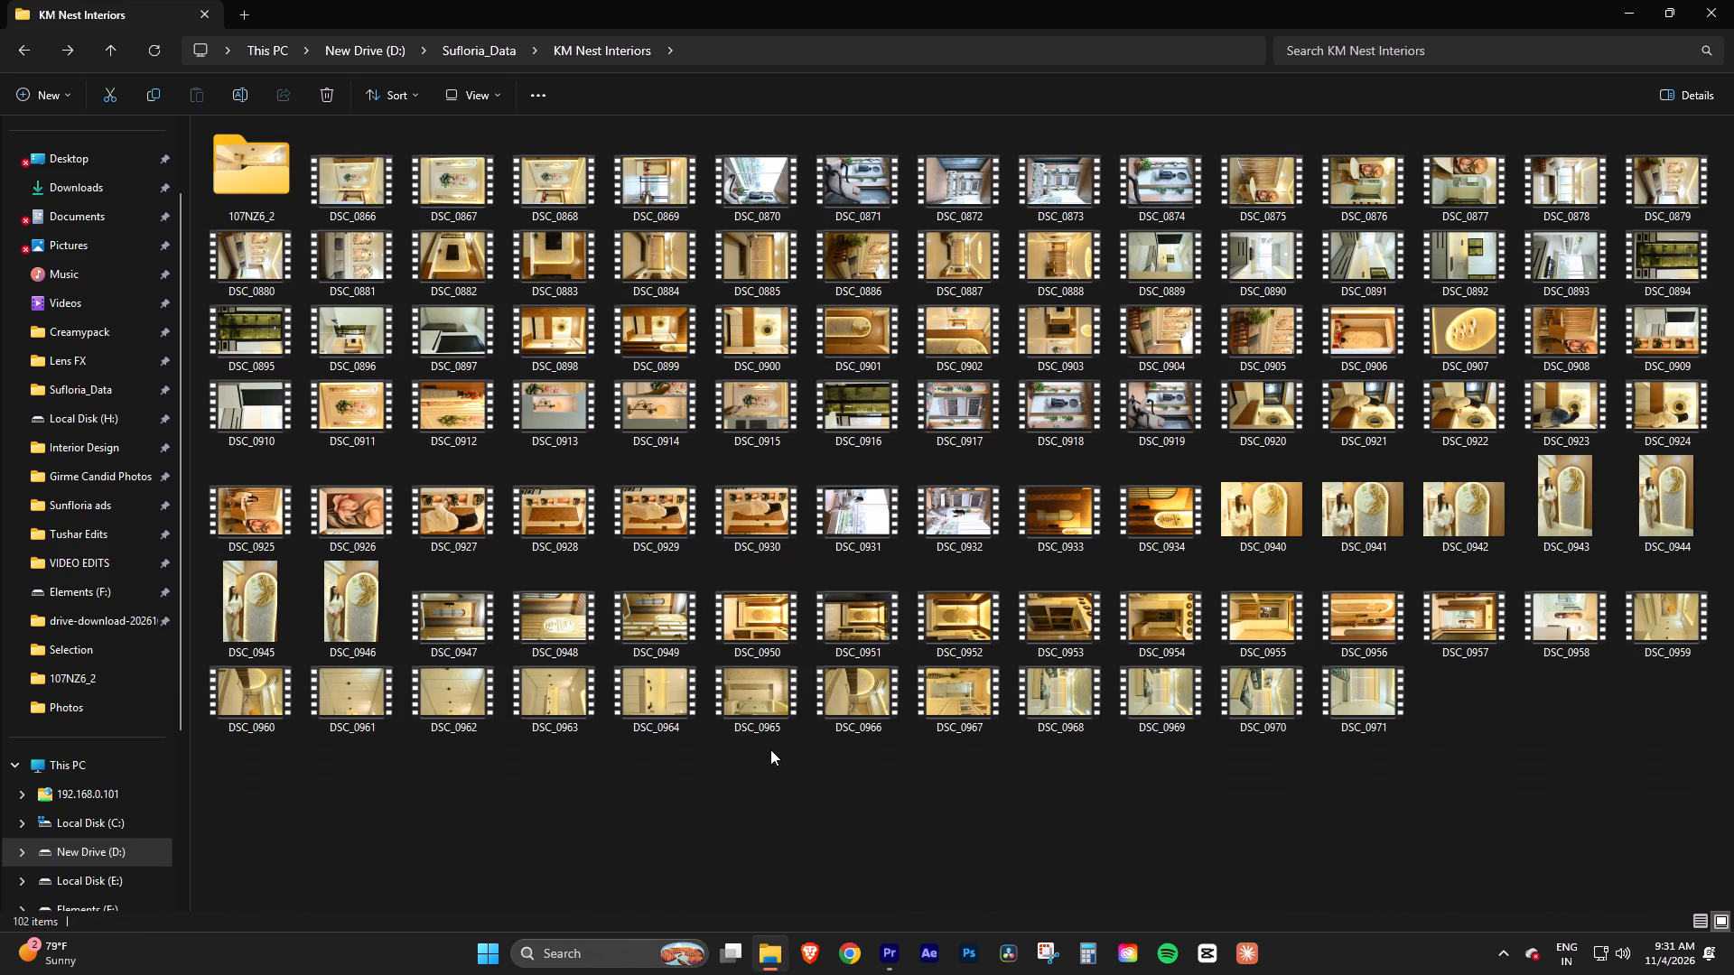
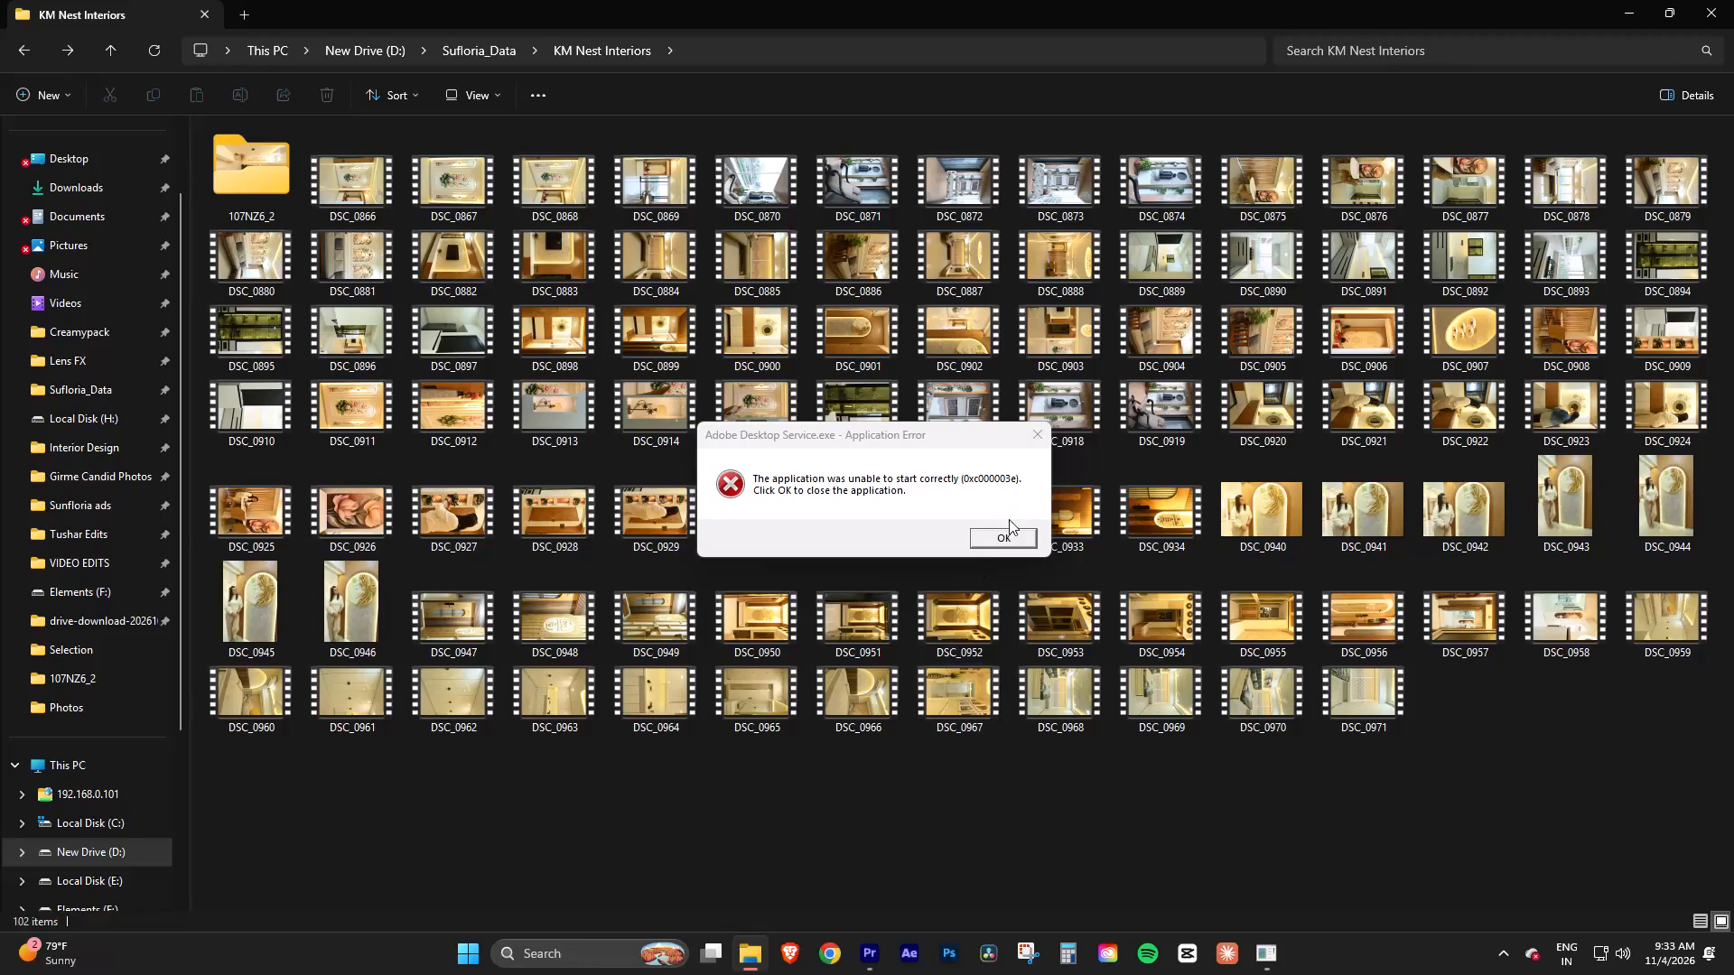
Dismiss the Adobe Desktop Service application error messages.
left_click(1003, 534)
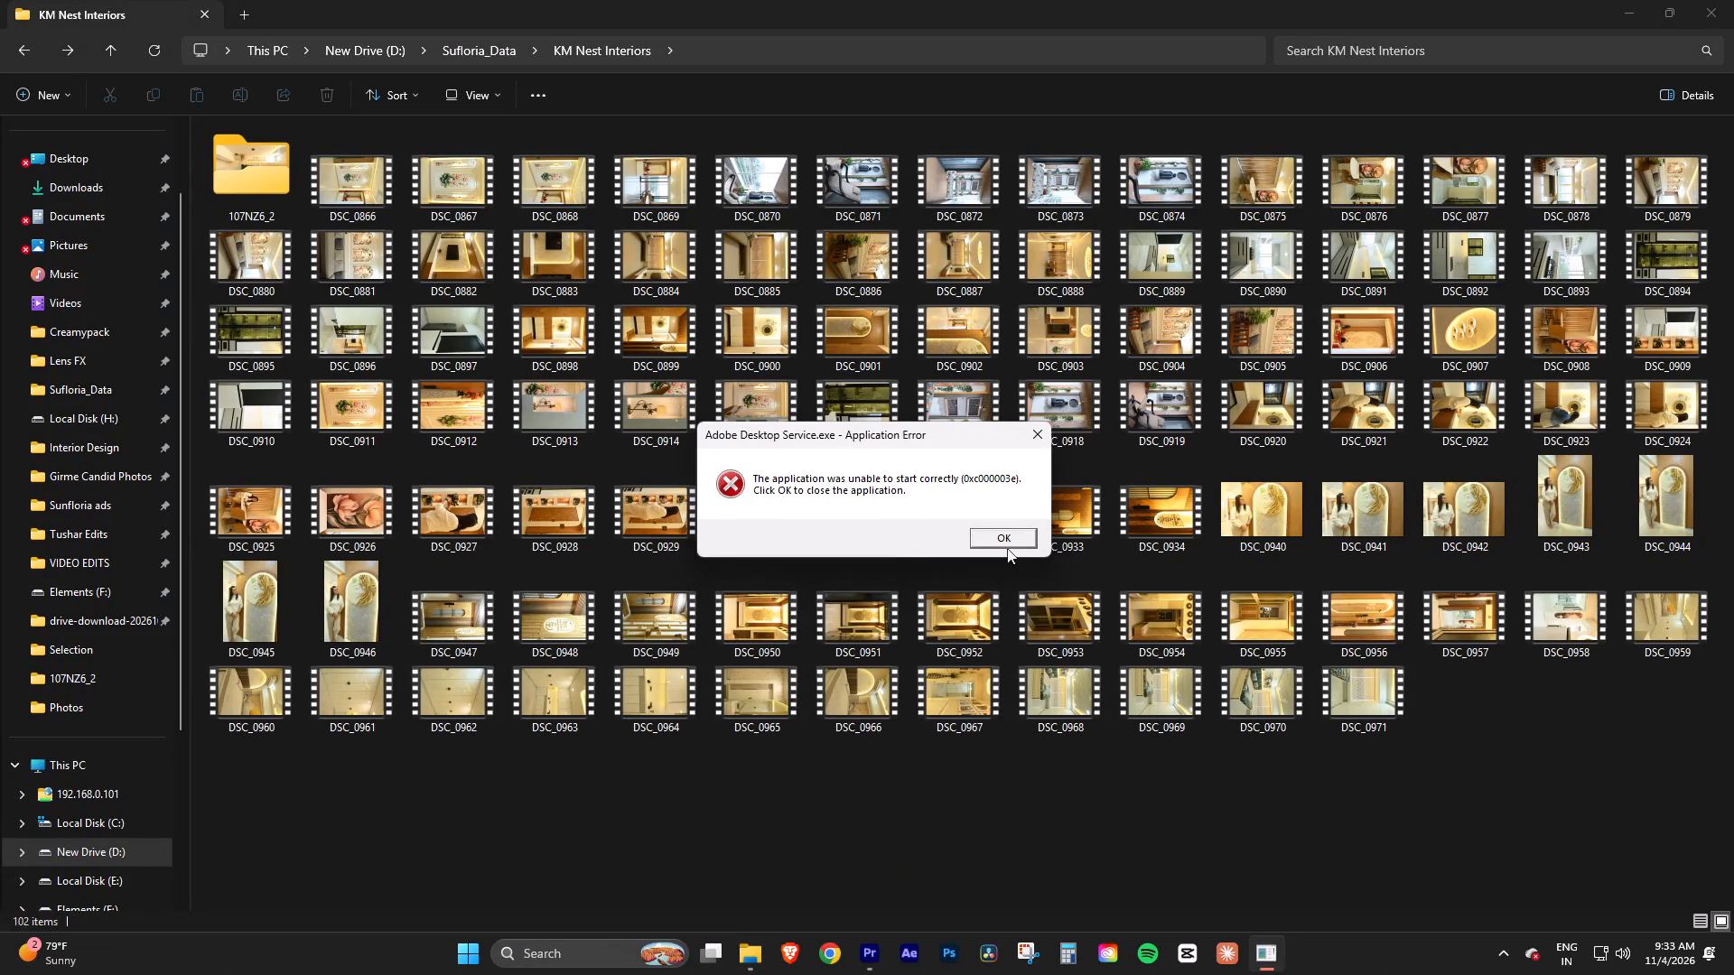
left_click(1007, 536)
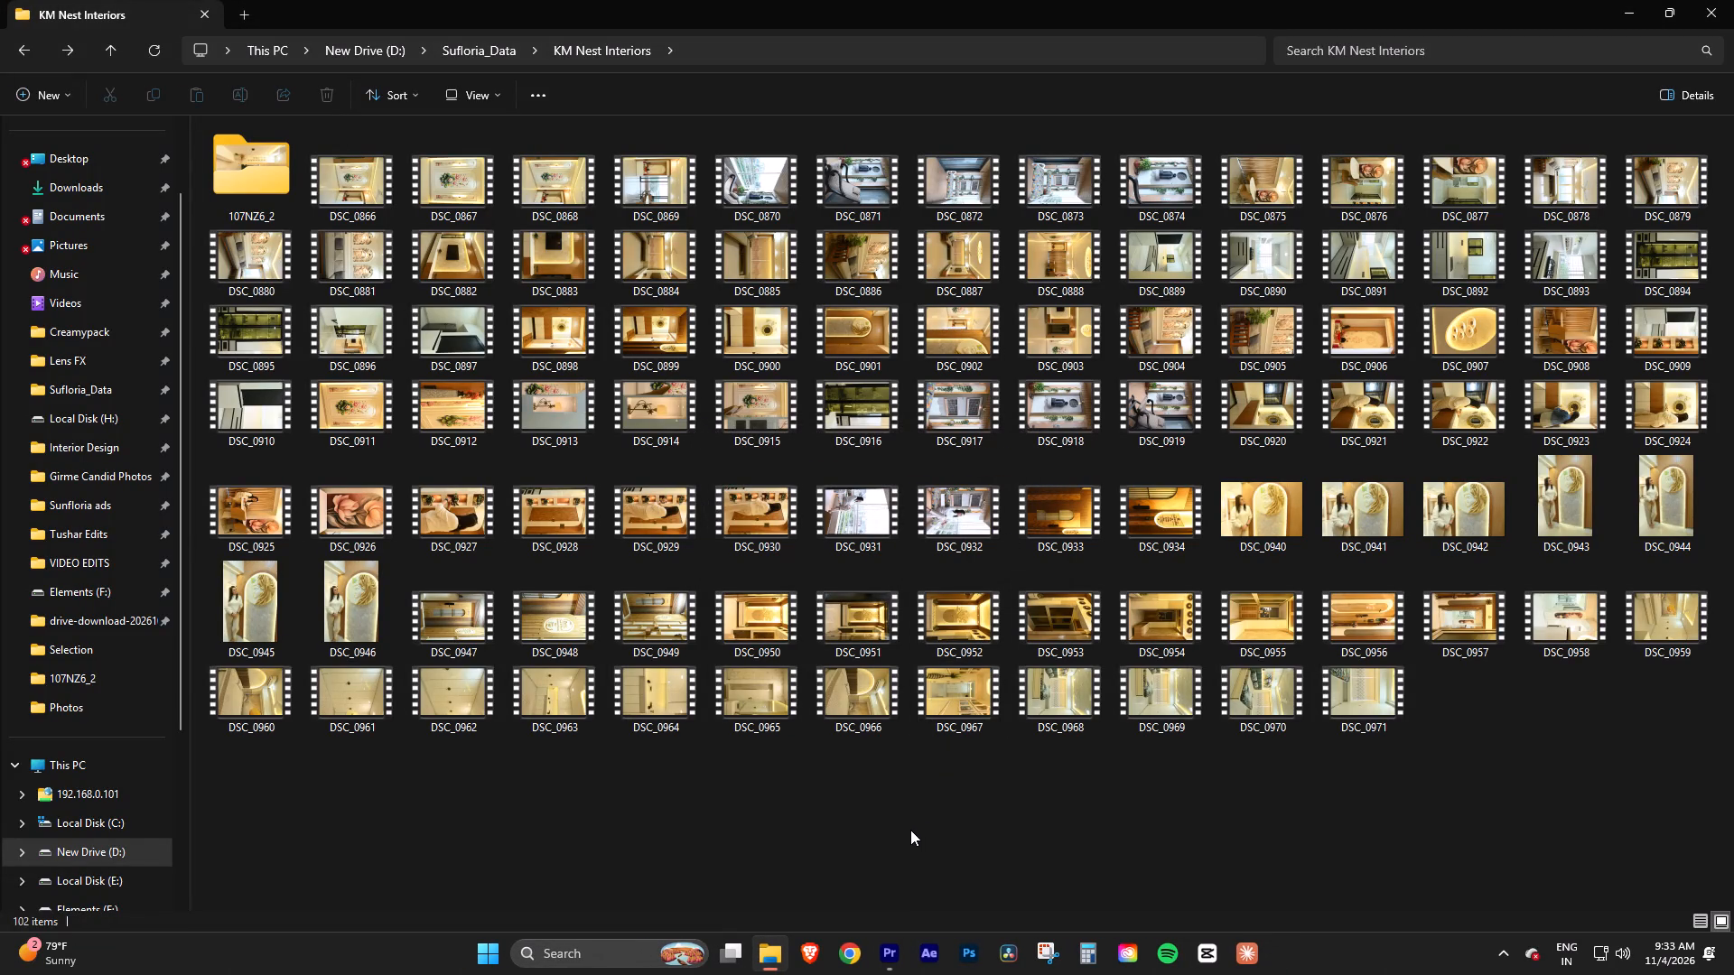
Switch to Premiere Pro to check its home screen, and return to the KM Nest Interiors folder.
left_click(874, 951)
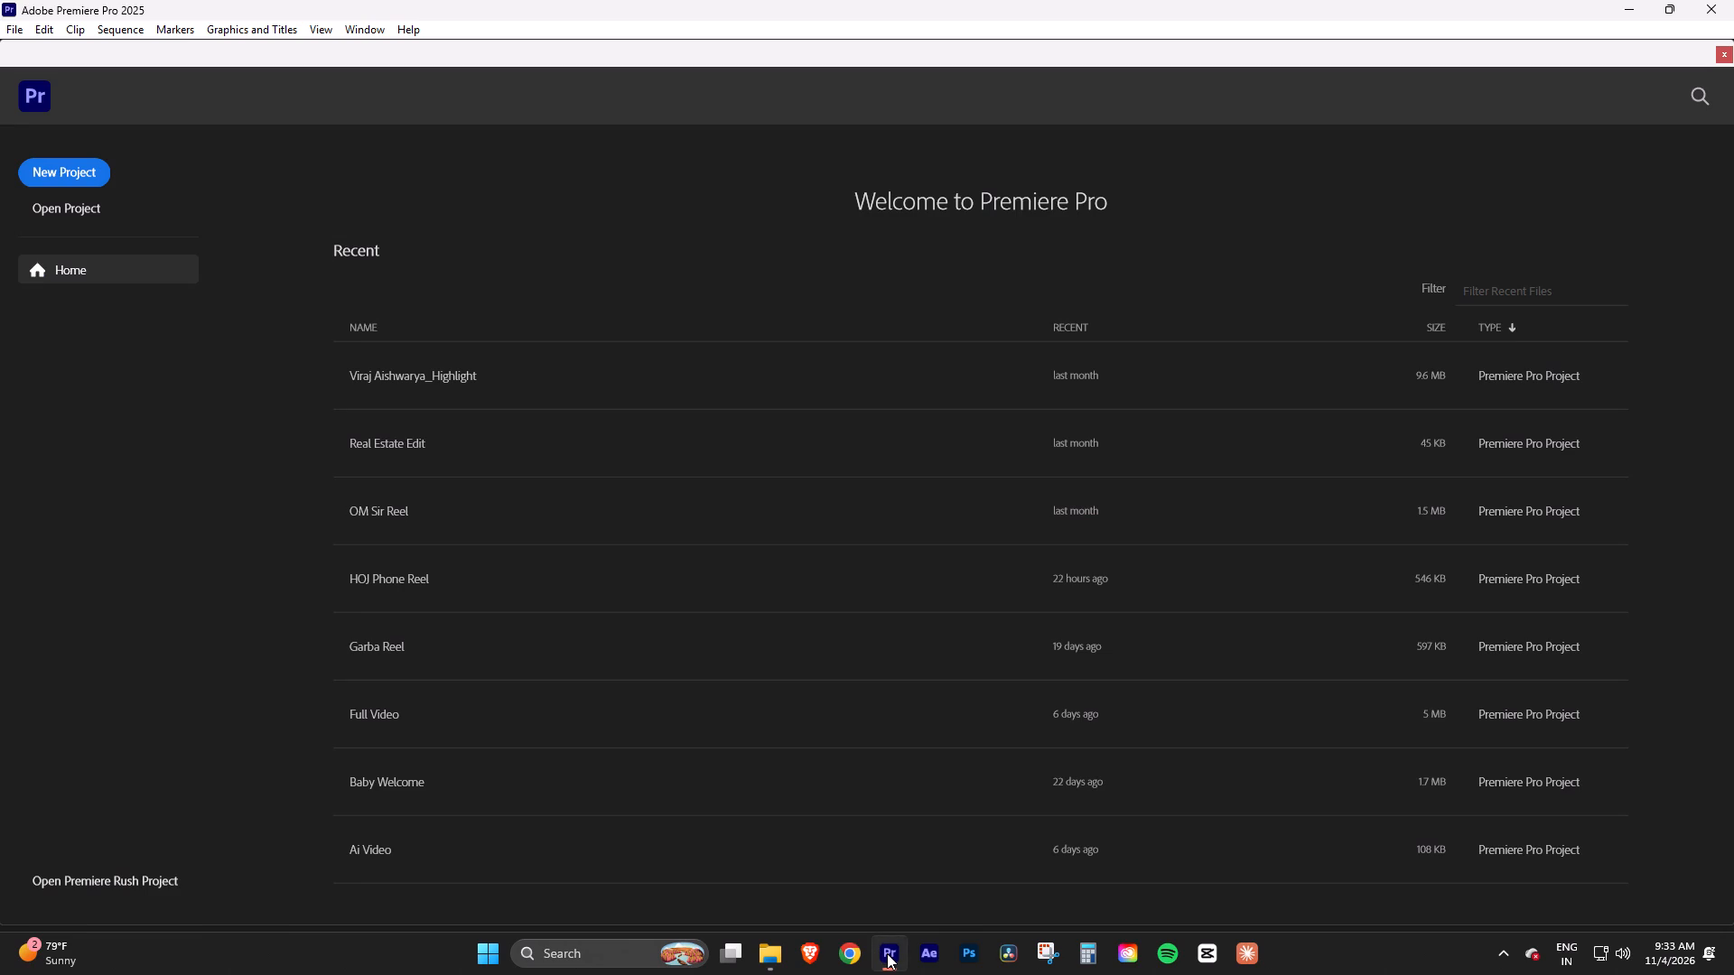
left_click(887, 953)
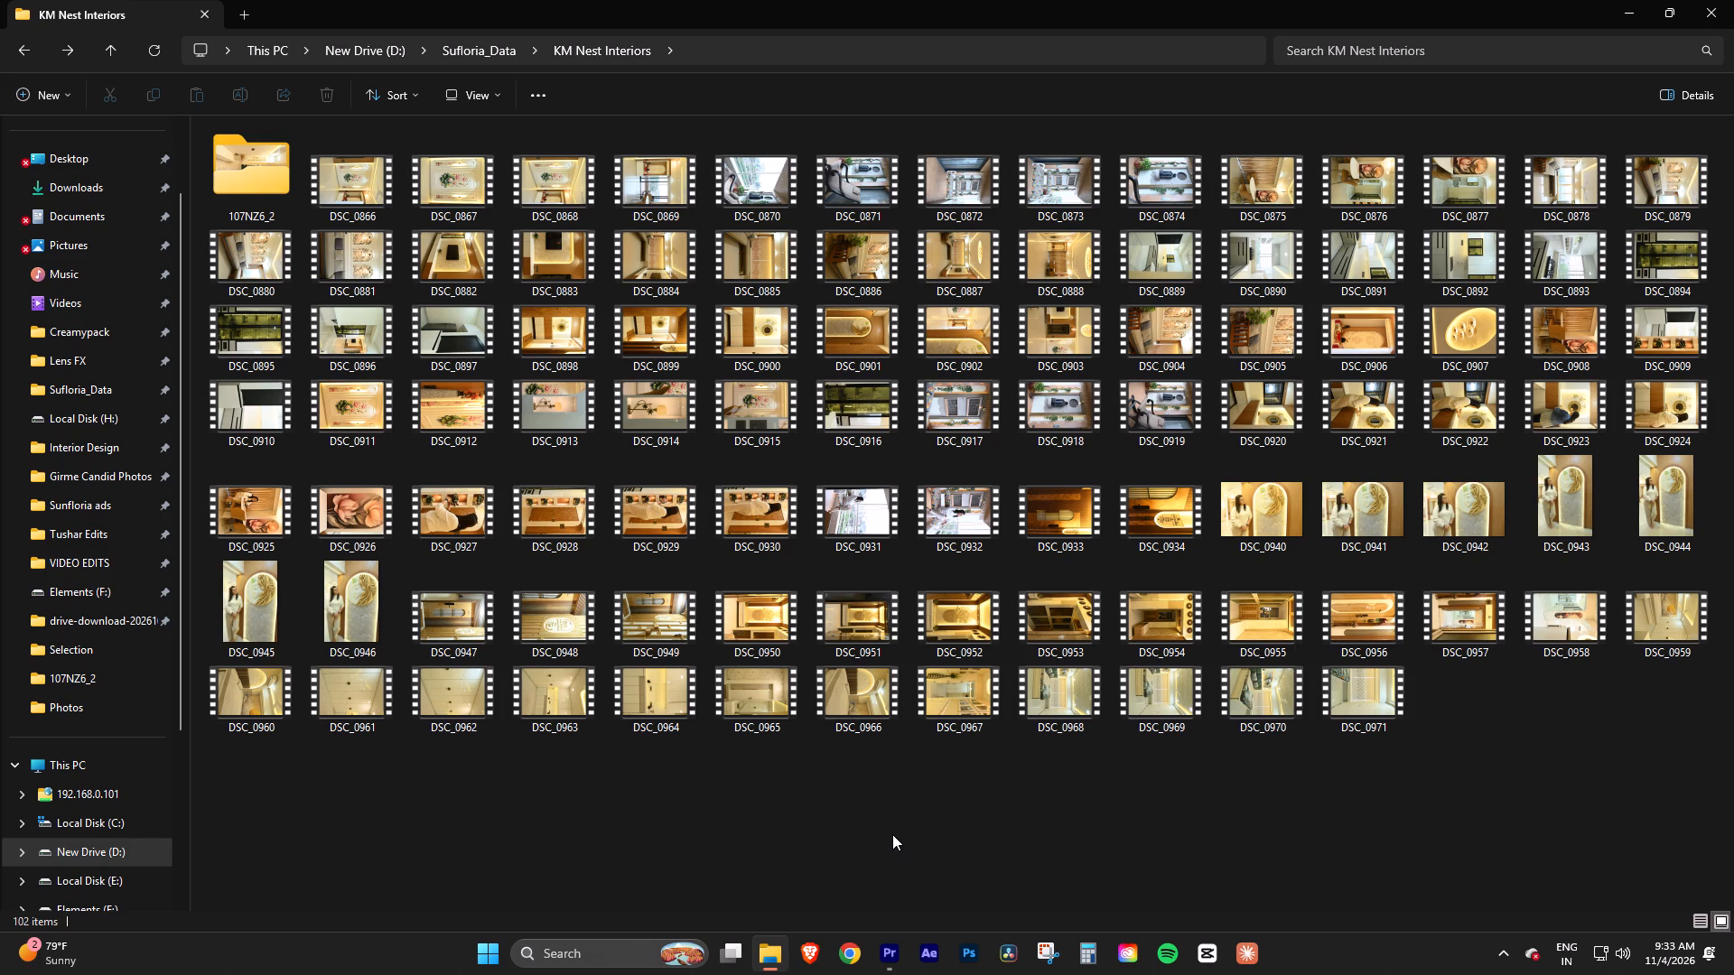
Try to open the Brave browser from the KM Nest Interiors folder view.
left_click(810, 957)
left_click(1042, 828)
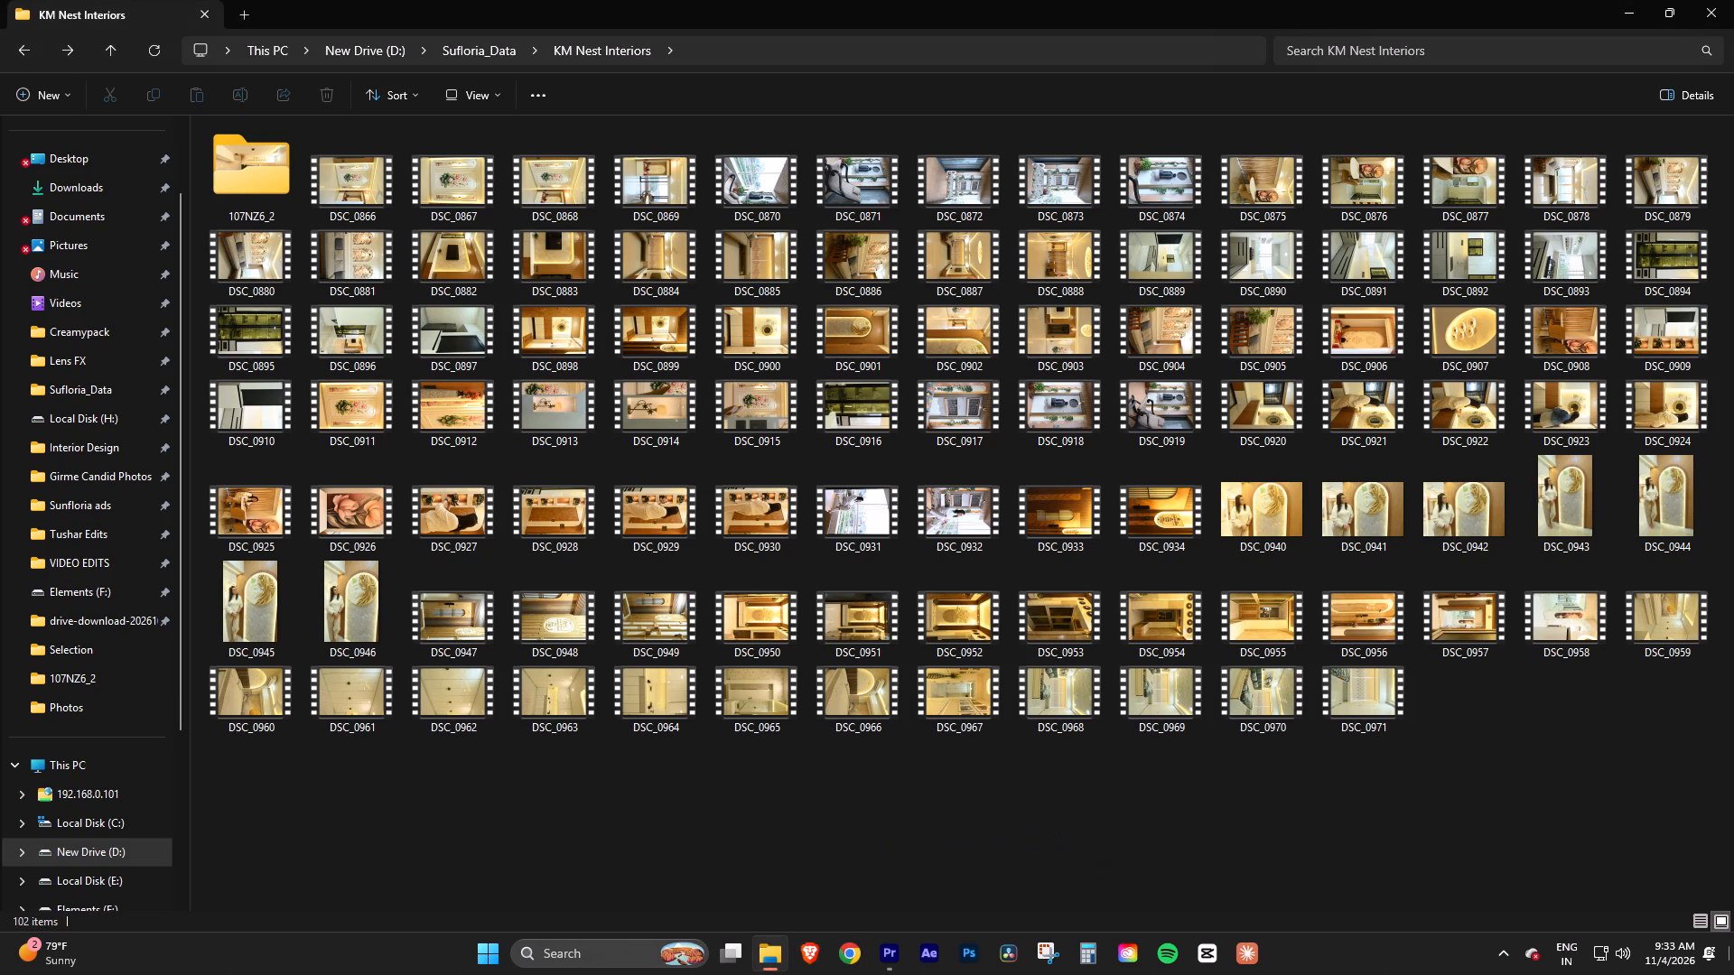
Show the desktop and launch the Kuro app from its shortcut.
left_click(1733, 974)
left_click(835, 631)
double_click(198, 393)
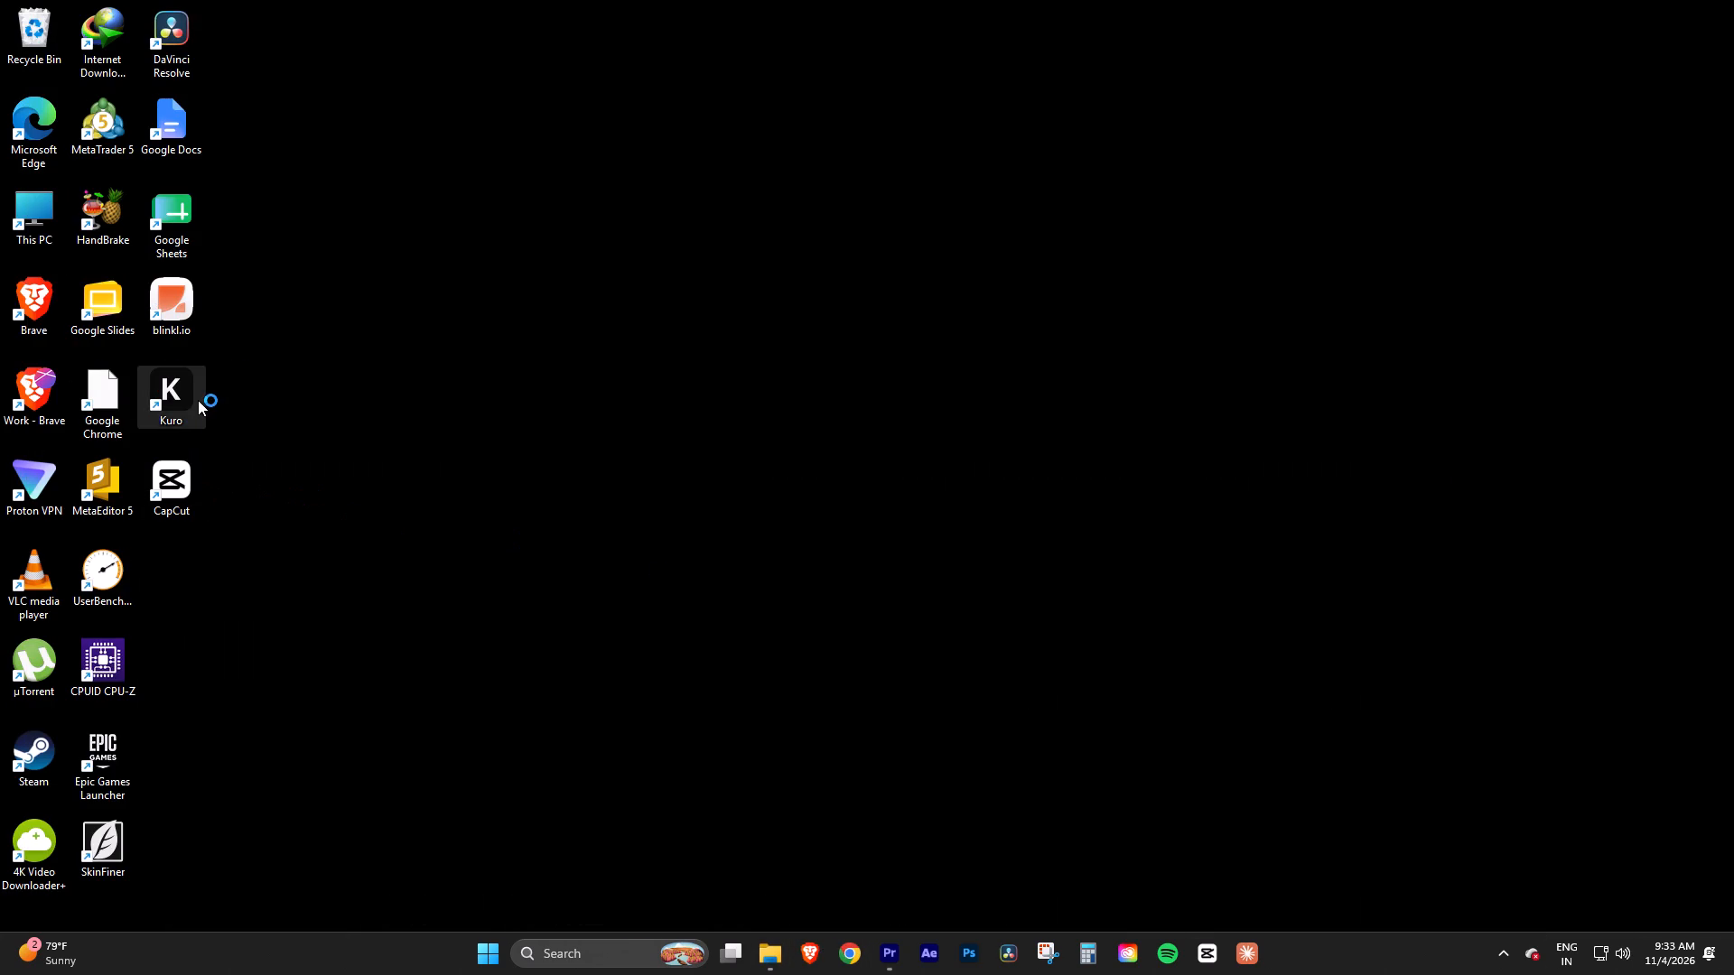
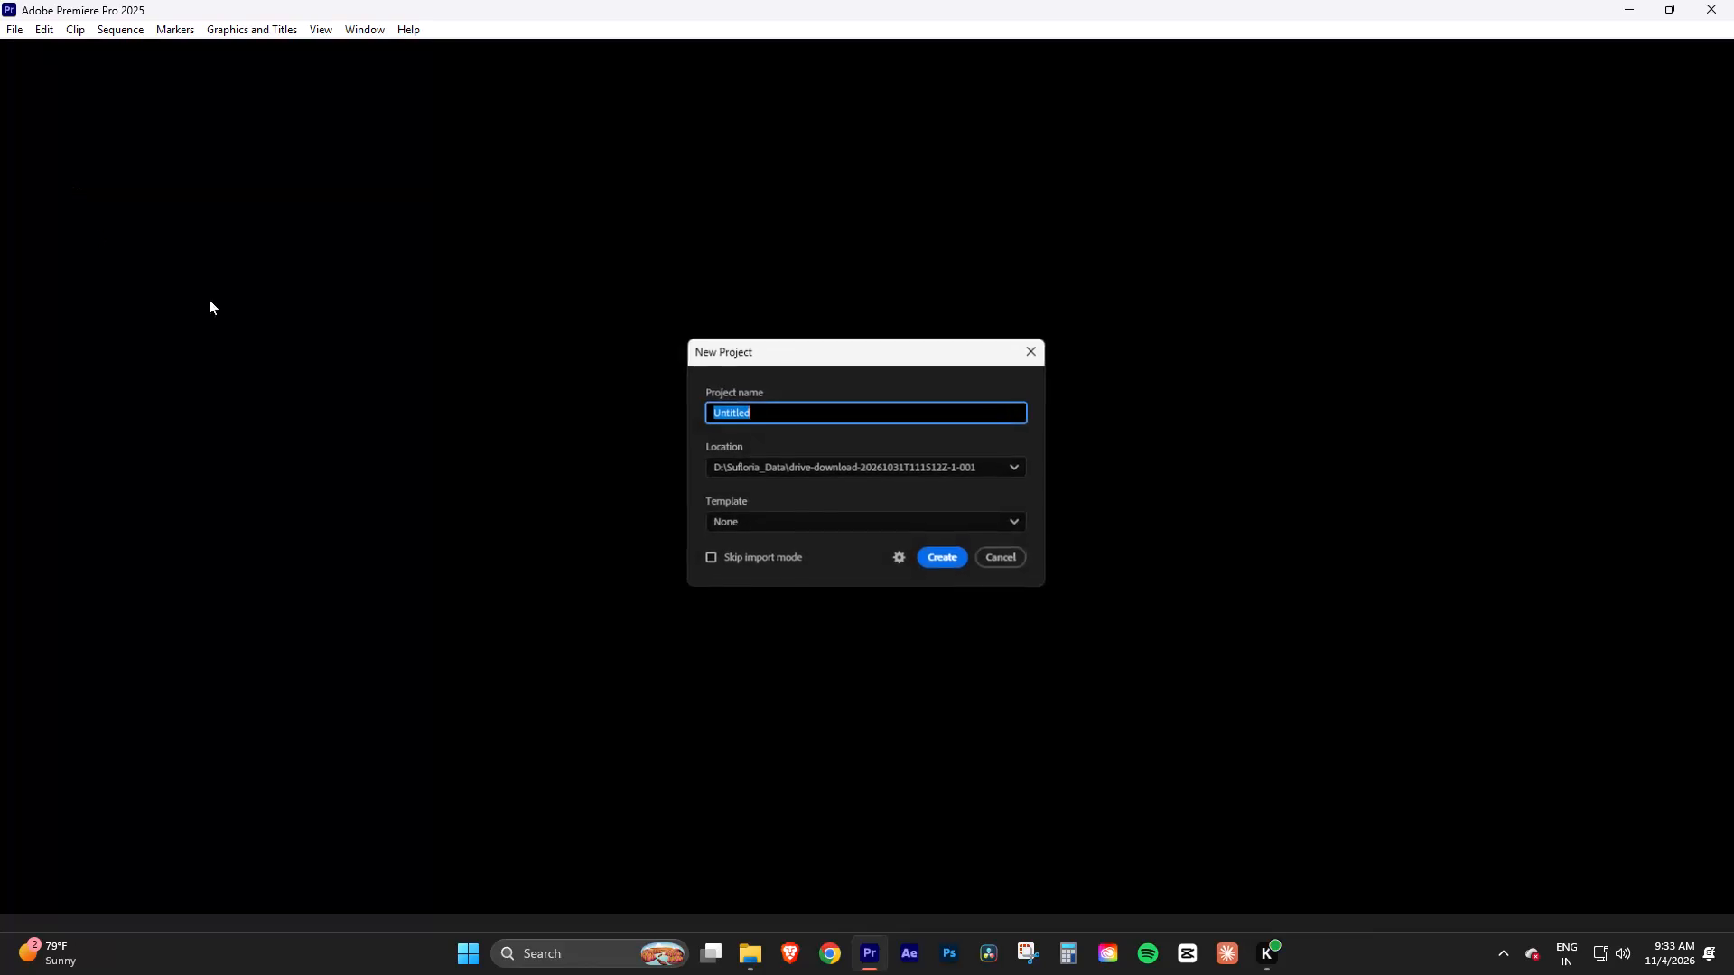
Browse for the new project's save location and open the KM Nest Interiors folder inside Sufloria_Data on drive D.
left_click(848, 467)
left_click(785, 632)
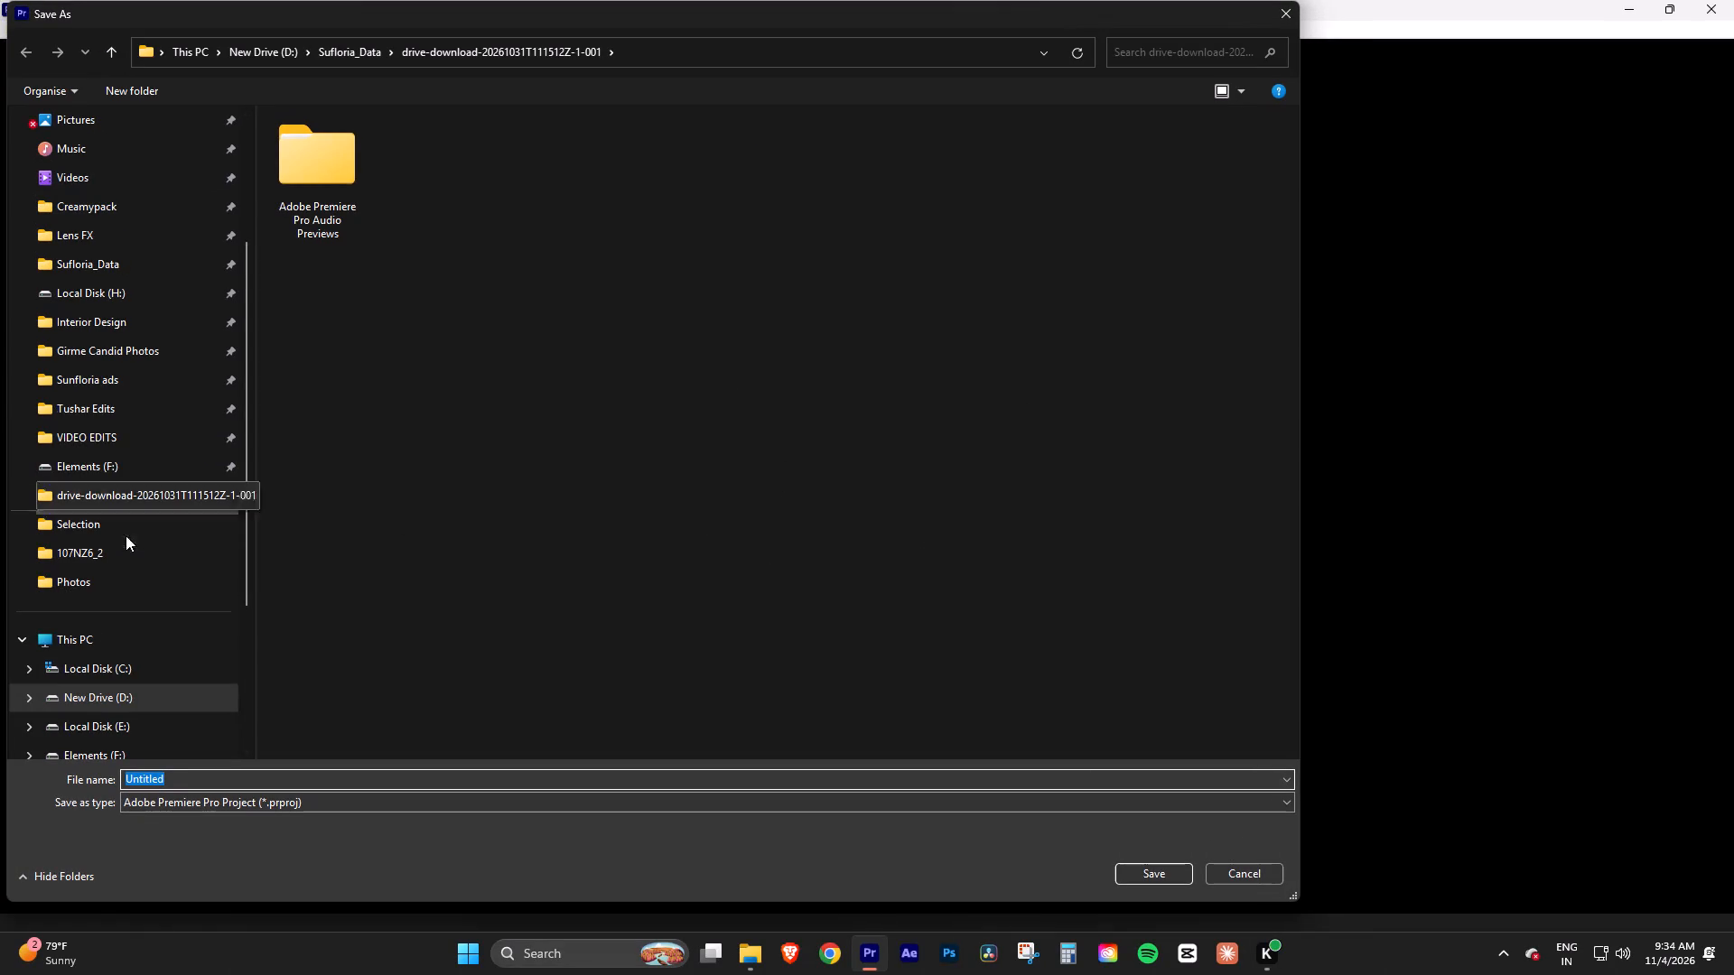
left_click(142, 257)
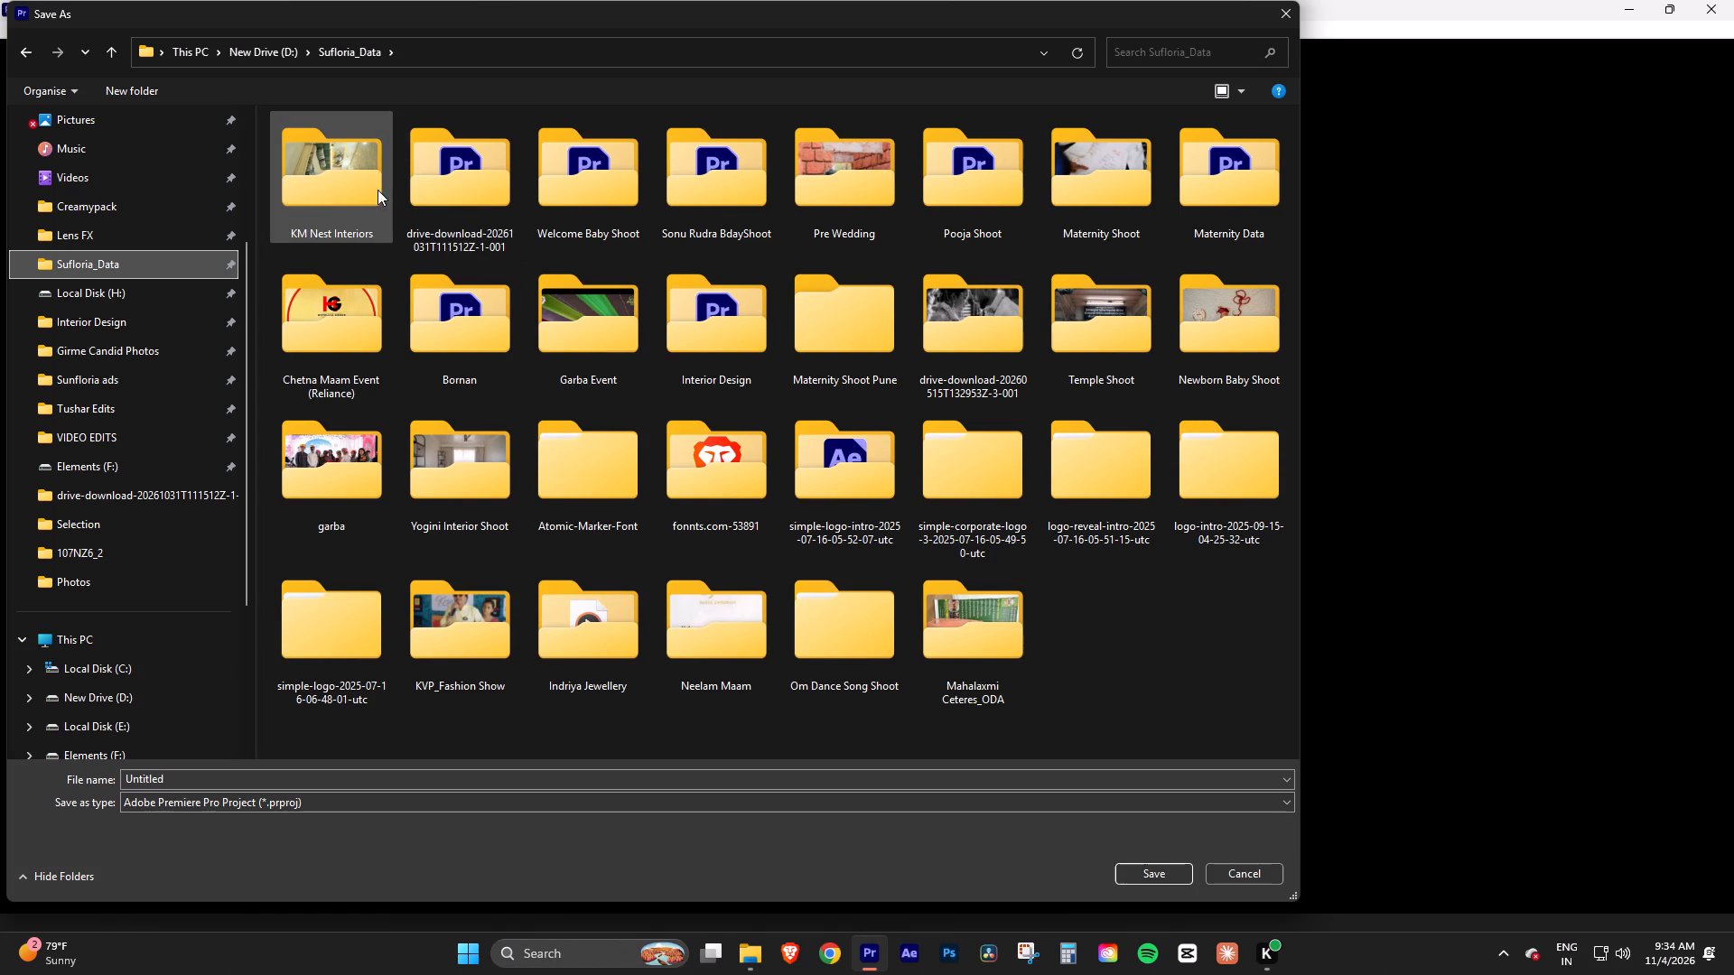
double_click(338, 190)
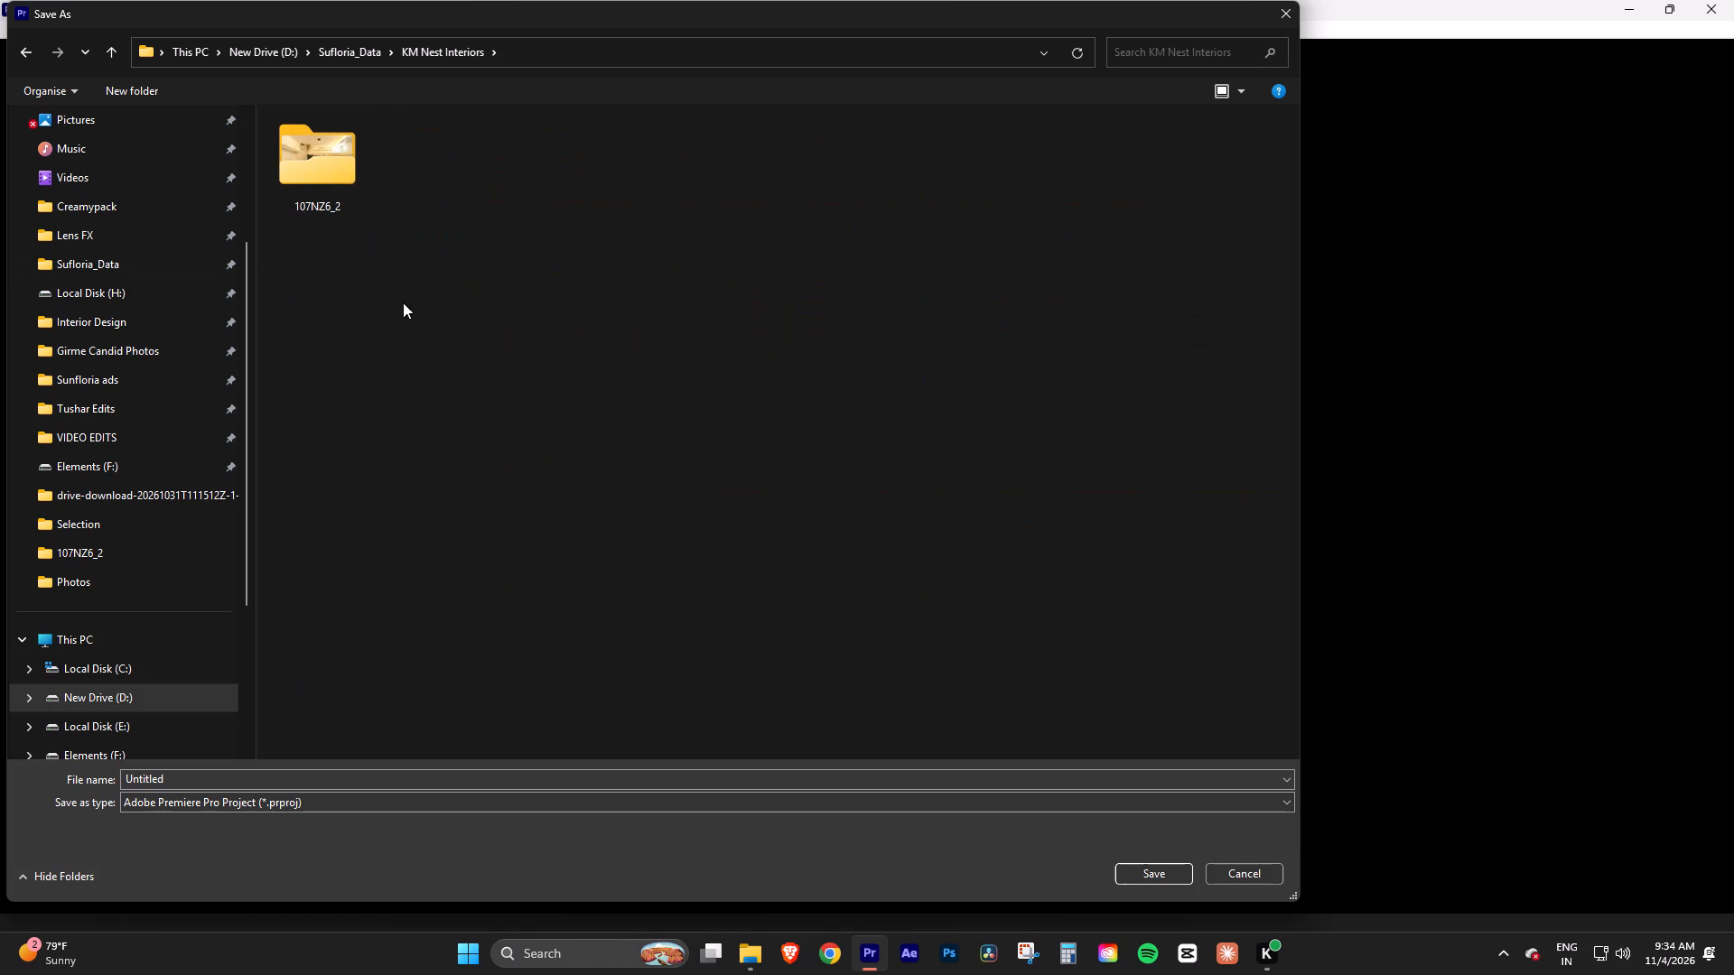
Replace the project's default file name with one beginning "KM NE".
left_click(596, 778)
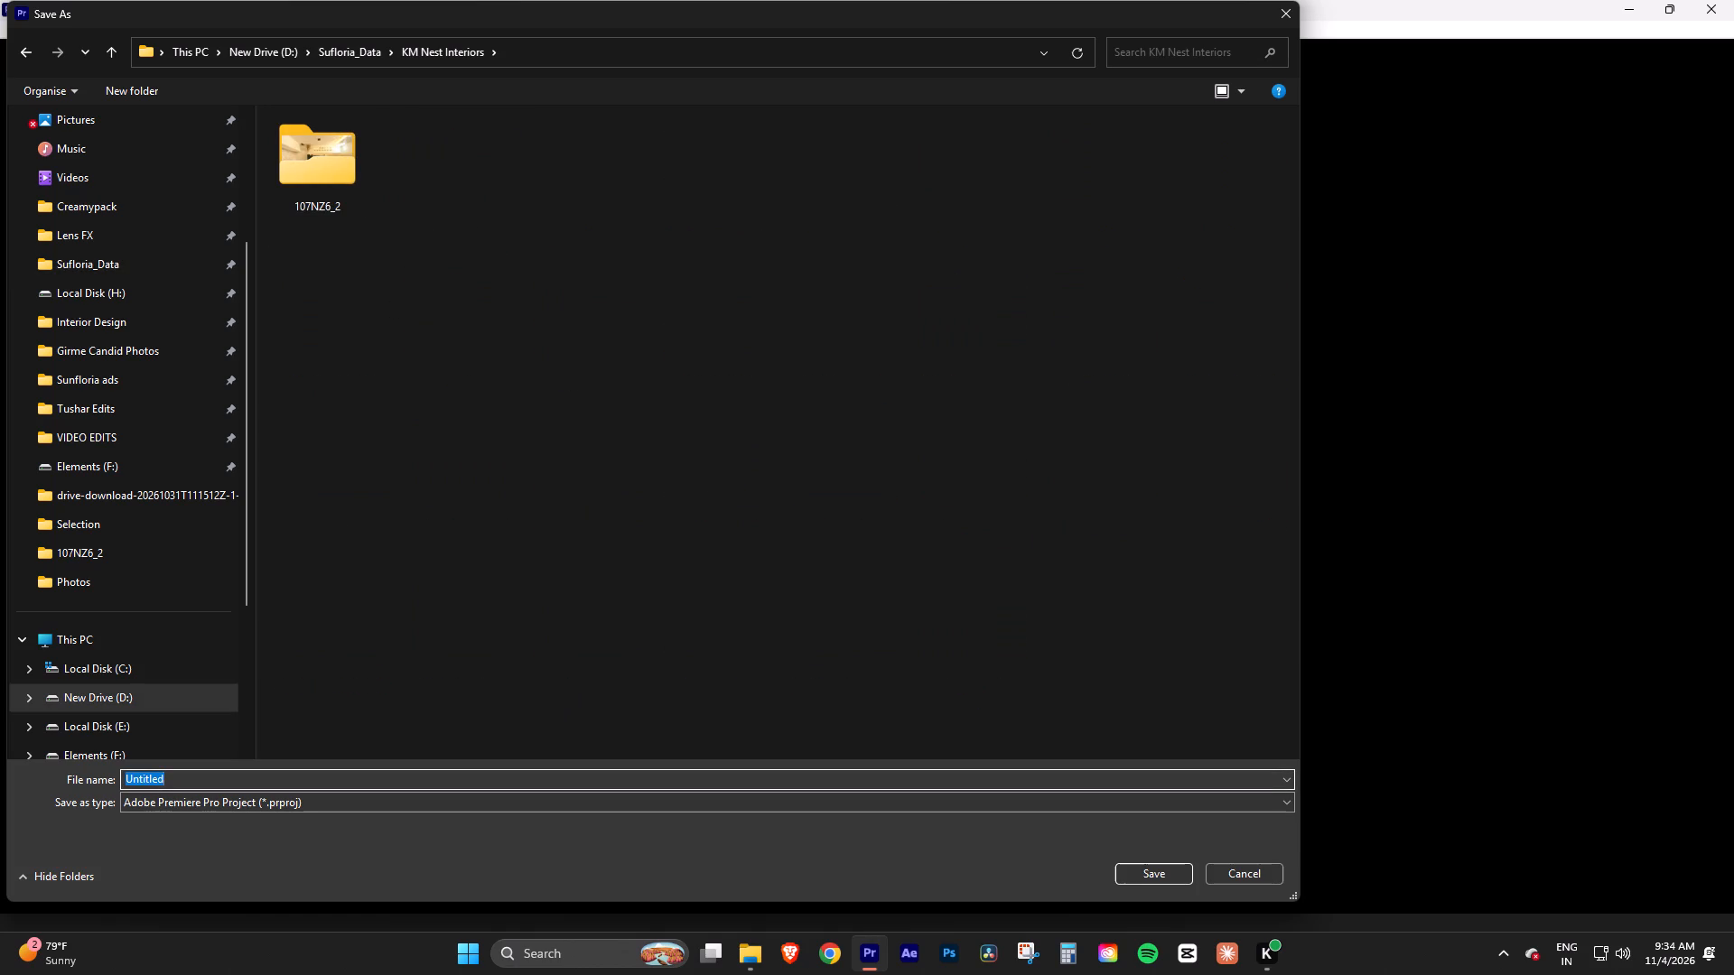
type("KM NE")
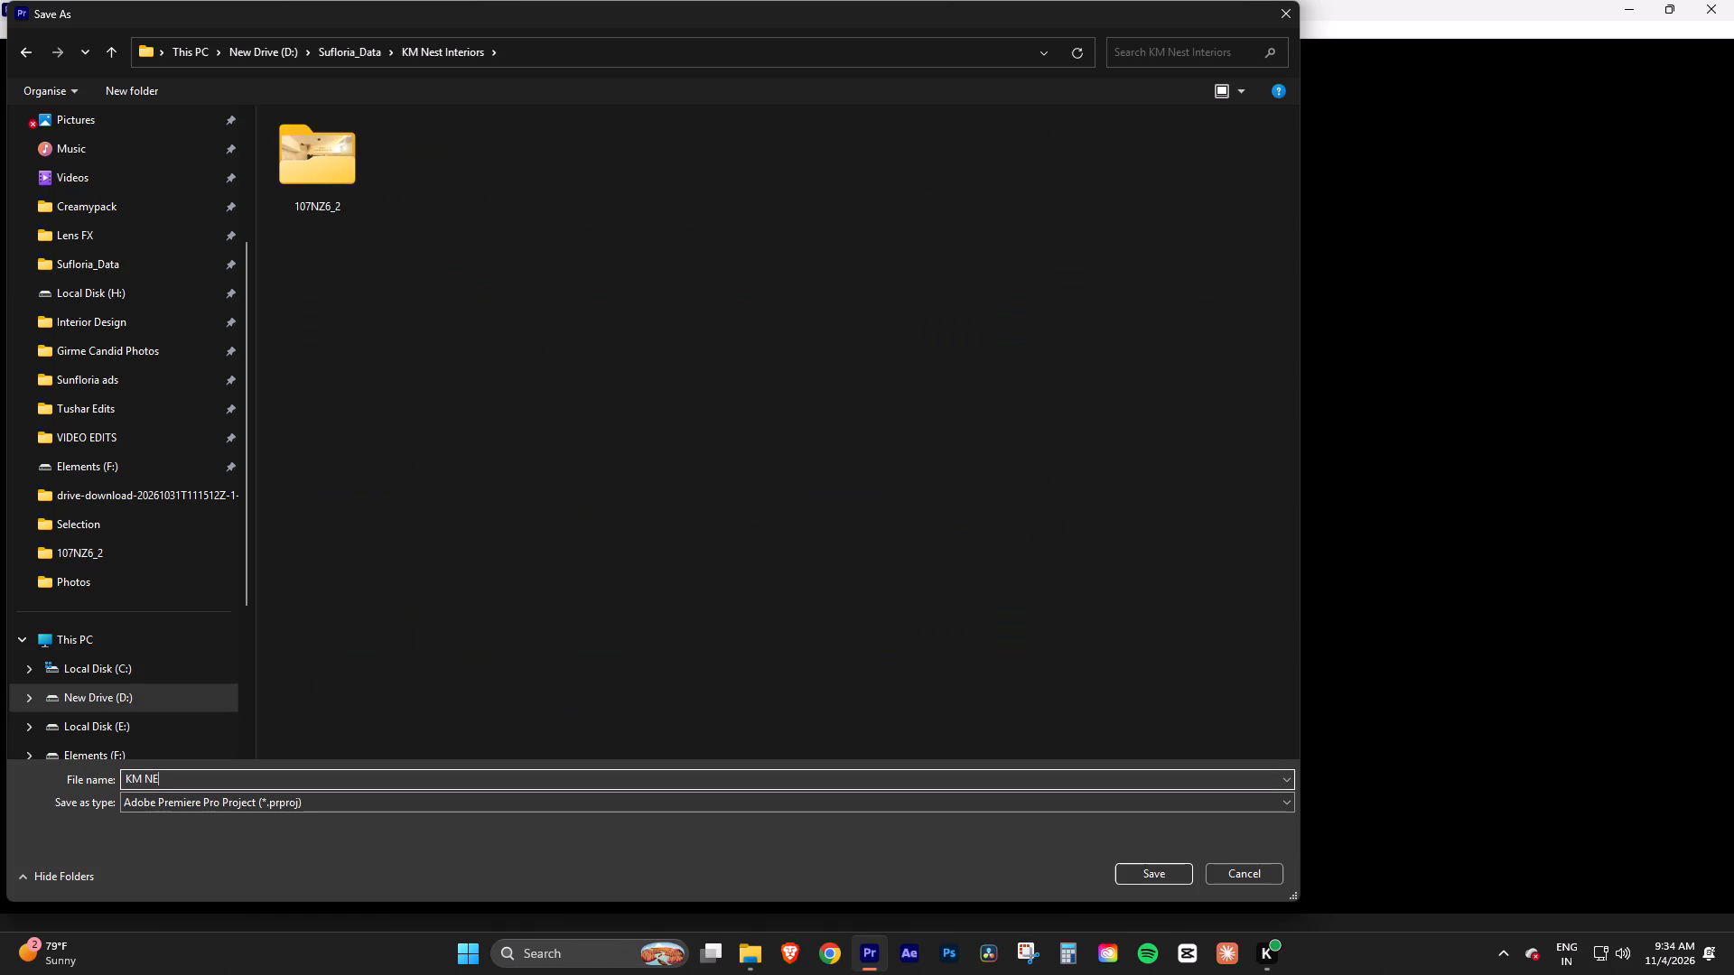
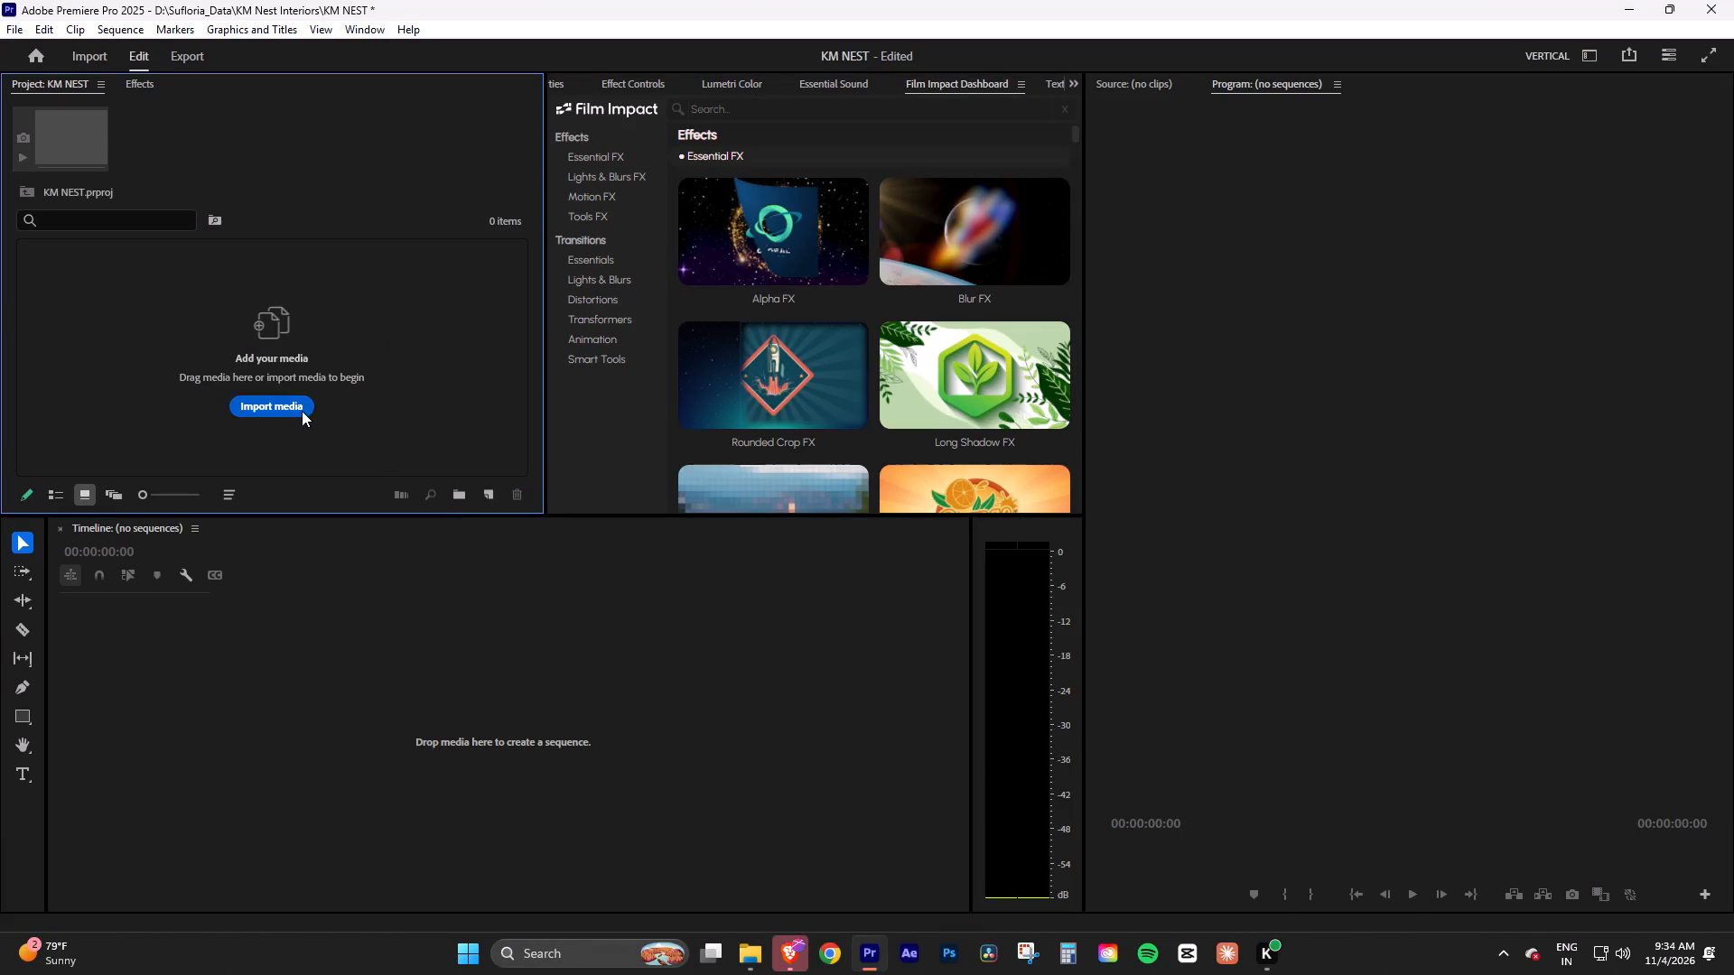
Create a new bin in the empty project and enter "clips" as its name, correcting the capitalization.
left_click(462, 494)
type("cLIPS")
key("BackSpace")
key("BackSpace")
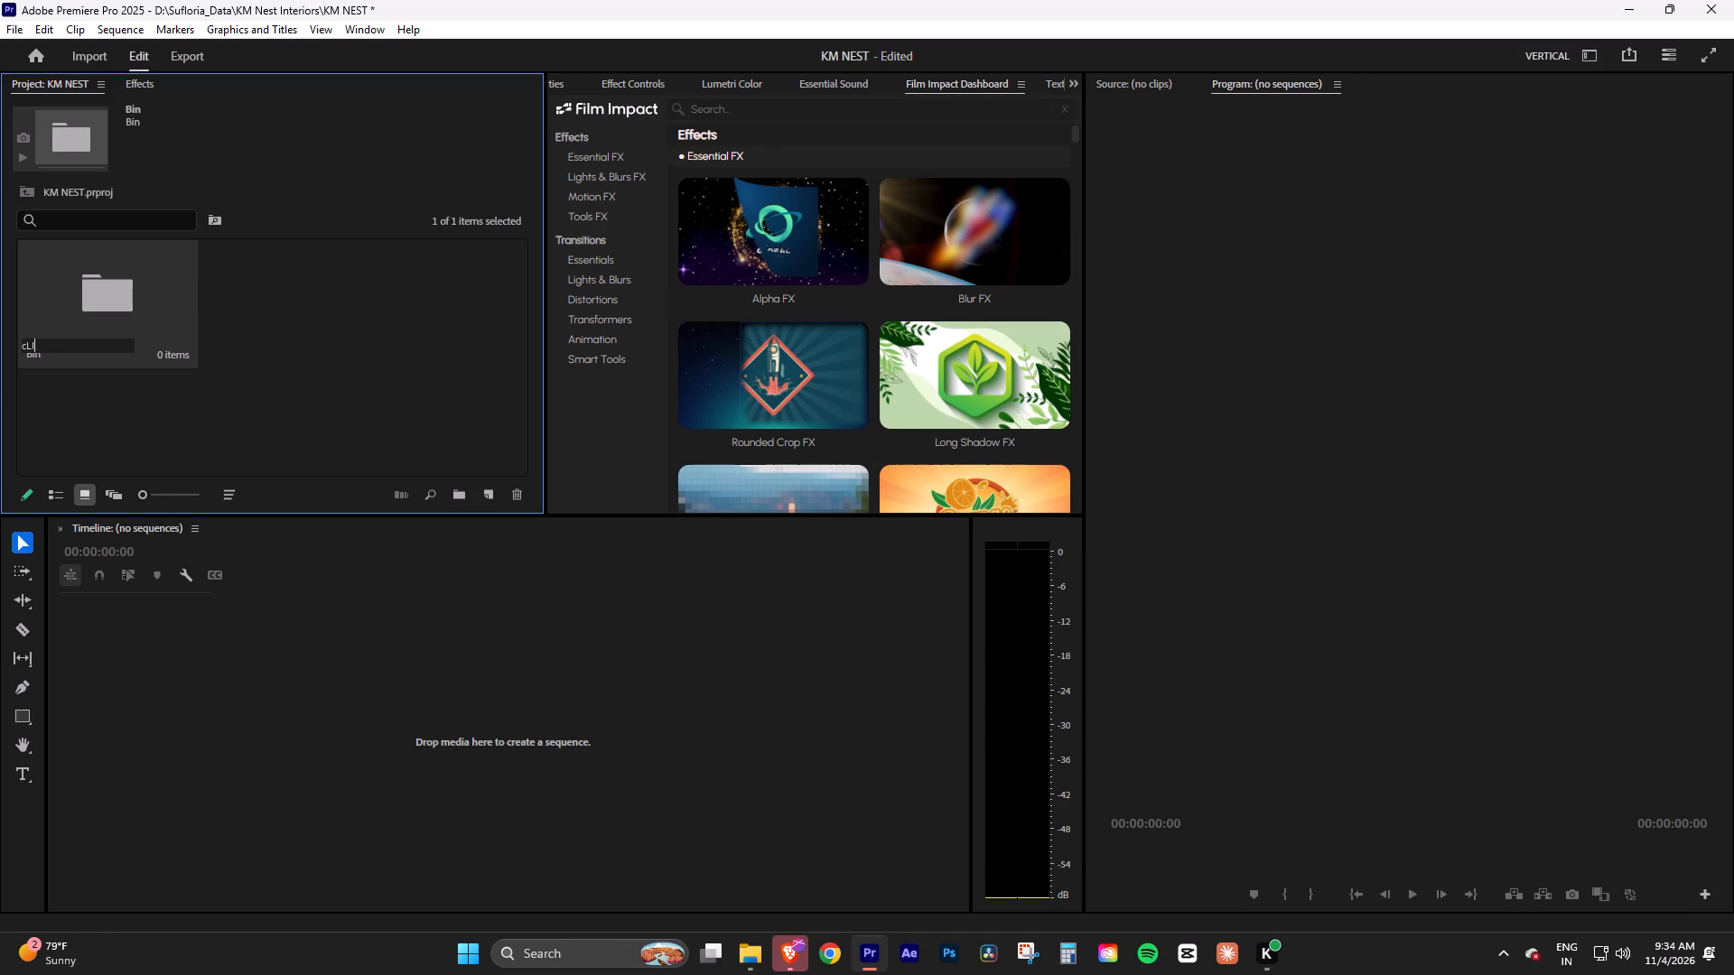
Clear the unfinished name of the new bin and name it 001.
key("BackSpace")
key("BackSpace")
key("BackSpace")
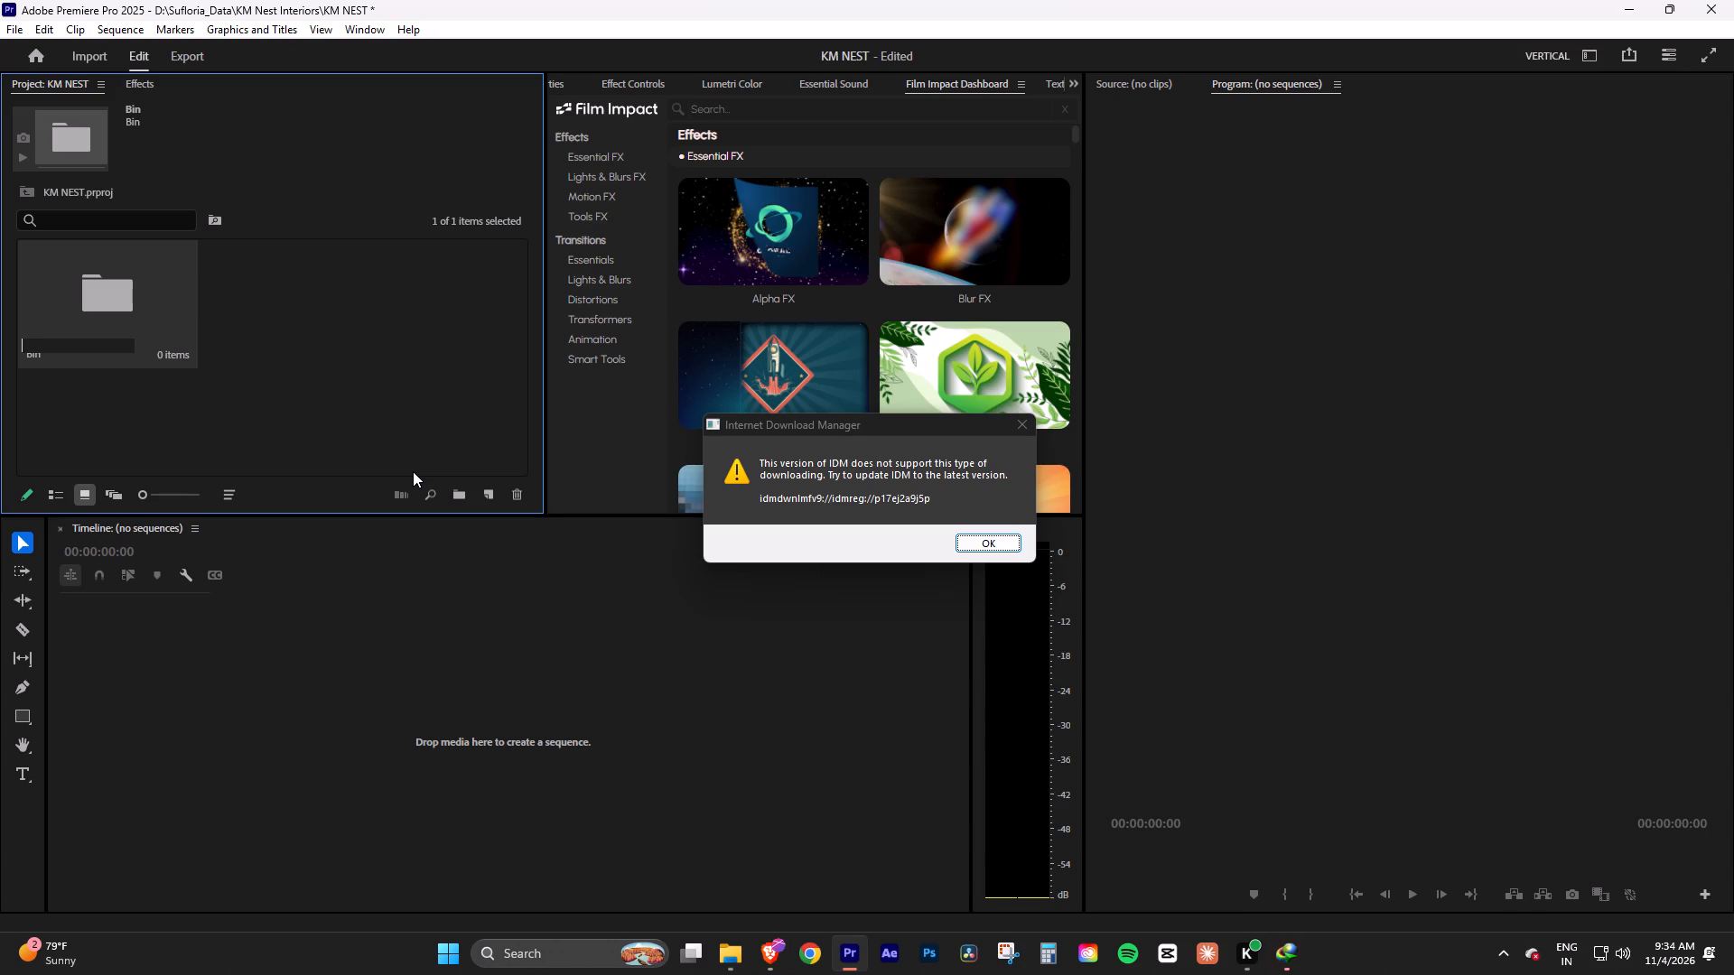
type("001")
left_click(362, 389)
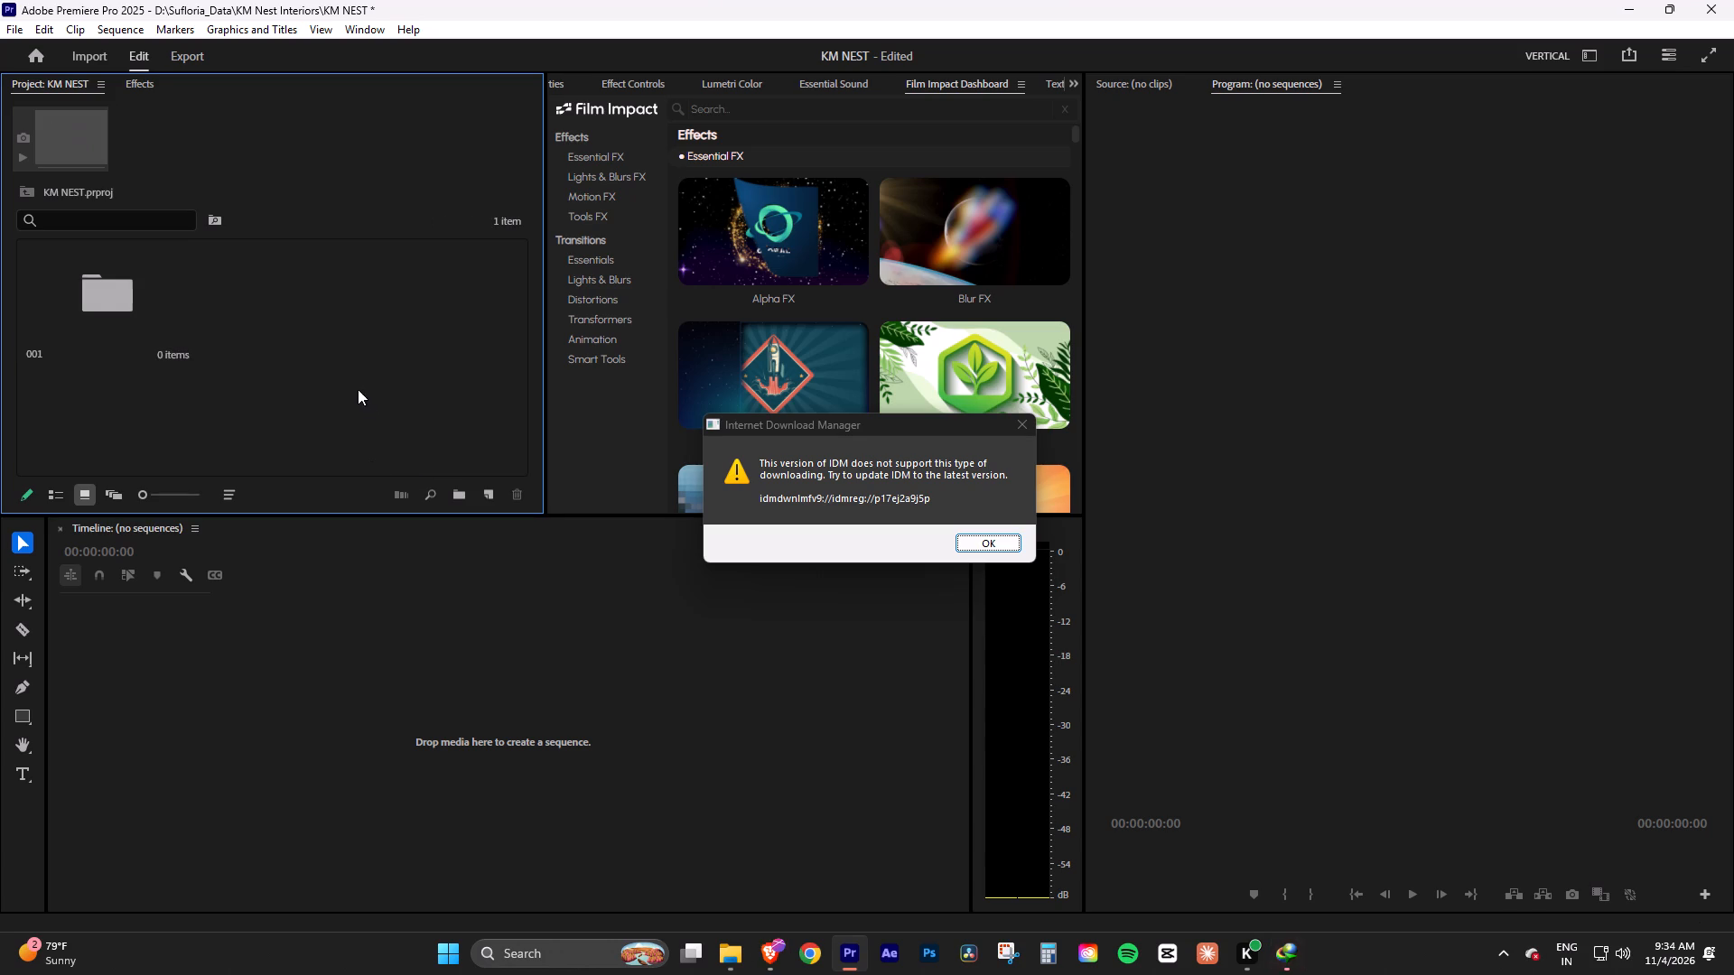
Open the 001 bin and bring up the Import dialog to add media to it.
double_click(145, 304)
double_click(232, 318)
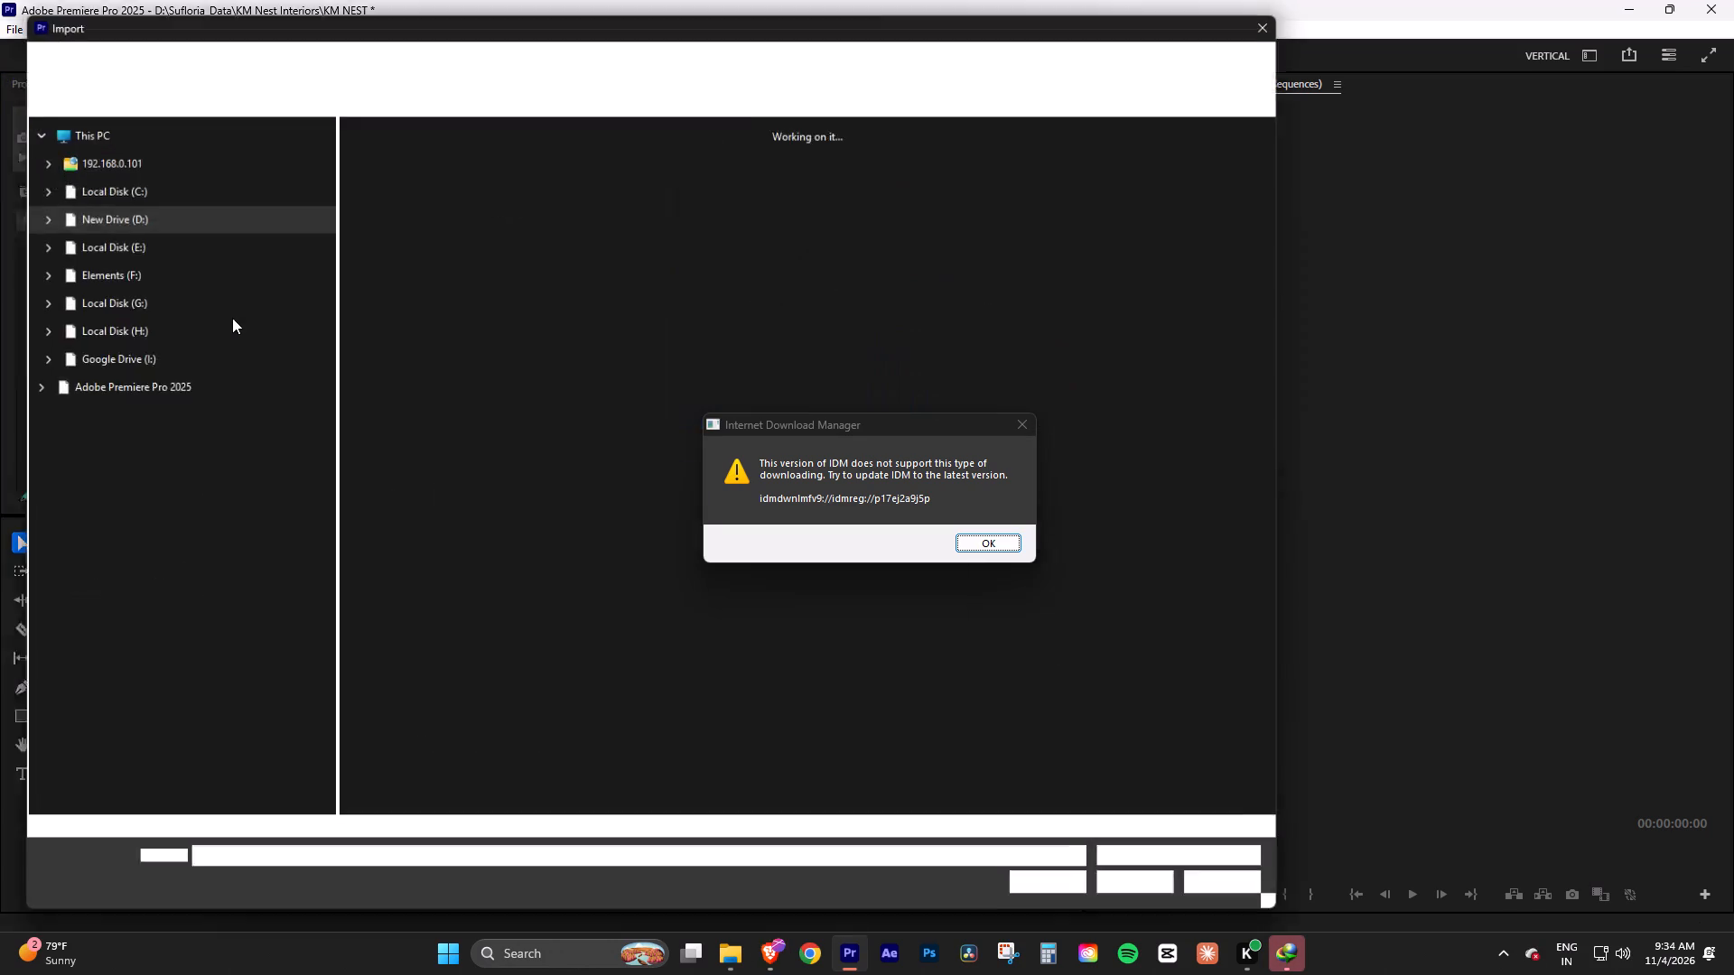
Dismiss the Internet Download Manager warning.
left_click(972, 546)
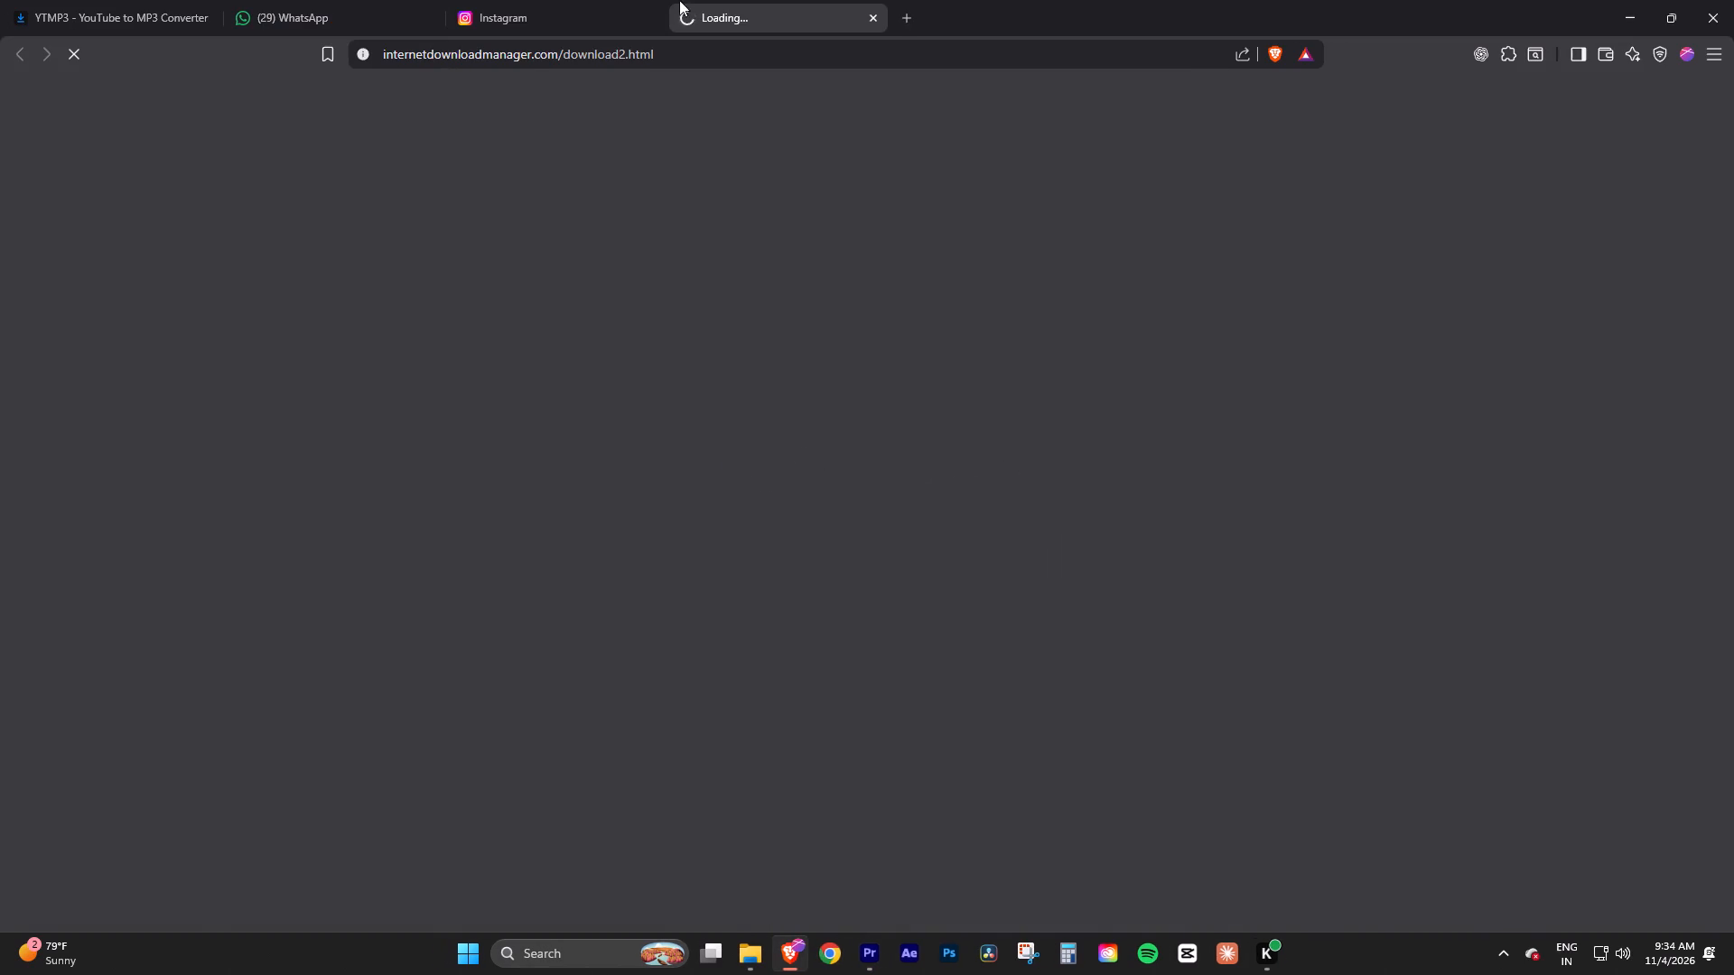
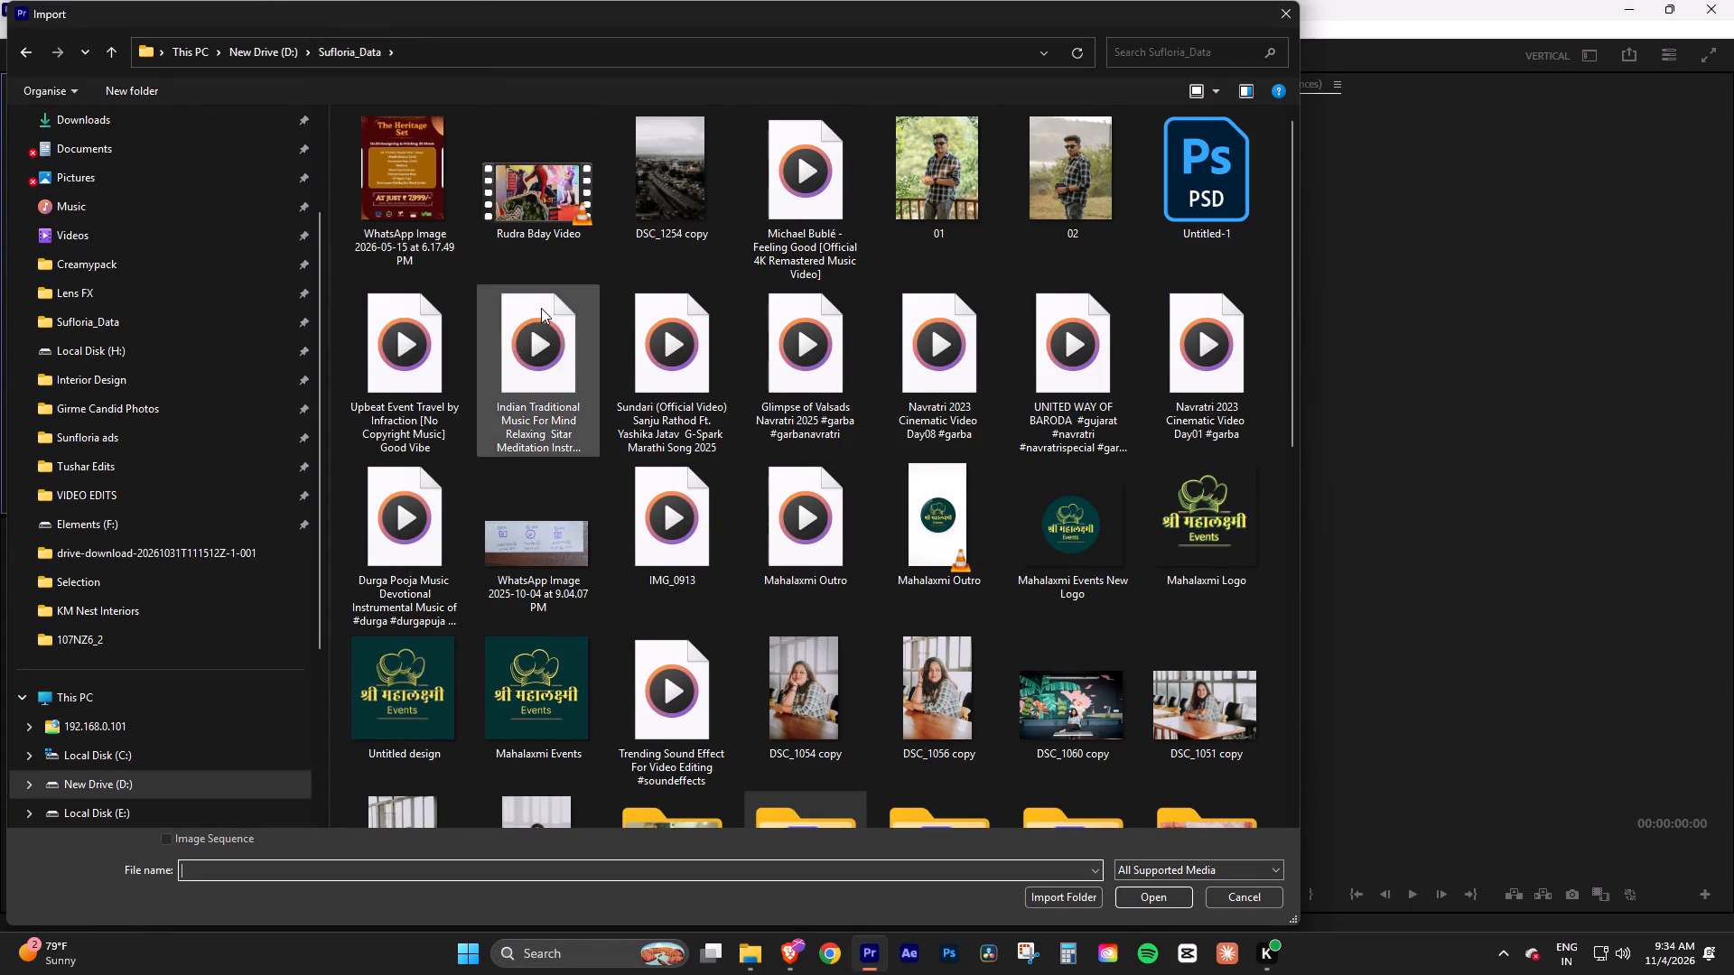
Open the KM Nest Interiors folder inside Sufloria_Data for the media import and display its clips as larger thumbnails.
scroll(541, 308, "down", 6)
left_click(670, 332)
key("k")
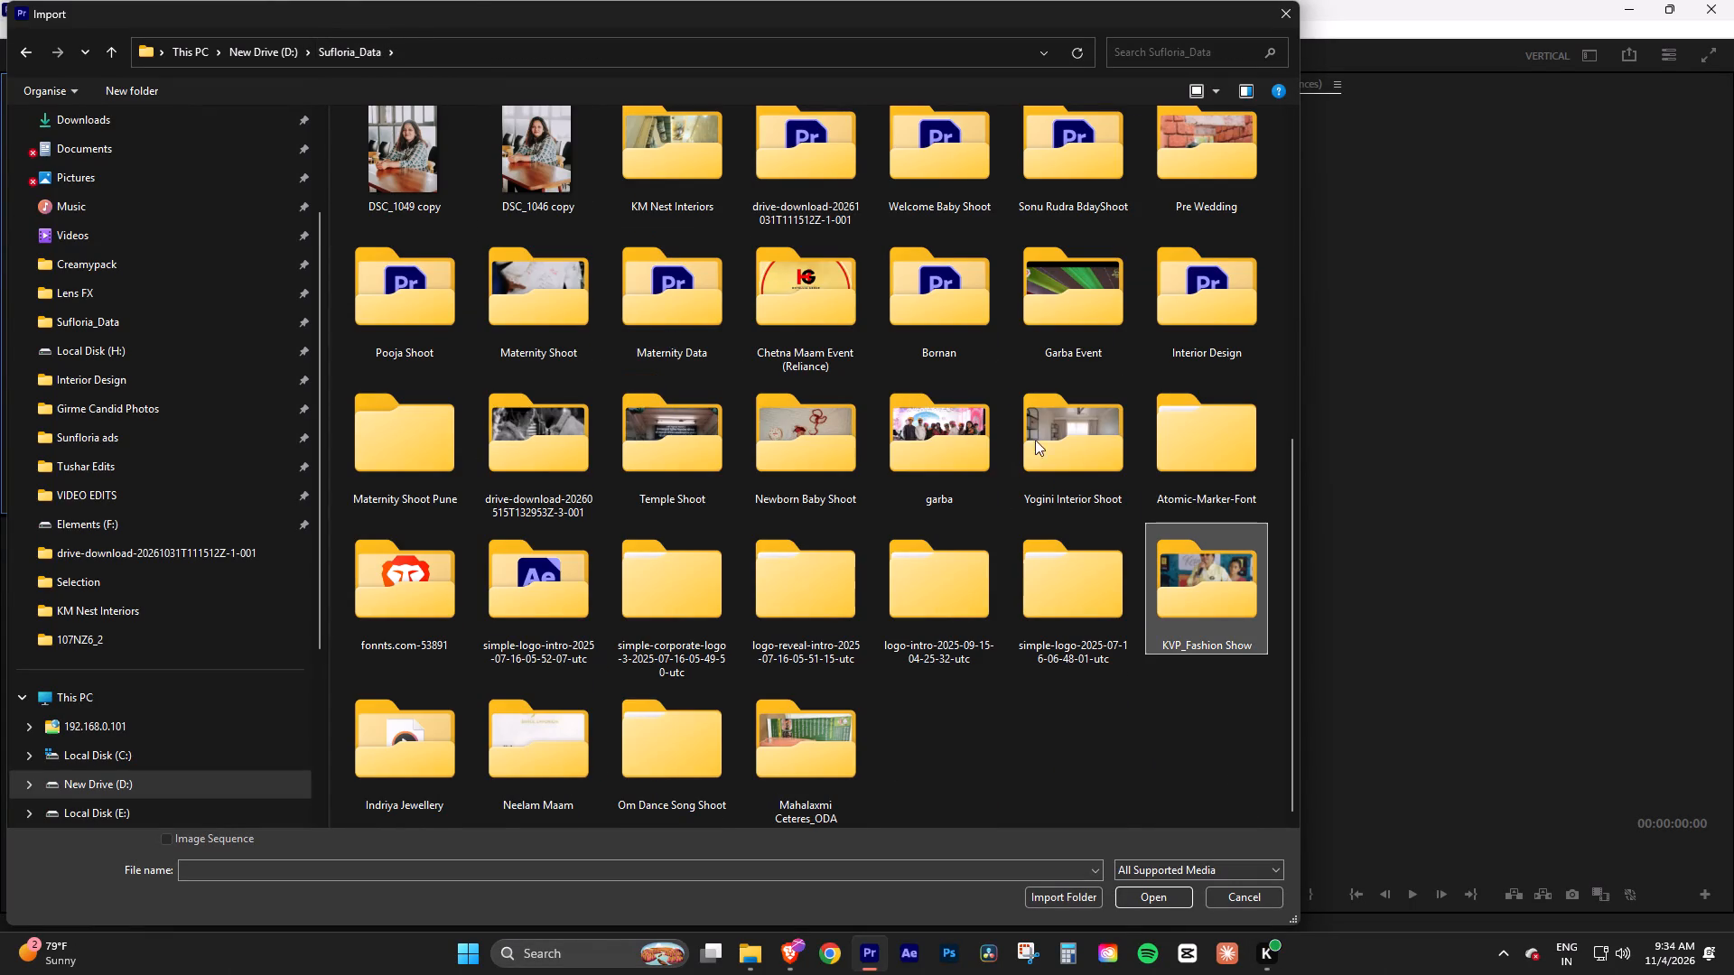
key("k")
double_click(718, 178)
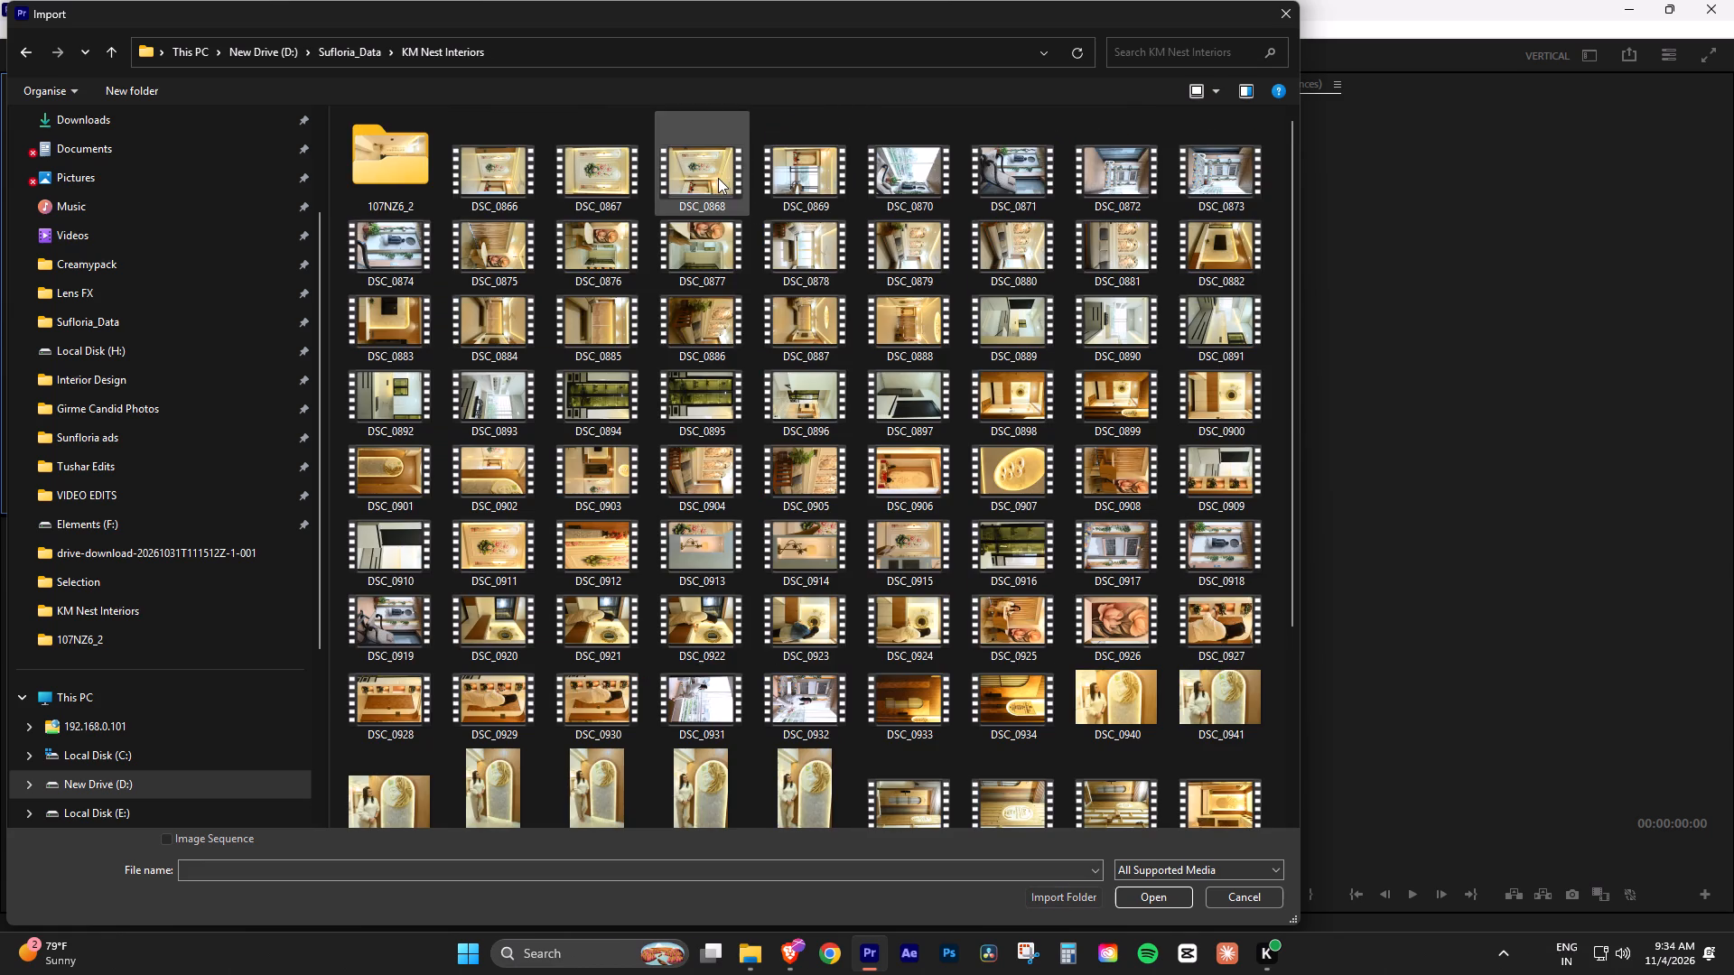
scroll(668, 281, "up", 20, "ctrl")
scroll(668, 281, "up", 6, "ctrl")
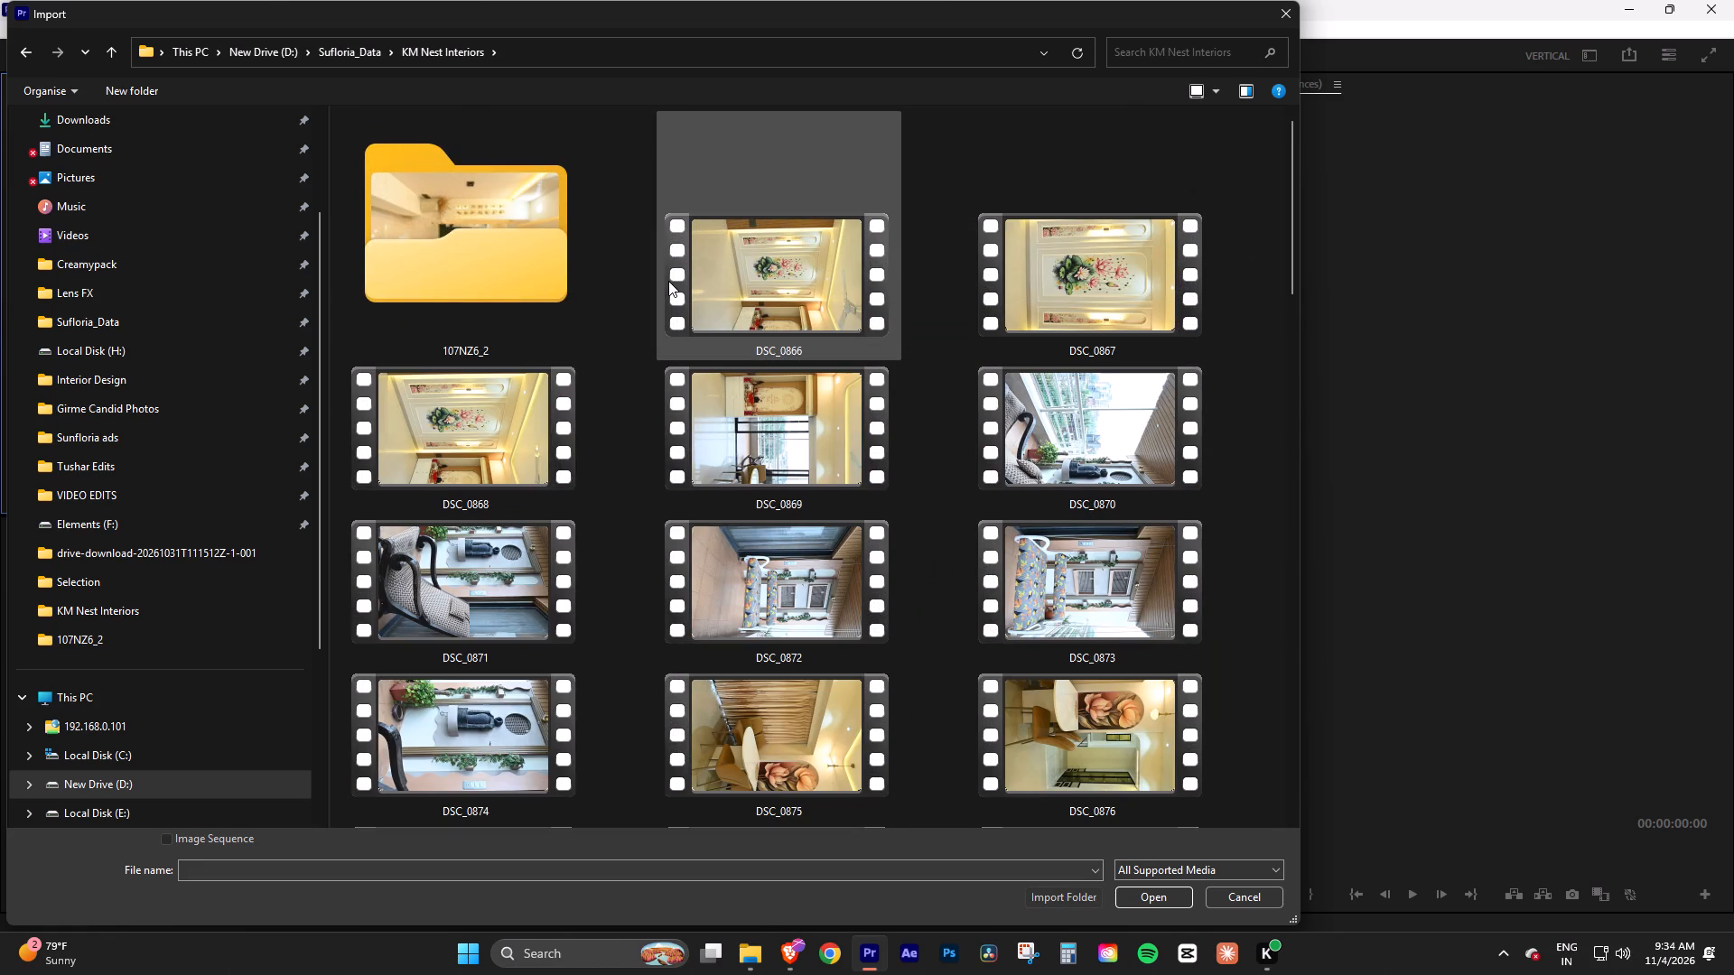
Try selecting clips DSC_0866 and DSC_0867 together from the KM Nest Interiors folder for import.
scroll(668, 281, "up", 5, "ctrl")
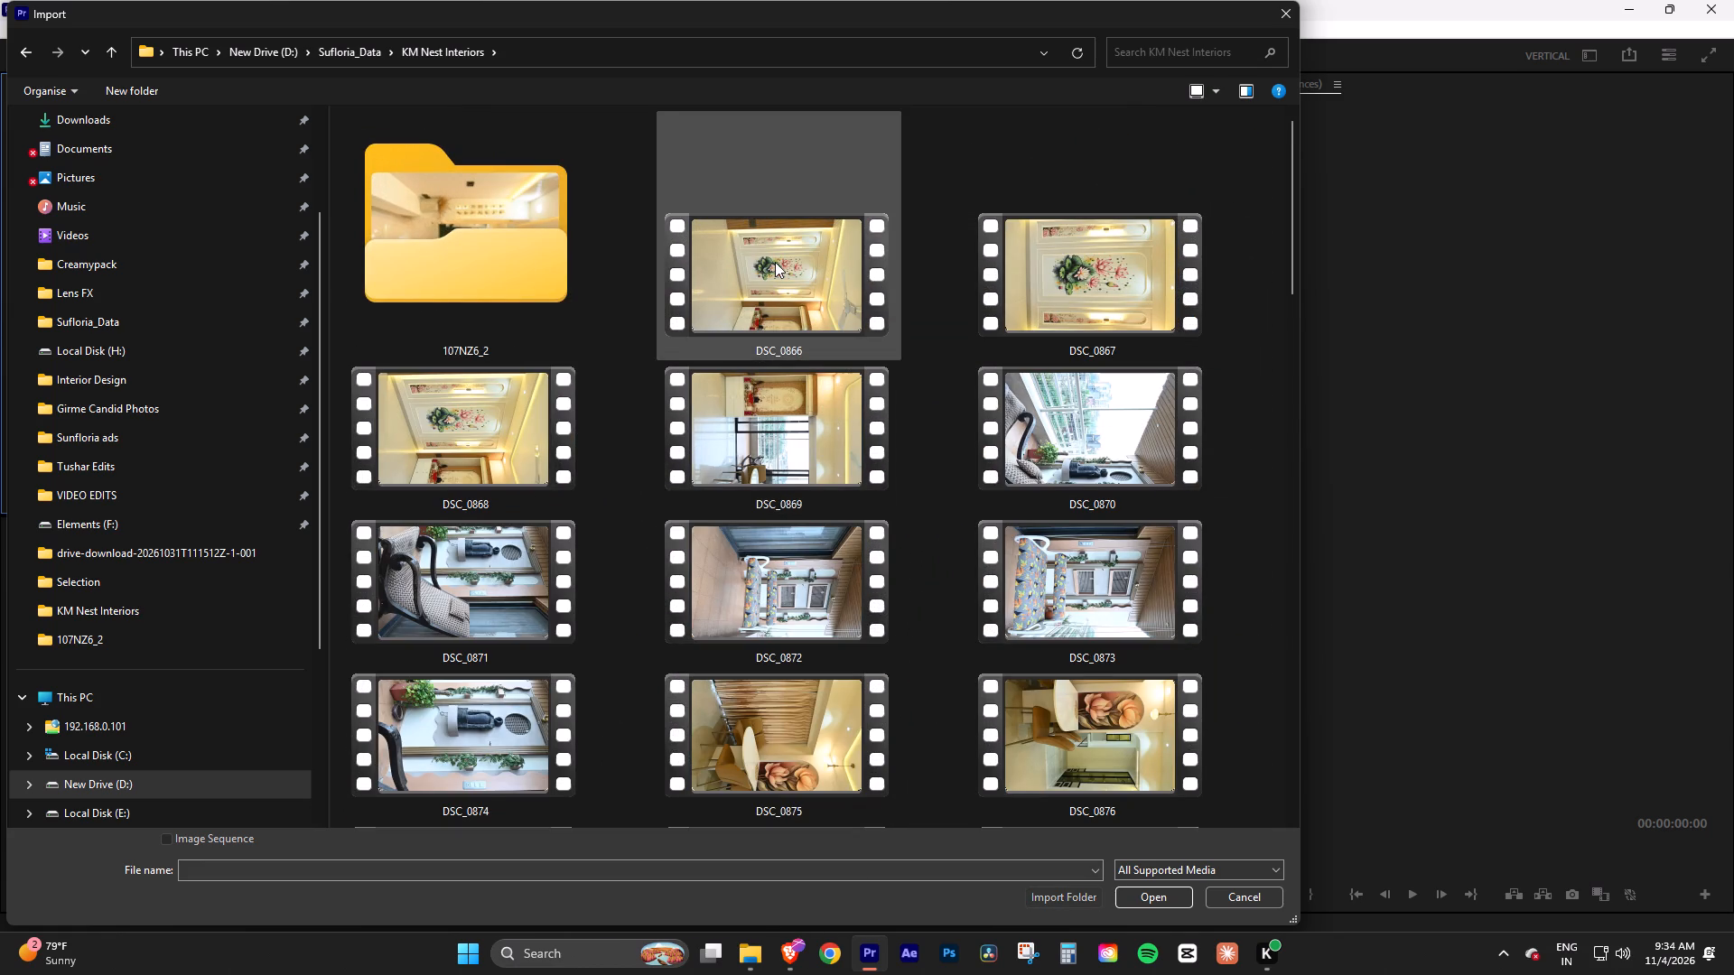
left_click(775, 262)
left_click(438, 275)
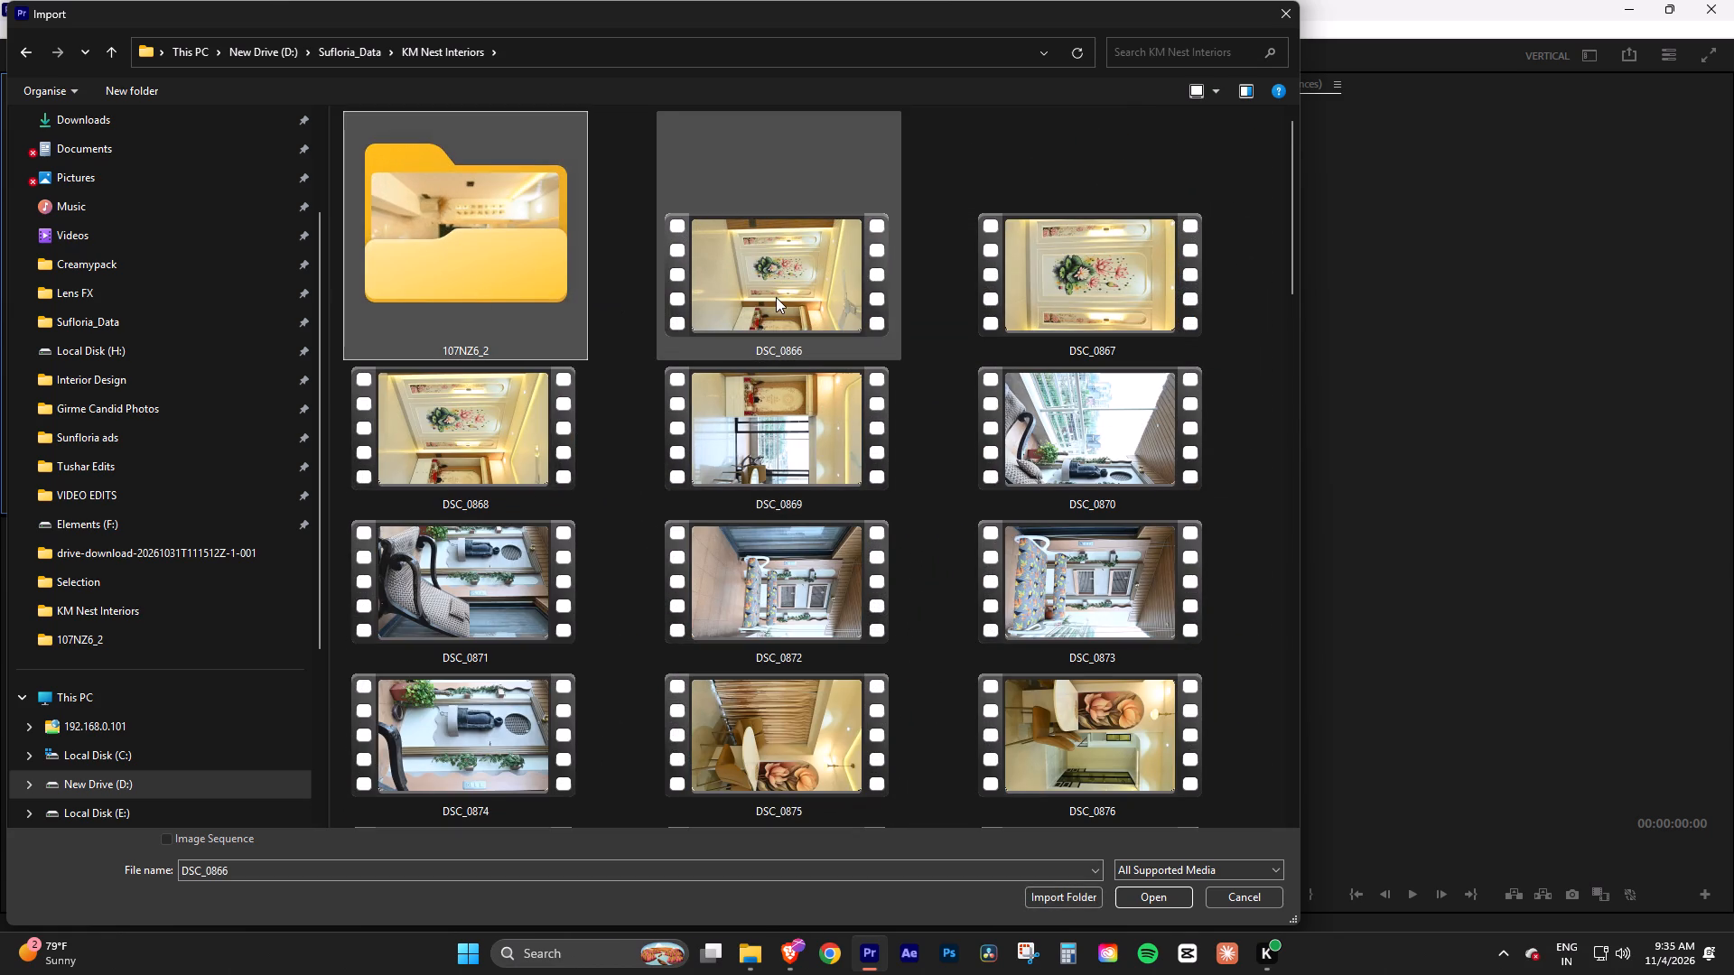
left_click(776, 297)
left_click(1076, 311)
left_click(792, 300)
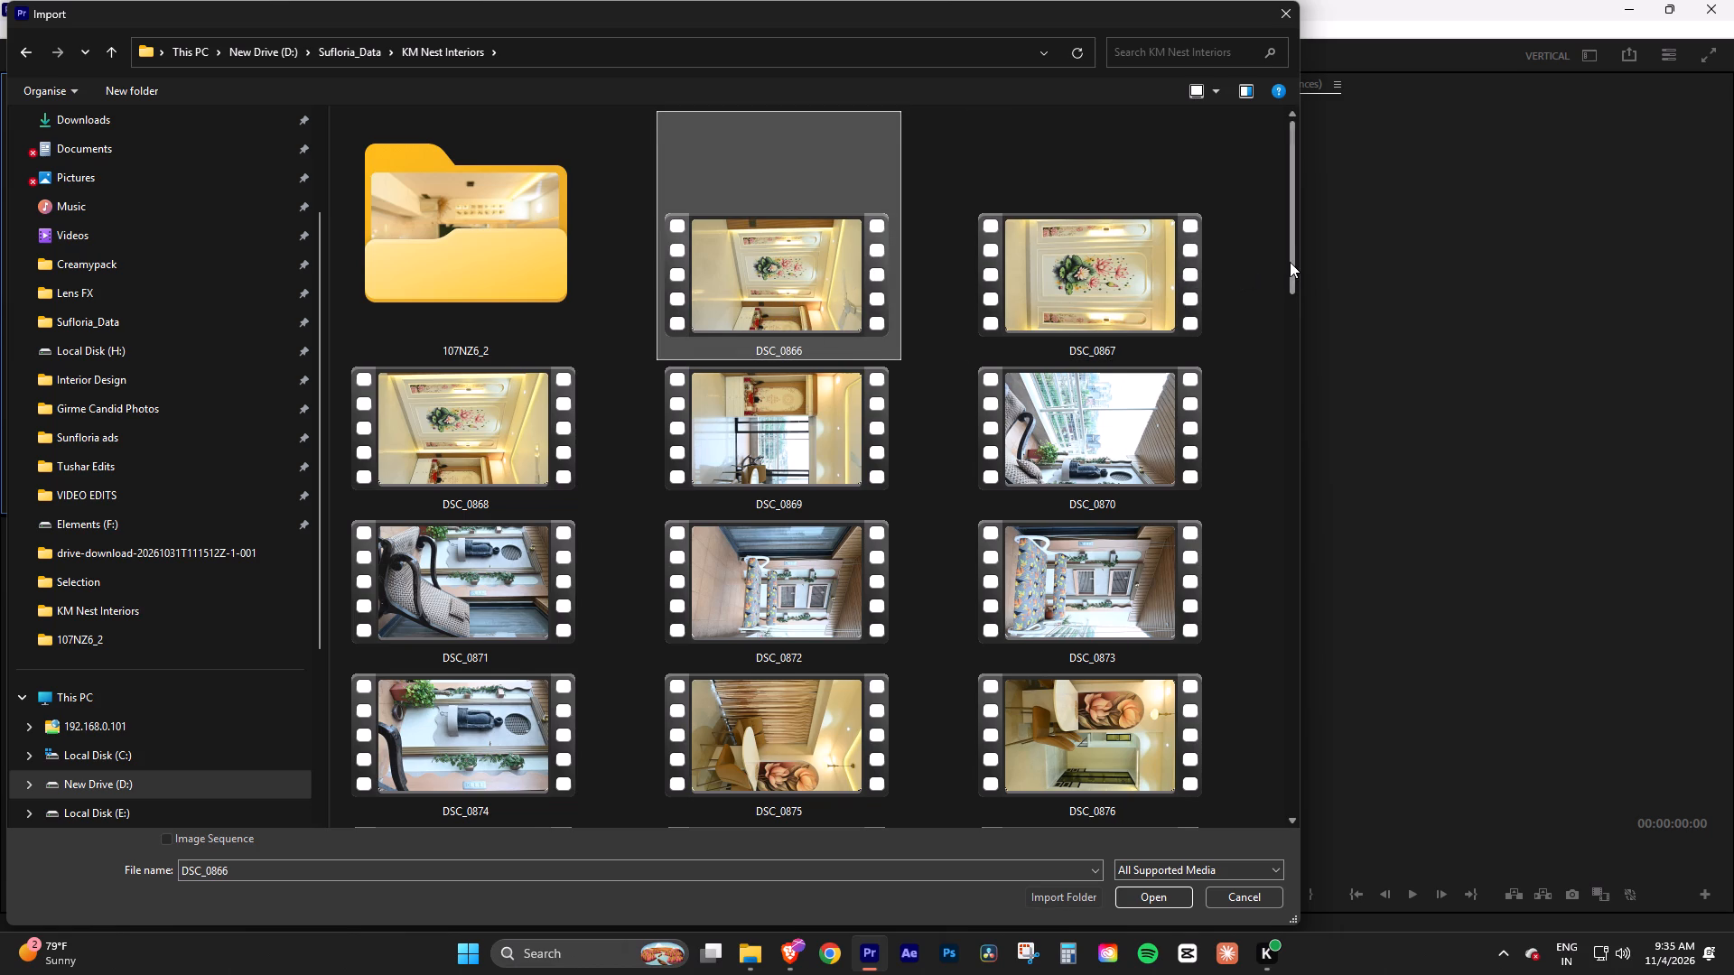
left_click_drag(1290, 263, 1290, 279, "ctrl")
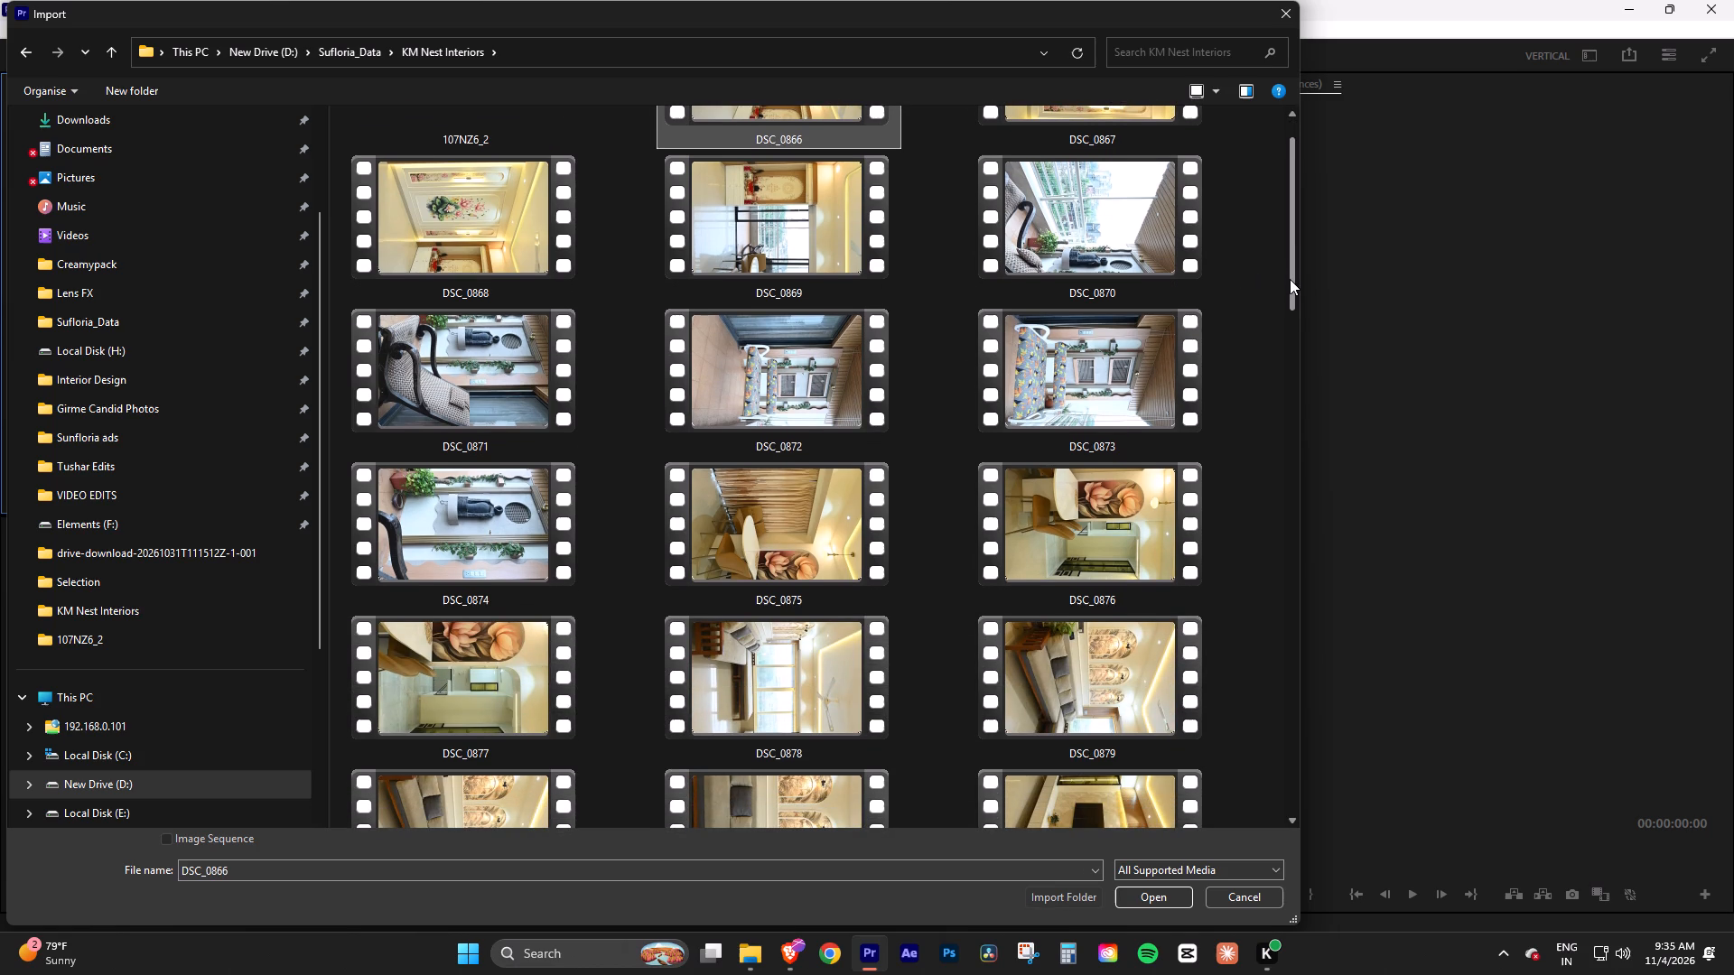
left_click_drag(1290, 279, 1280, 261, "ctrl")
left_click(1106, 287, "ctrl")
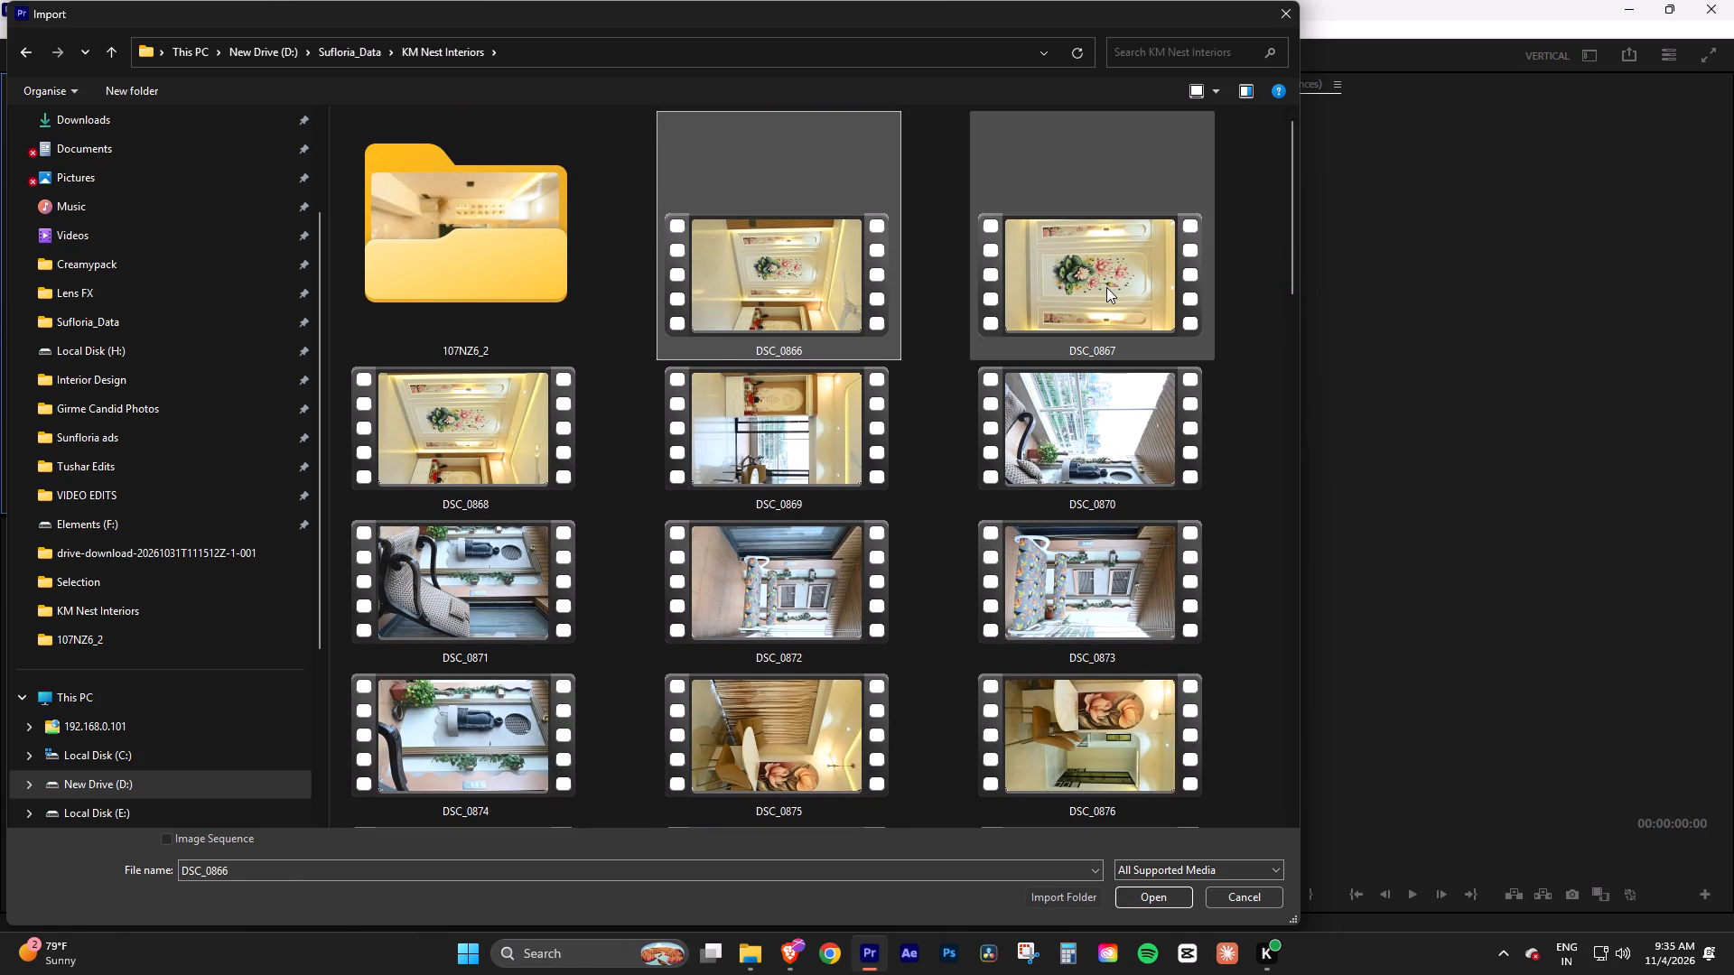
Change the sort order of the files in the KM Nest Interiors folder within the import window.
scroll(810, 488, "down", 12)
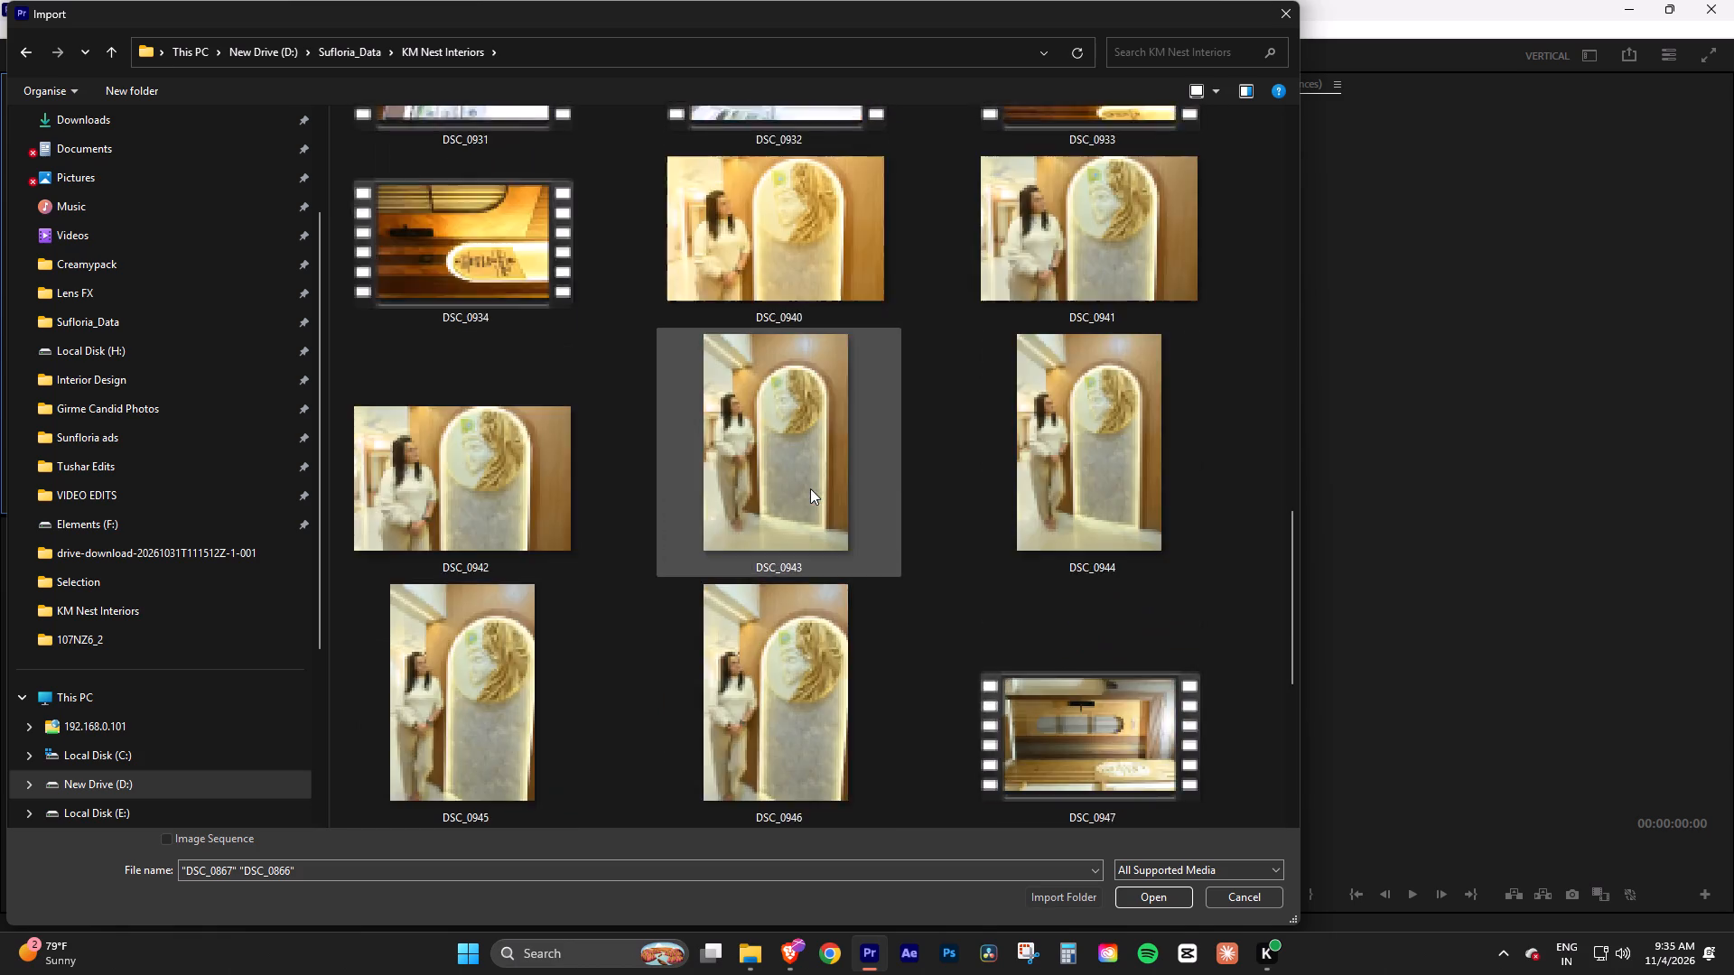
scroll(810, 488, "down", 10)
left_click(808, 726)
right_click(808, 726)
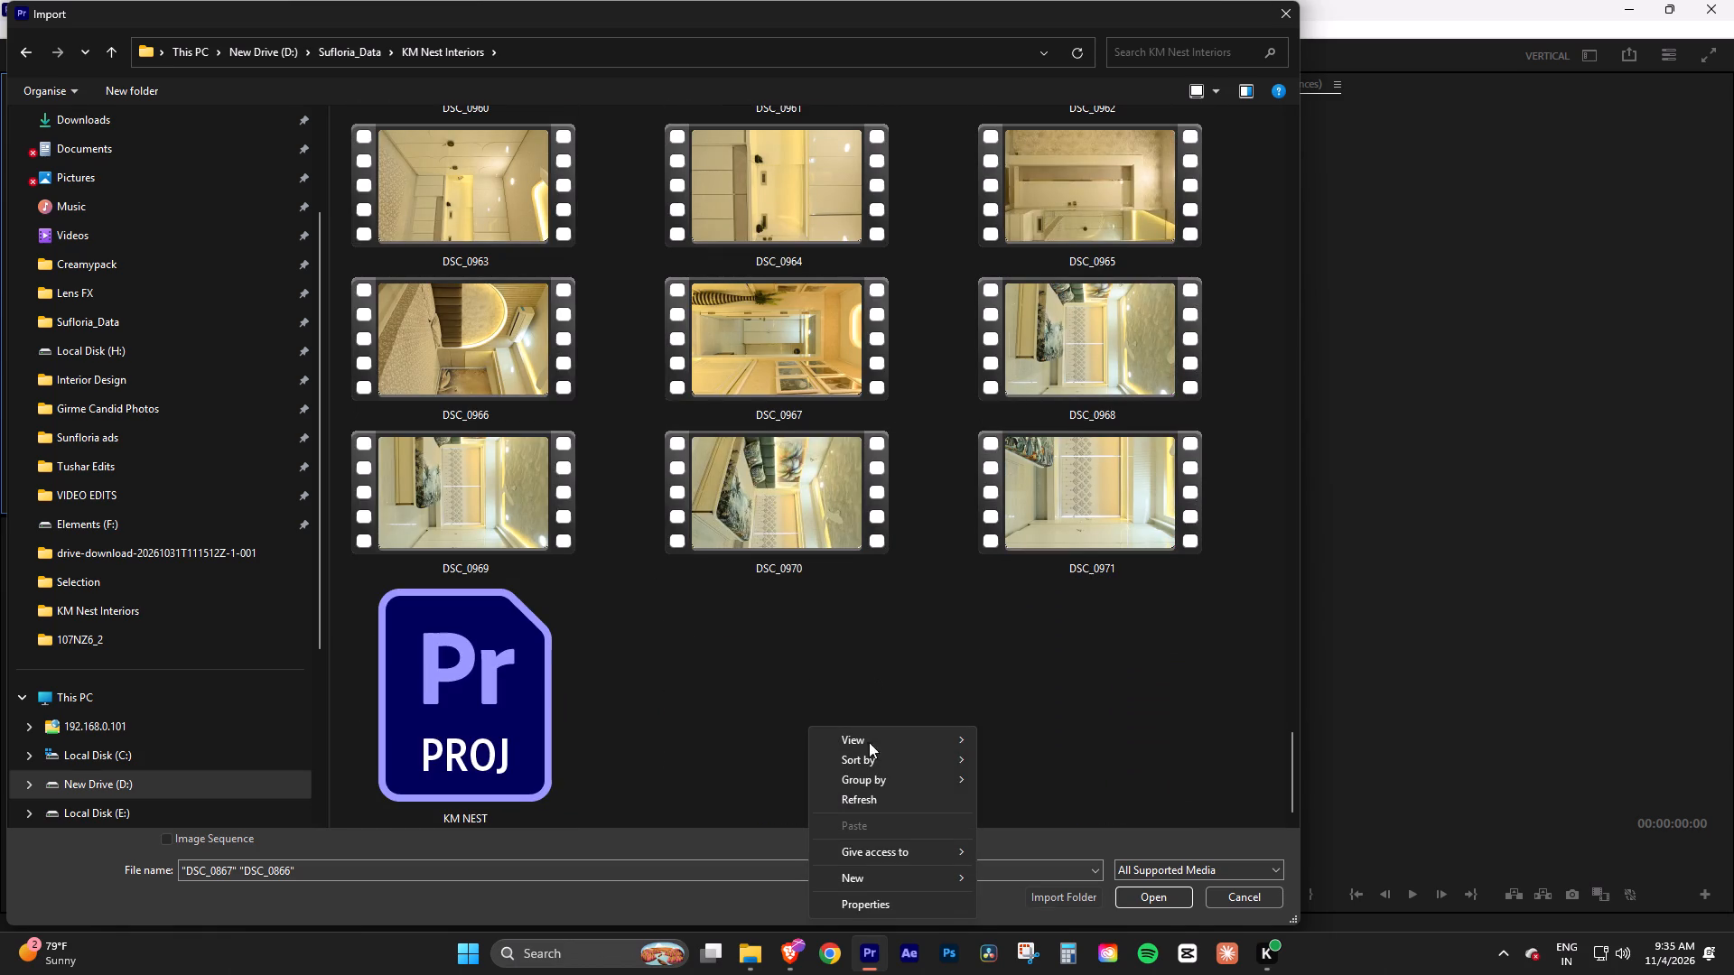
left_click(872, 757)
left_click(1026, 784)
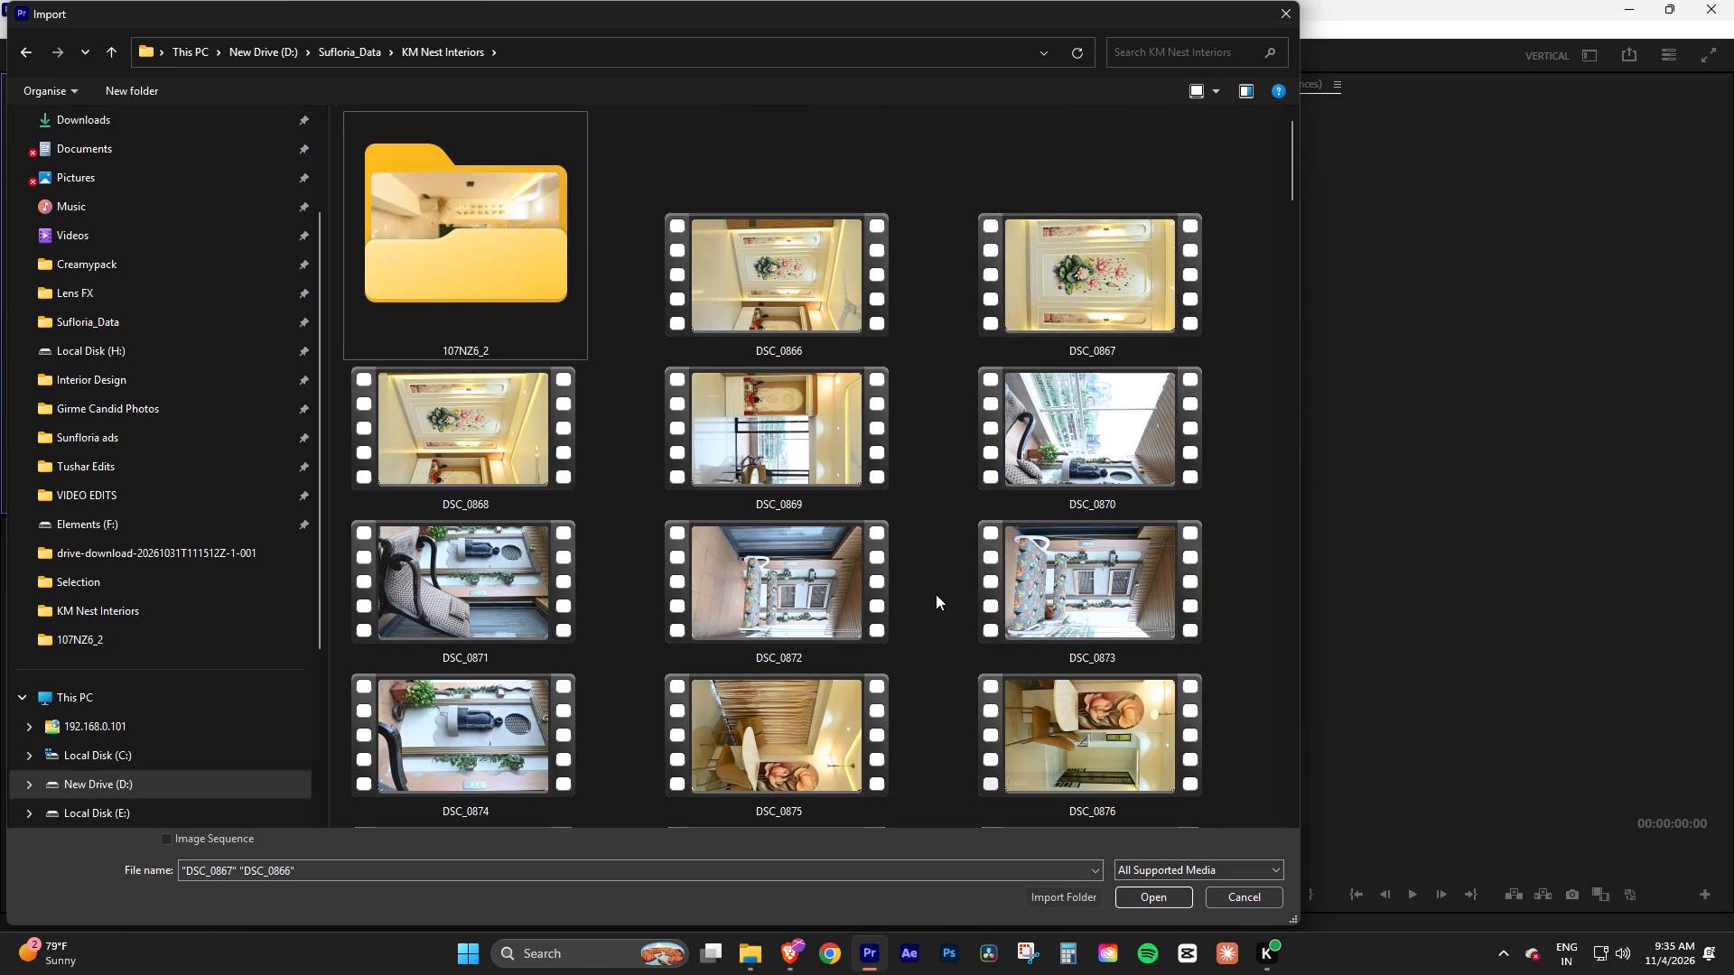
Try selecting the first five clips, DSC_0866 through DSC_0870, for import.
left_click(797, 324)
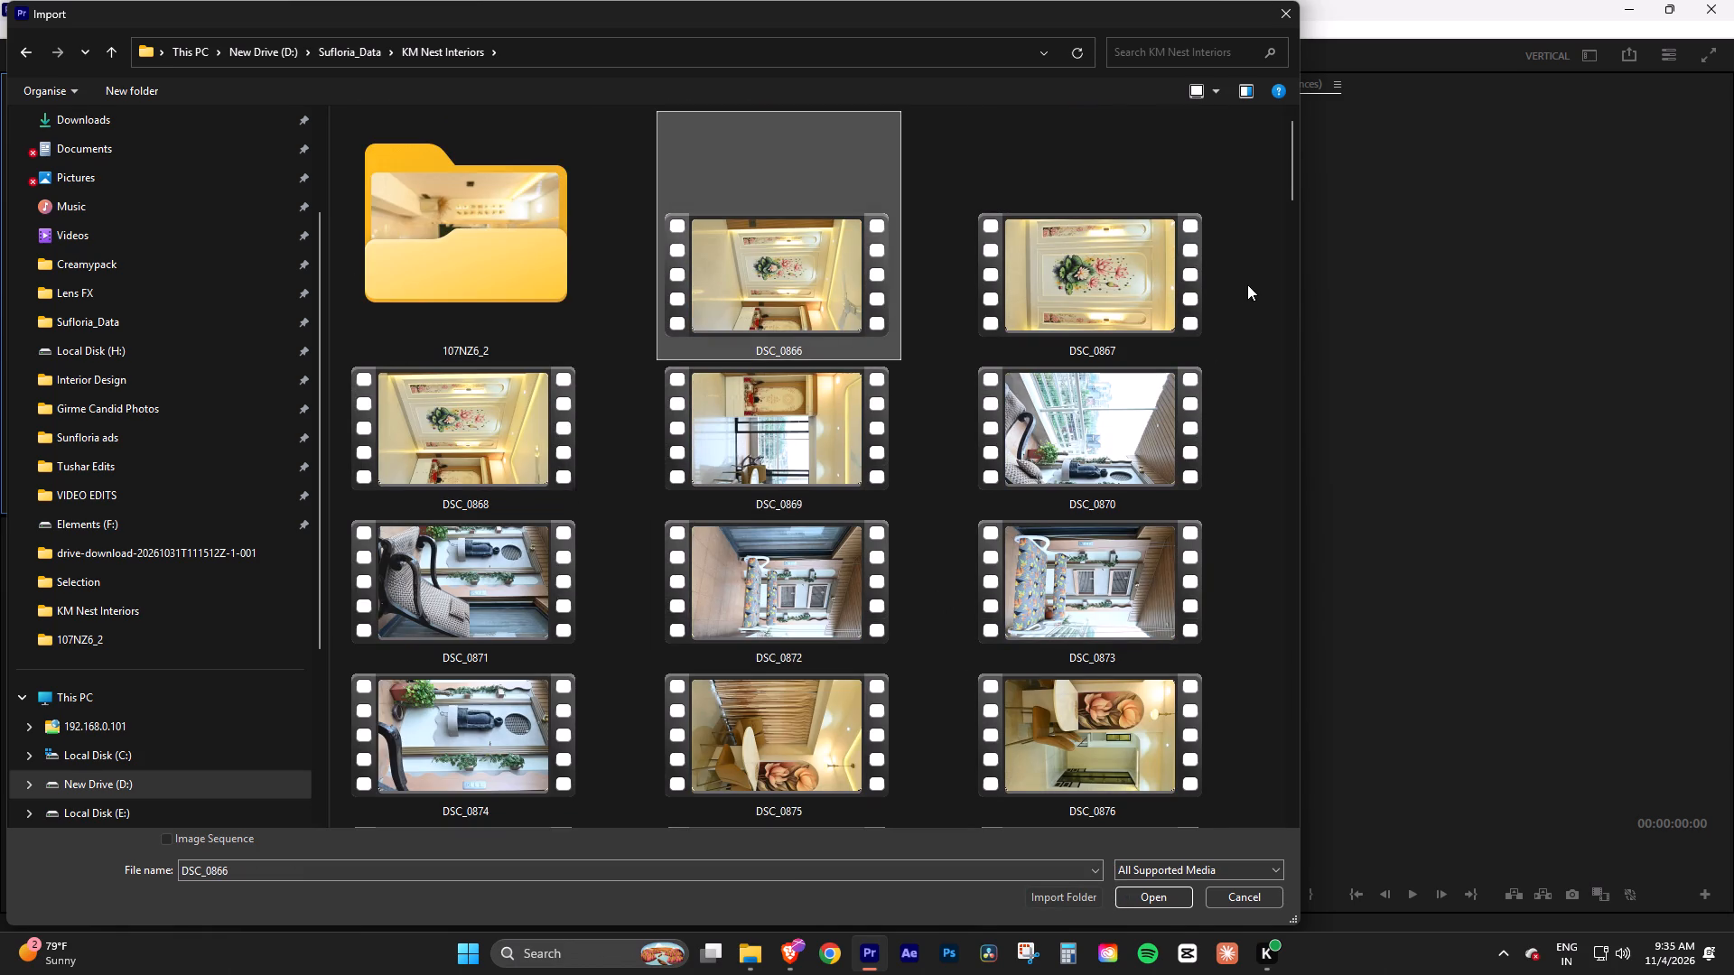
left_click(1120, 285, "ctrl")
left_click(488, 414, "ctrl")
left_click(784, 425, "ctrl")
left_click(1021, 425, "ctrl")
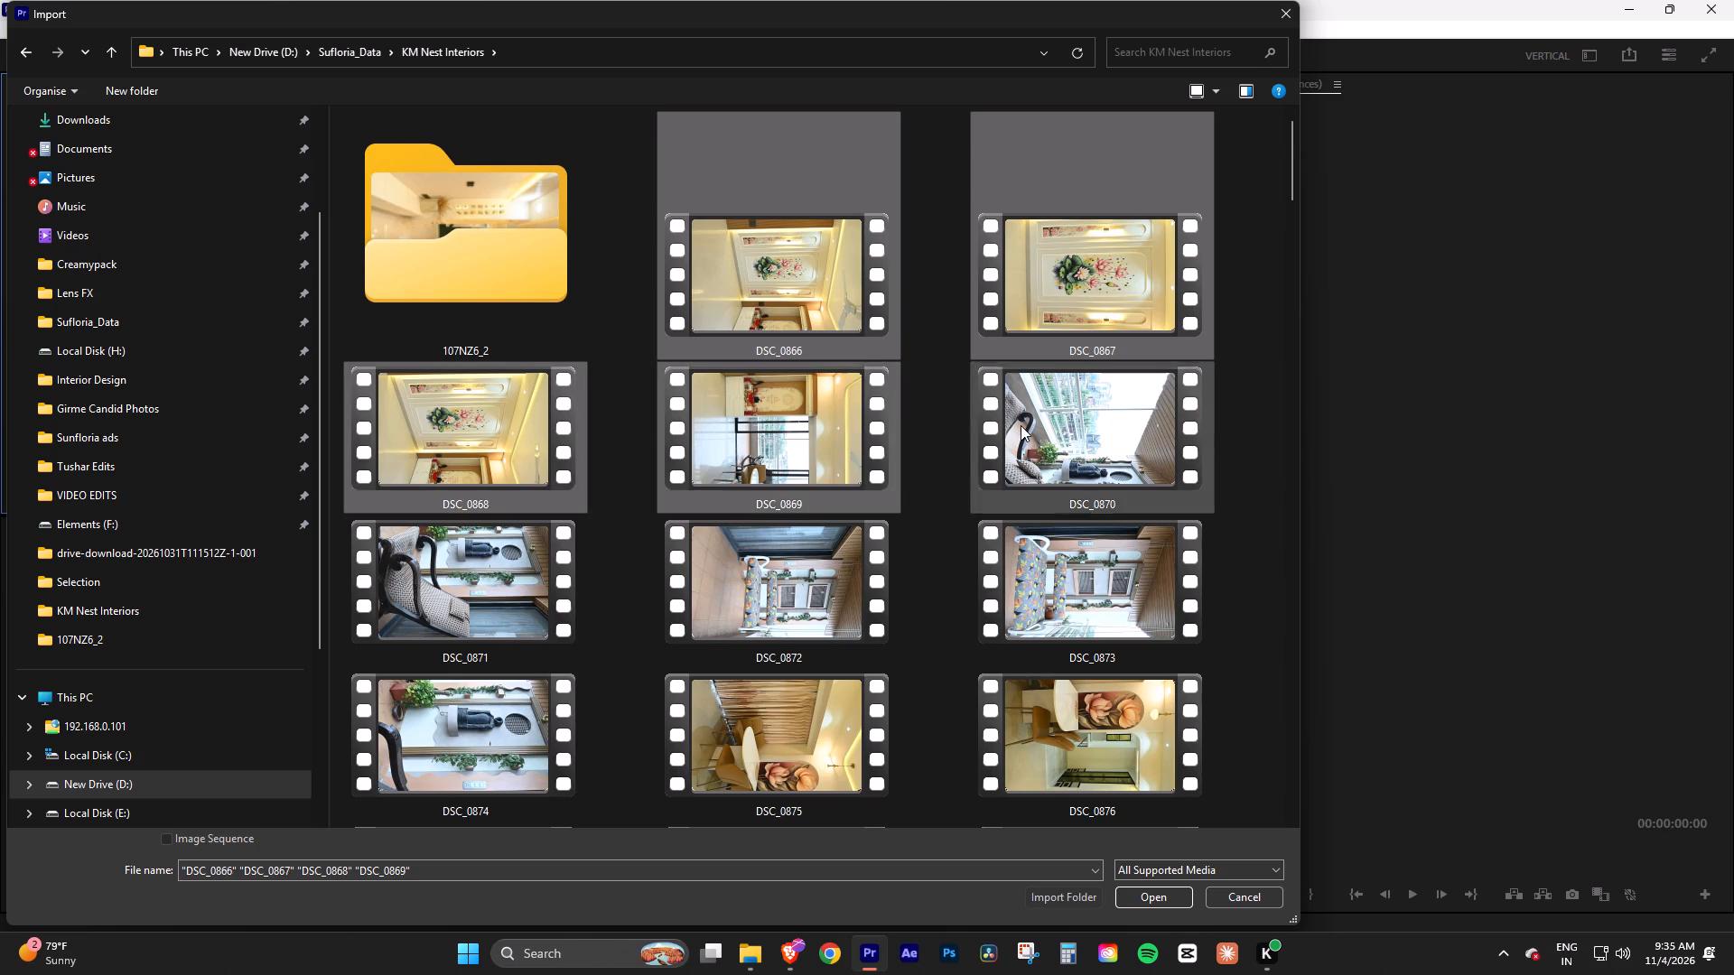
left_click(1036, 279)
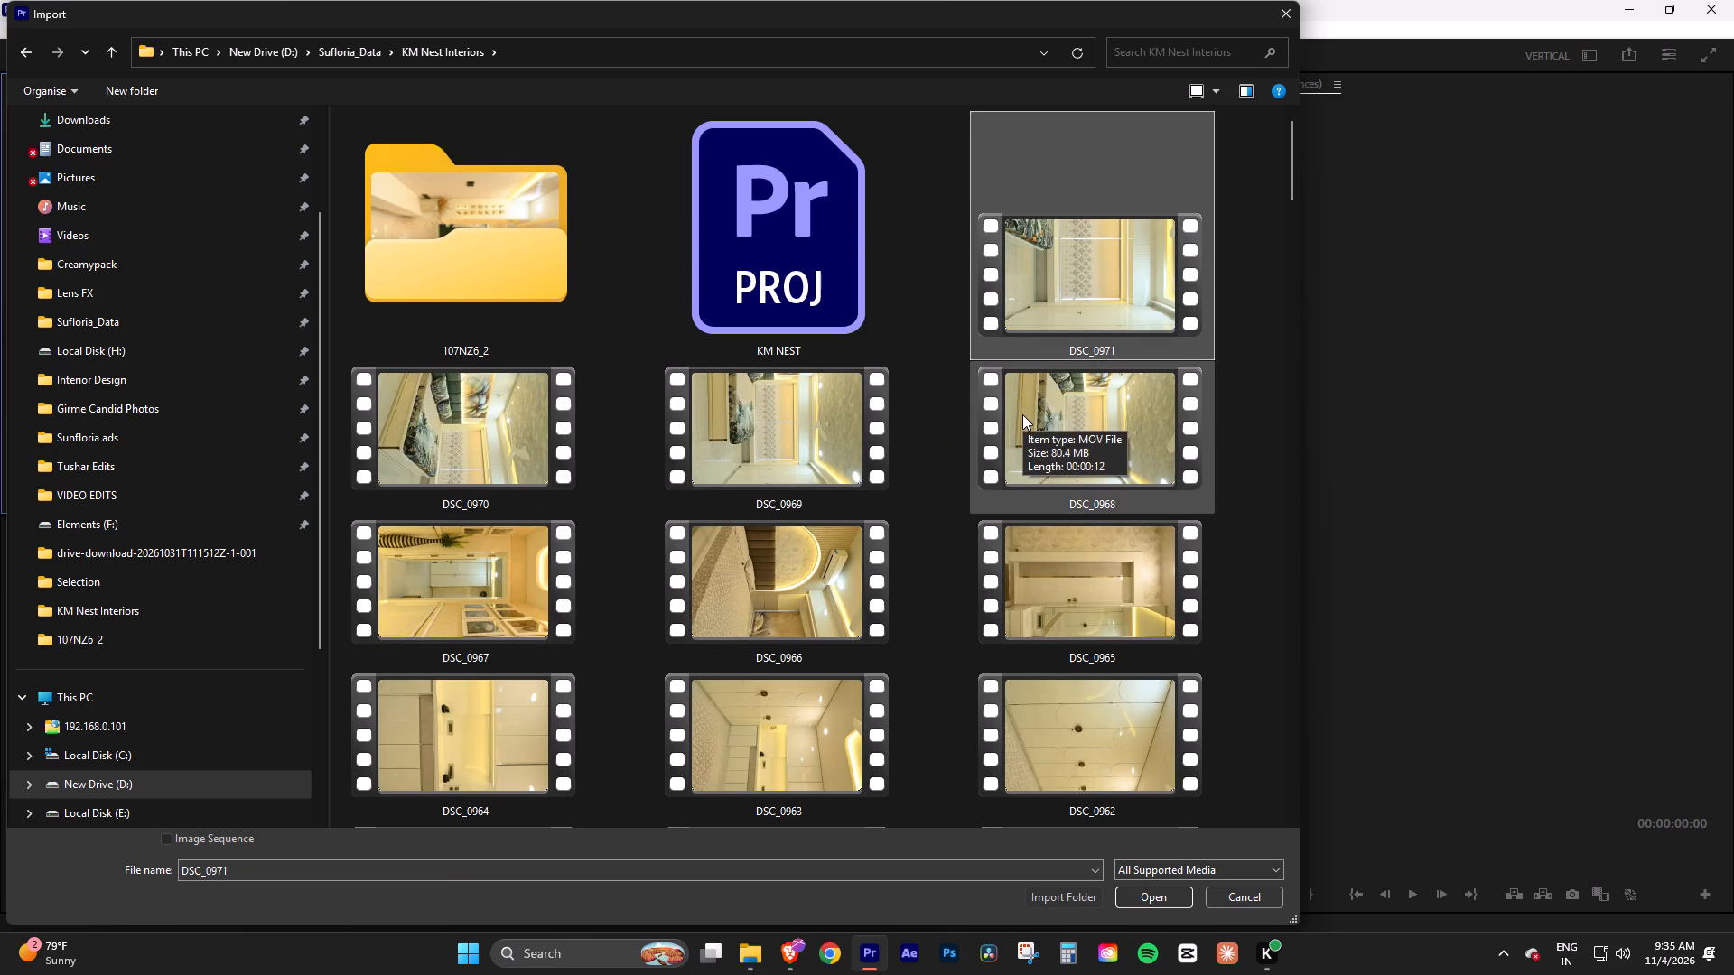
Select clips DSC_0866 through DSC_0875 in the re-sorted file list for import.
scroll(1022, 414, "down", 20)
scroll(1022, 414, "down", 3)
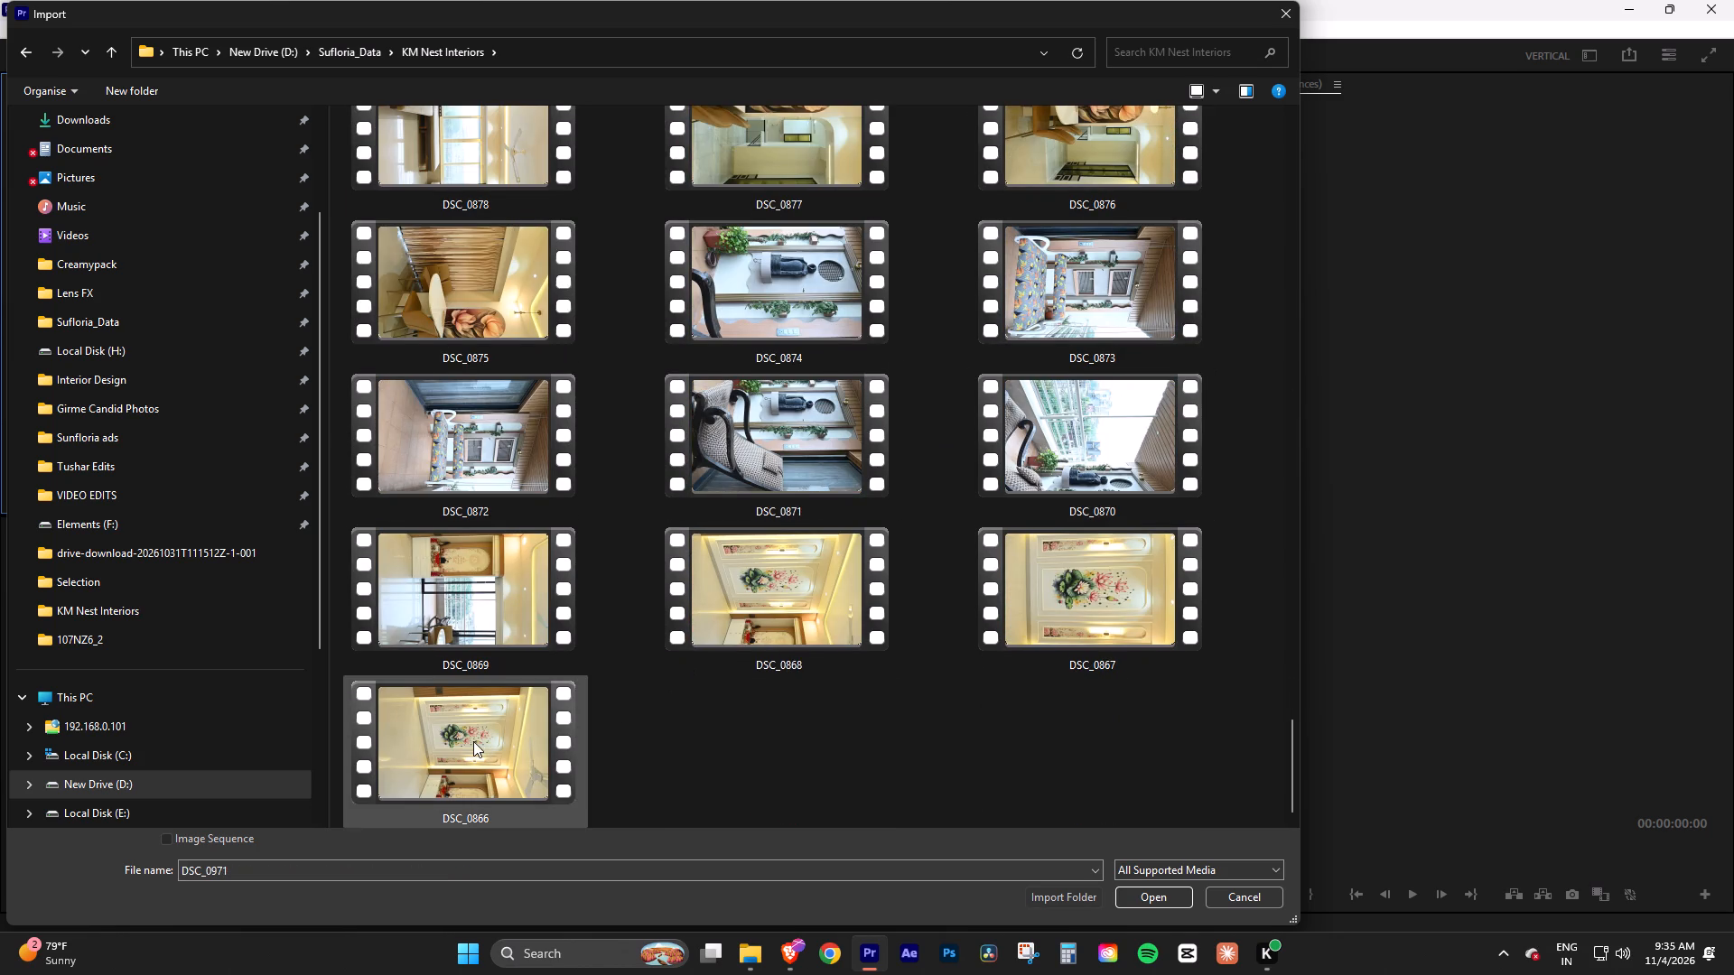
left_click(473, 741)
left_click(1067, 629, "ctrl")
left_click(796, 629, "ctrl")
left_click(512, 620, "ctrl")
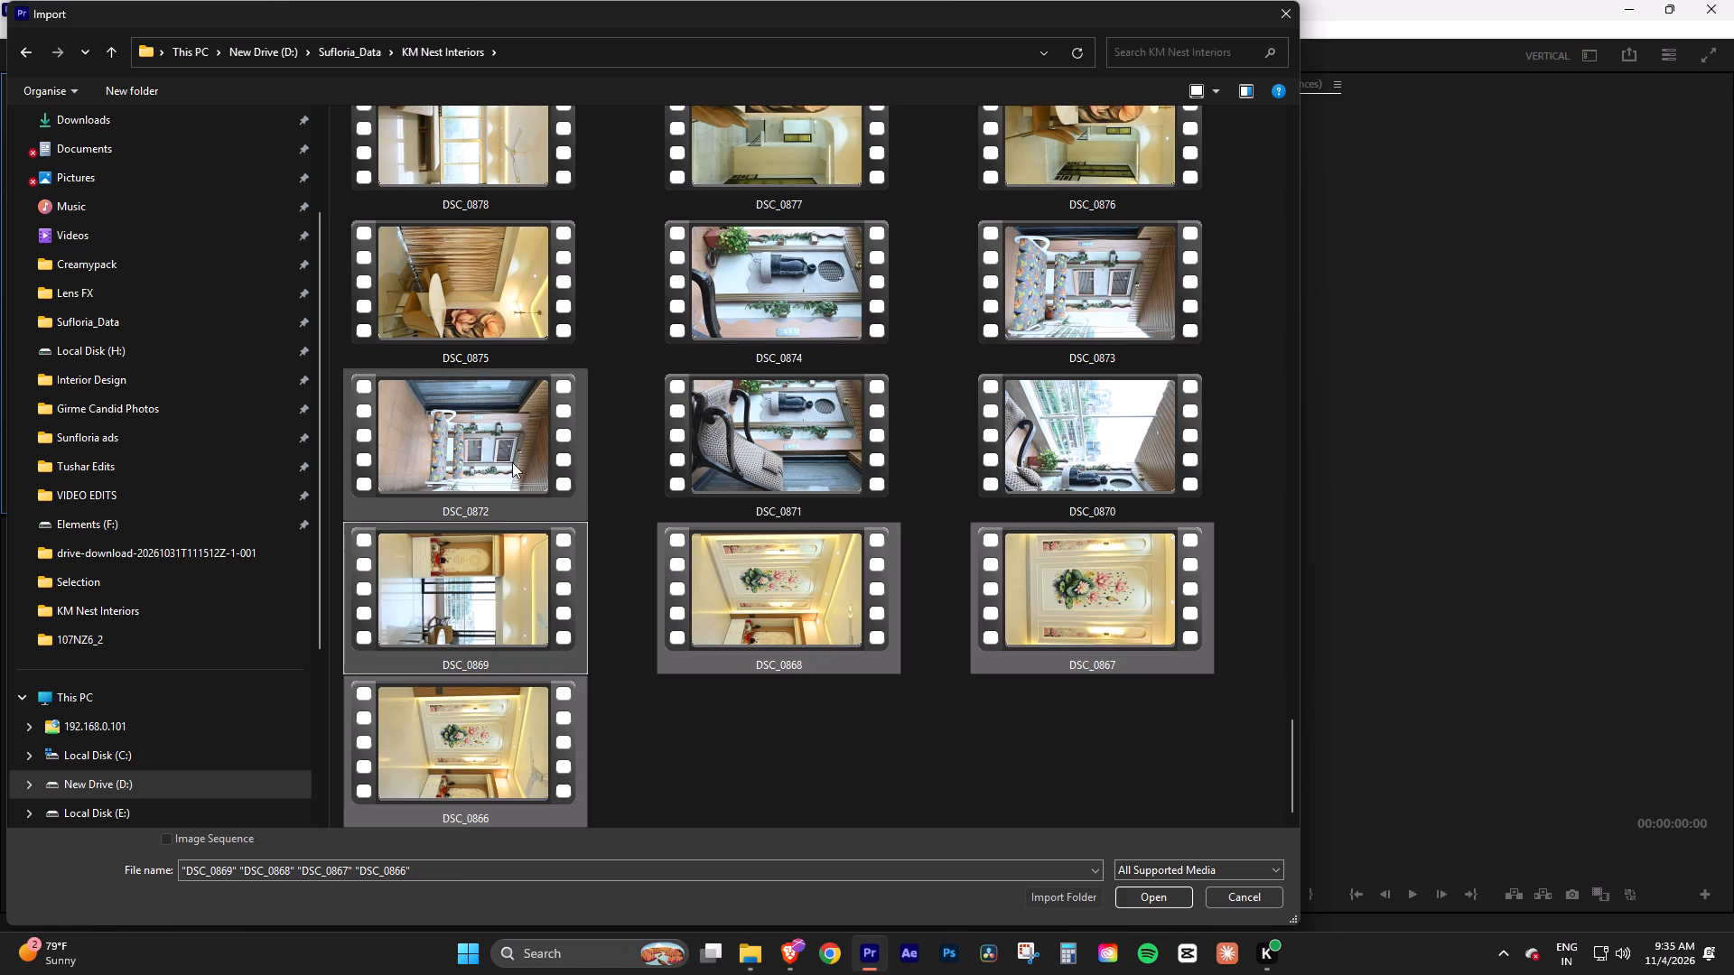
left_click(510, 455, "ctrl")
left_click(740, 440, "ctrl")
left_click(1135, 447, "ctrl")
left_click(1081, 302, "ctrl")
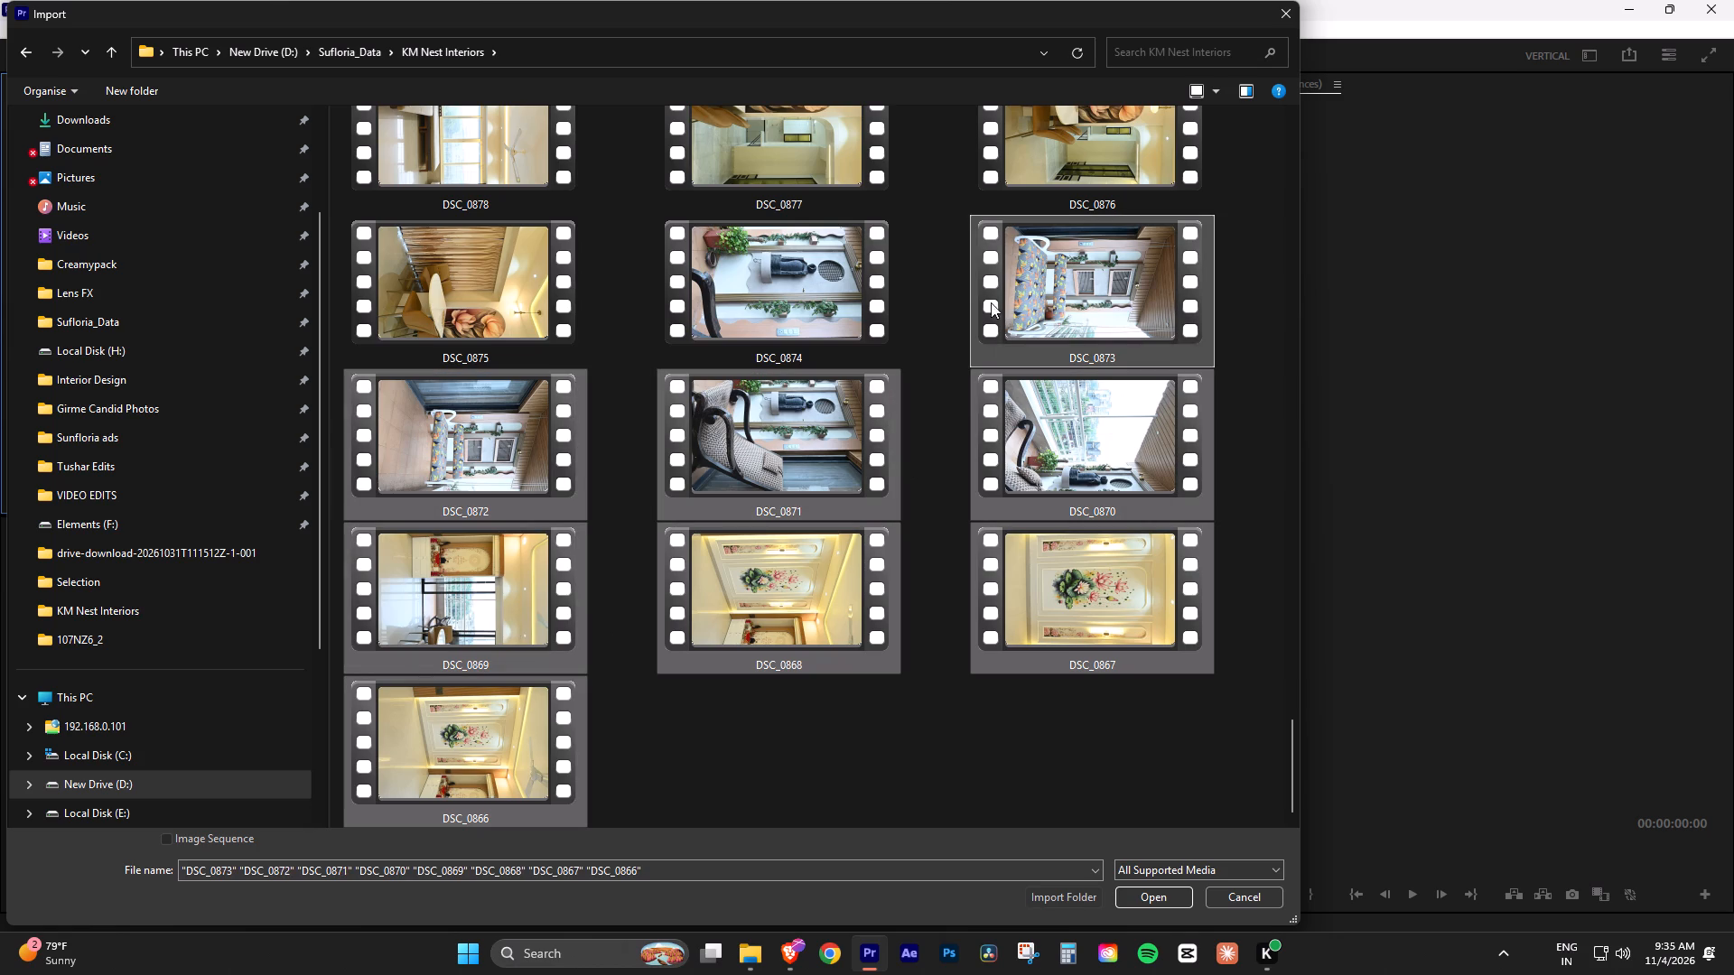
left_click(728, 313, "ctrl")
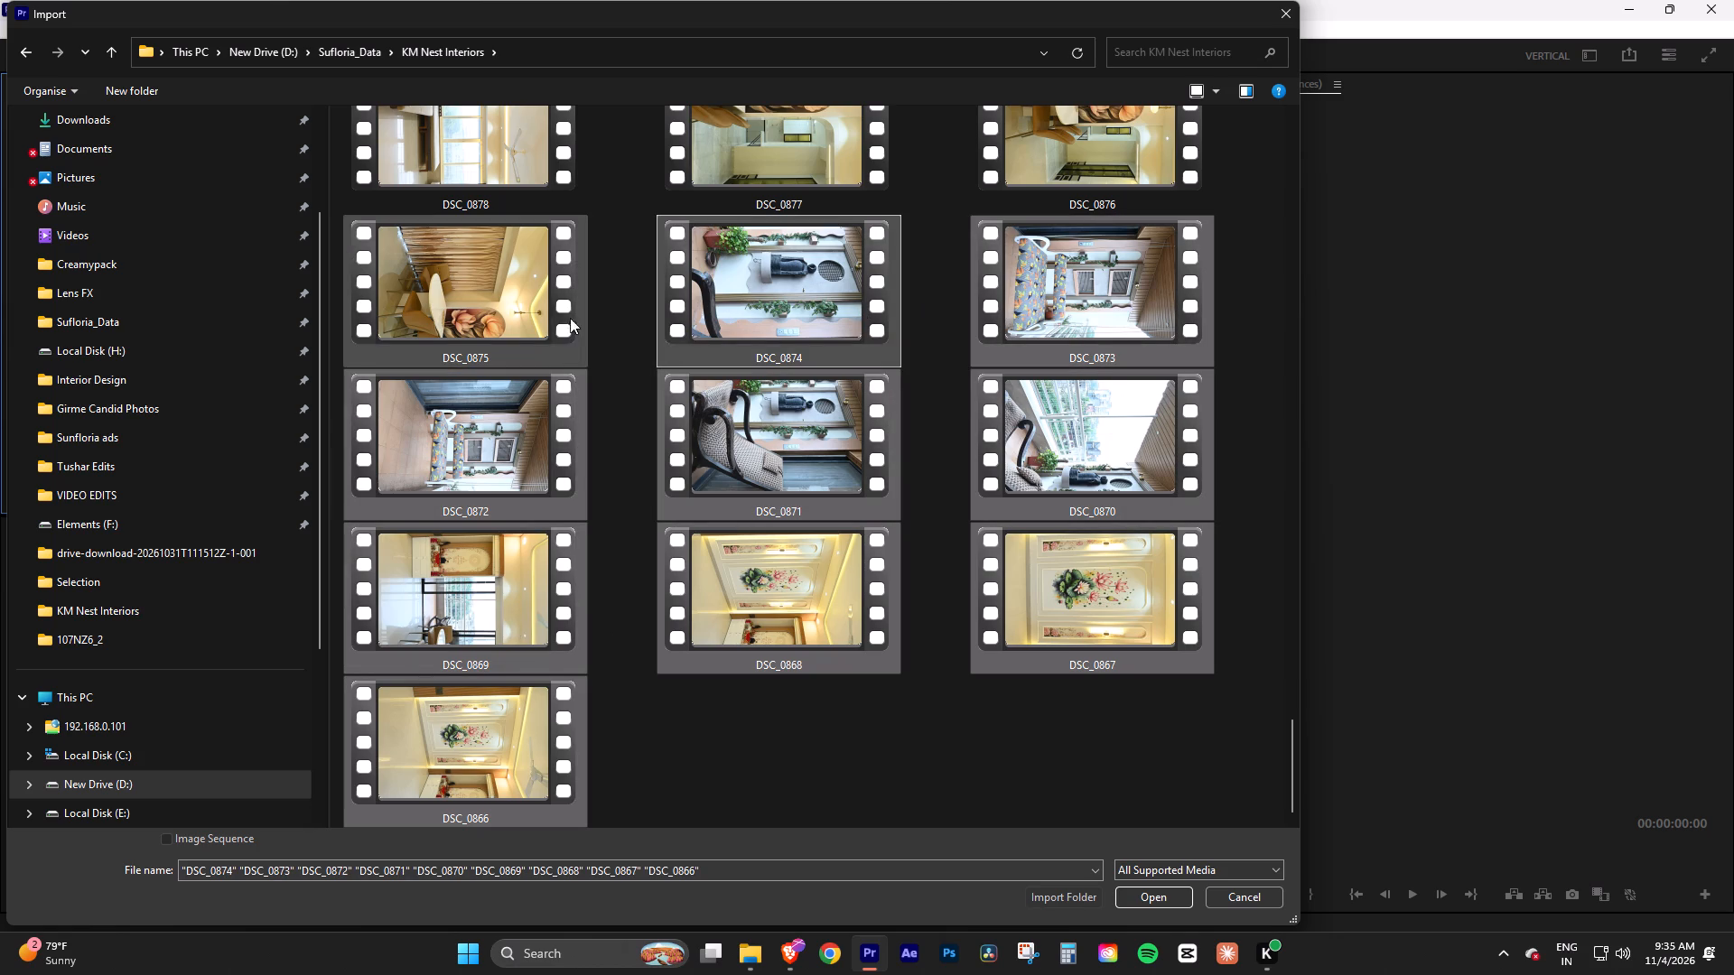
left_click(520, 303, "ctrl")
Add clips DSC_0876 through DSC_0881 to the current import selection.
scroll(826, 494, "up", 1)
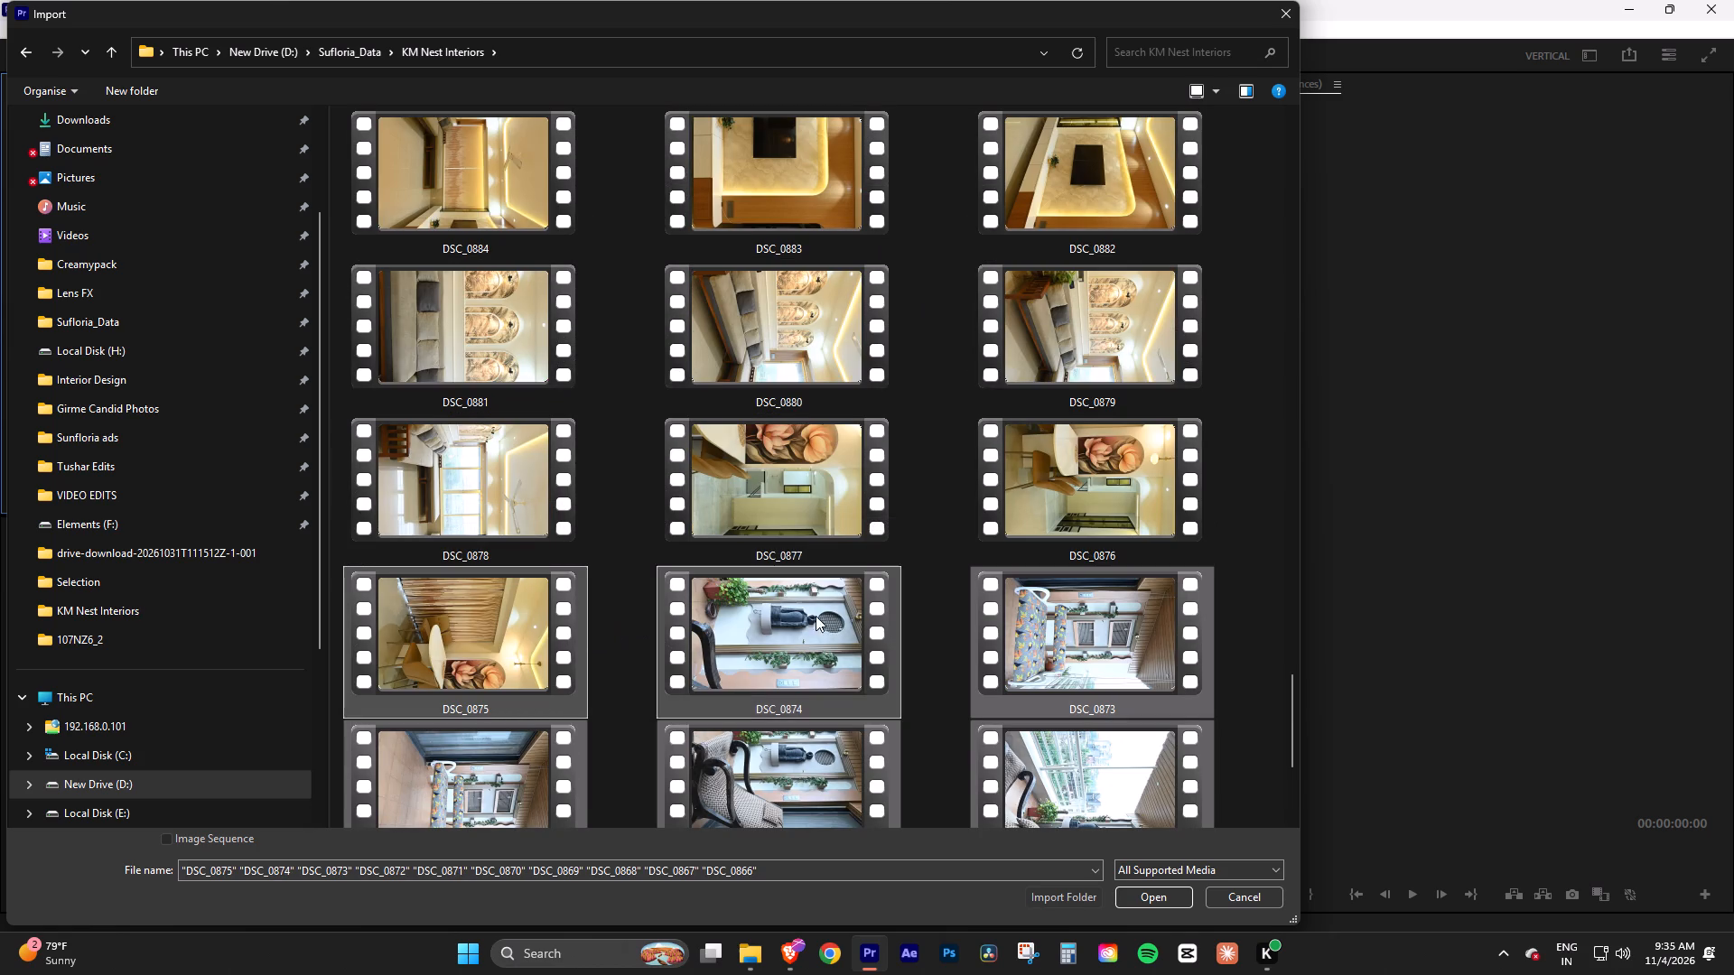
left_click(1096, 484, "ctrl")
left_click(822, 484, "ctrl")
left_click(482, 481, "ctrl")
left_click(478, 327, "ctrl")
left_click(777, 318, "ctrl")
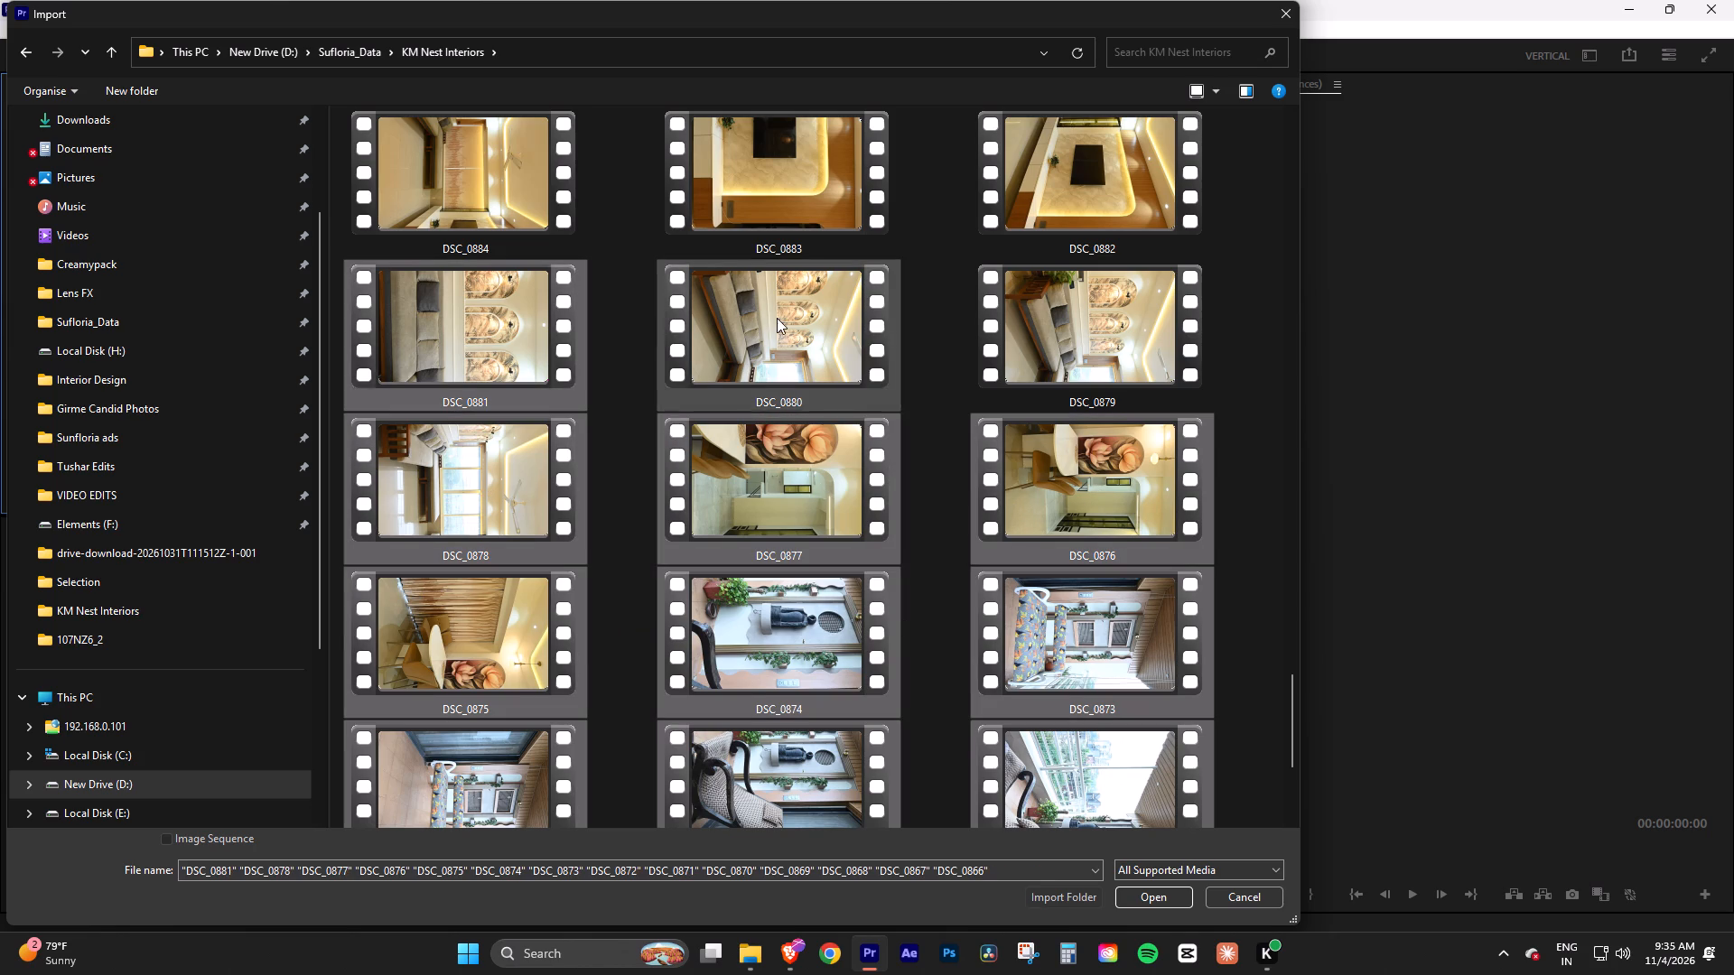
left_click(1023, 337, "ctrl")
Extend the import selection with clips DSC_0882 through DSC_0888.
scroll(925, 471, "up", 1)
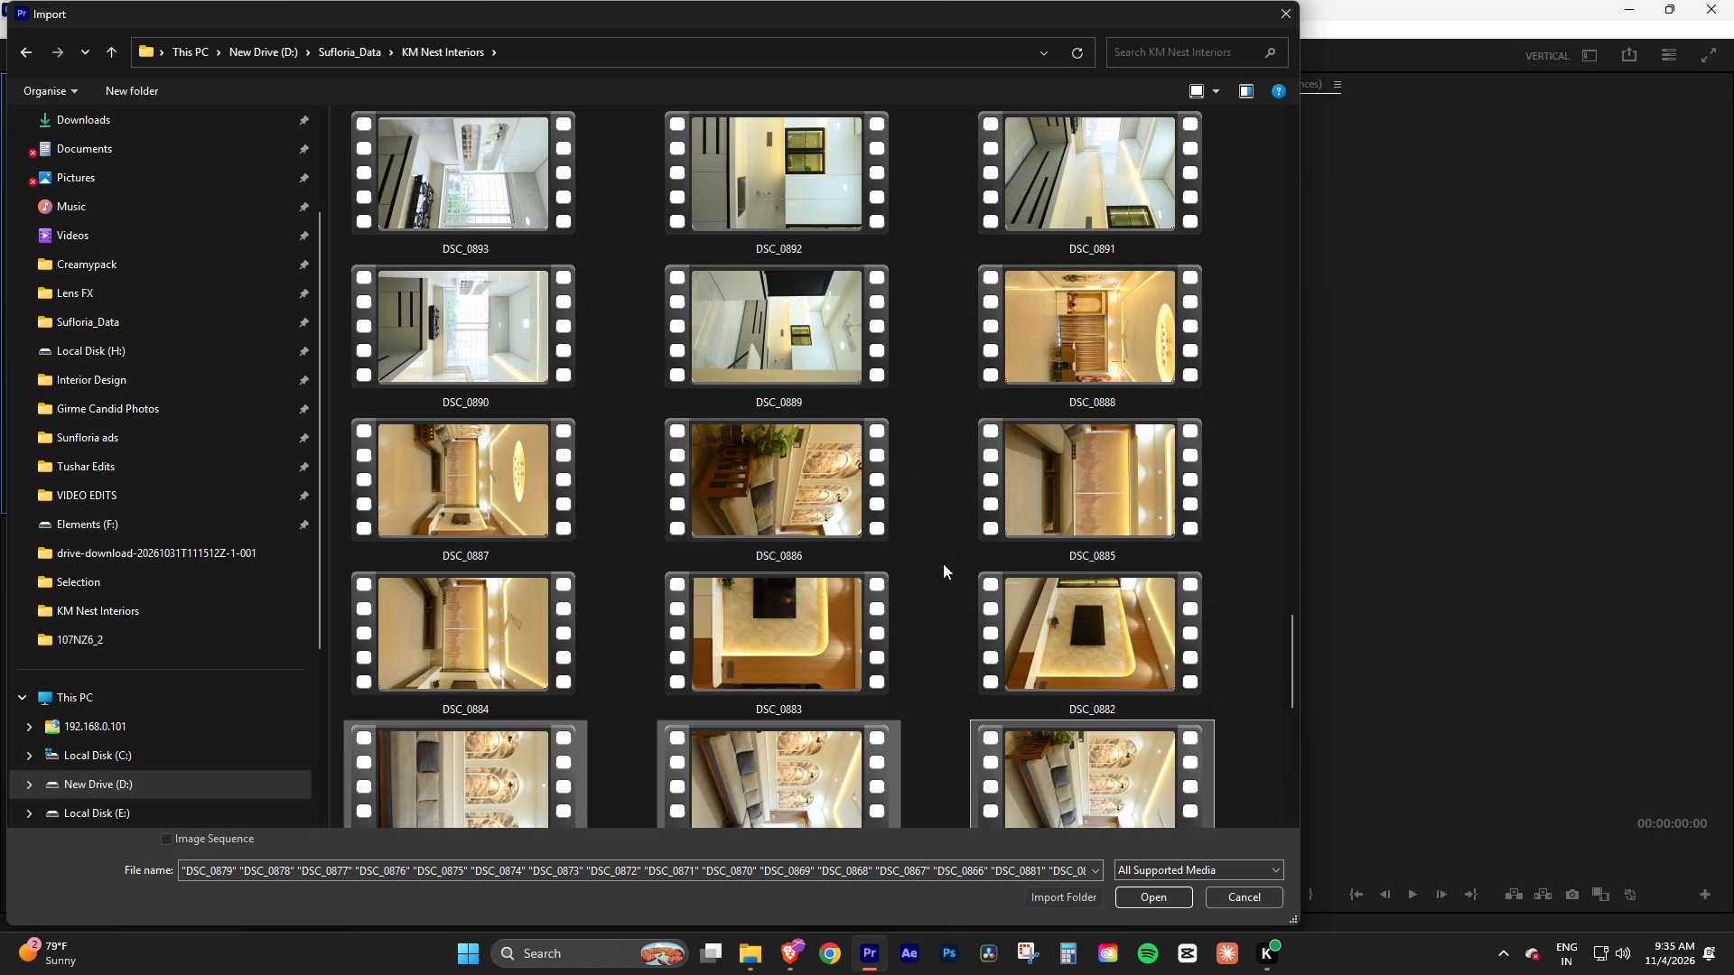
left_click(1117, 633, "ctrl")
left_click(760, 634, "ctrl")
left_click(462, 636, "ctrl")
left_click(460, 520, "ctrl")
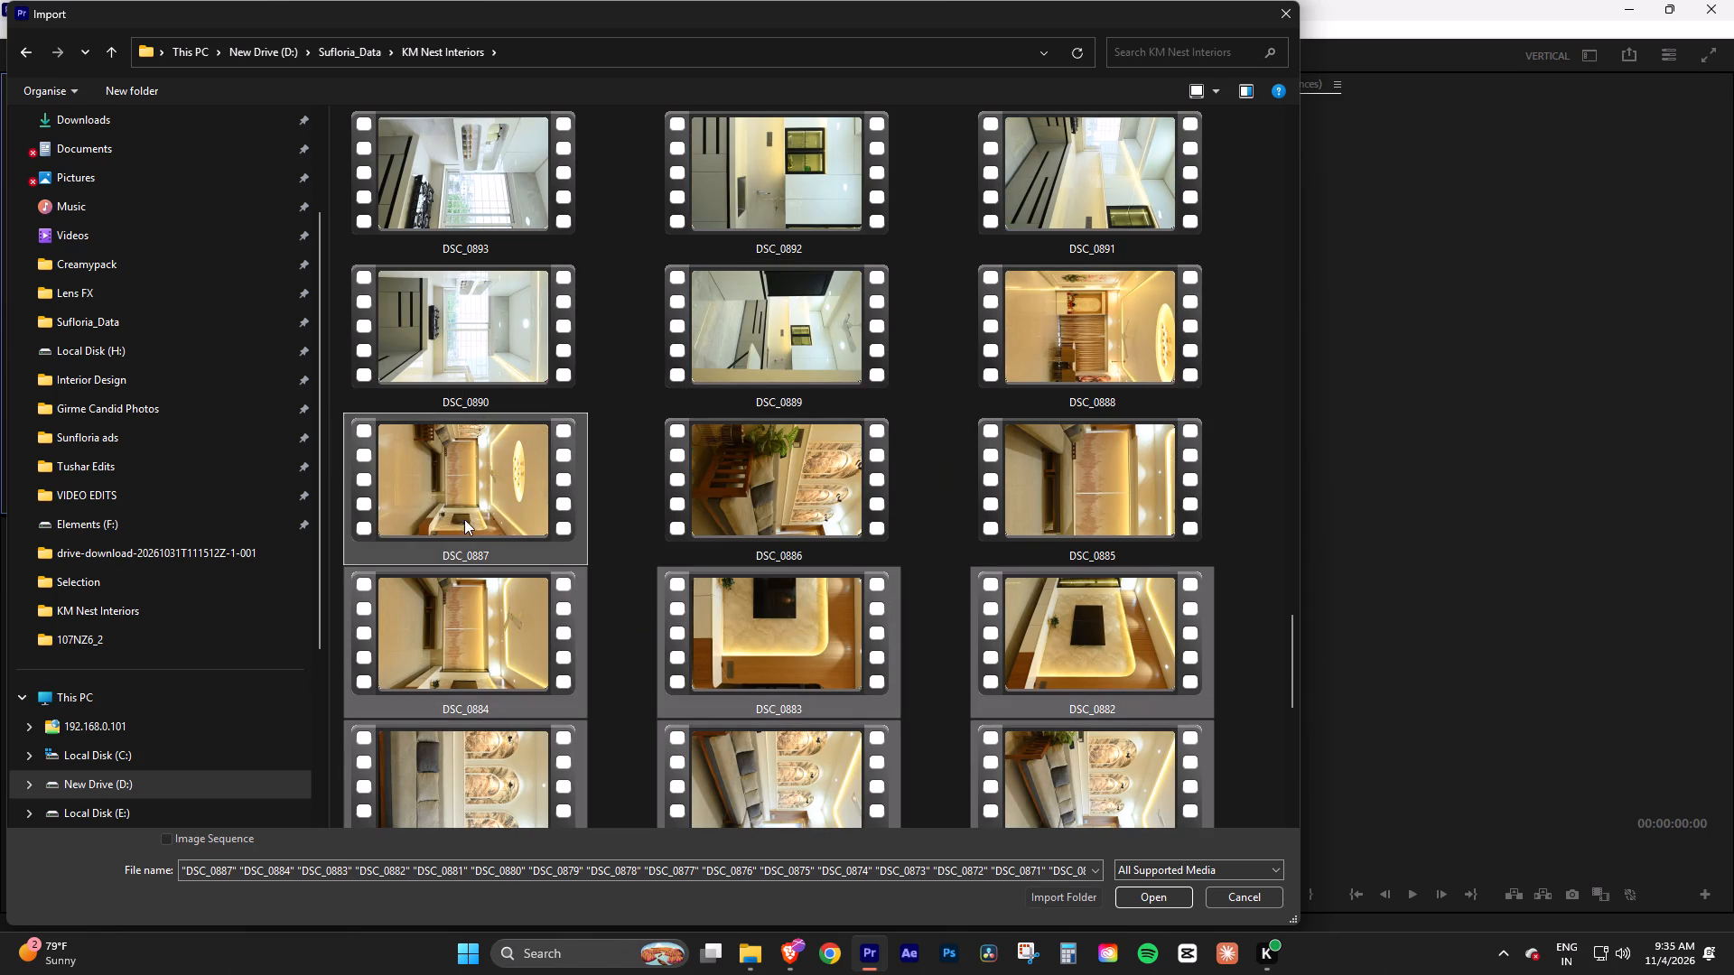
left_click(841, 502, "ctrl")
left_click(1077, 489, "ctrl")
left_click(1100, 310, "ctrl")
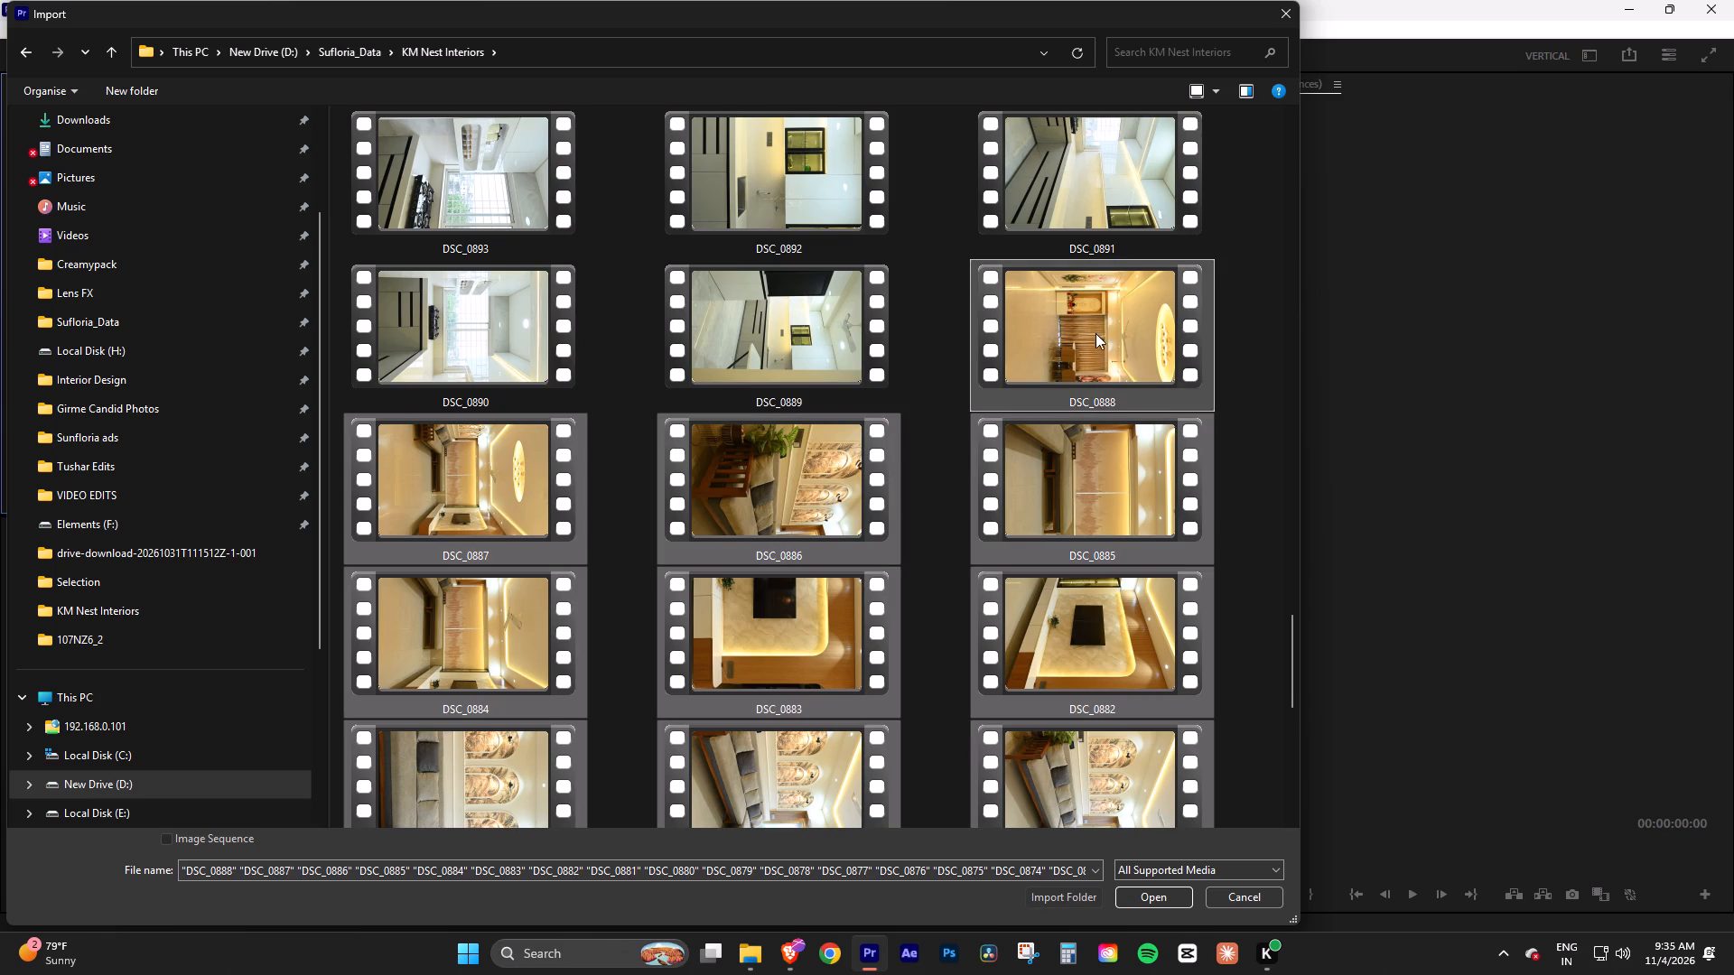
scroll(1040, 509, "up", 1)
scroll(1040, 509, "down", 1)
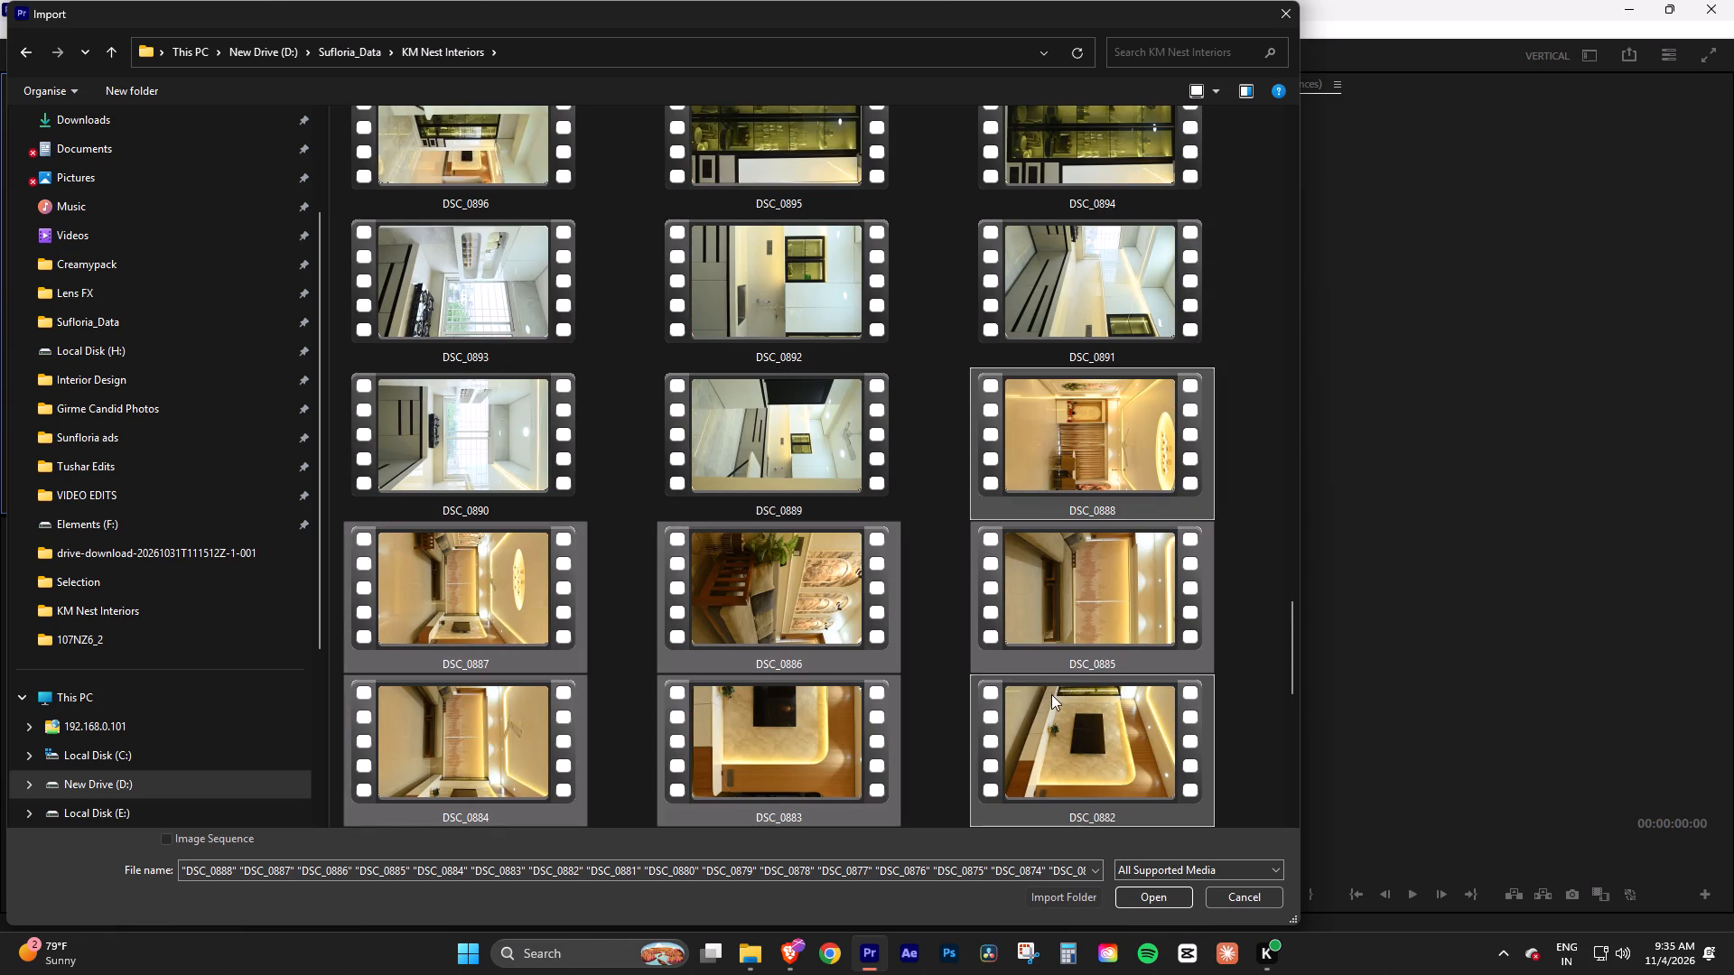
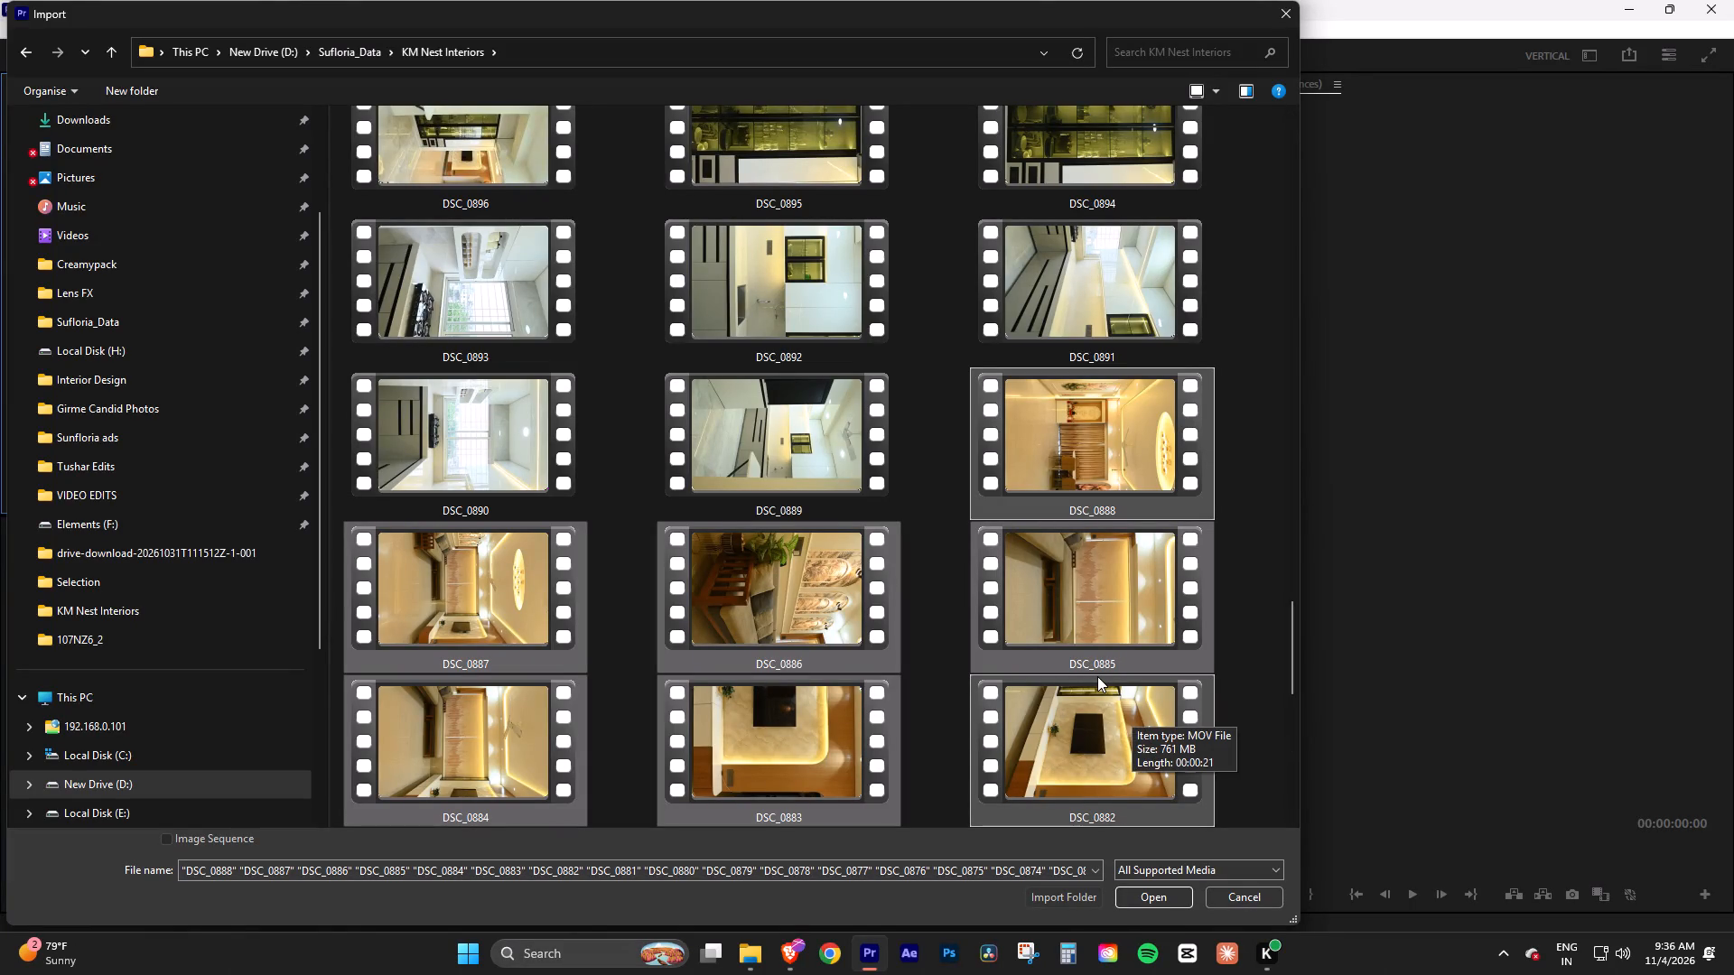
Review the thumbnails around DSC_0888 to judge which neighbouring clips belong in the import selection.
scroll(1009, 626, "up", 1)
scroll(1039, 581, "down", 1)
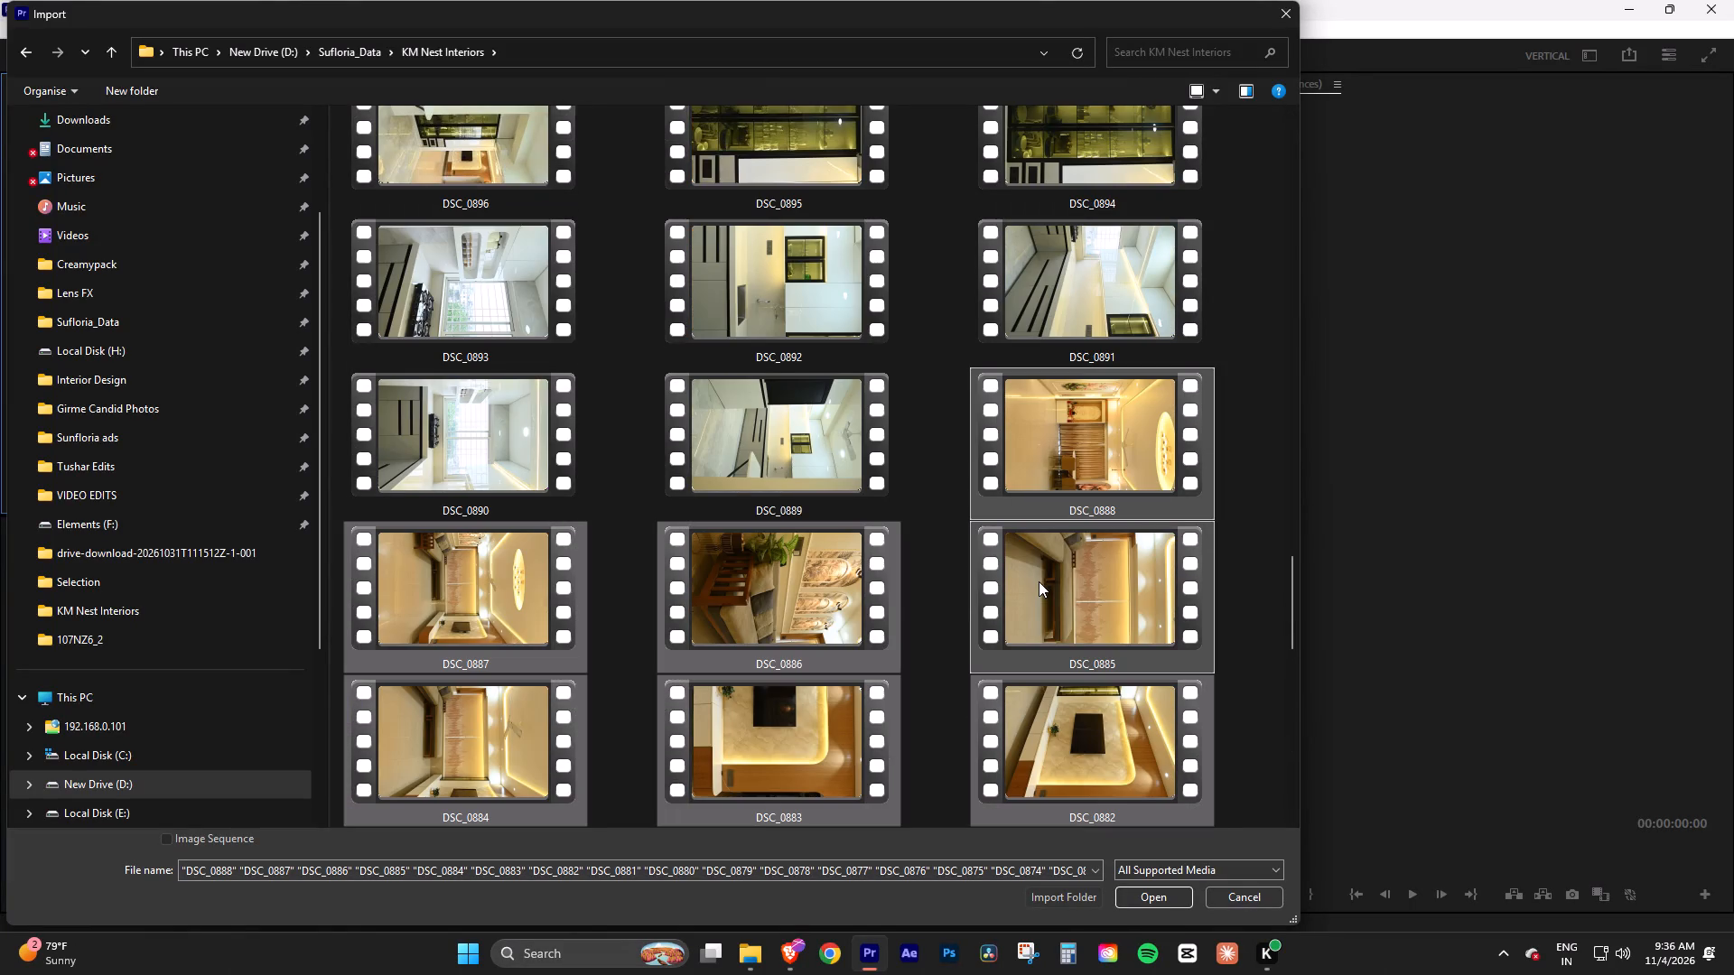
scroll(1058, 566, "up", 1)
scroll(1058, 566, "down", 3)
scroll(1058, 566, "up", 2)
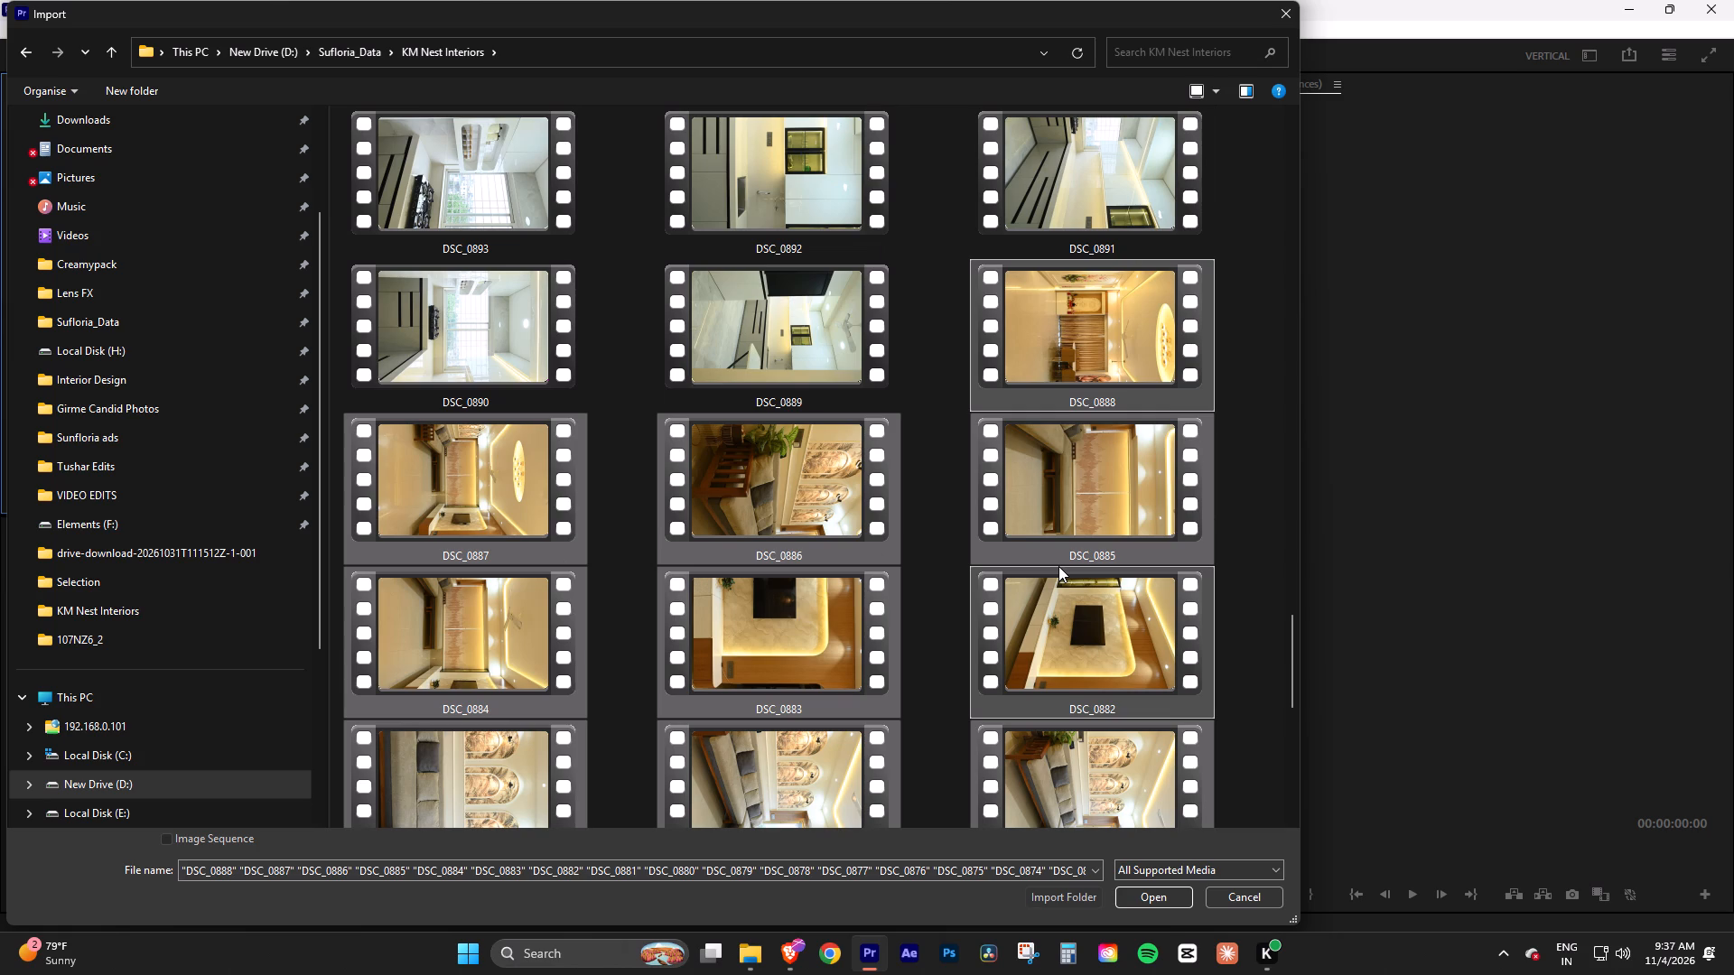
scroll(925, 541, "up", 1)
scroll(925, 541, "down", 1)
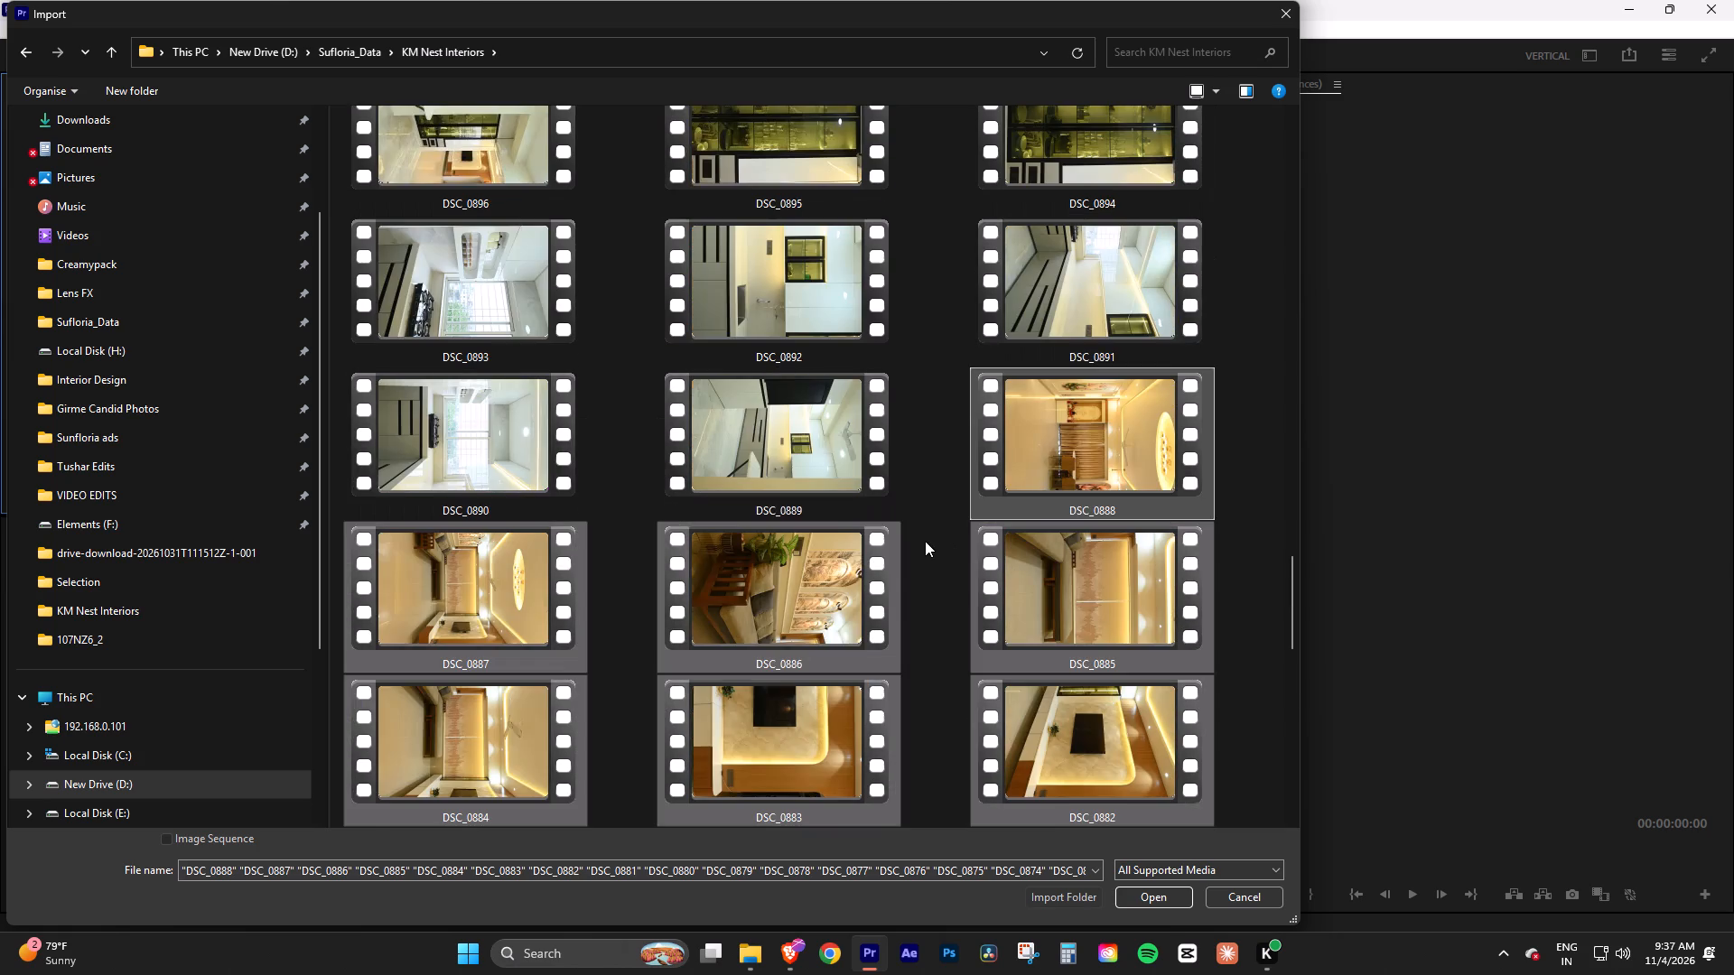
scroll(925, 541, "up", 1)
scroll(925, 541, "down", 1)
scroll(921, 527, "up", 1)
scroll(921, 527, "down", 1)
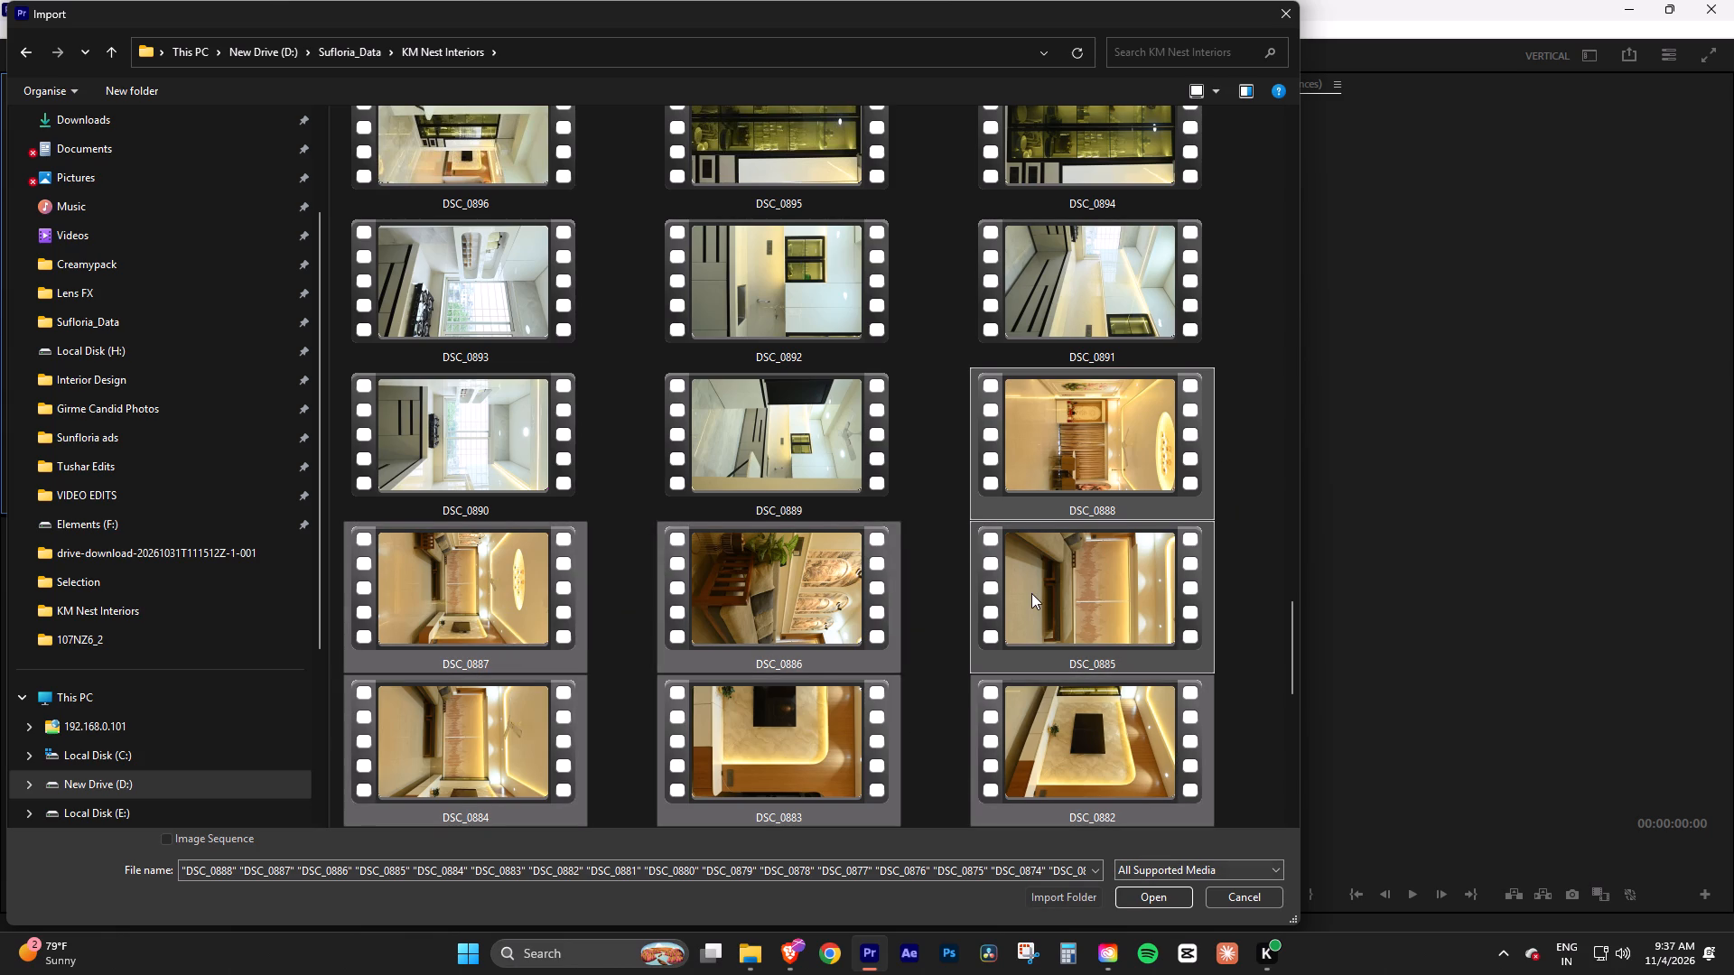
scroll(1031, 593, "down", 1)
scroll(1051, 505, "up", 2)
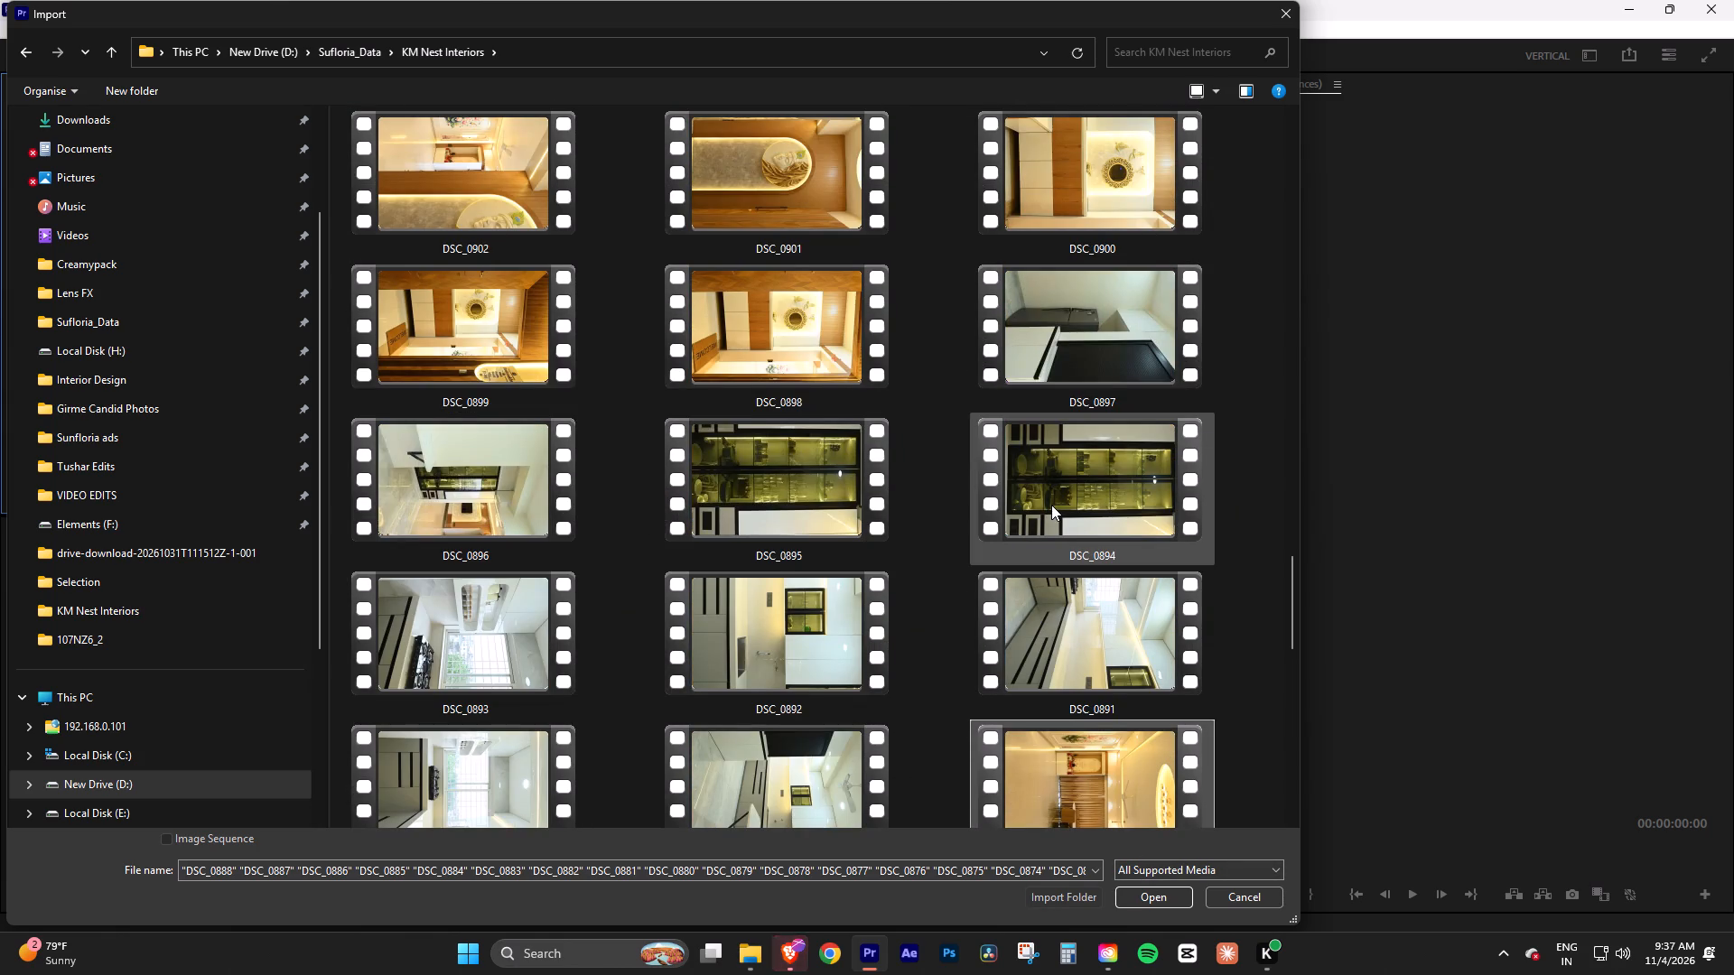
scroll(1051, 505, "up", 1)
scroll(1022, 602, "down", 1)
scroll(1103, 587, "down", 1)
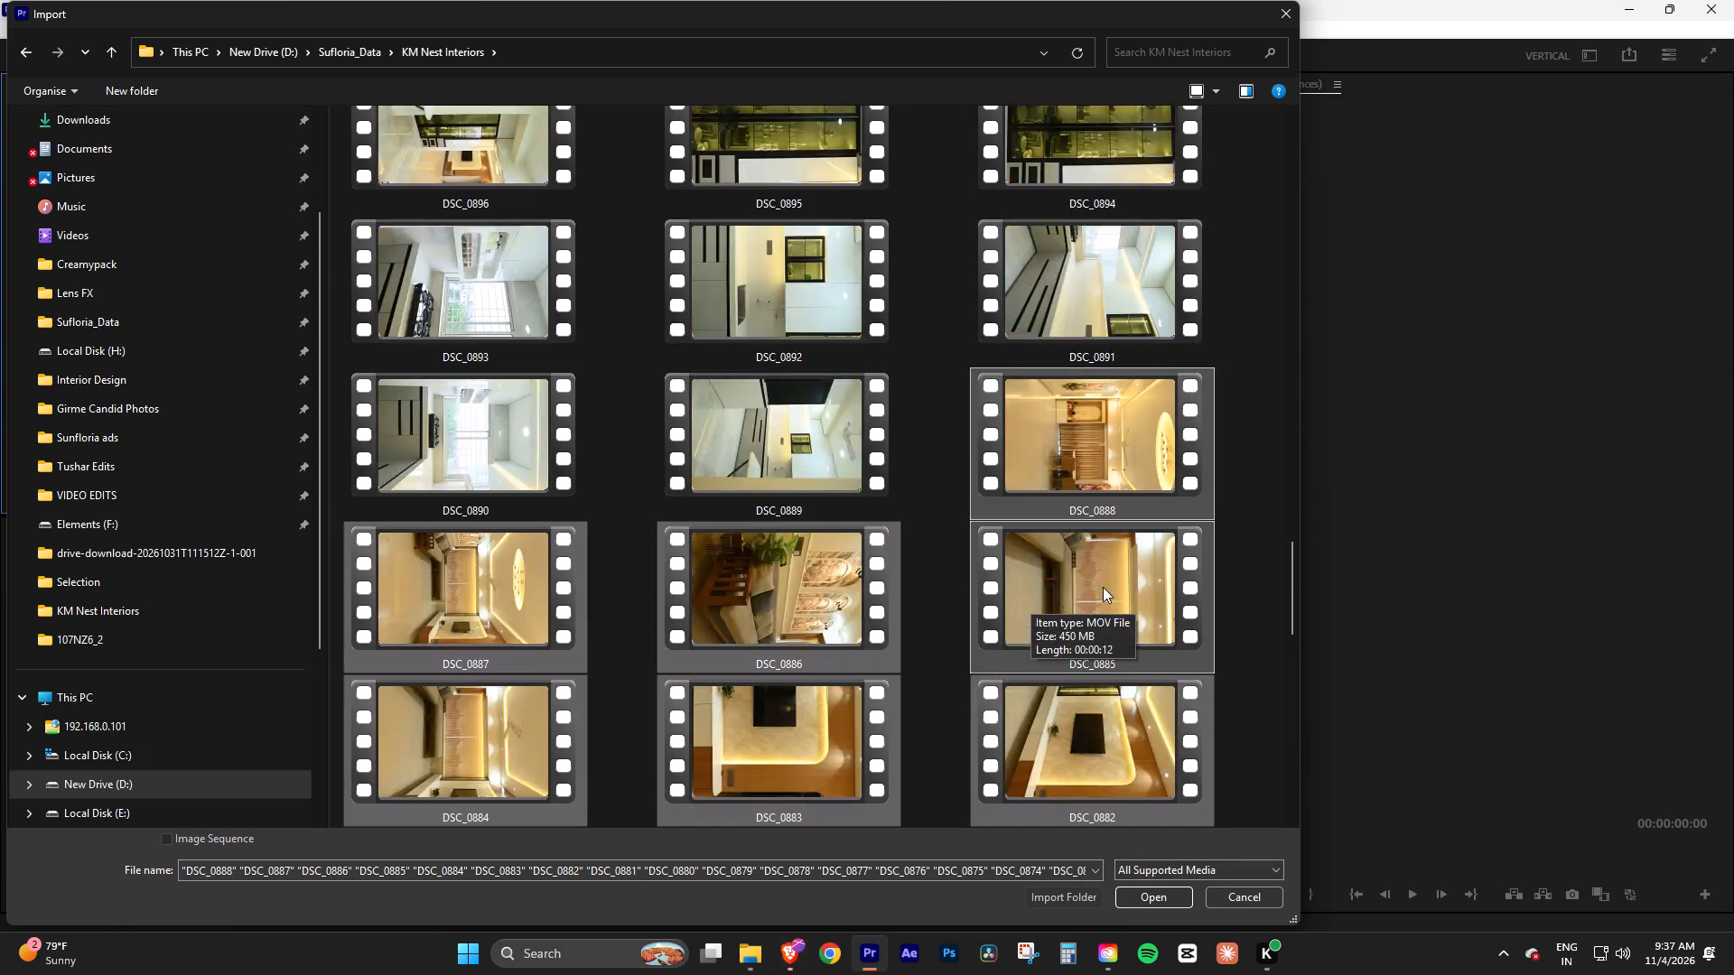
scroll(1103, 587, "down", 1)
scroll(1103, 587, "up", 1)
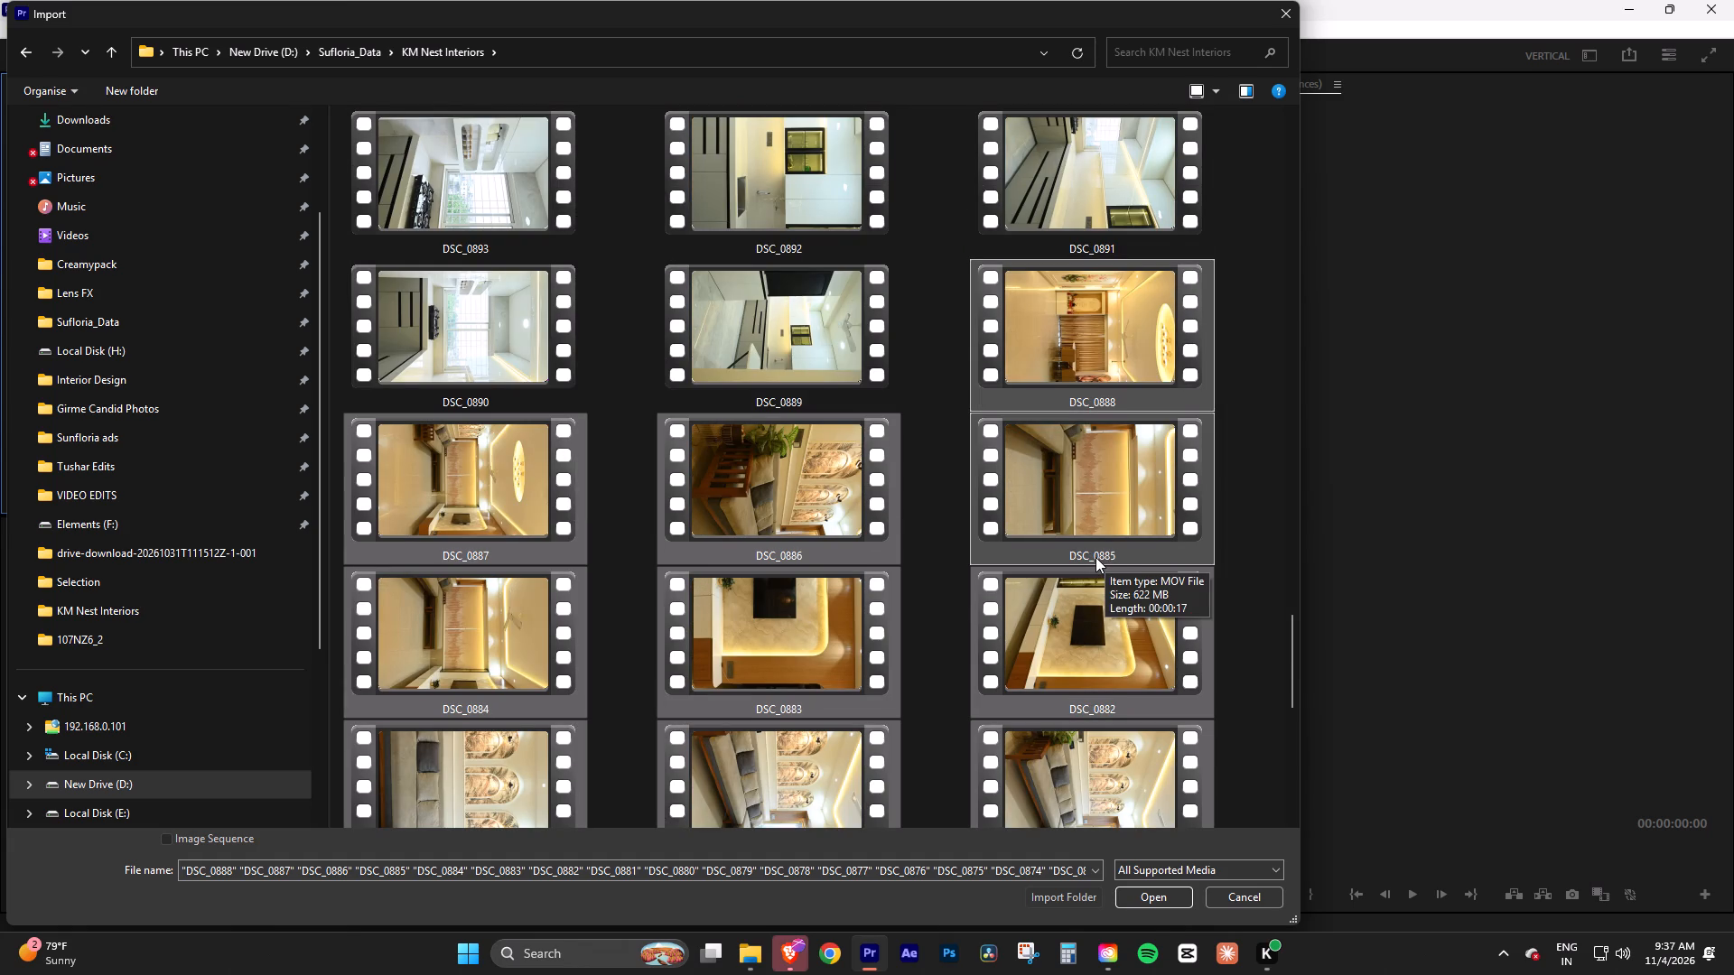
Import the selected clips DSC_0866 through DSC_0888 into bin 001.
left_click(1166, 897)
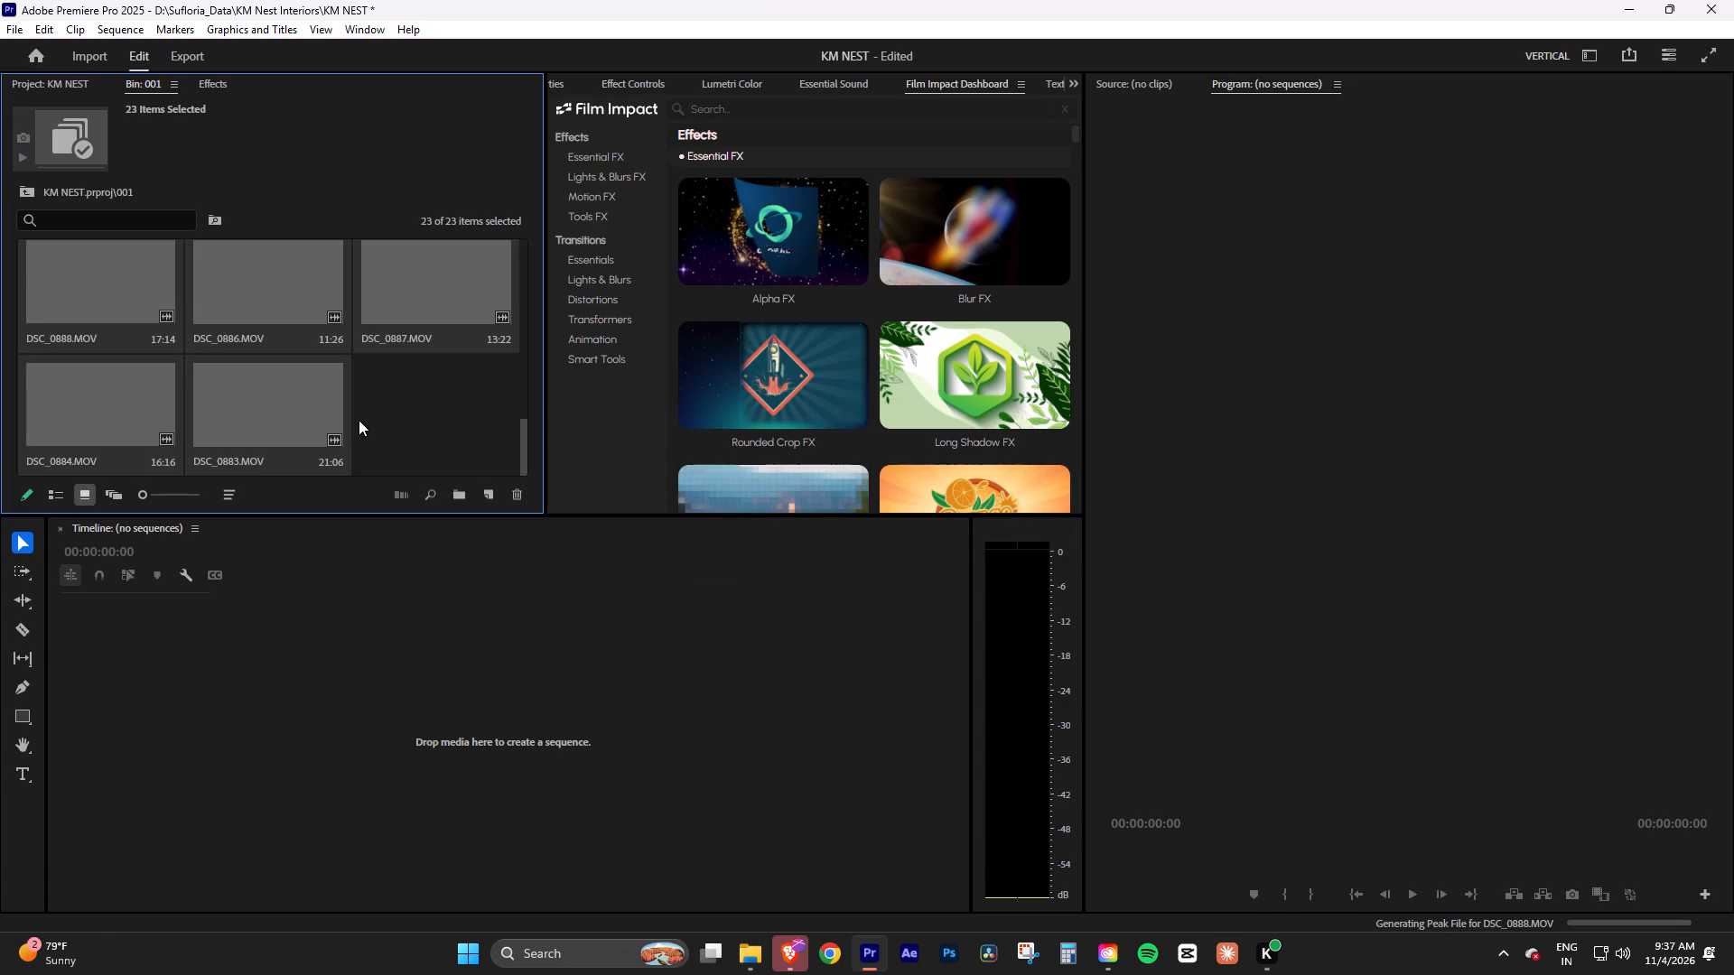
Sort the clips in bin 001 by Original Video File Name and clear the clip selection.
left_click(227, 496)
scroll(303, 423, "down", 6)
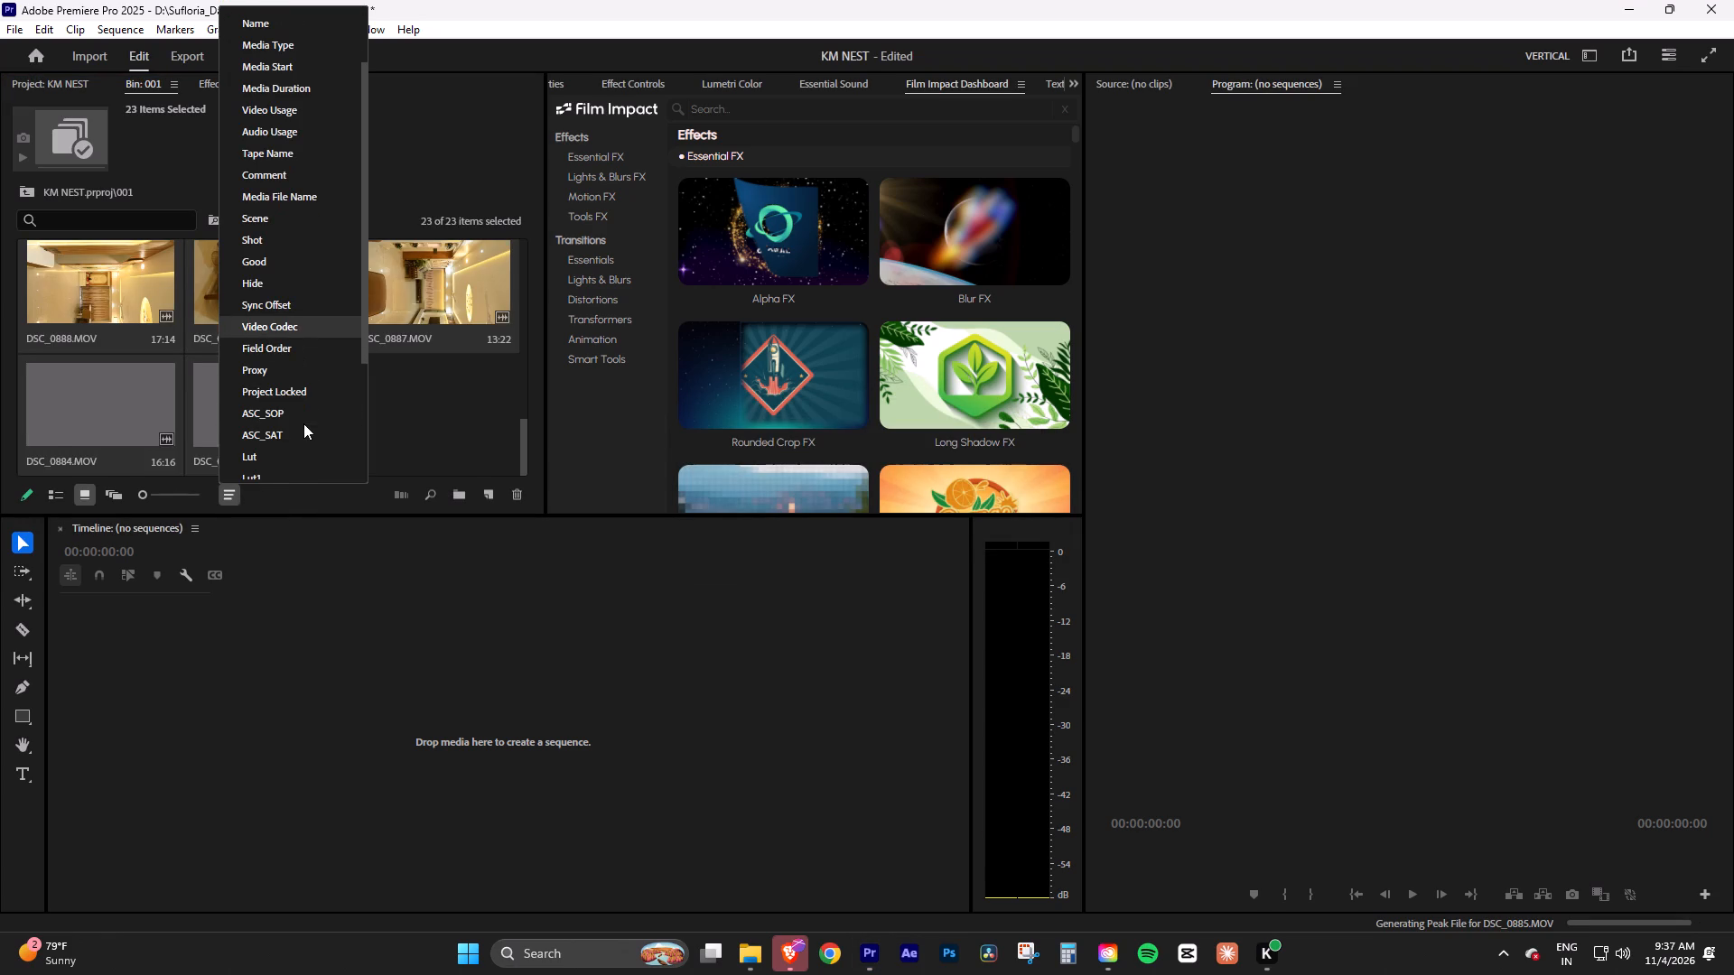
scroll(305, 410, "down", 11)
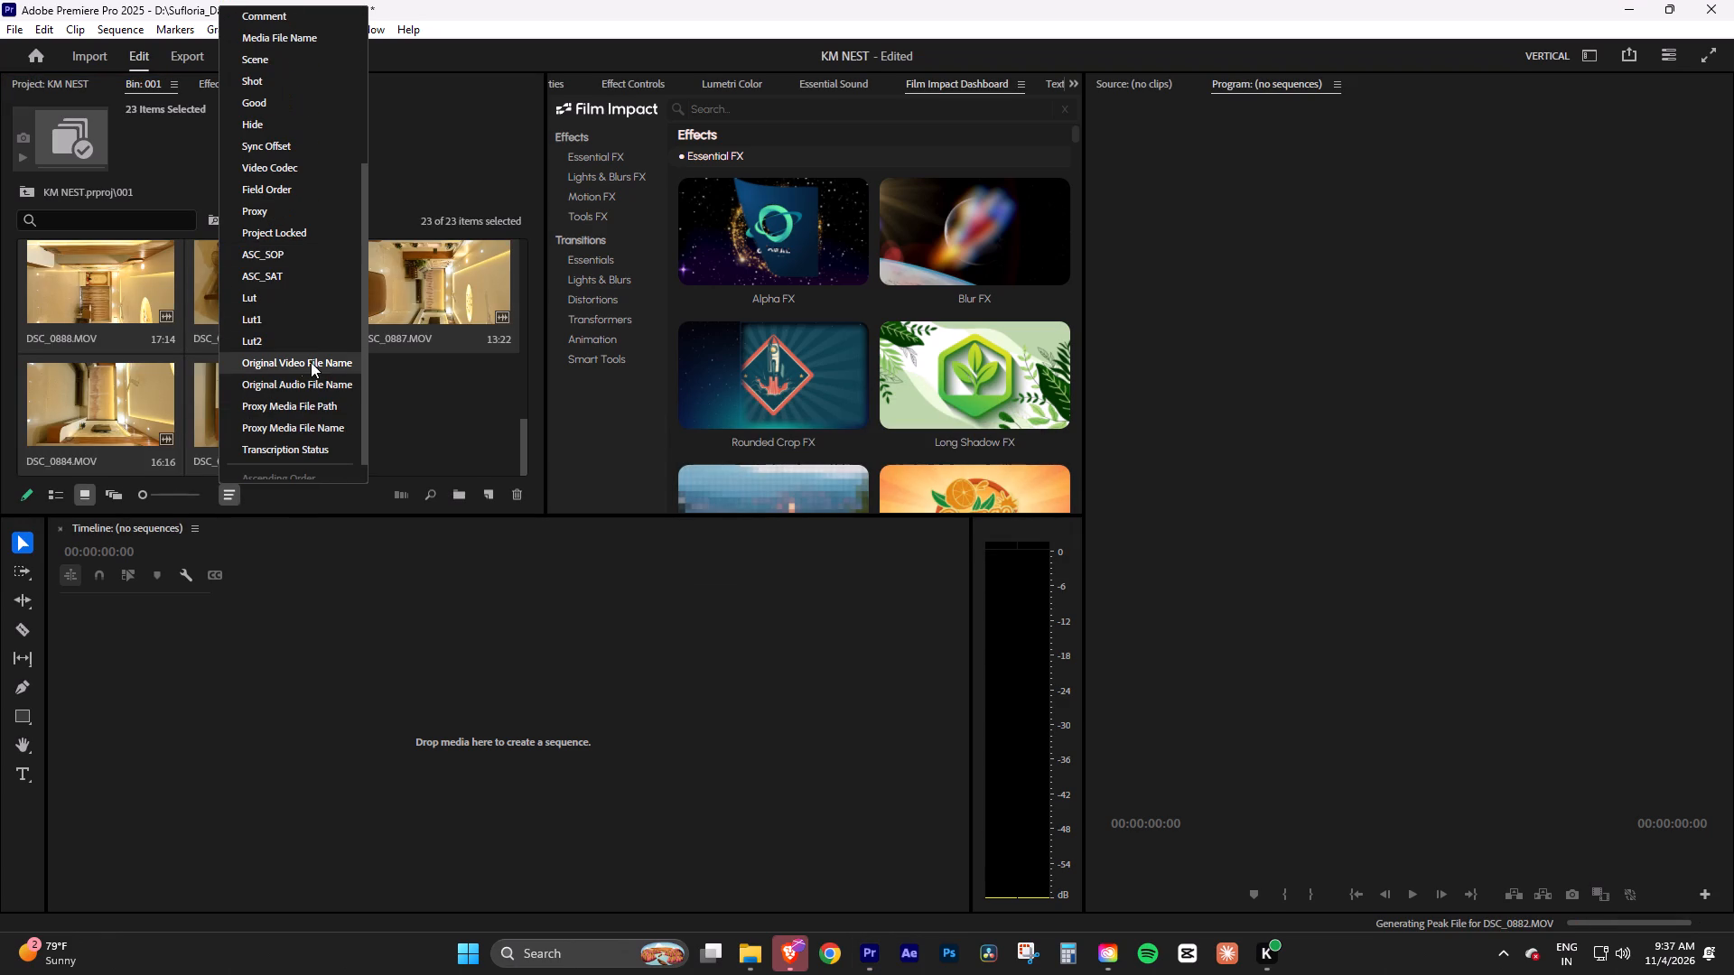
left_click(300, 362)
left_click(461, 416)
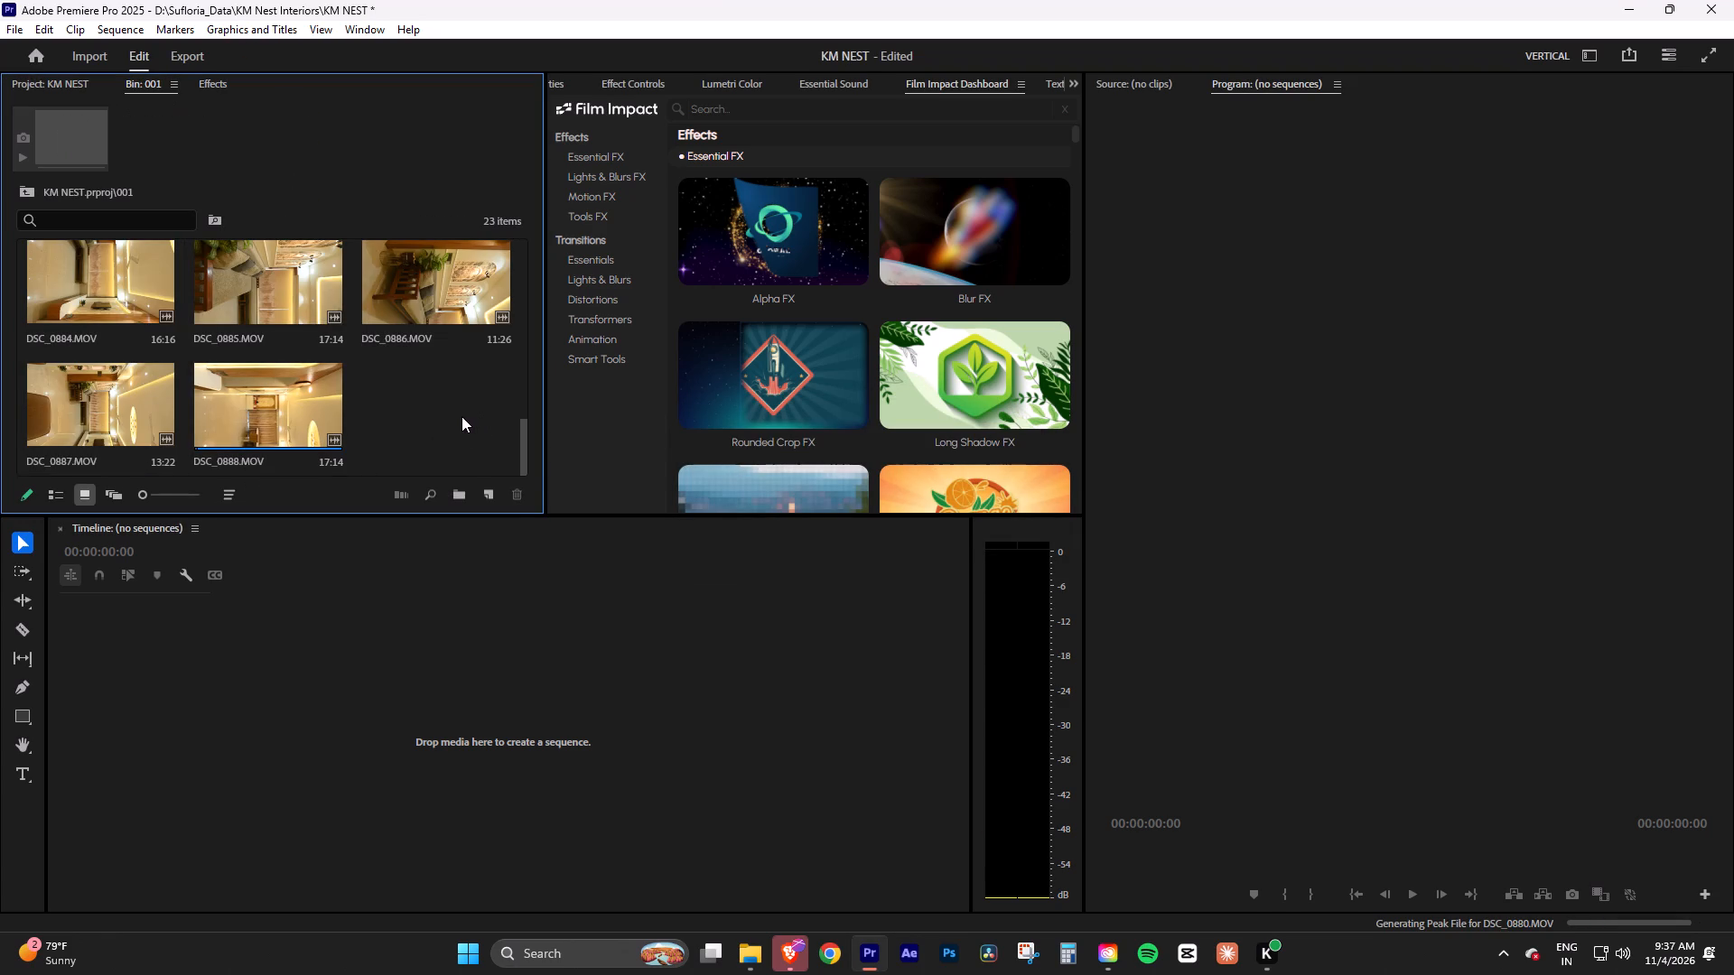
Start another media import from bin 001 and browse to the KM Nest Interiors folder inside Sufloria_Data.
scroll(407, 405, "up", 4)
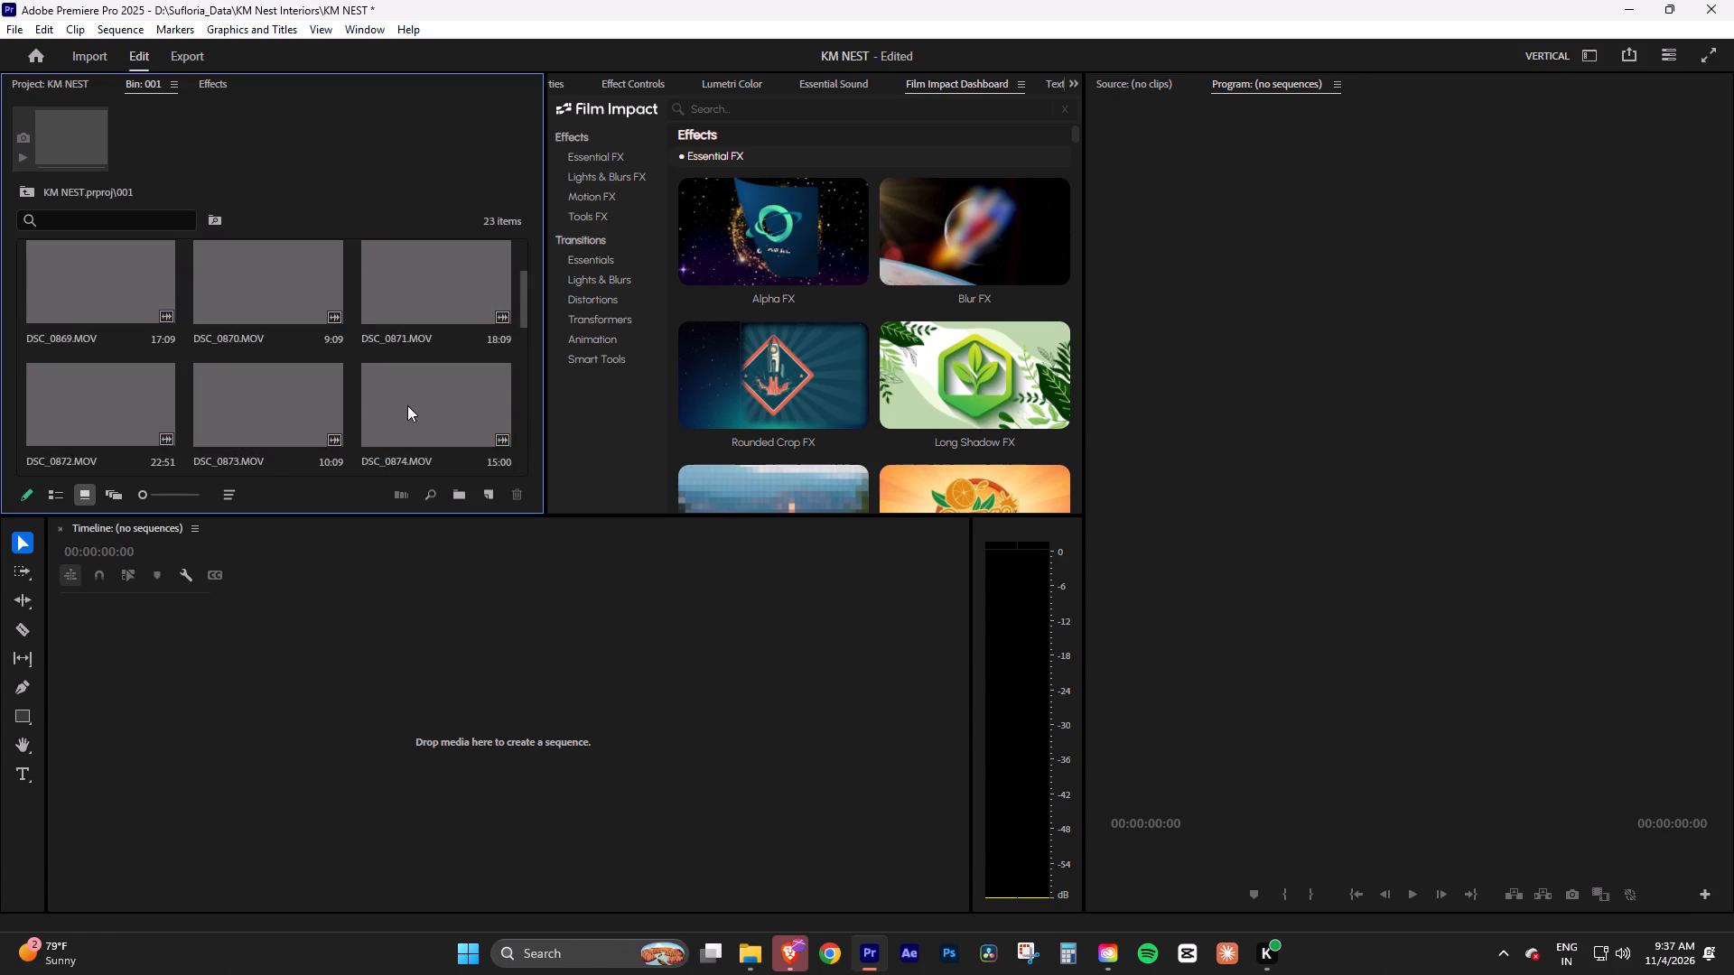
scroll(407, 405, "up", 11)
scroll(407, 405, "down", 11)
double_click(409, 406)
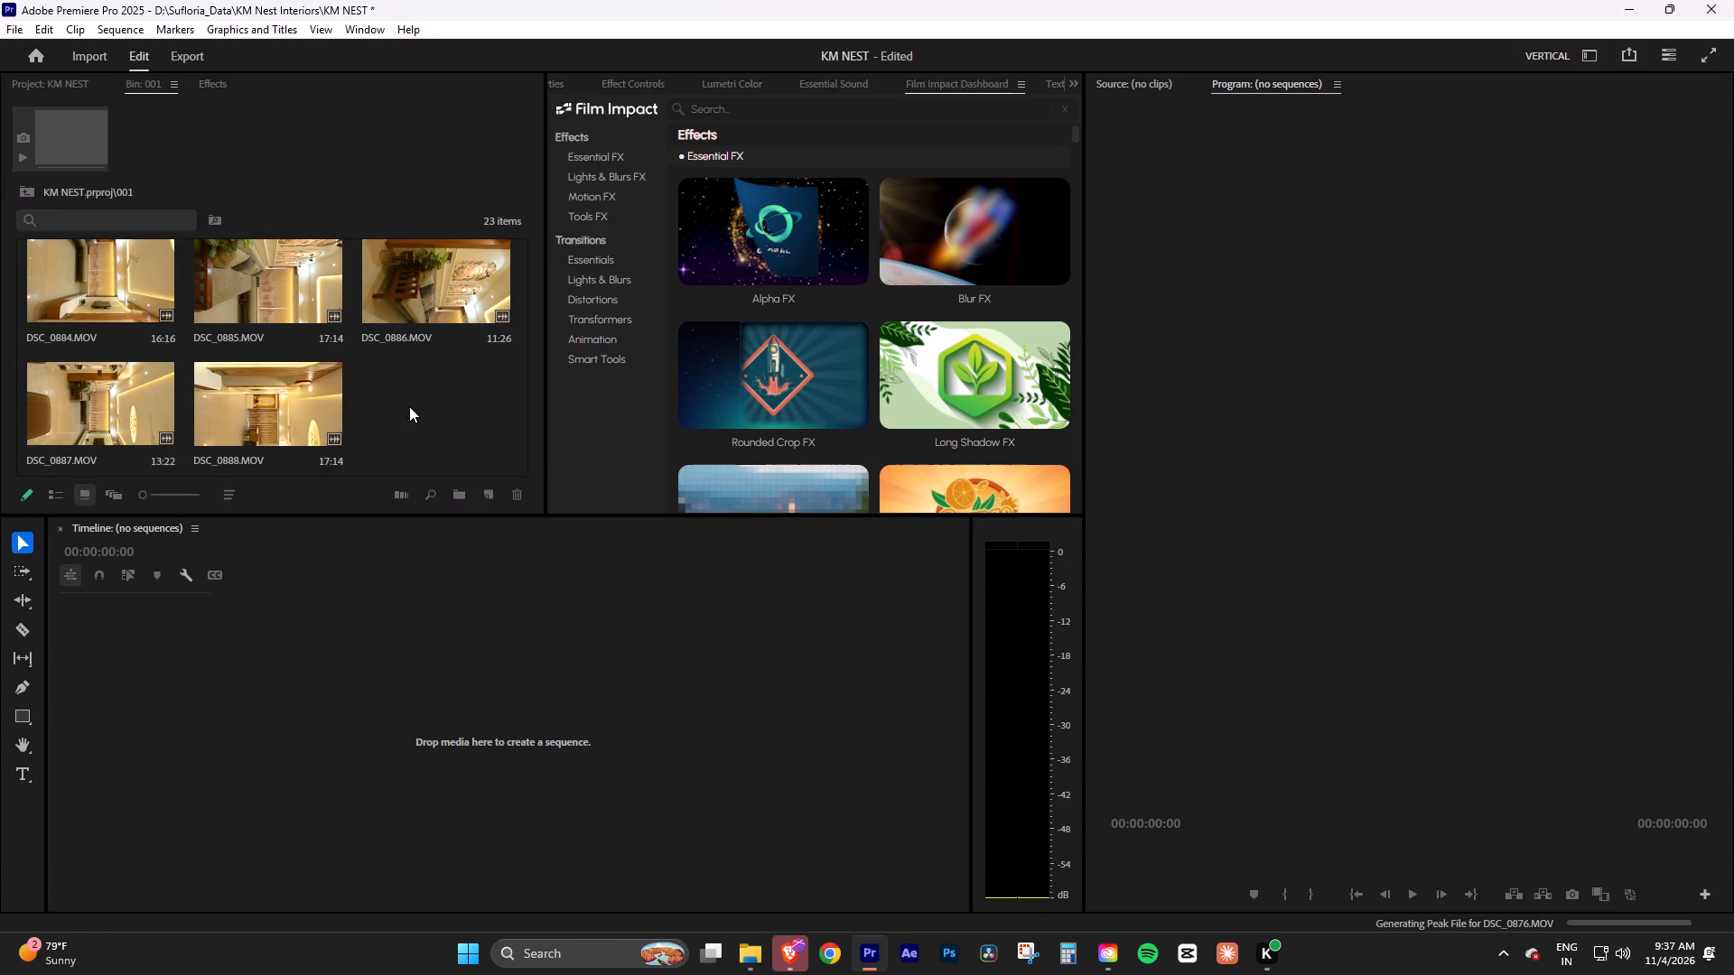
left_click(354, 50)
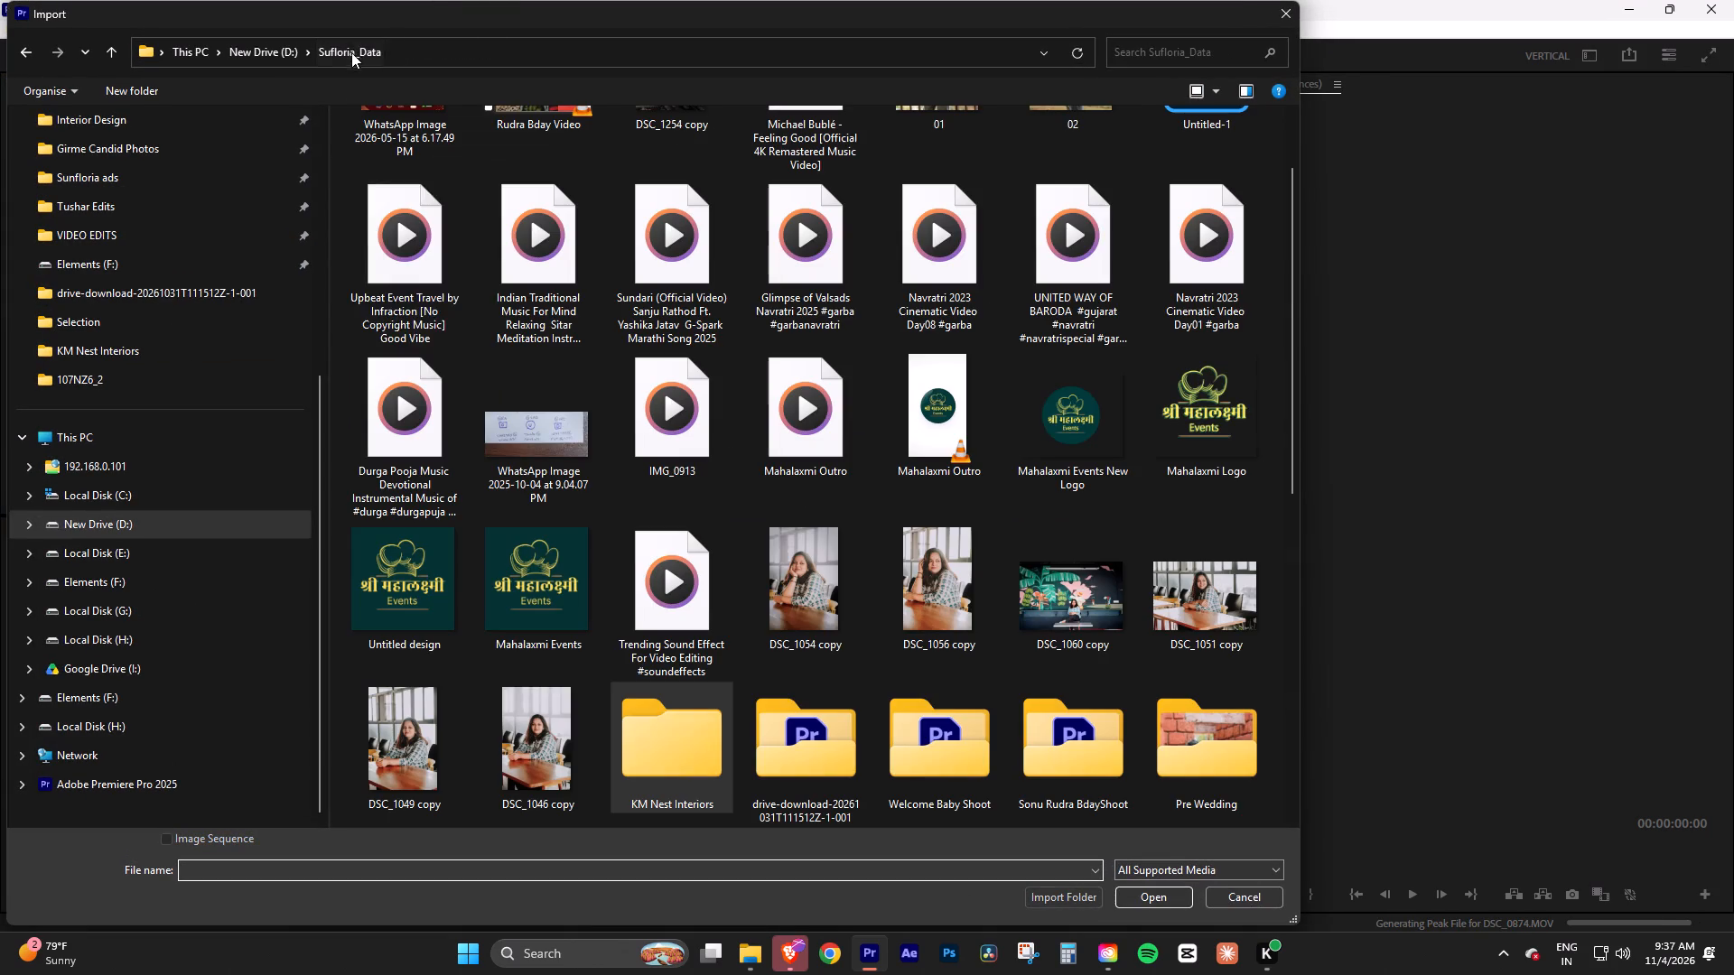
double_click(661, 705)
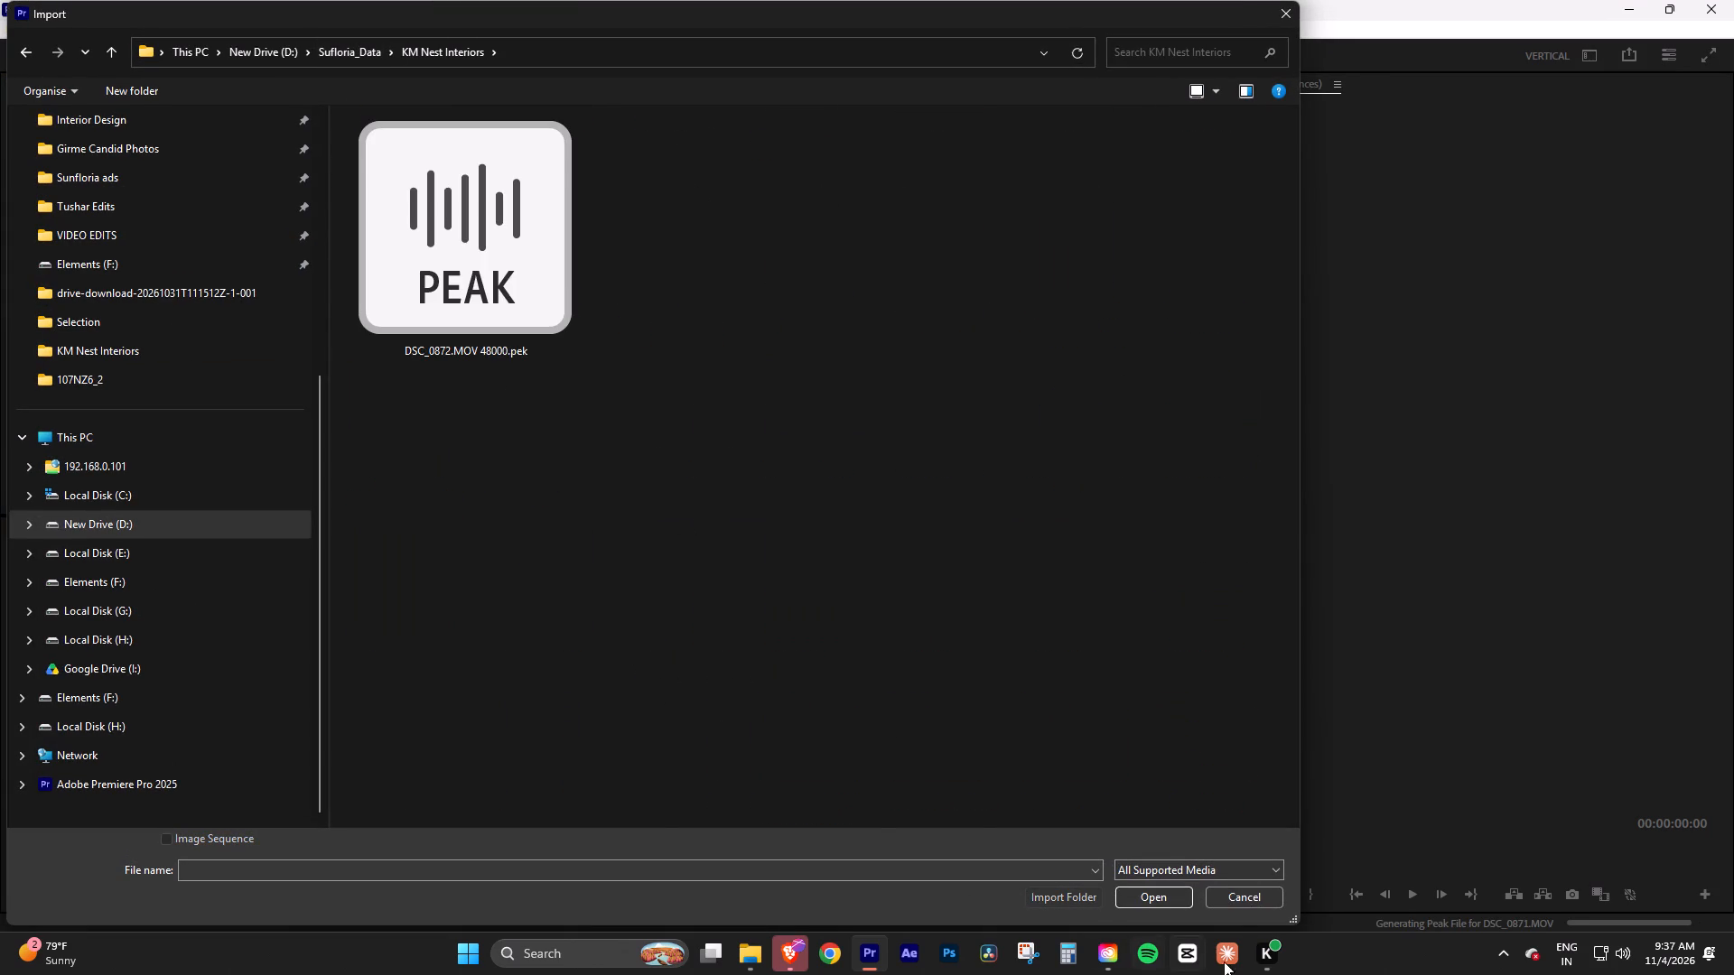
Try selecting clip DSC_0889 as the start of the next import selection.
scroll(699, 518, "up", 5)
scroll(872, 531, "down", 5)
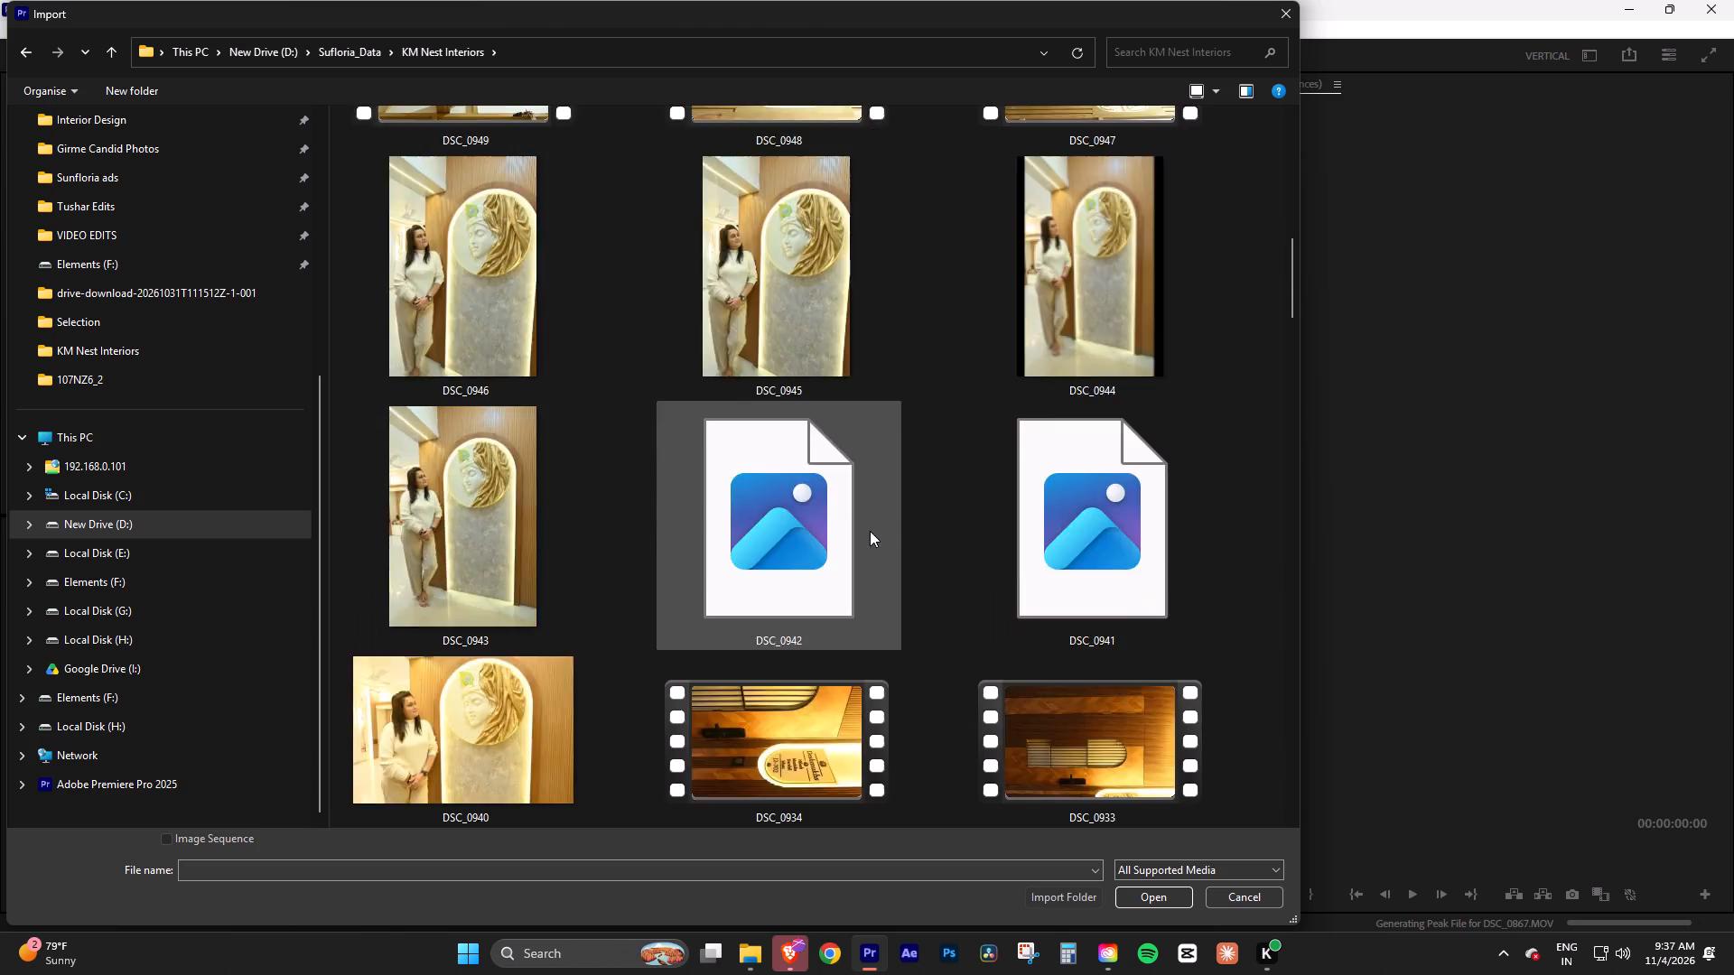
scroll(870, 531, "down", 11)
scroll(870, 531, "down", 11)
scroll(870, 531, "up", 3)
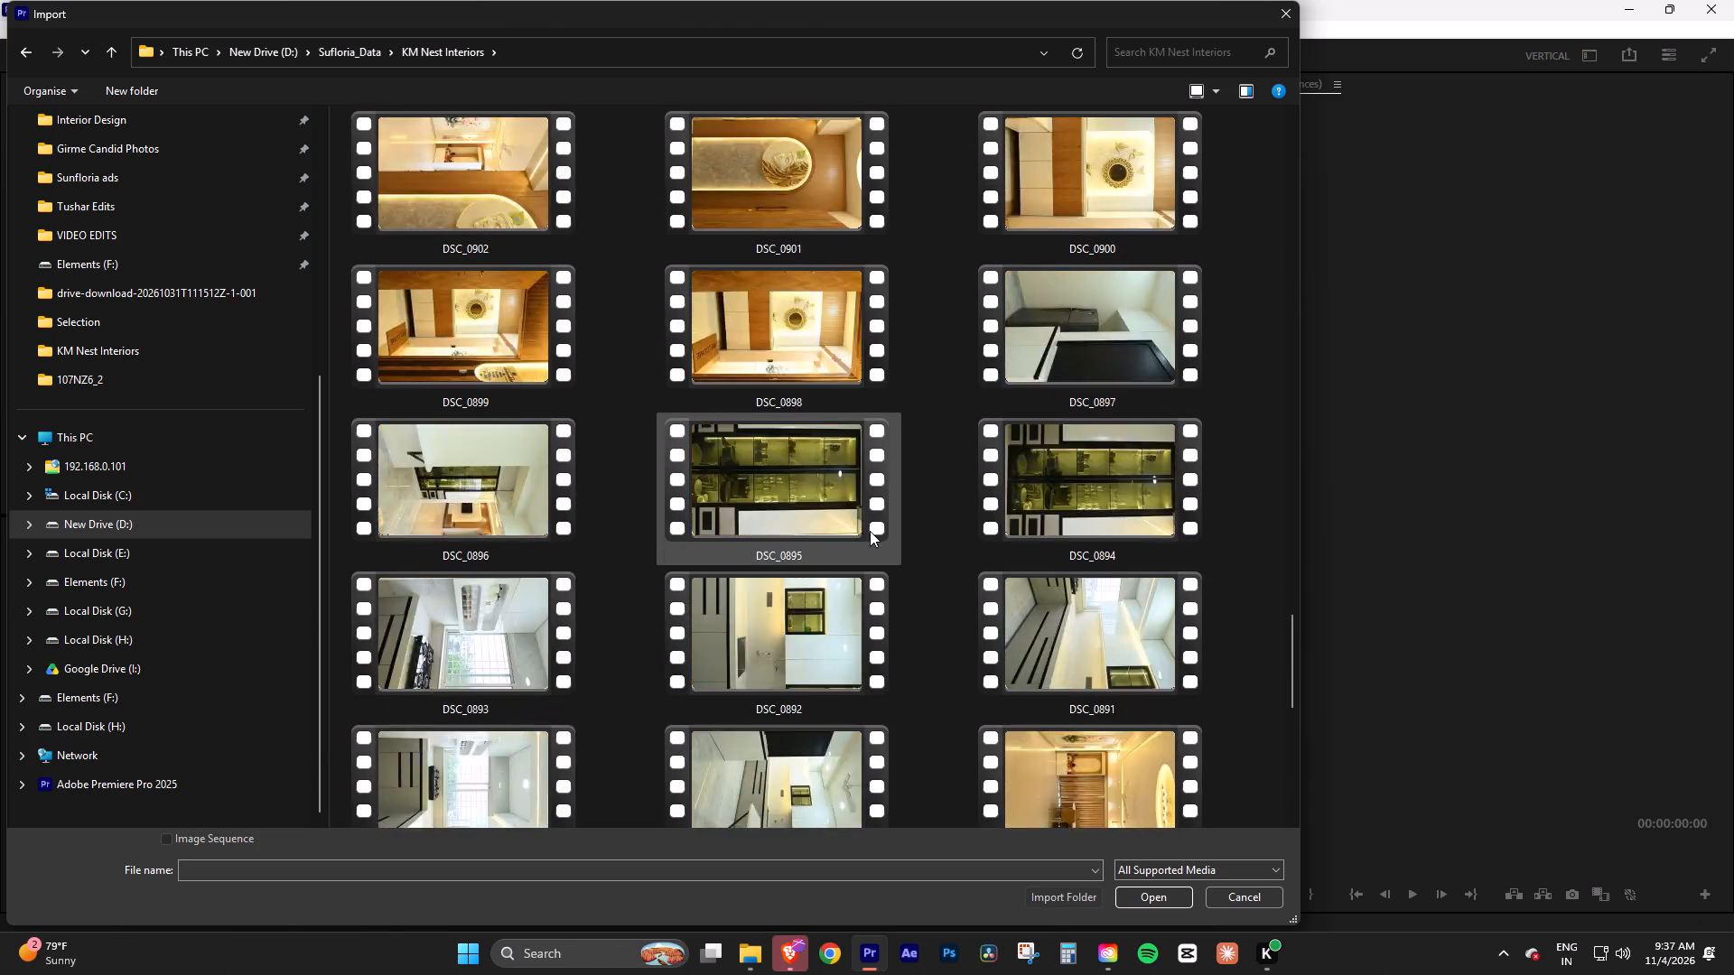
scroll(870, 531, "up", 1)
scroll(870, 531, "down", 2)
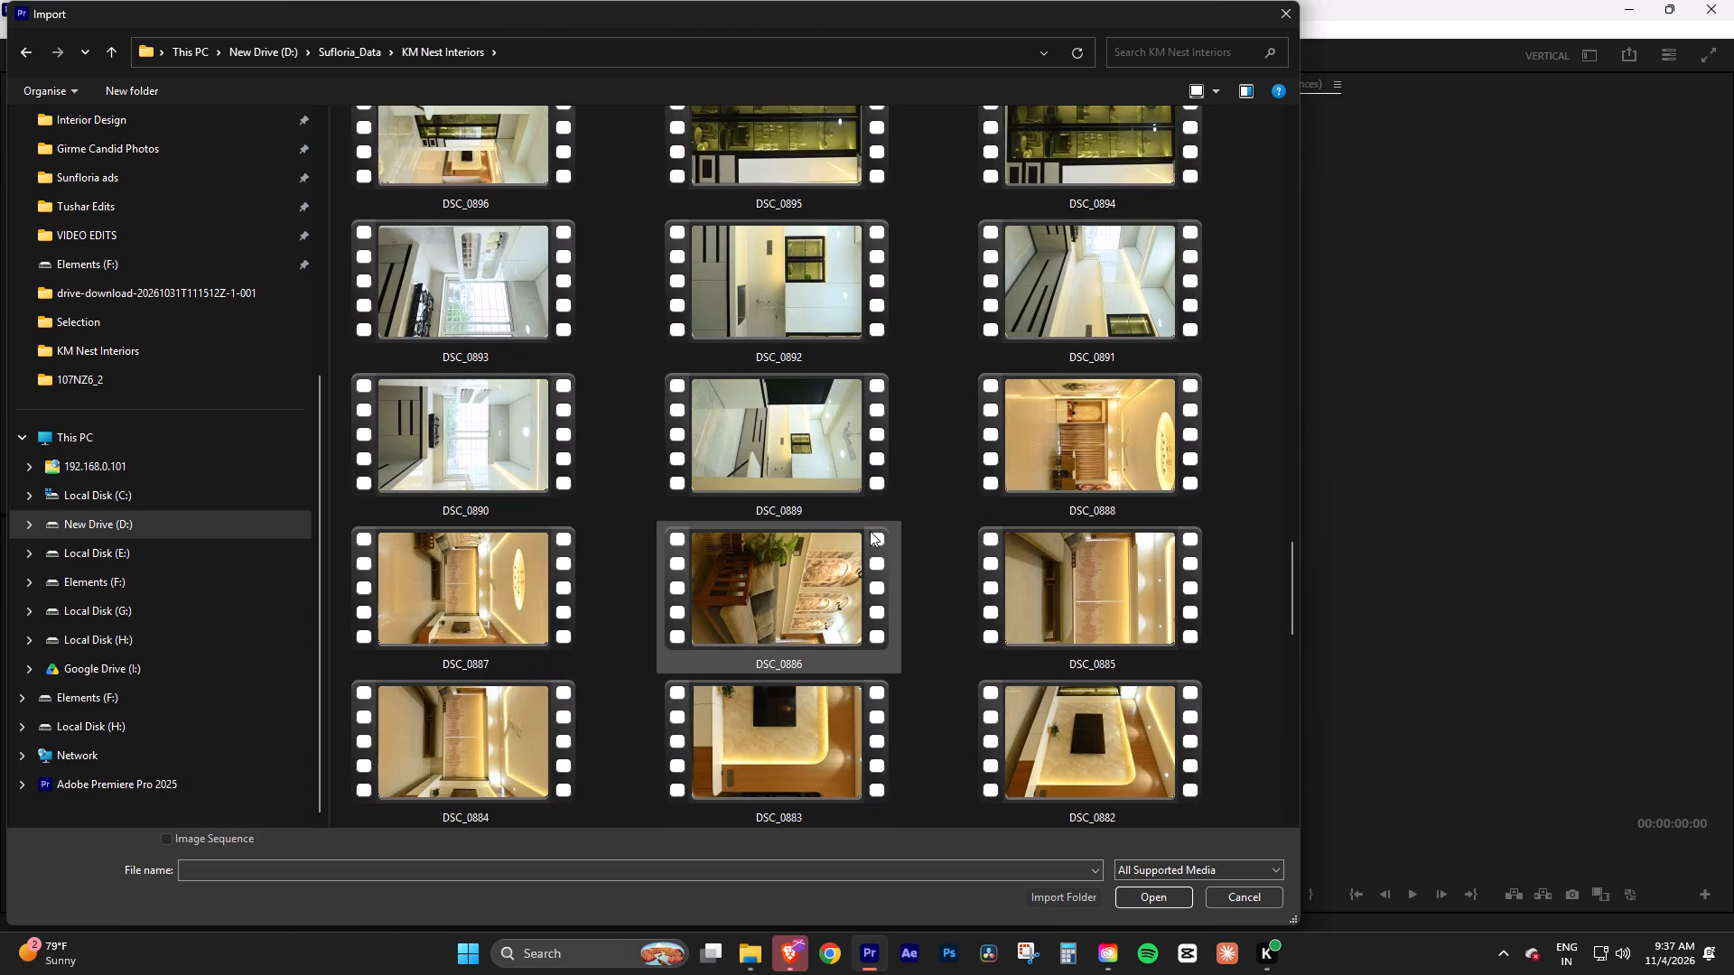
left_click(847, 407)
Select clips DSC_0898 through DSC_0902 for import.
scroll(843, 412, "up", 1)
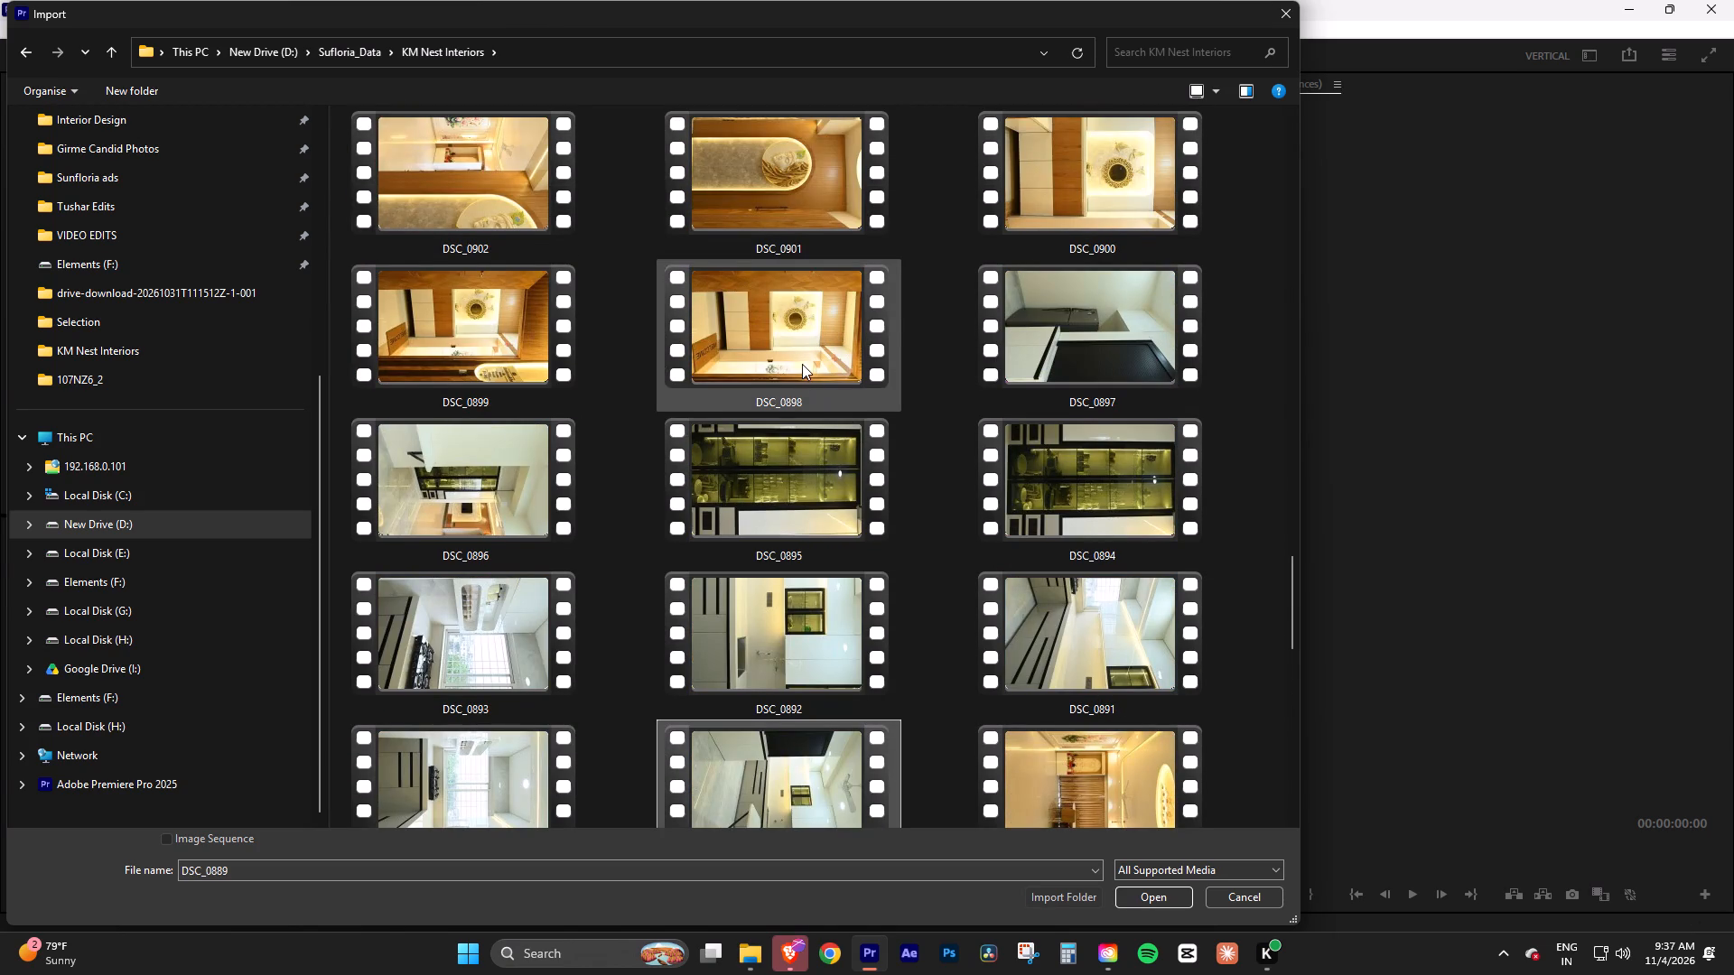
scroll(742, 348, "up", 1)
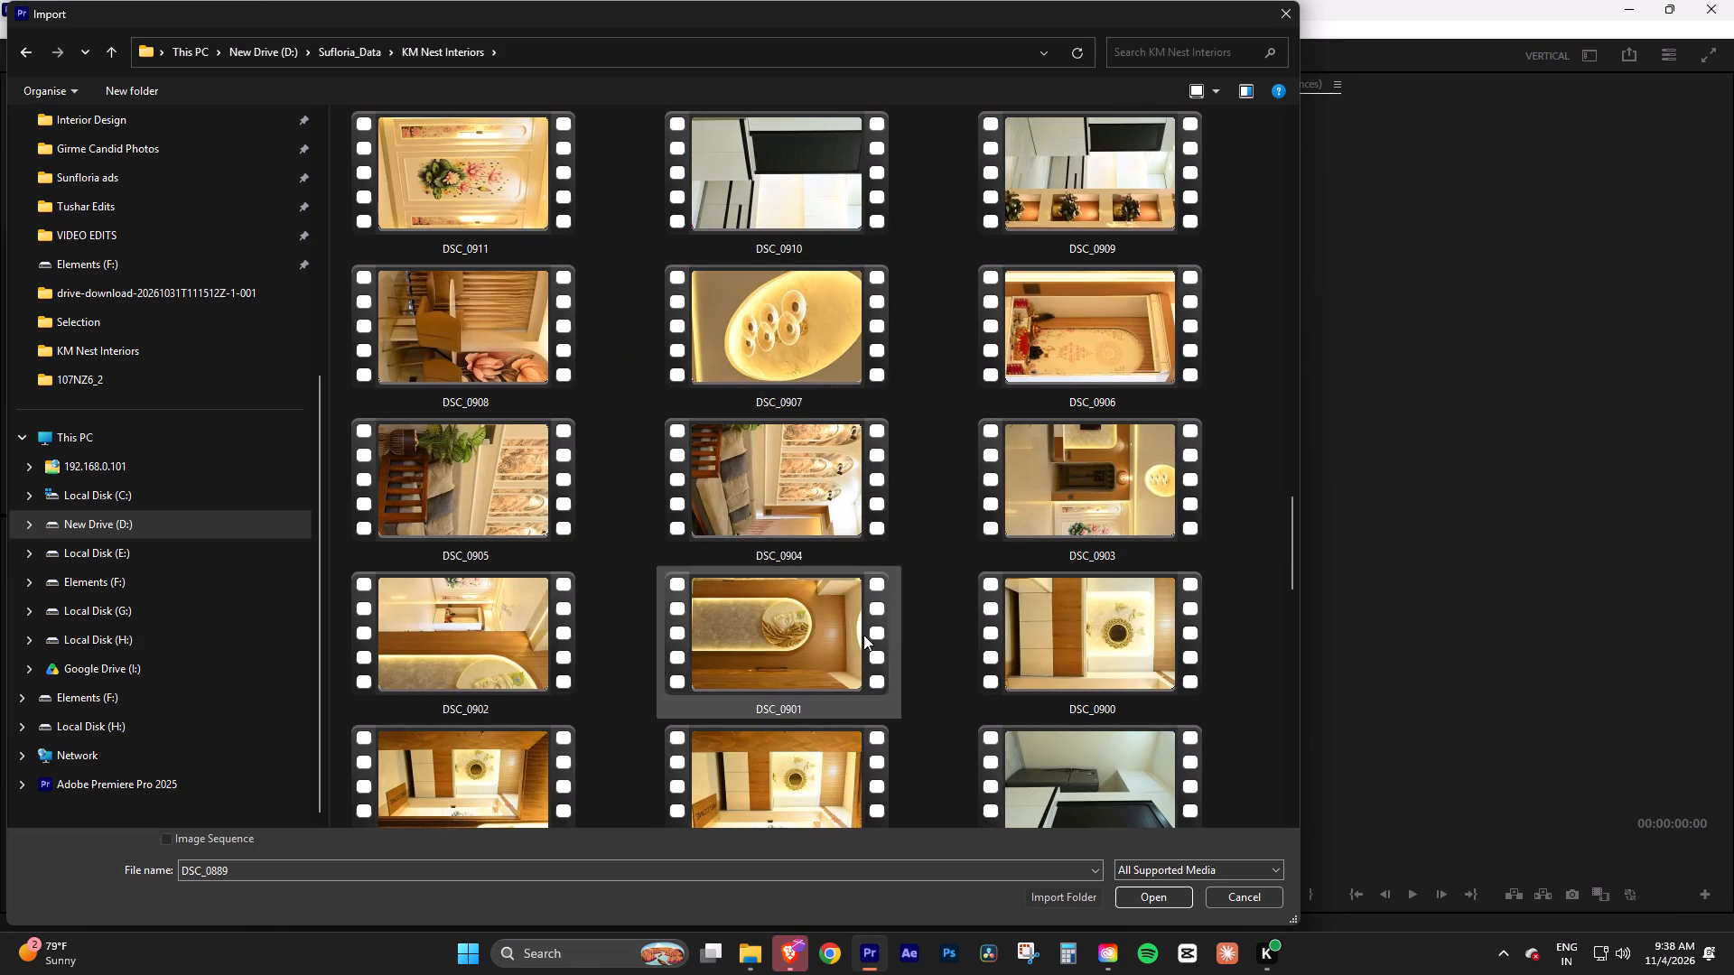
scroll(911, 623, "down", 1)
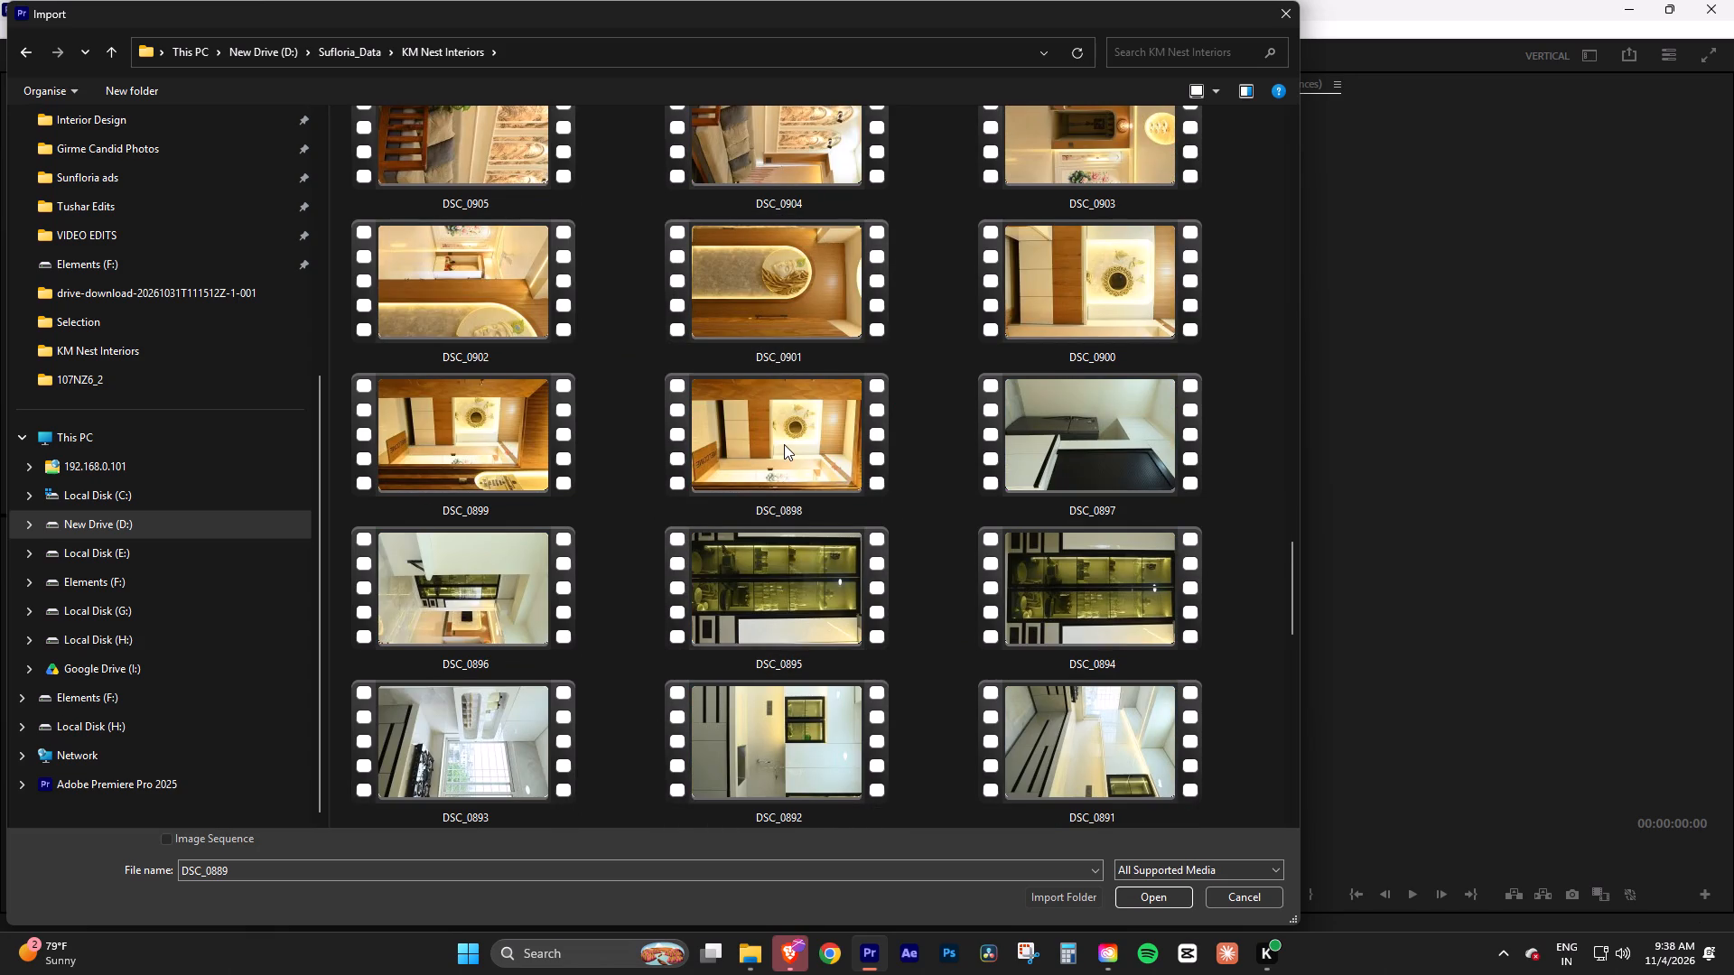
left_click(784, 444)
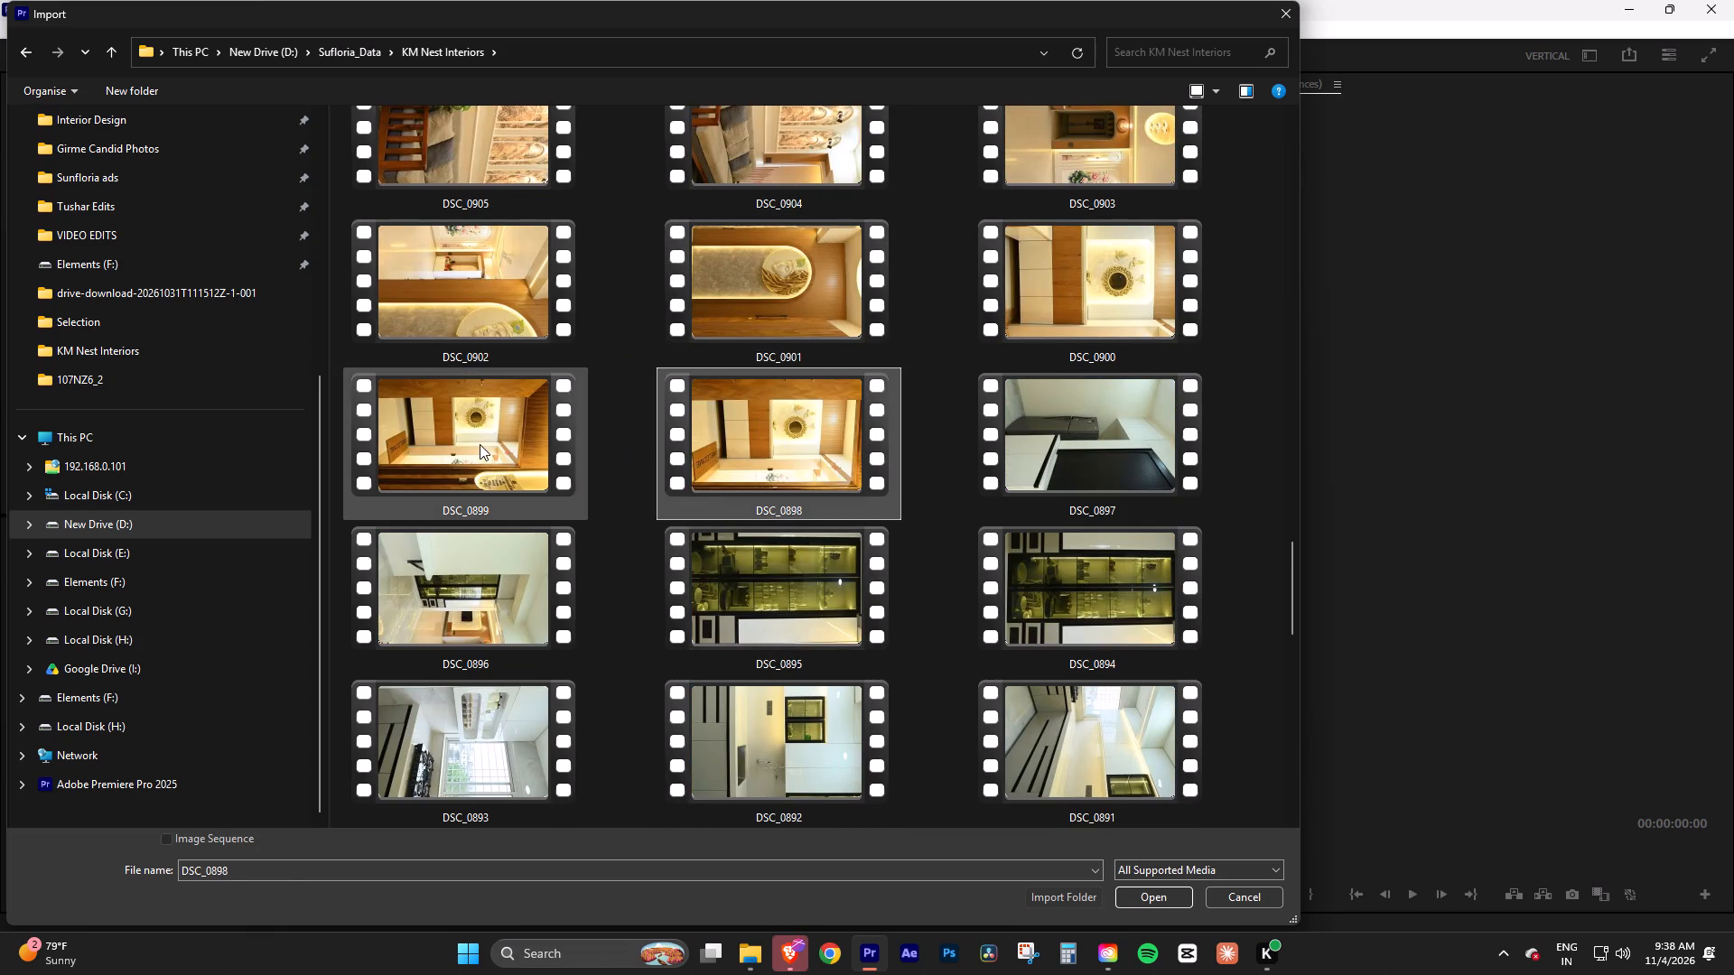
left_click(479, 444, "ctrl")
left_click(515, 312, "ctrl")
left_click(838, 312, "ctrl")
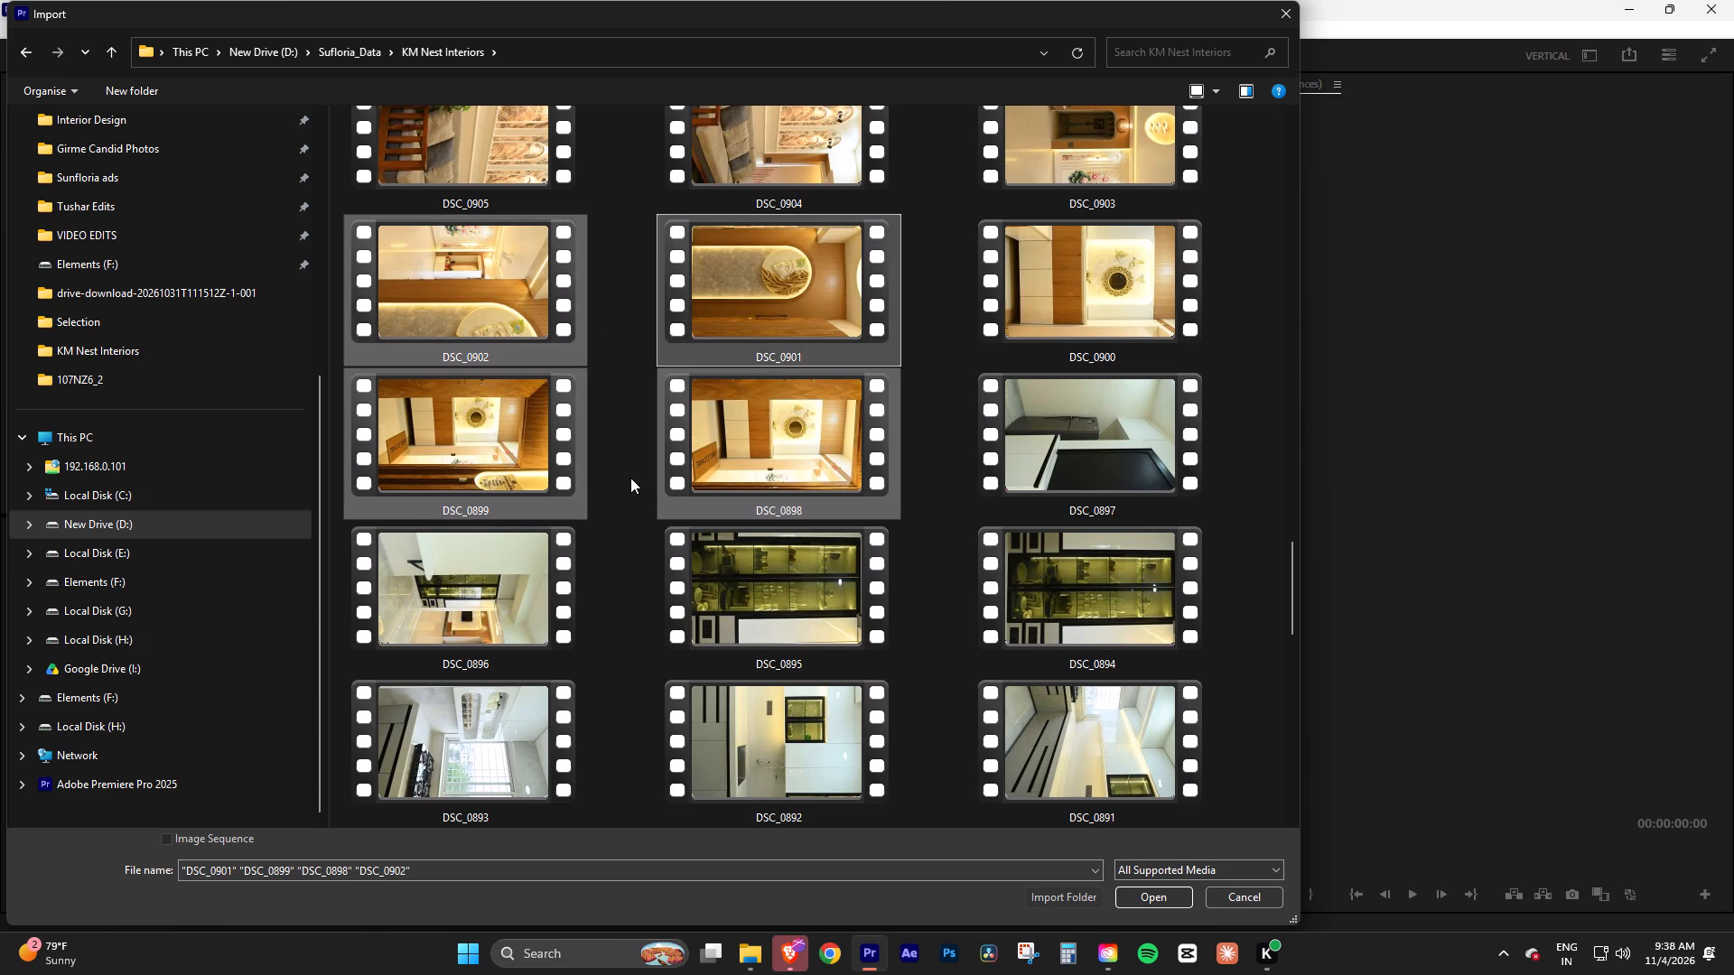
scroll(816, 444, "up", 1)
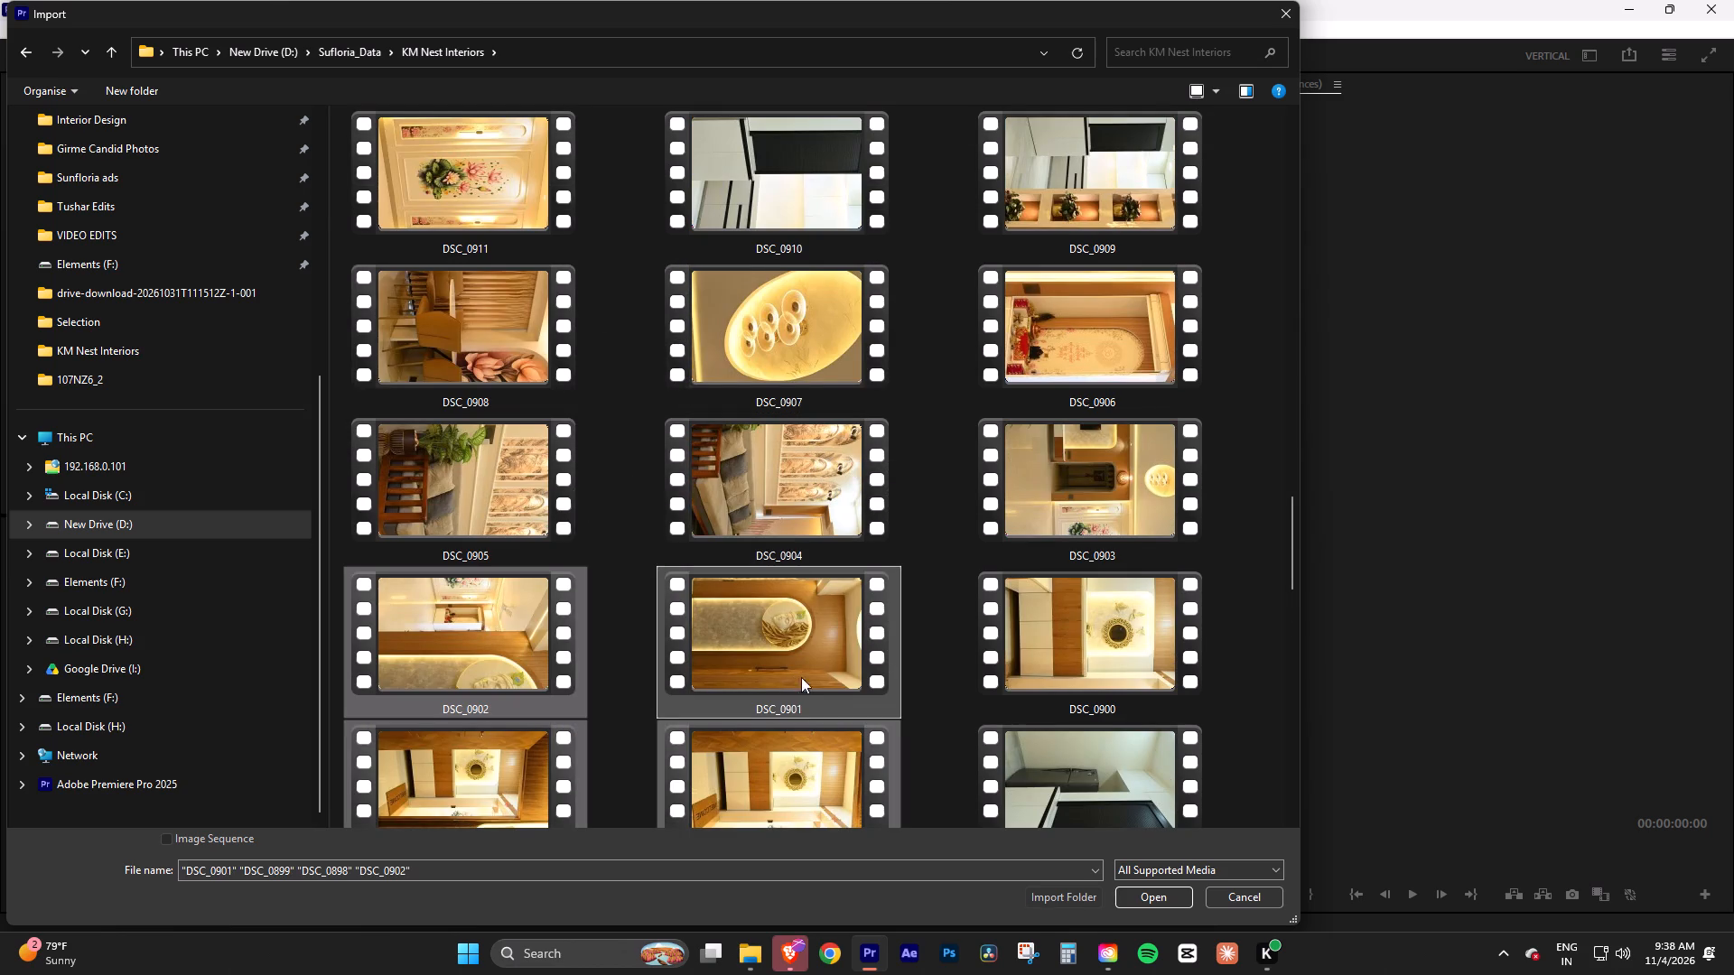
left_click(1133, 659, "ctrl")
Add clips DSC_0903 through DSC_0908 to the current import selection.
scroll(834, 655, "down", 1)
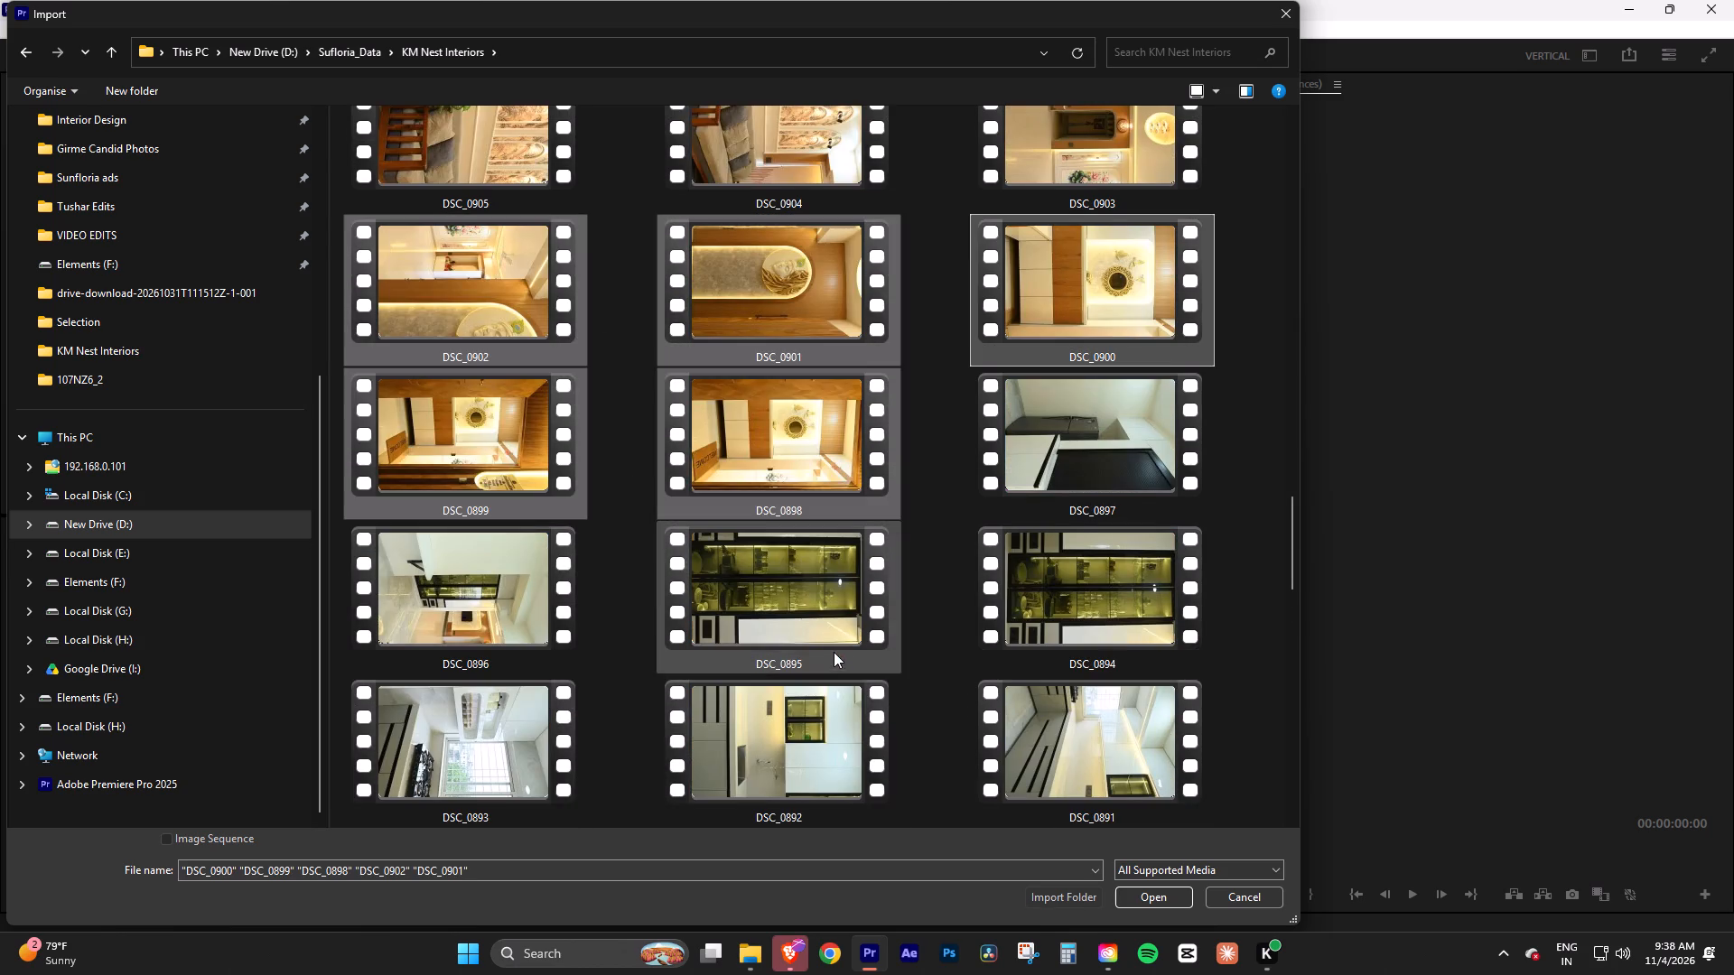
scroll(784, 458, "up", 1)
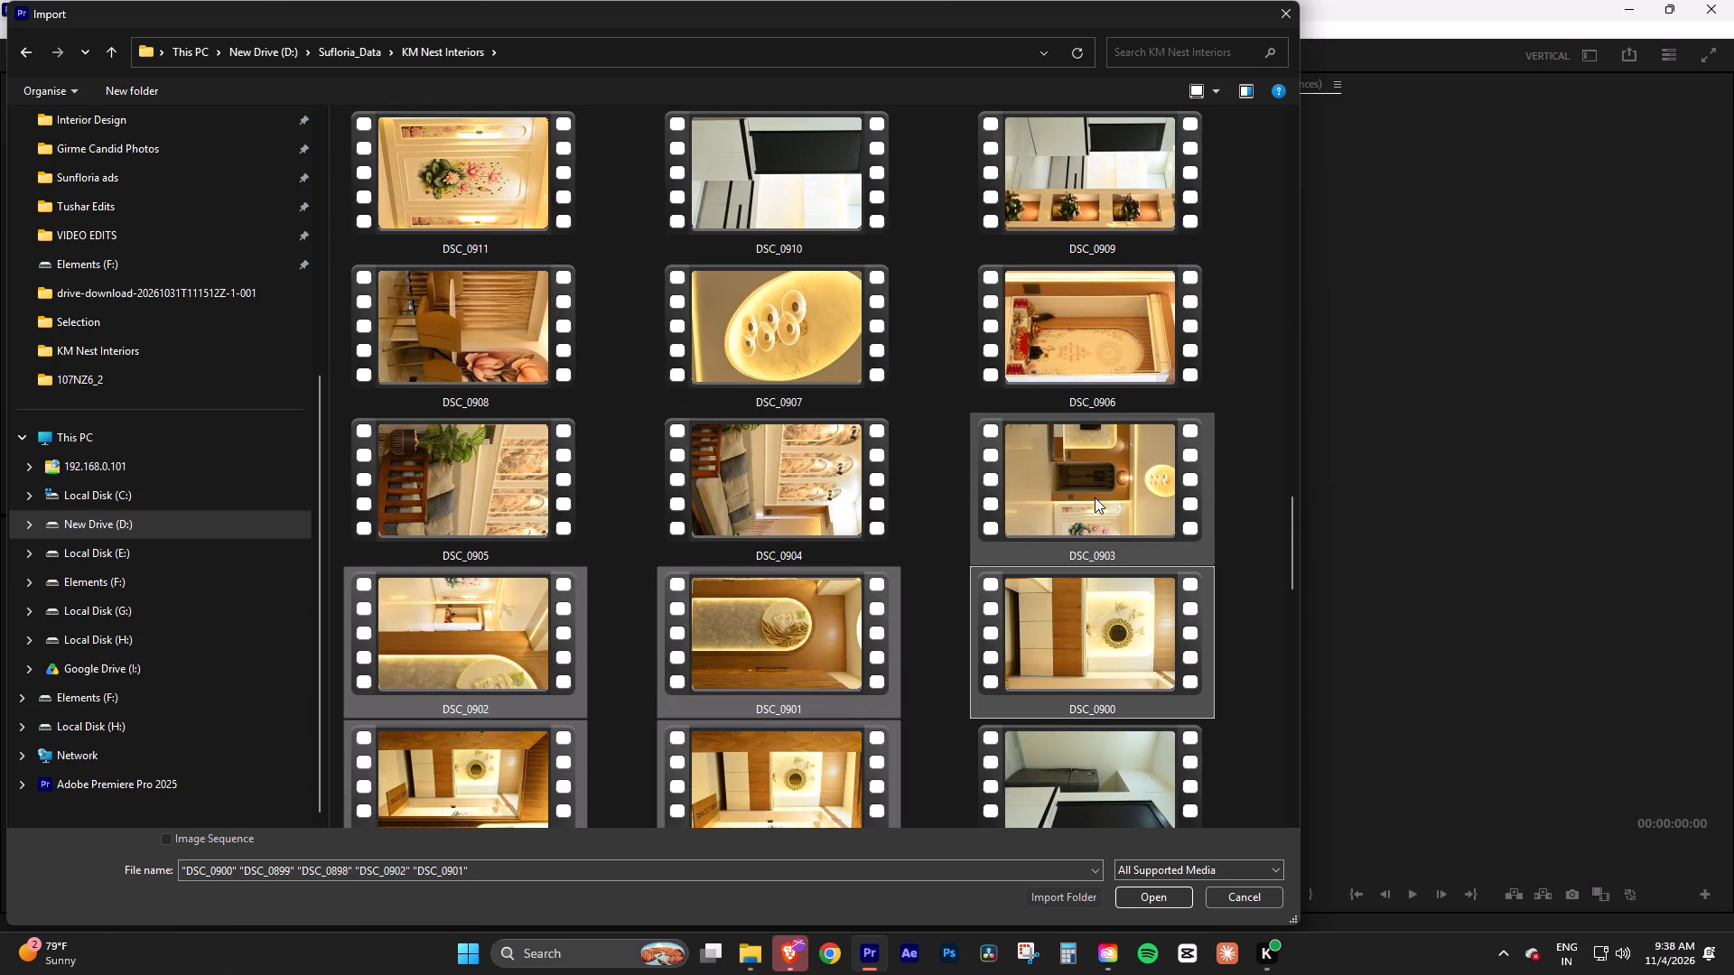
left_click(1095, 497, "ctrl")
left_click(756, 485, "ctrl")
left_click(489, 482, "ctrl")
left_click(501, 339, "ctrl")
left_click(705, 330, "ctrl")
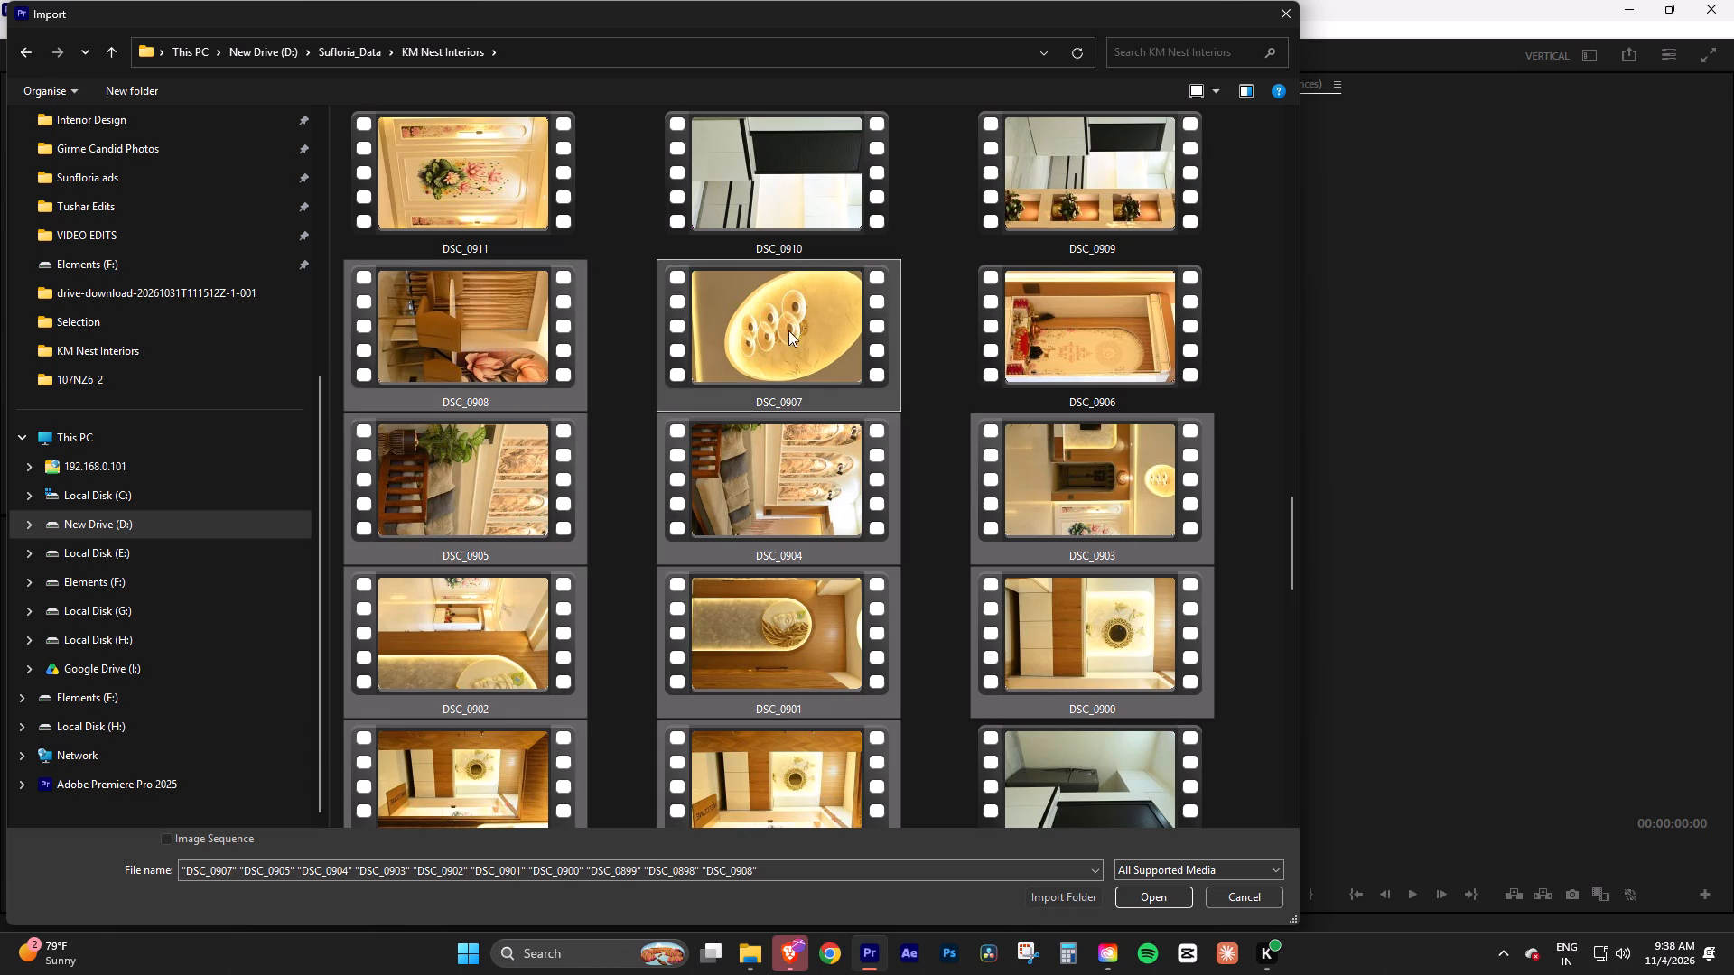
left_click(1055, 330, "ctrl")
Extend the import selection with clips DSC_0911, DSC_0912, DSC_0921, DSC_0922 and DSC_0924, leaving DSC_0923 out.
scroll(874, 458, "up", 1)
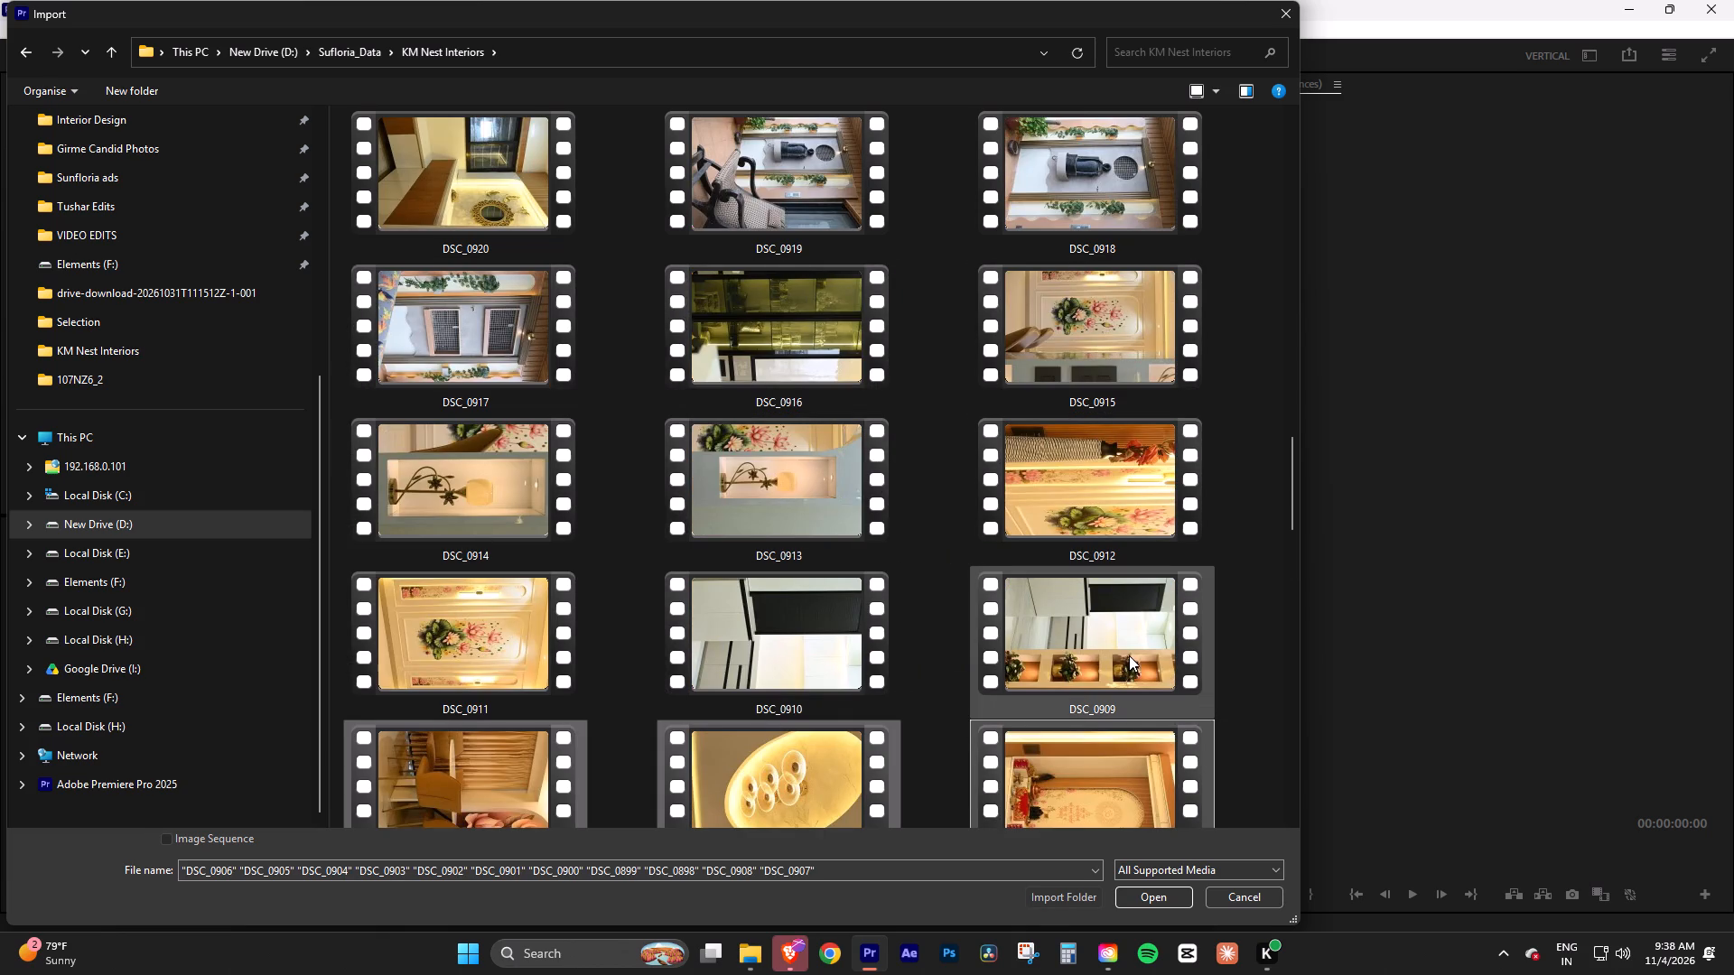
left_click(504, 645, "ctrl")
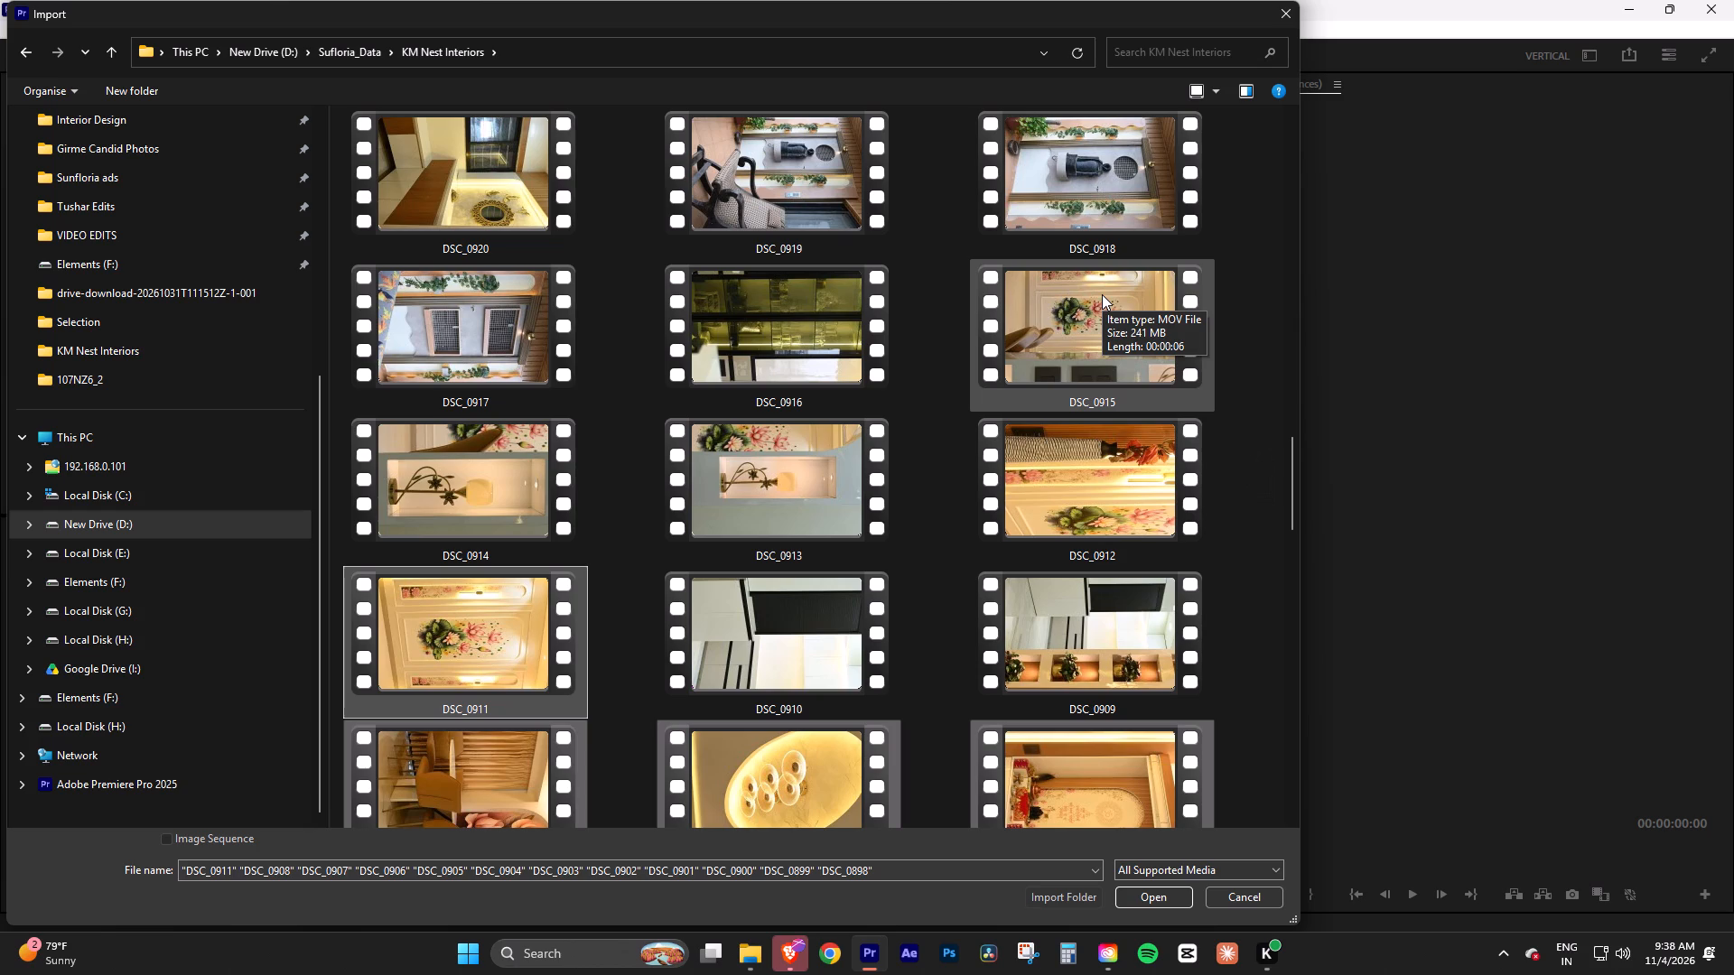
left_click(1079, 480, "ctrl")
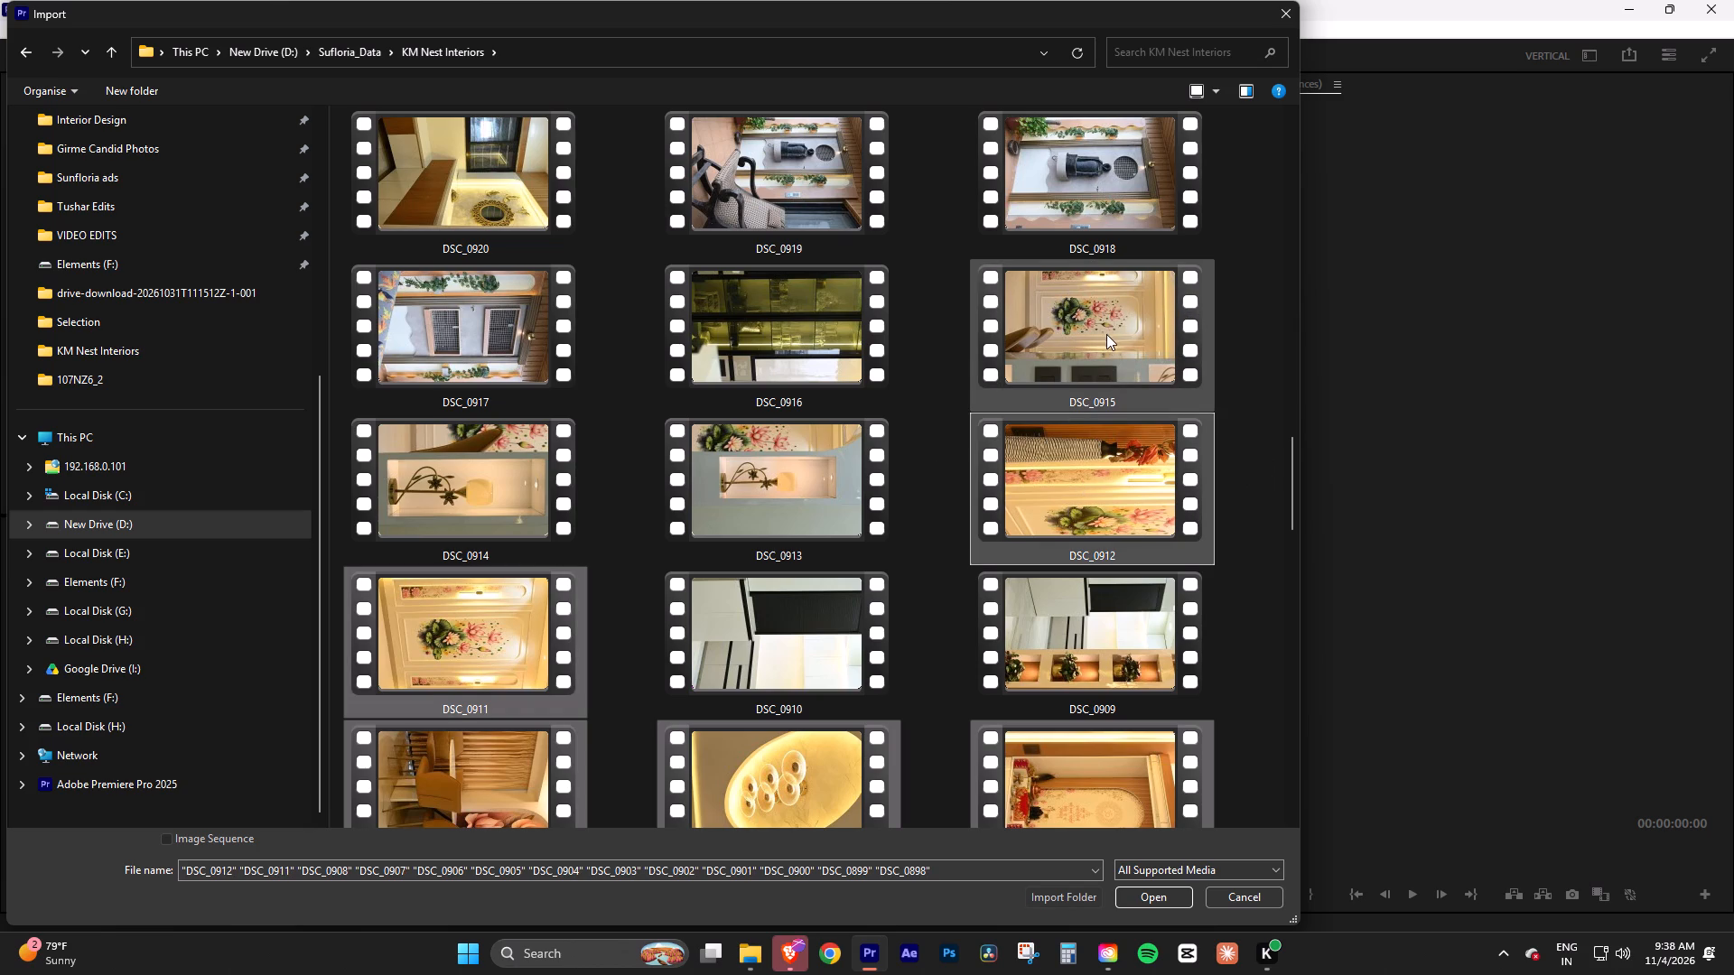
scroll(800, 506, "up", 1)
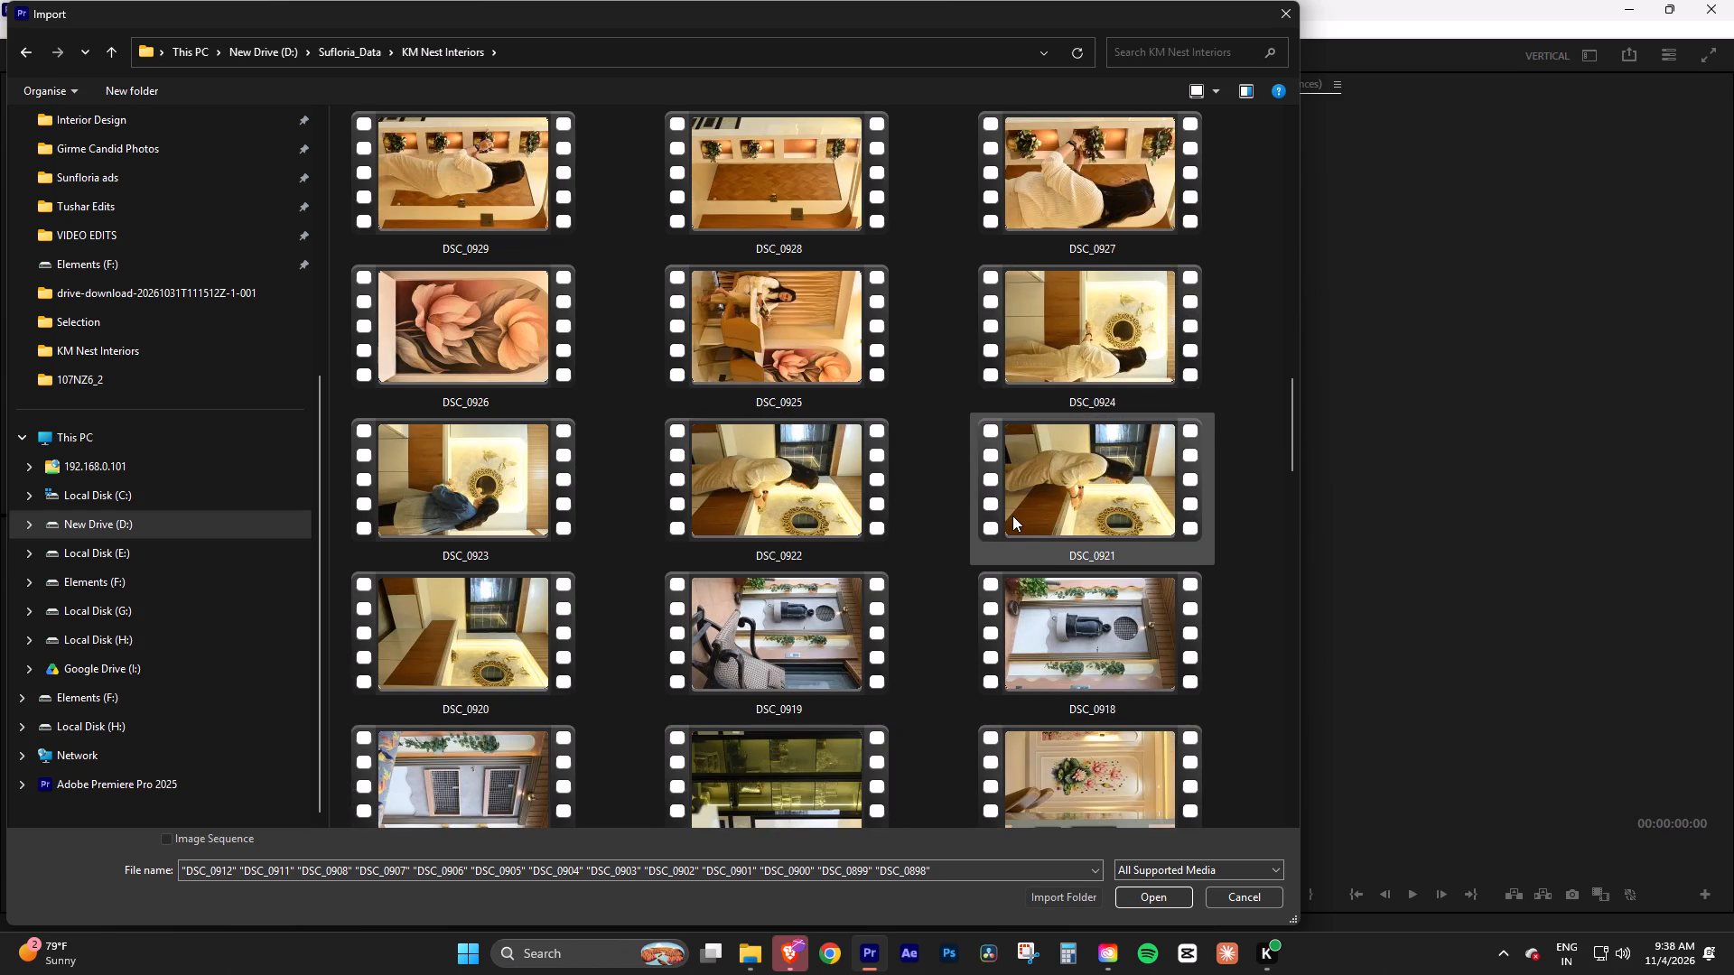
left_click(1062, 474, "ctrl")
left_click(1109, 354, "ctrl")
left_click(769, 495, "ctrl")
left_click(472, 496, "ctrl")
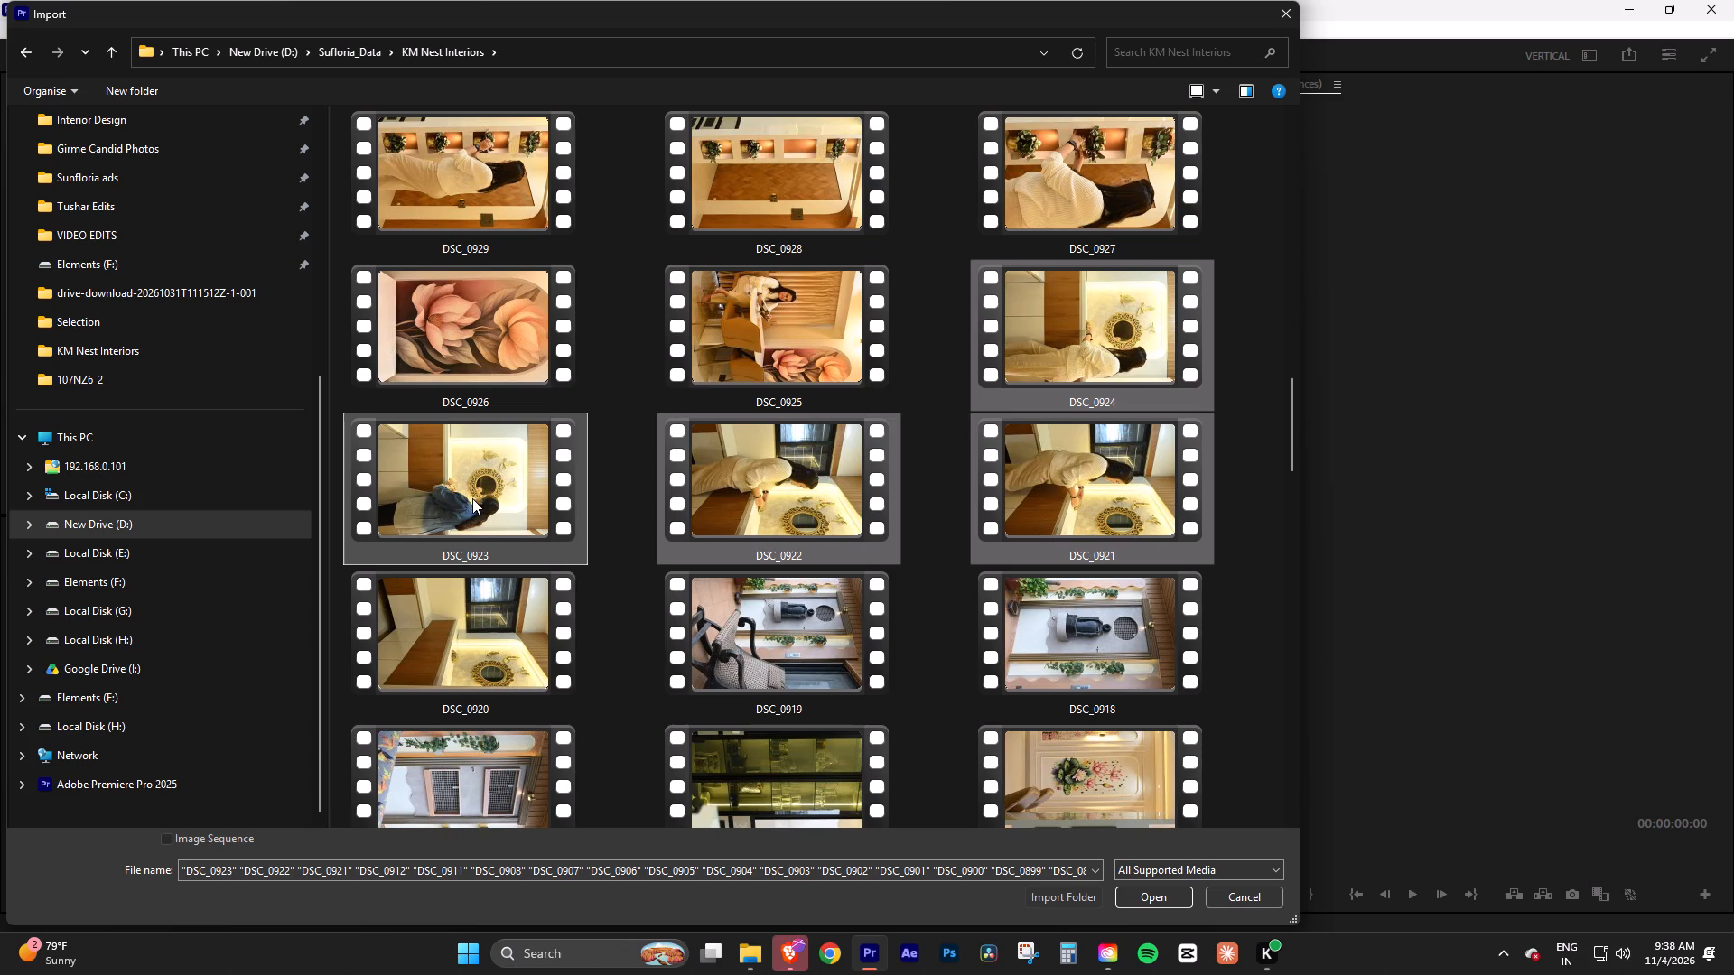
left_click(471, 497, "ctrl")
scroll(771, 480, "up", 1)
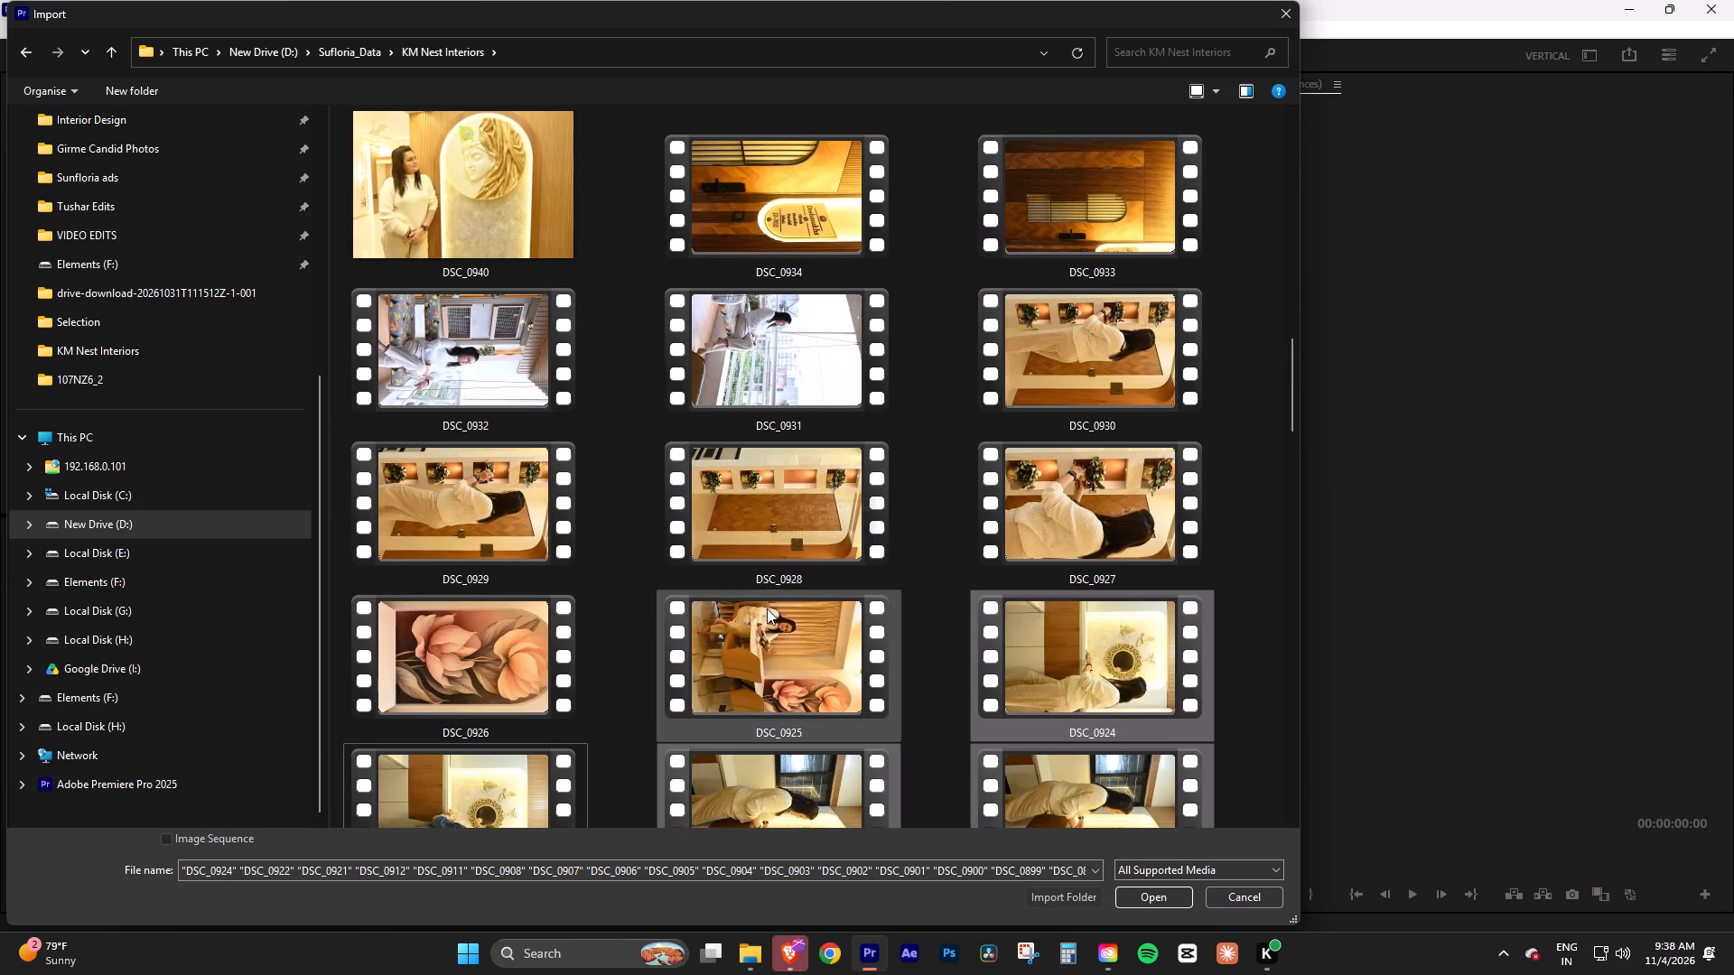
Add clips DSC_0925 and DSC_0927 through DSC_0934 to the import selection, leaving DSC_0926 out.
left_click(764, 633, "ctrl")
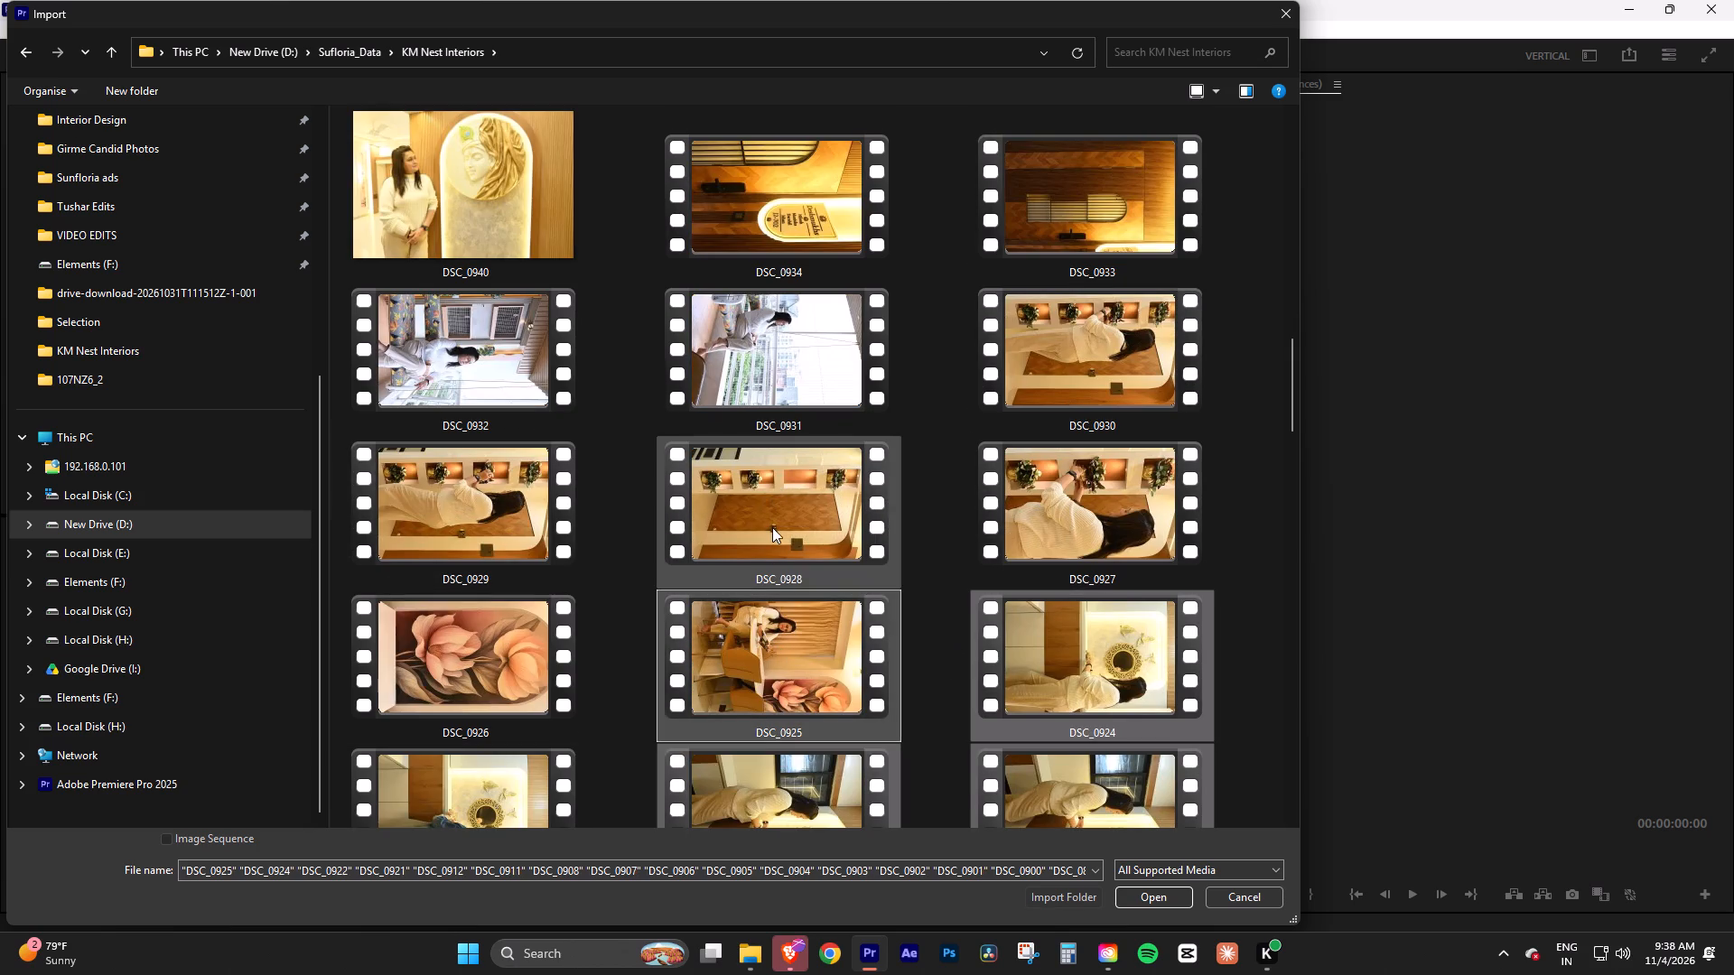
left_click(451, 514, "ctrl")
left_click(794, 516, "ctrl")
left_click(1038, 518, "ctrl")
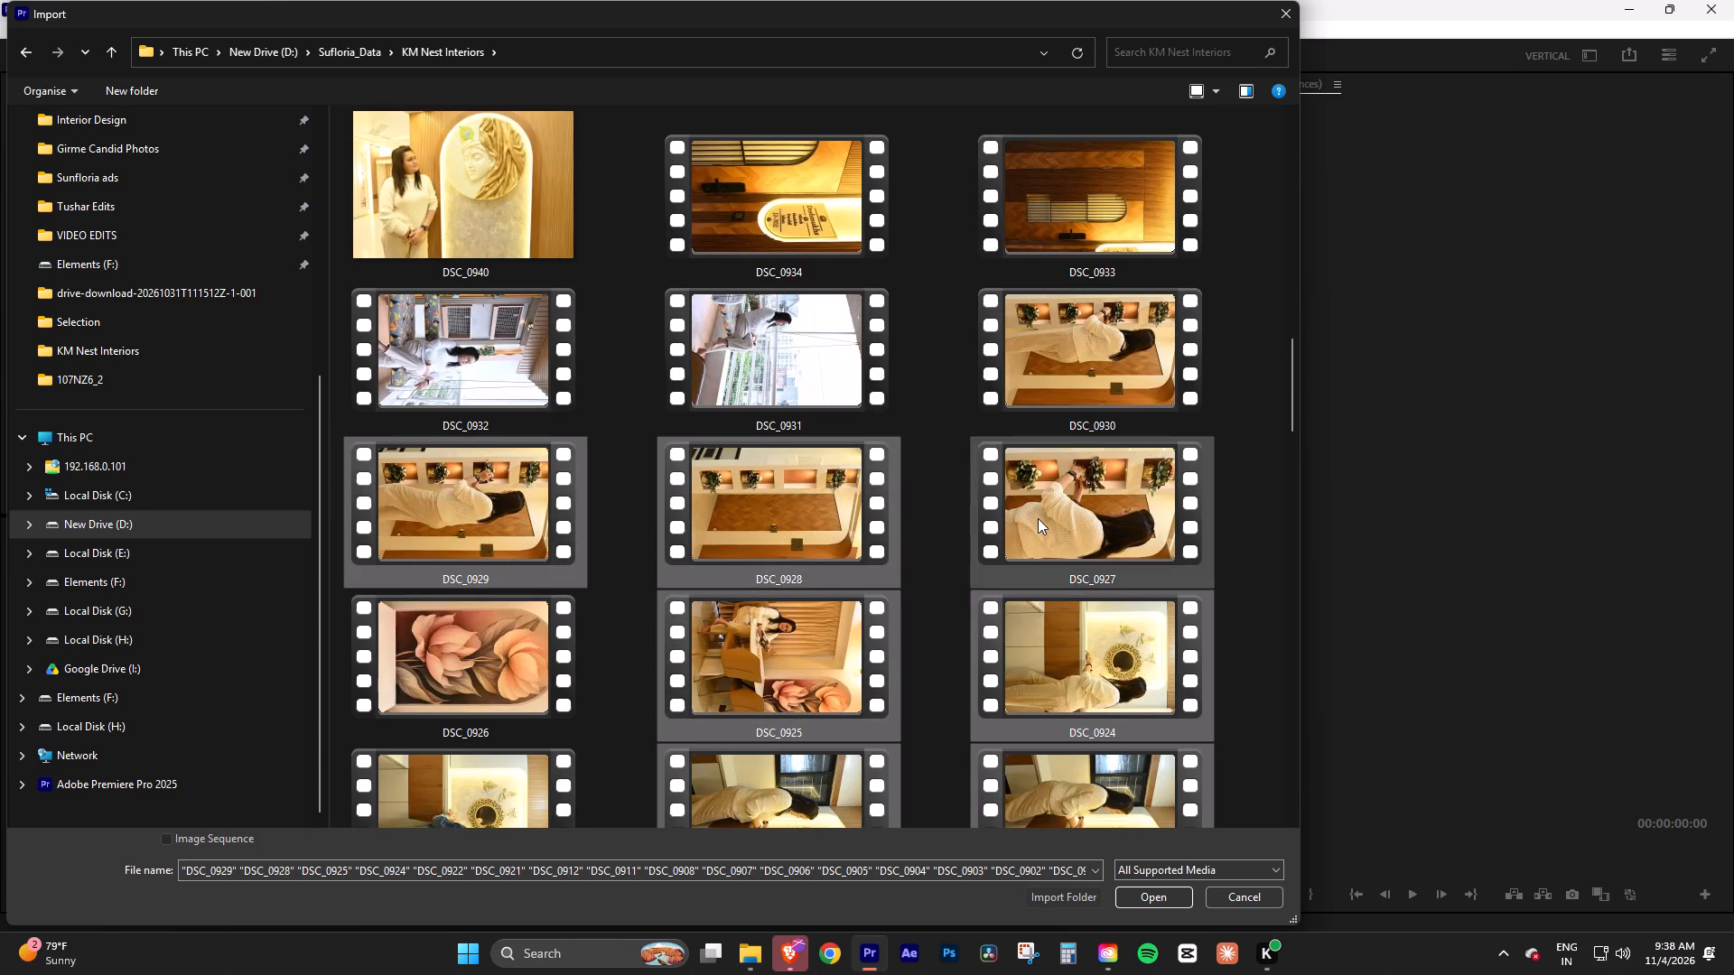
left_click(1046, 385, "ctrl")
scroll(850, 481, "up", 1)
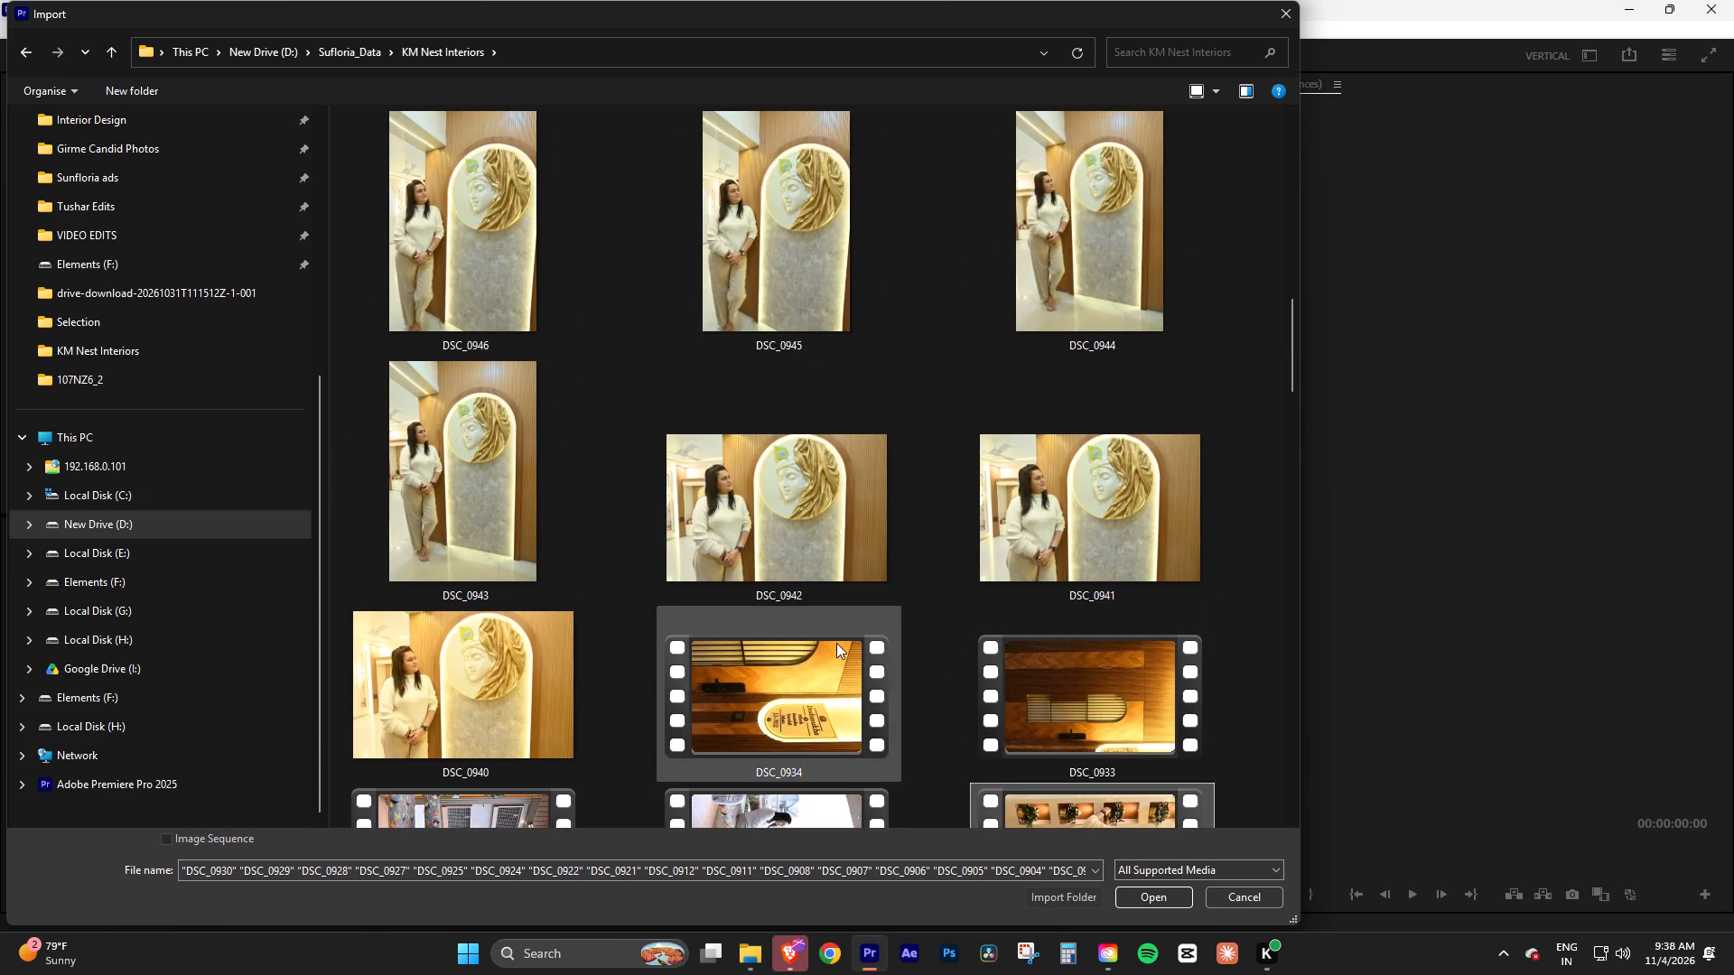
scroll(845, 639, "down", 1)
left_click(815, 445, "ctrl")
left_click(379, 441, "ctrl")
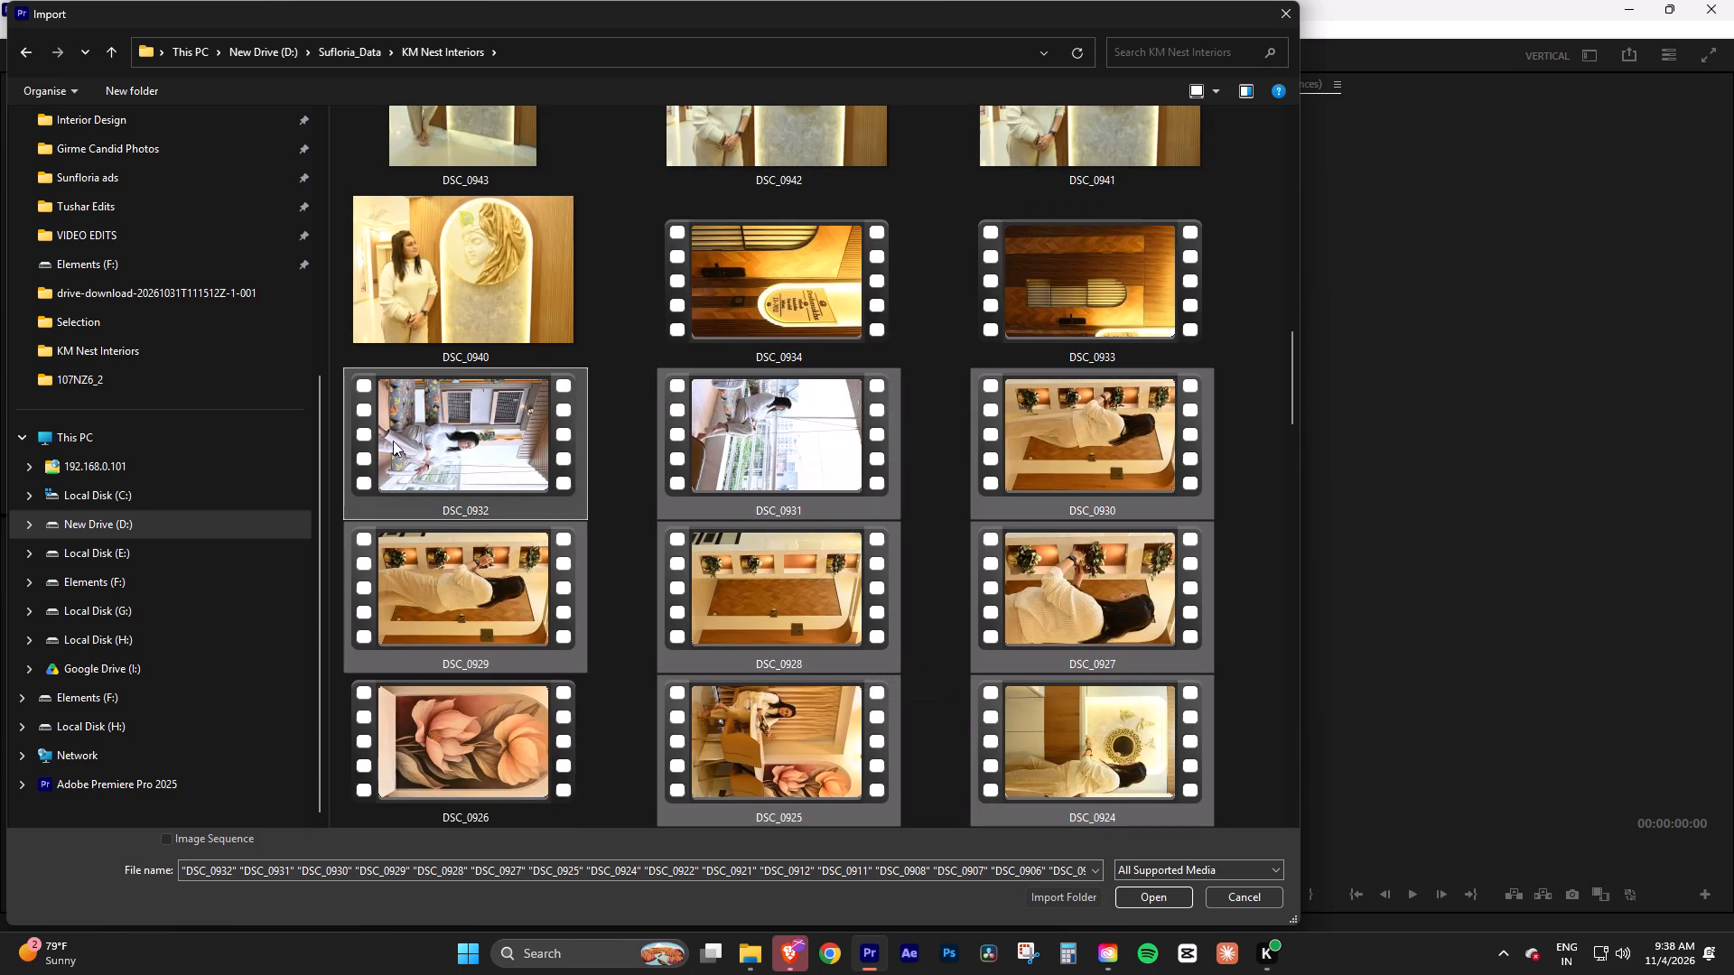
left_click(743, 307, "ctrl")
left_click(1037, 310, "ctrl")
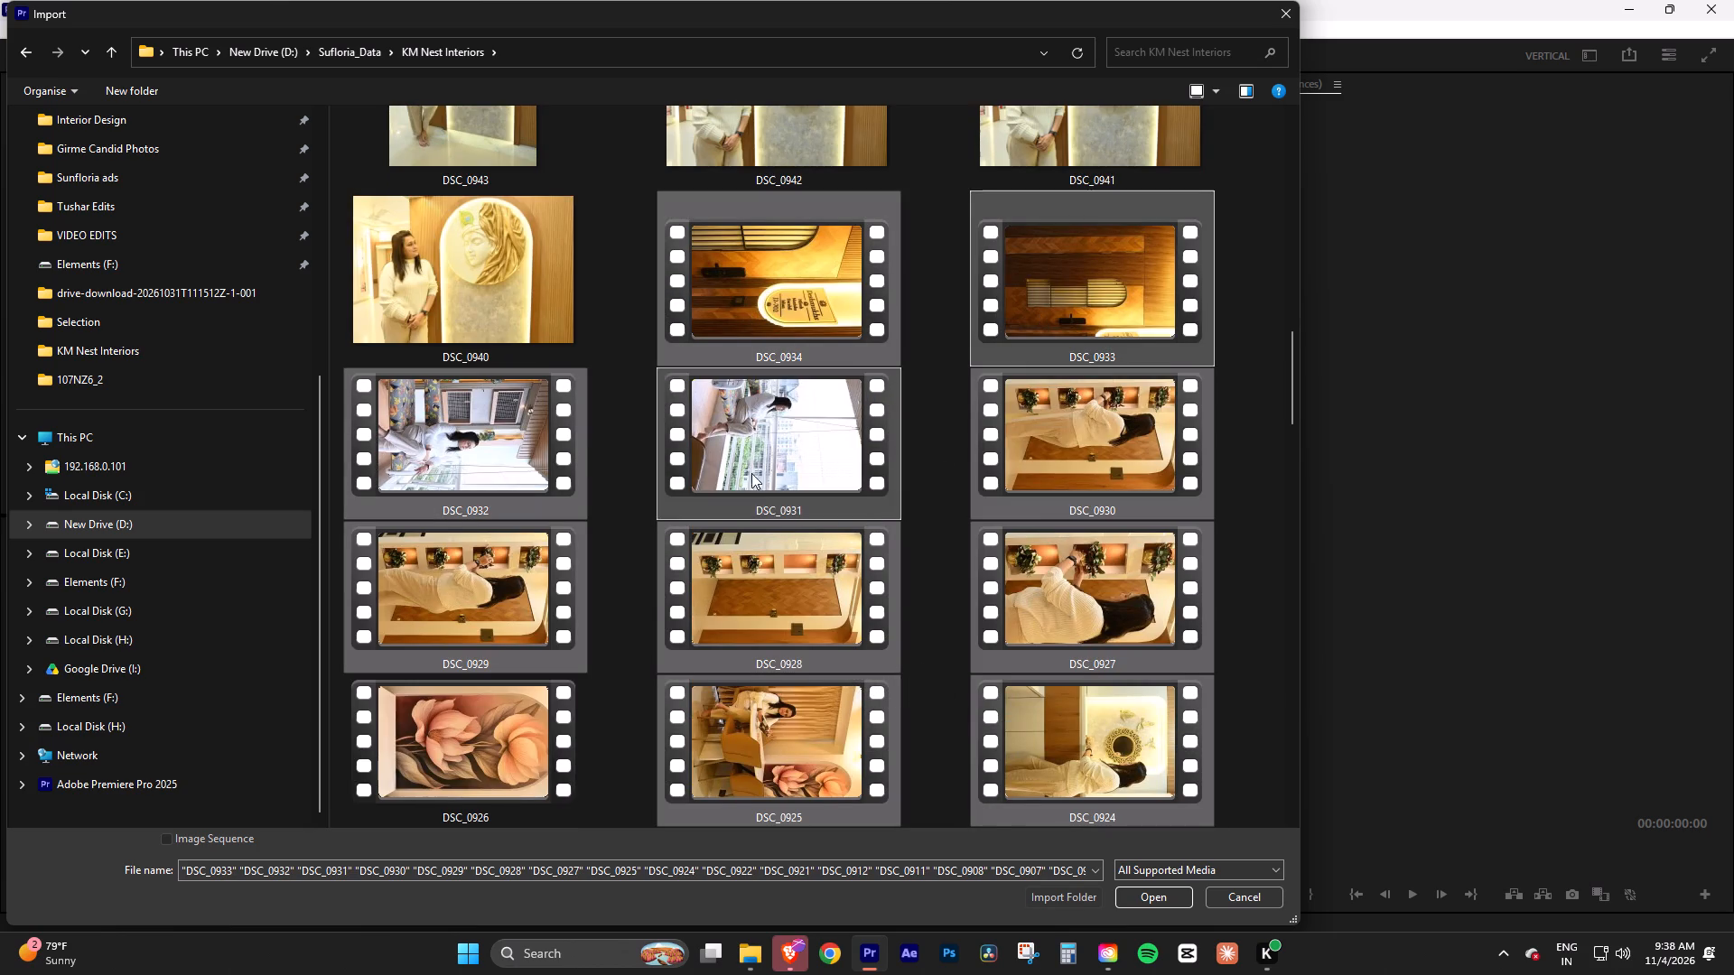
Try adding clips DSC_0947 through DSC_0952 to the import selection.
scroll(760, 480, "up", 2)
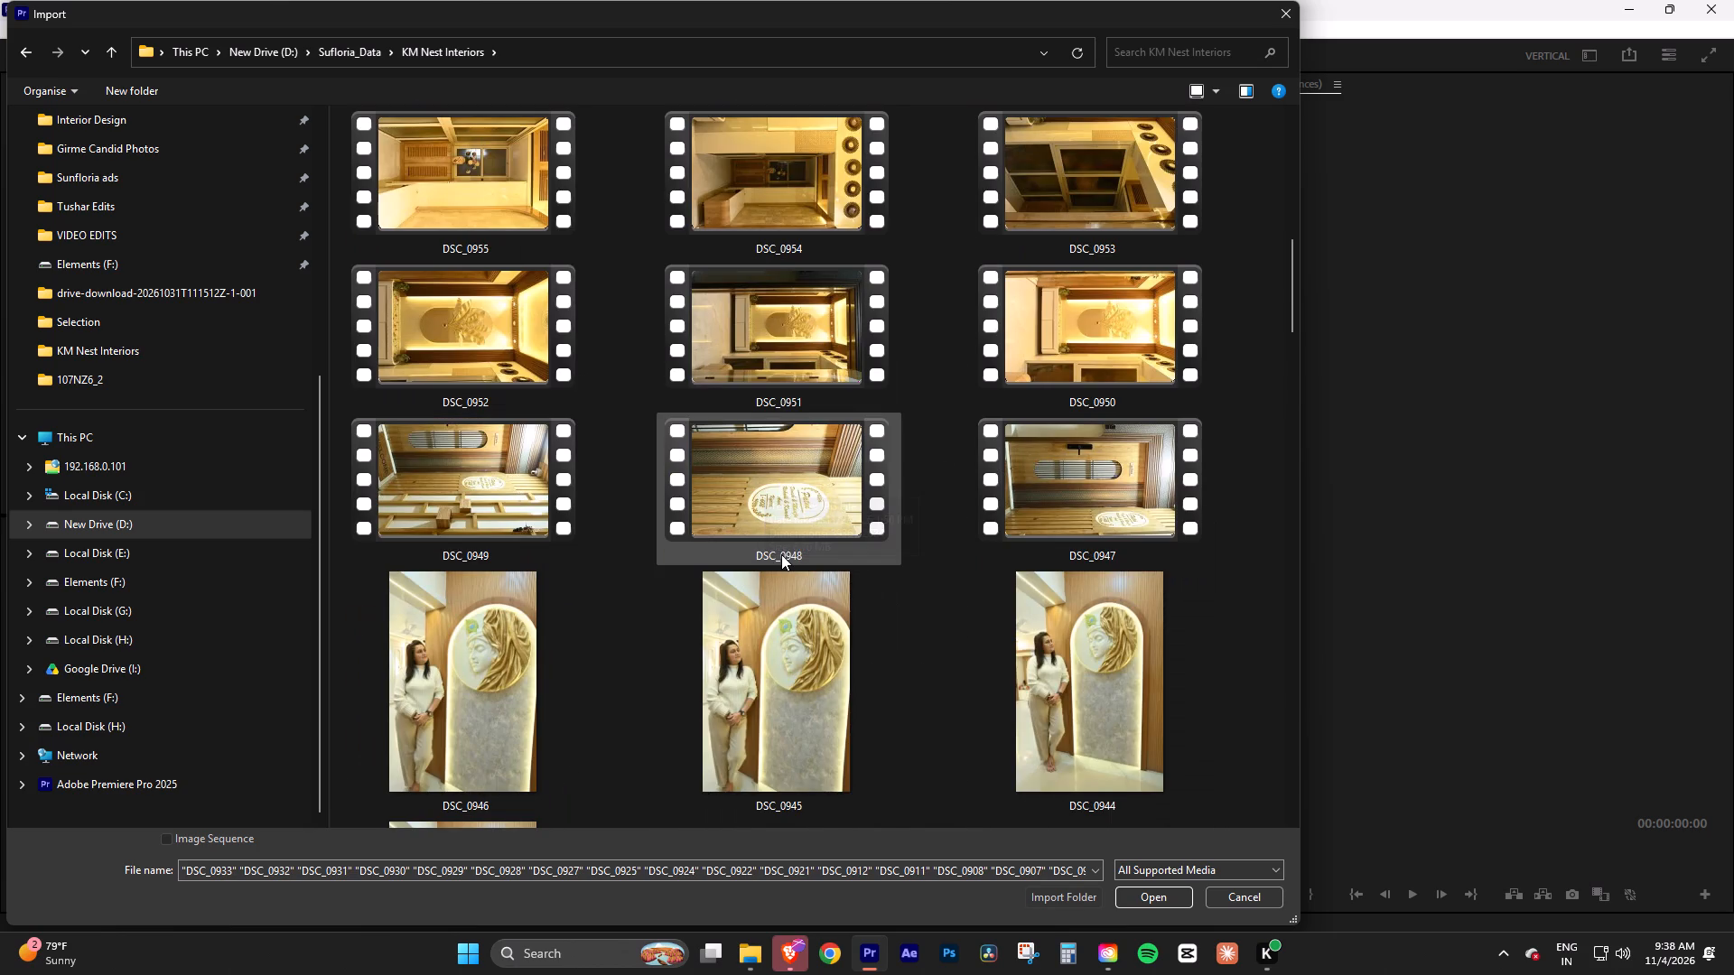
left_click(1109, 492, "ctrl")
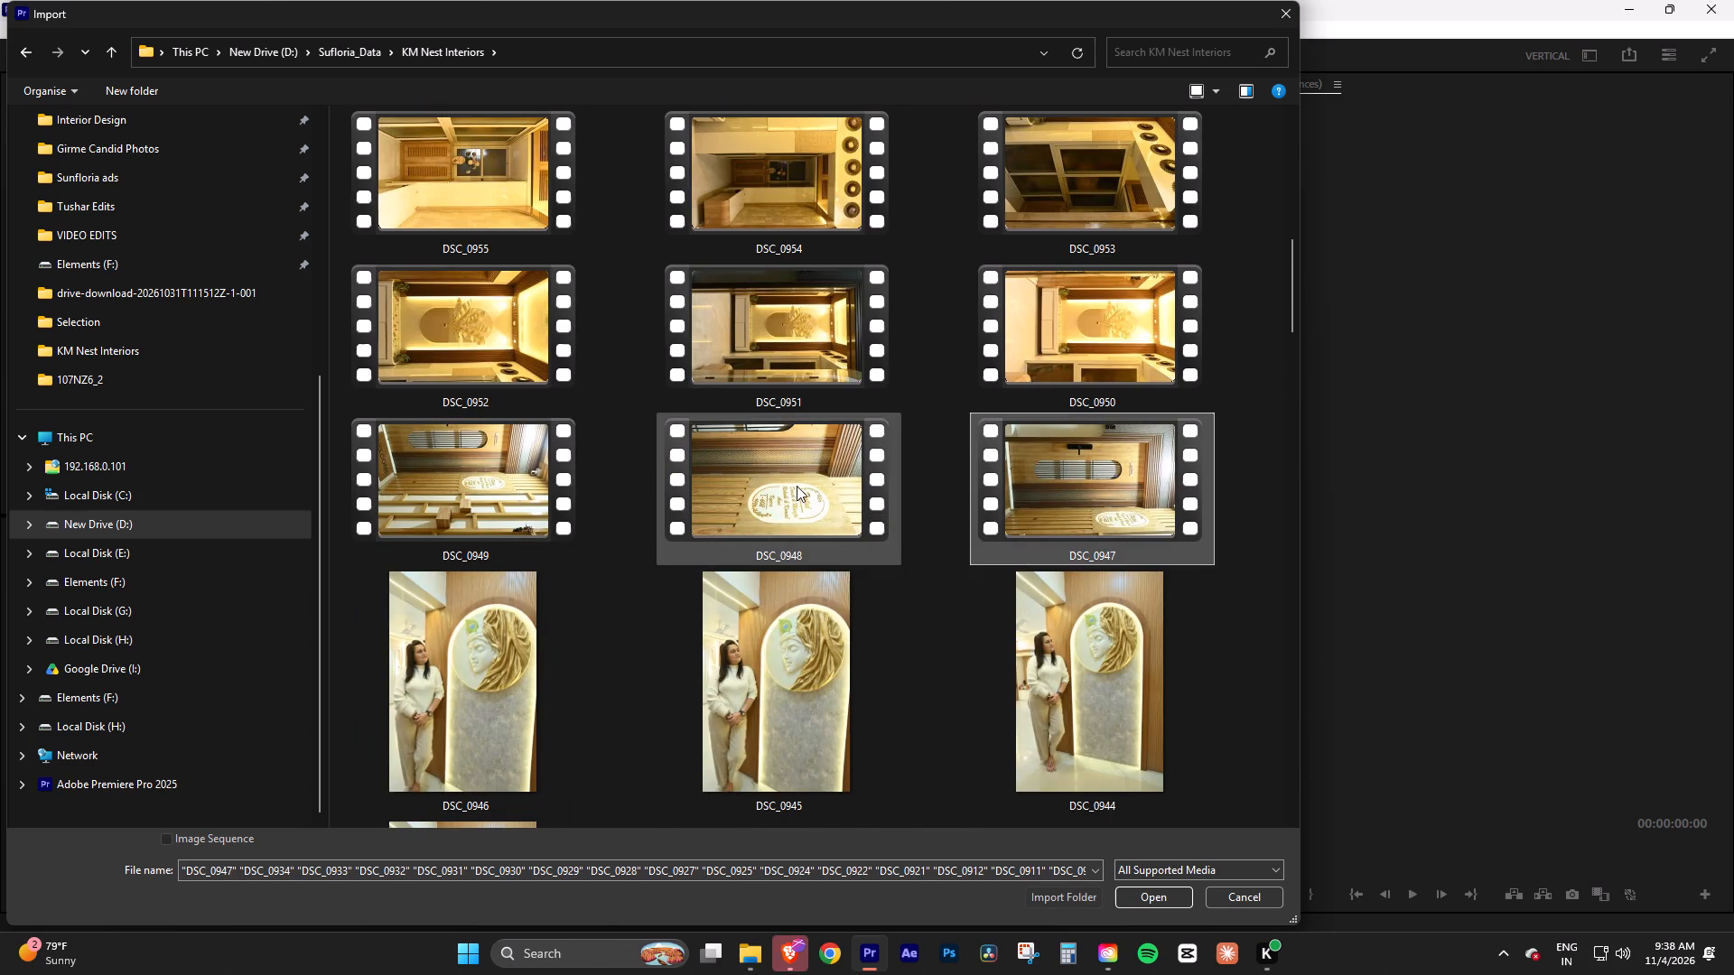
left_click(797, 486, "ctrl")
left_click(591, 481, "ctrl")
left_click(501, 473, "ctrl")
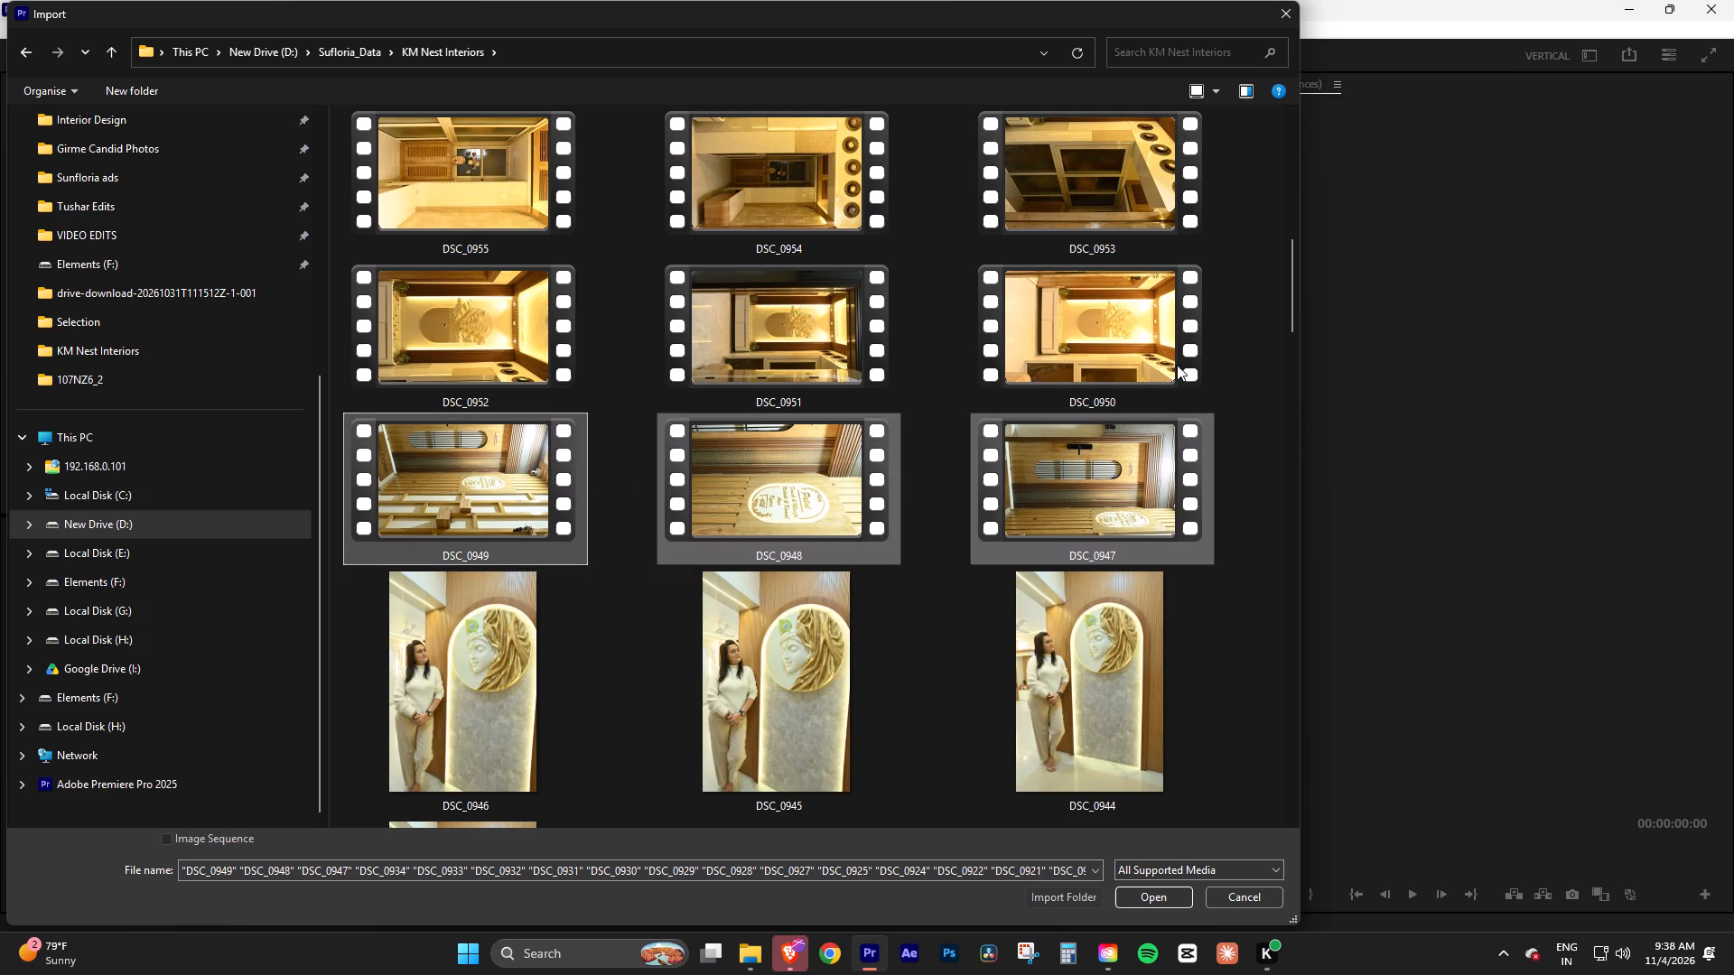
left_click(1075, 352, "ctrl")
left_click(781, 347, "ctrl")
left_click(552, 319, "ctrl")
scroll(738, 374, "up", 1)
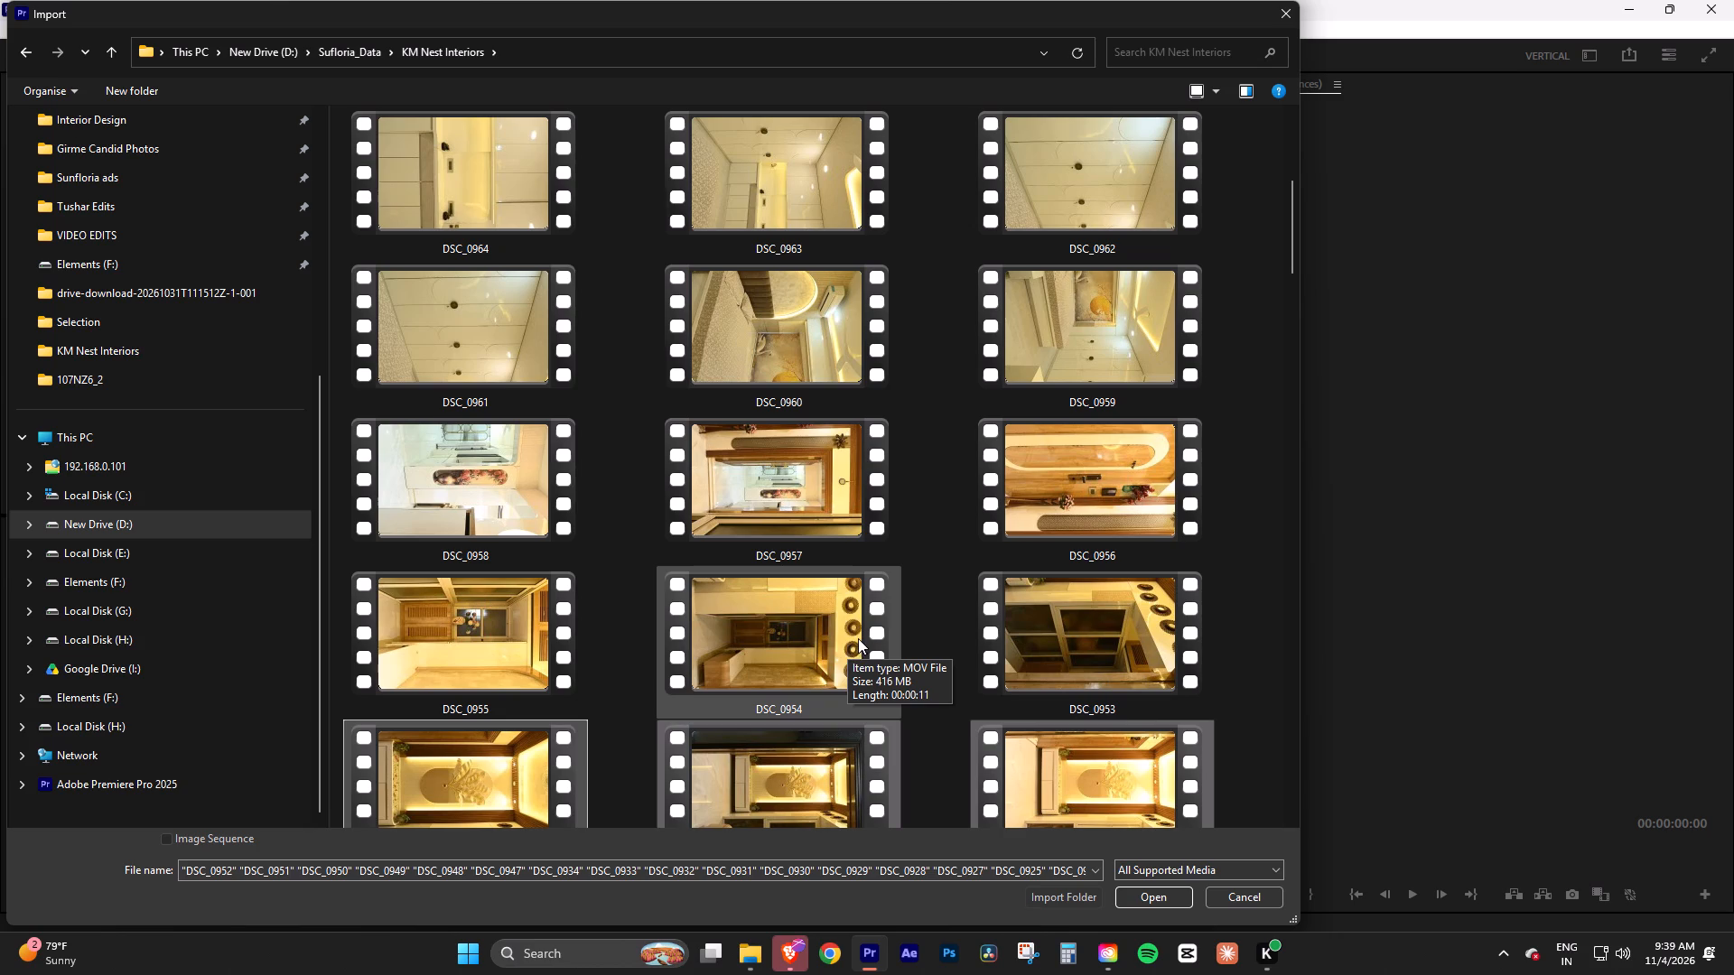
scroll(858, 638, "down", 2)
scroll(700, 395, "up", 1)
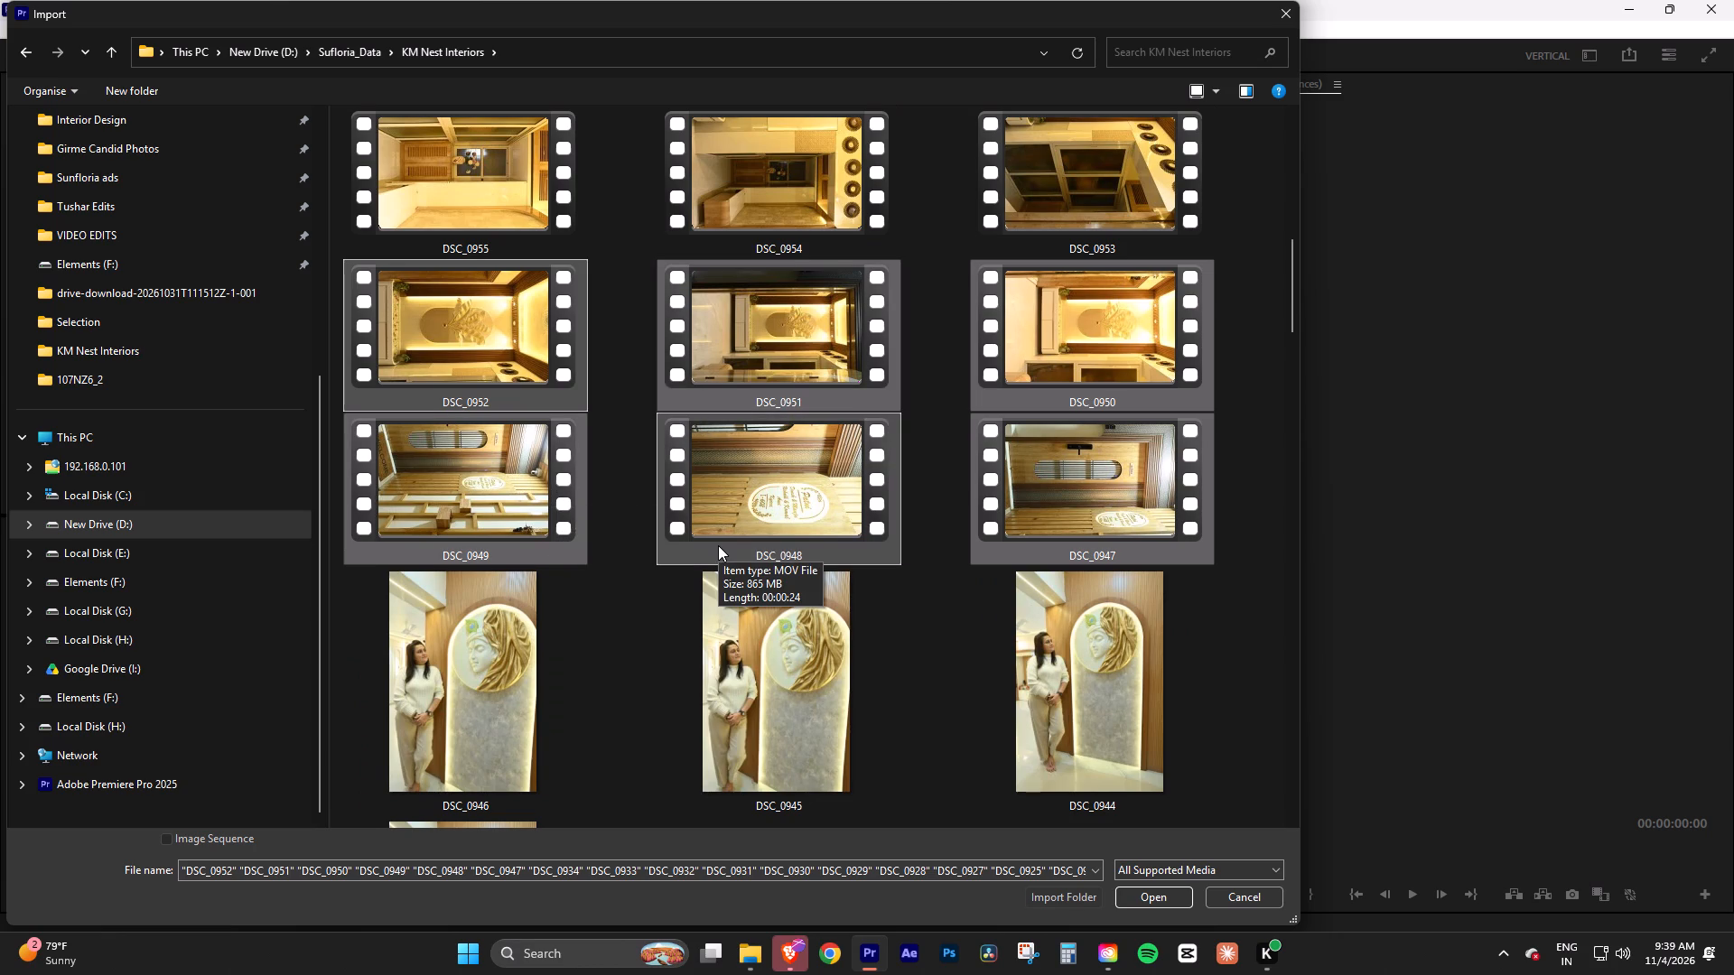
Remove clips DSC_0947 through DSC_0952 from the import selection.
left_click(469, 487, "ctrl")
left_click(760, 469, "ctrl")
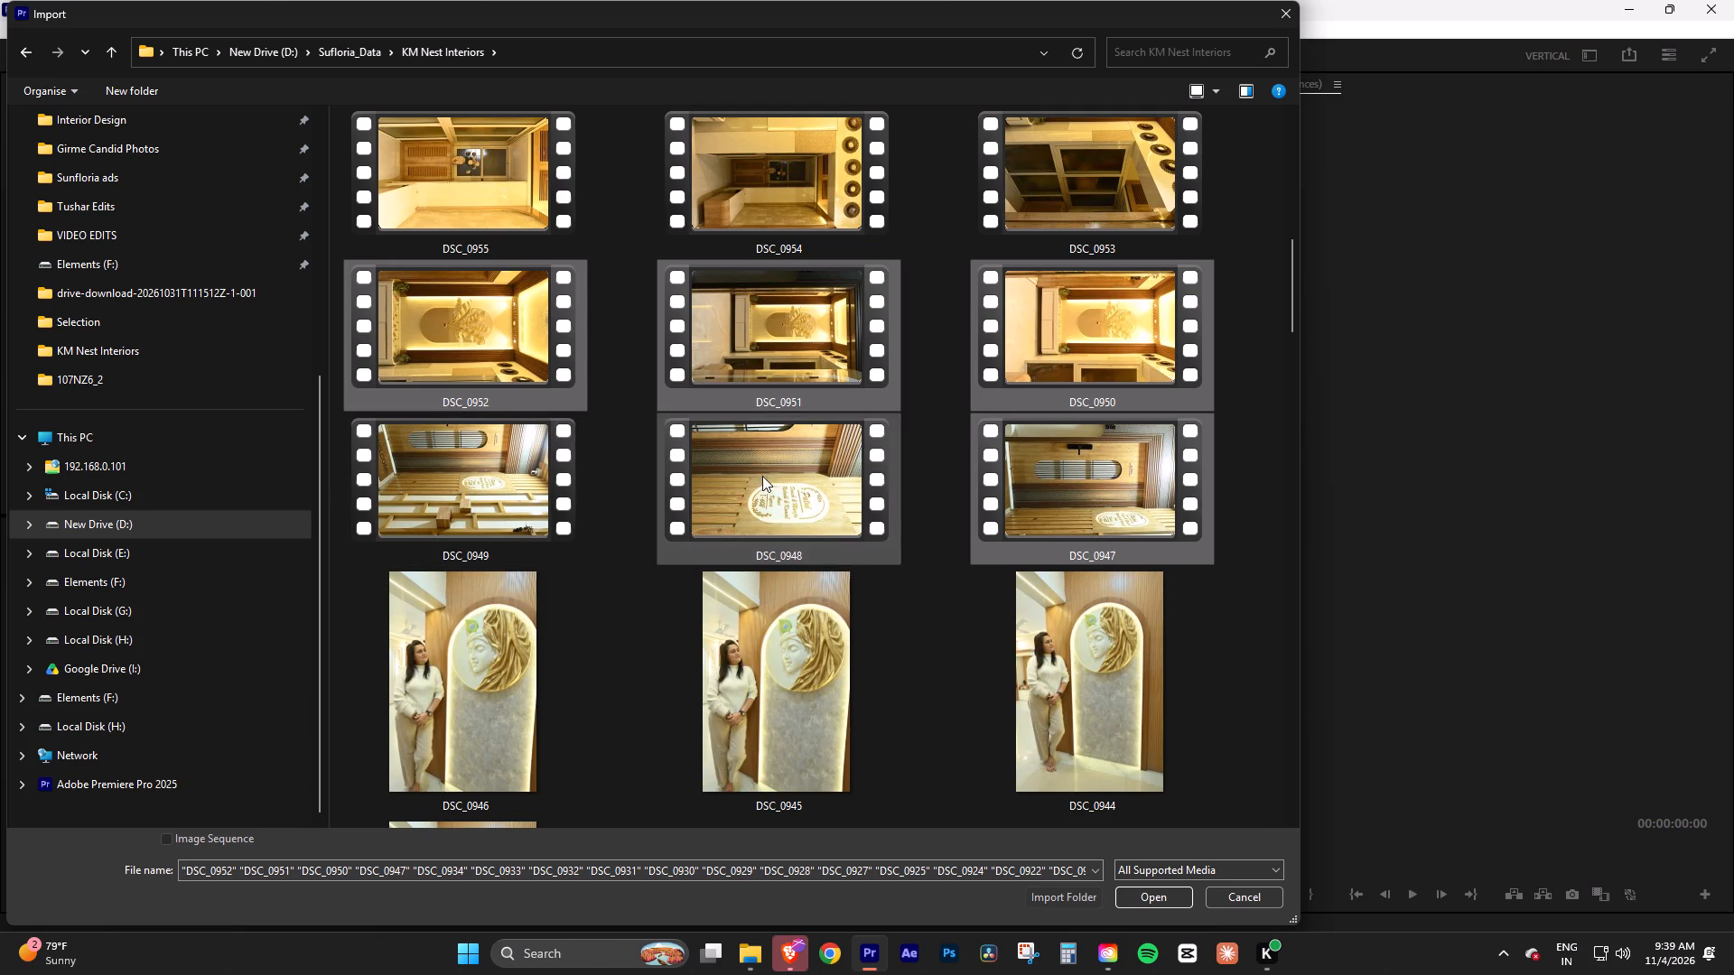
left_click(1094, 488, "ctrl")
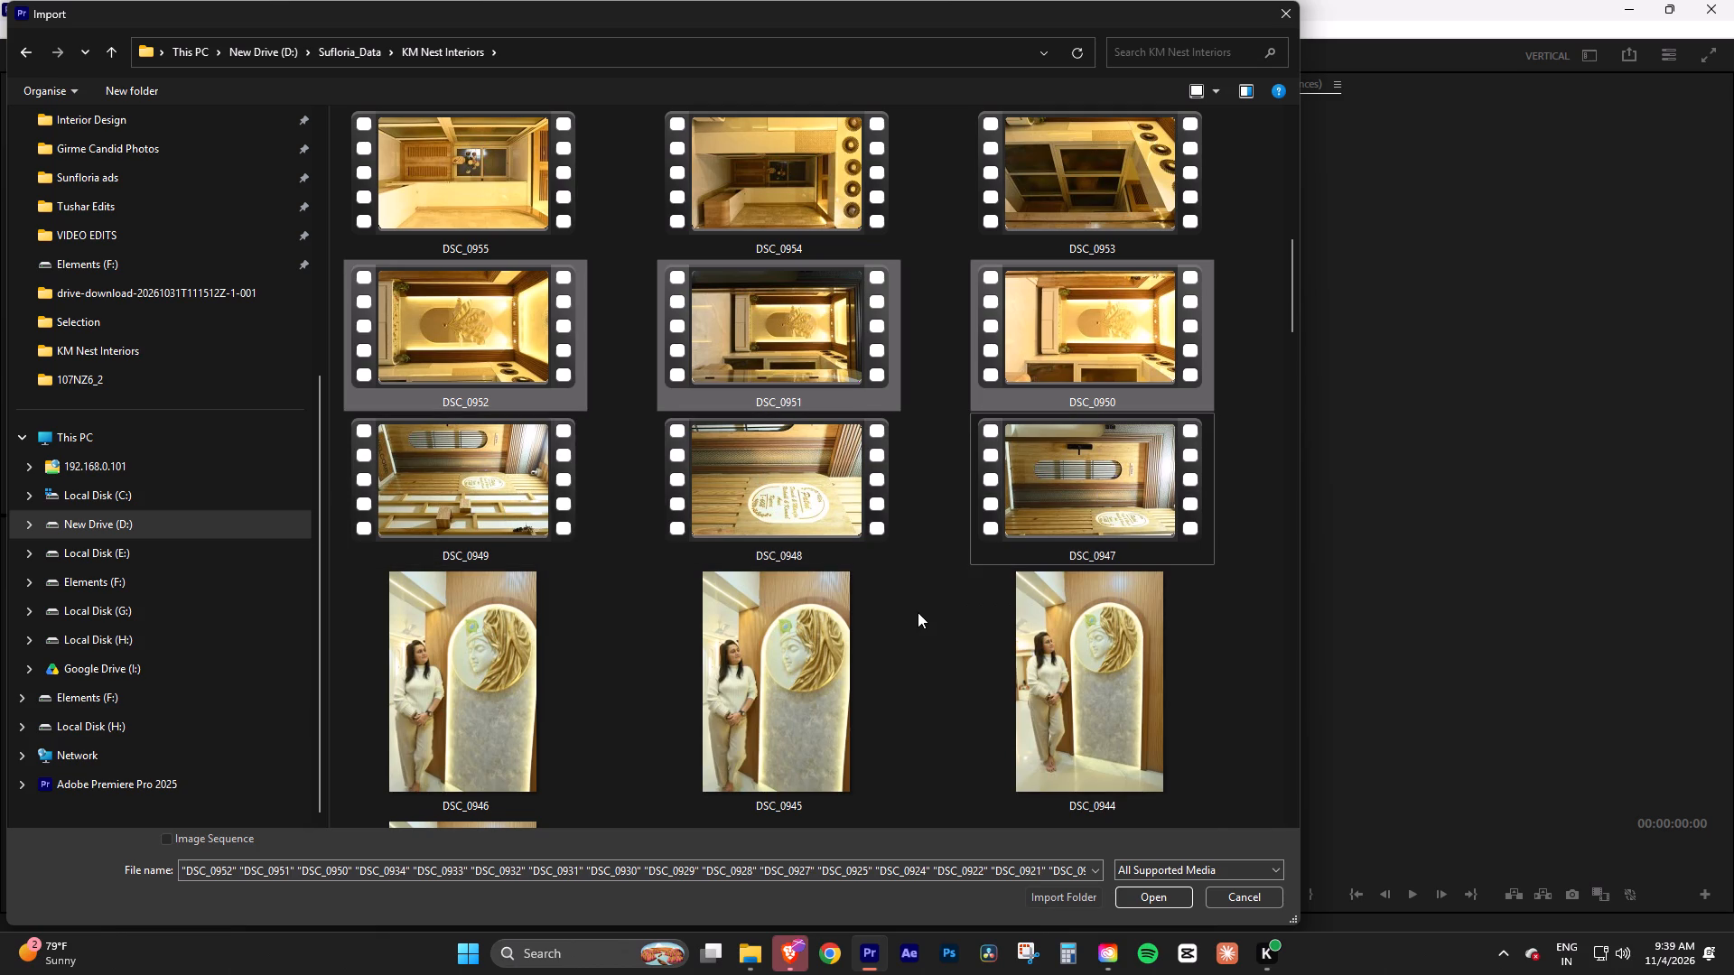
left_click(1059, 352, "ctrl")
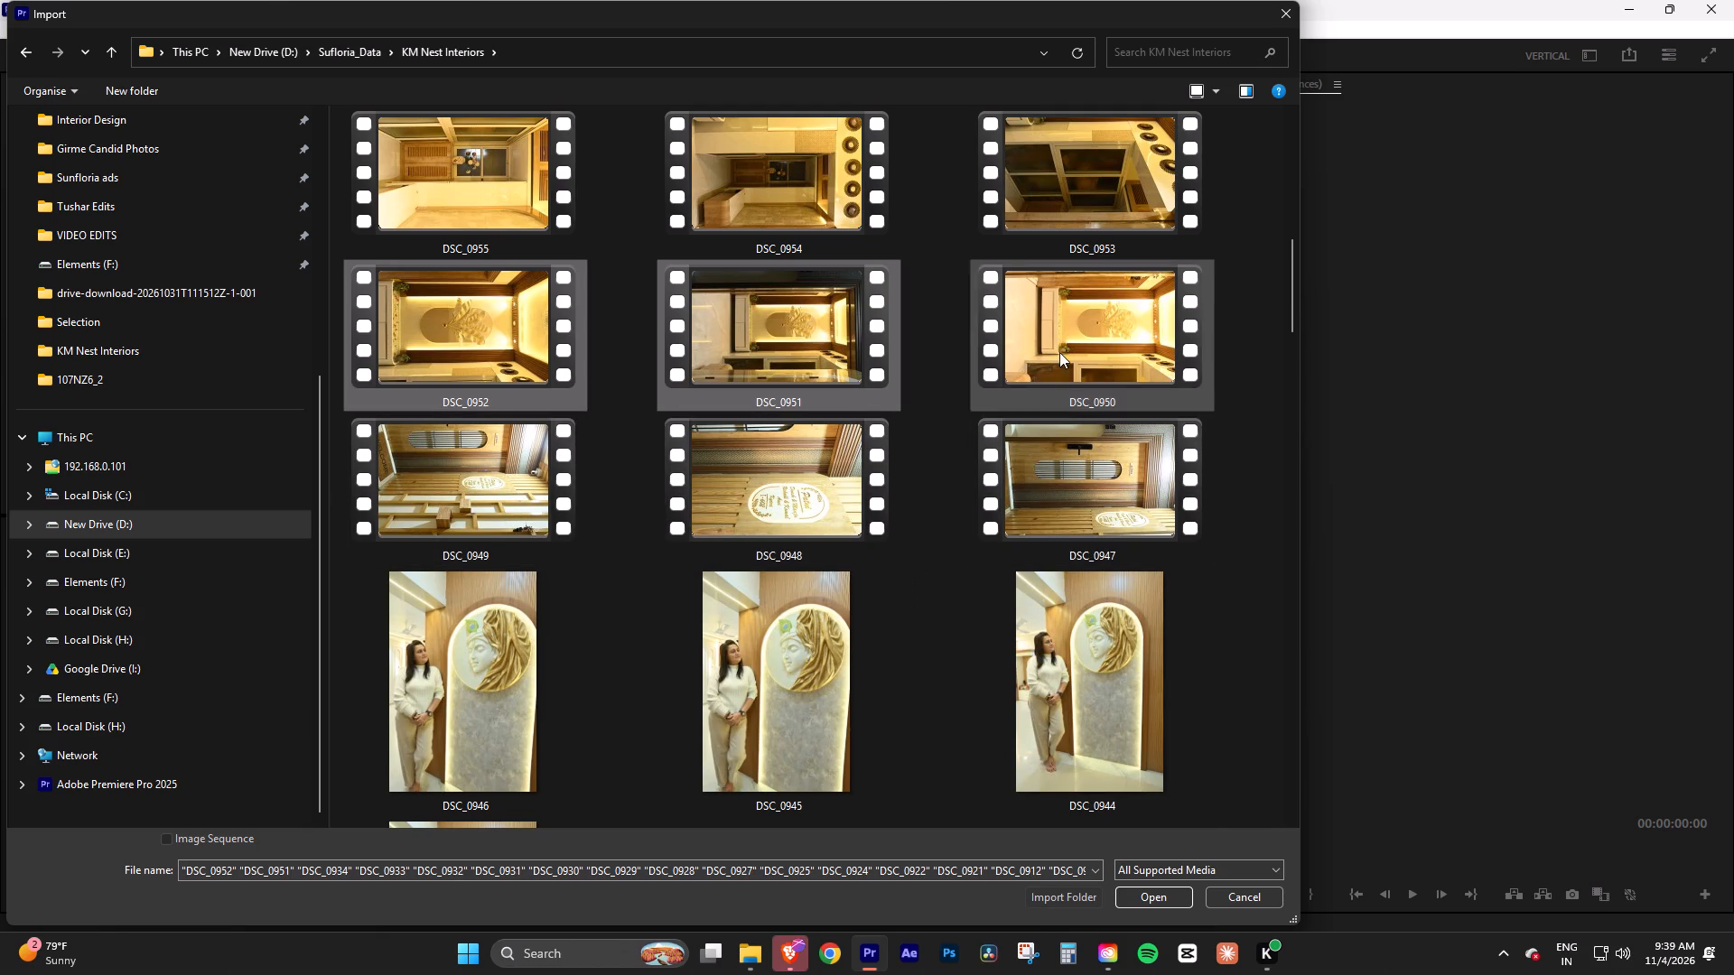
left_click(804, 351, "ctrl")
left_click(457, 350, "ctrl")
Check the selection up to clip DSC_0934 and import the selected clips into bin 001.
scroll(829, 534, "up", 1)
scroll(829, 534, "down", 2)
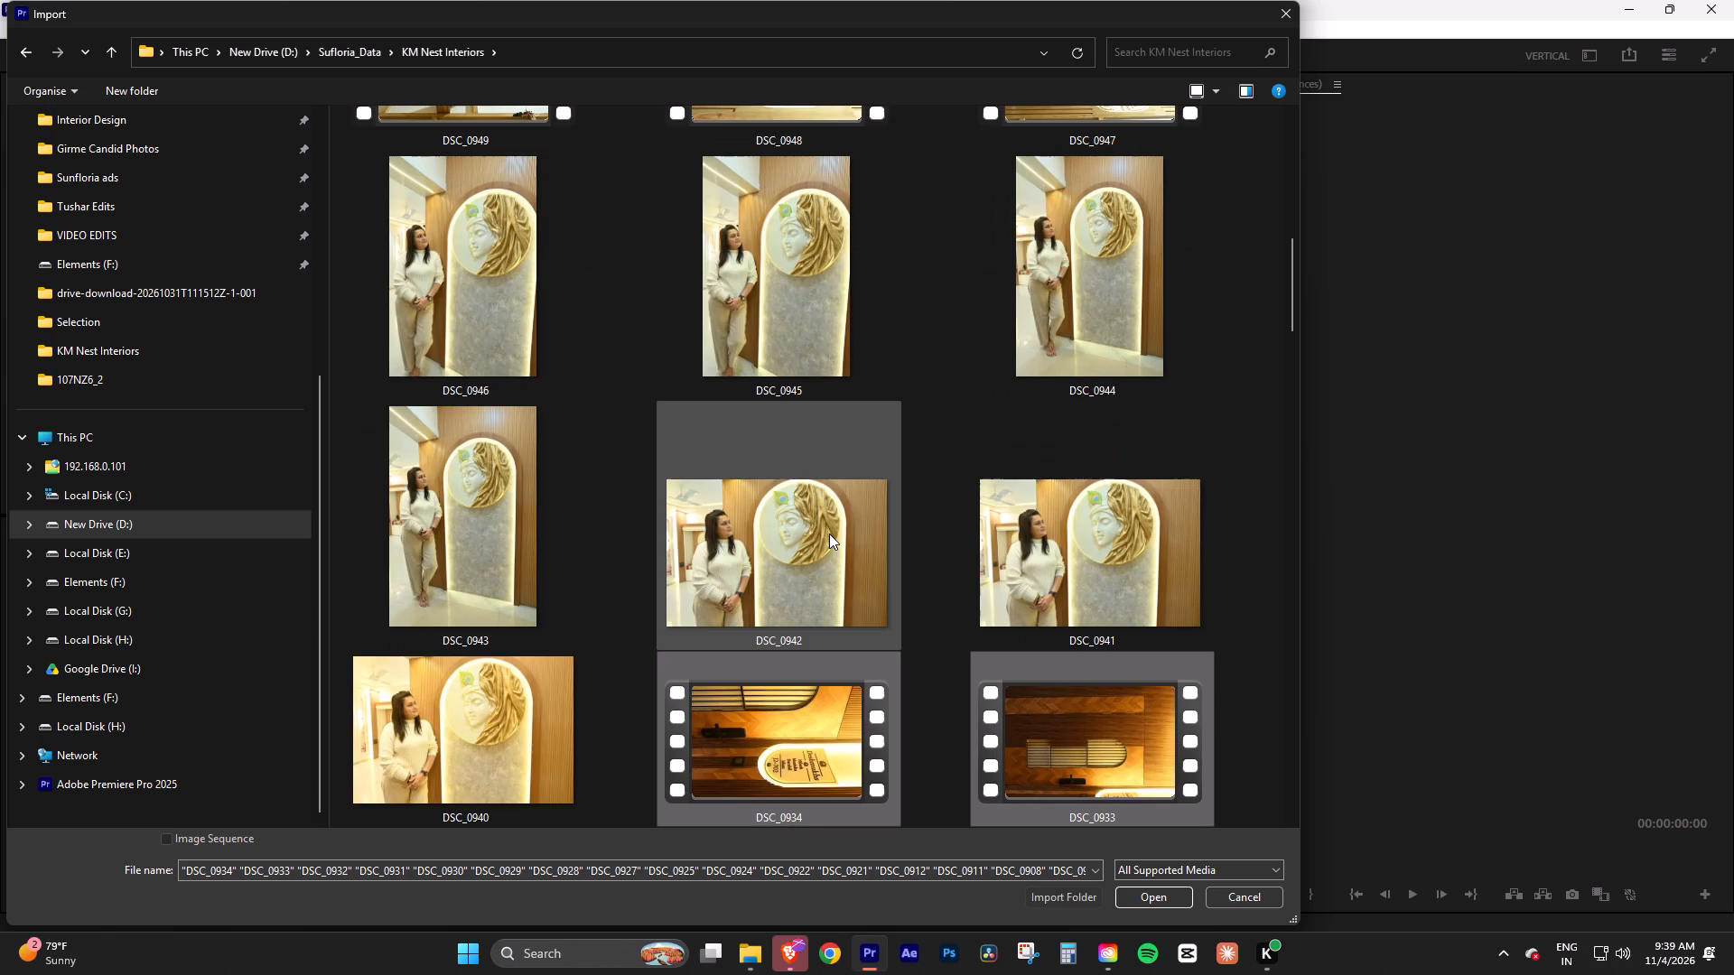
scroll(829, 534, "down", 1)
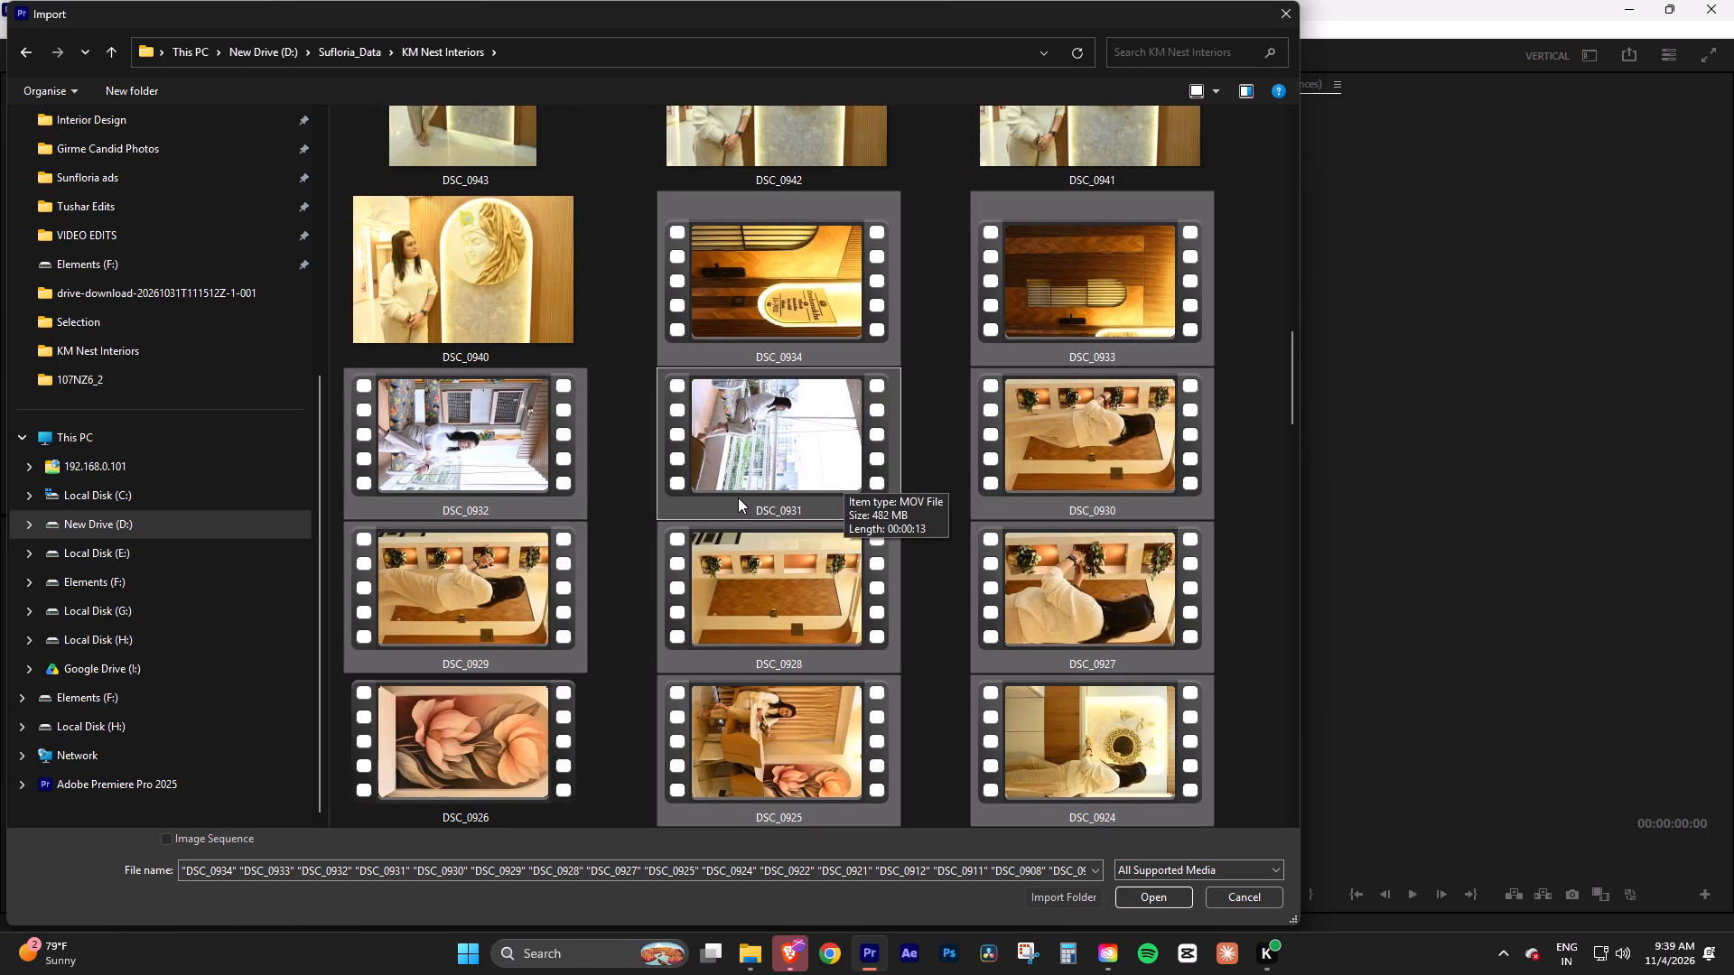
scroll(745, 494, "up", 2)
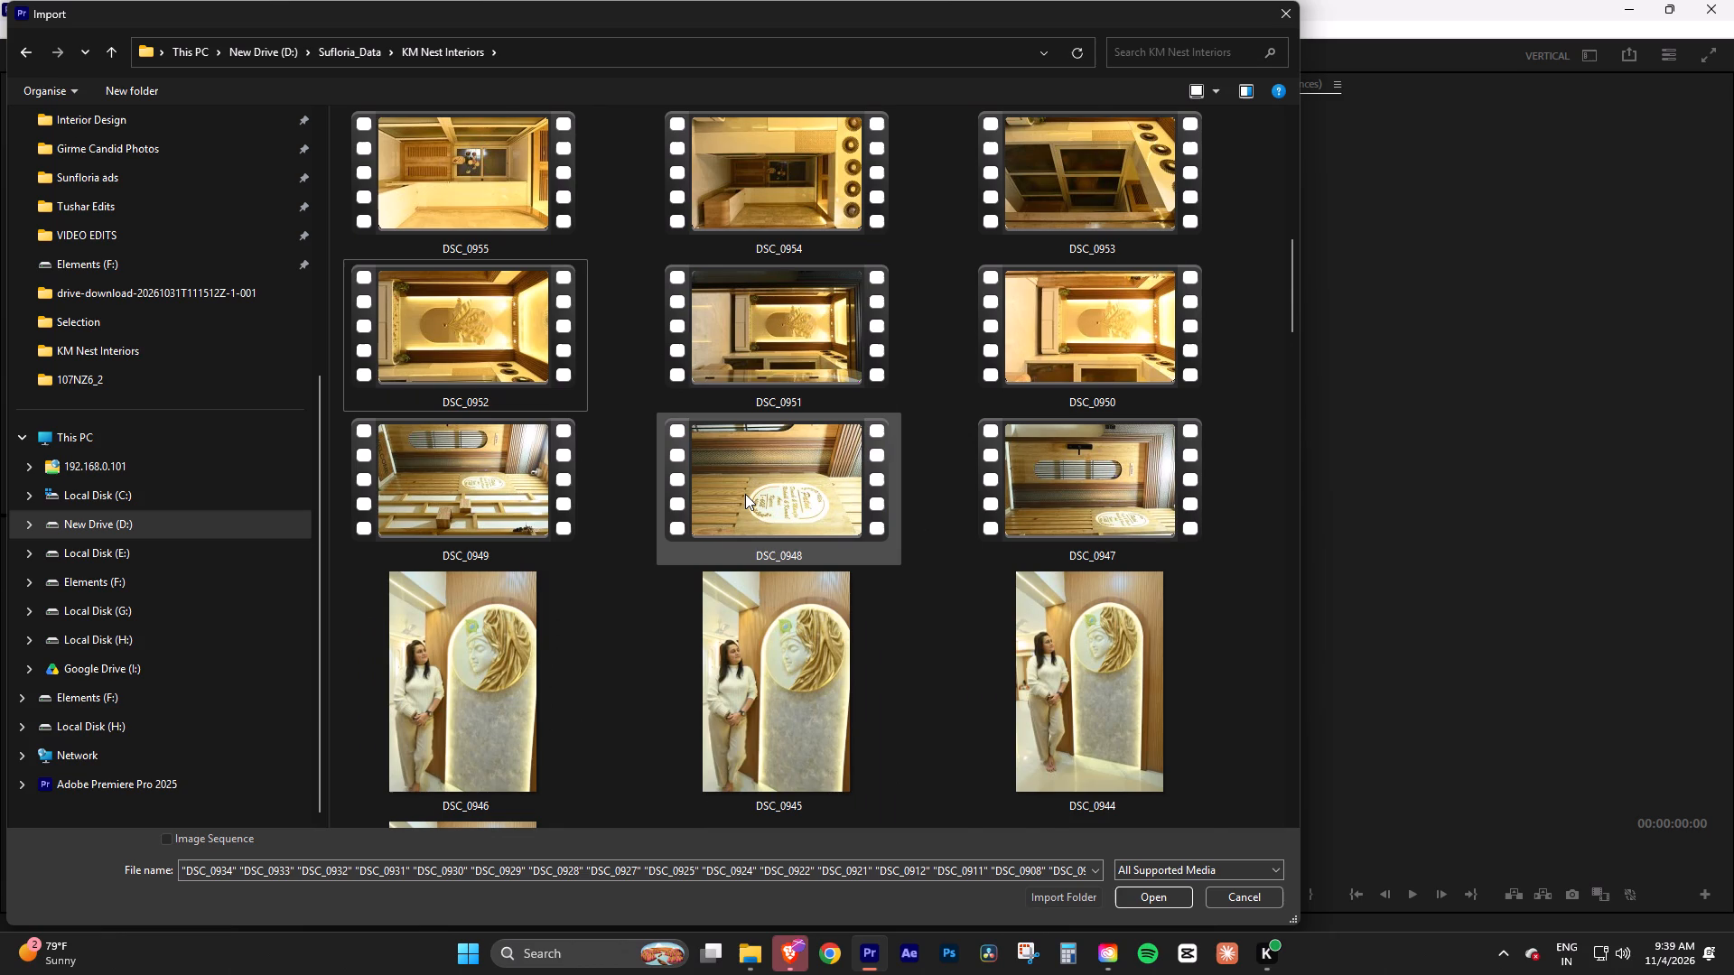
scroll(745, 494, "down", 1)
scroll(745, 494, "up", 1)
scroll(745, 494, "down", 2)
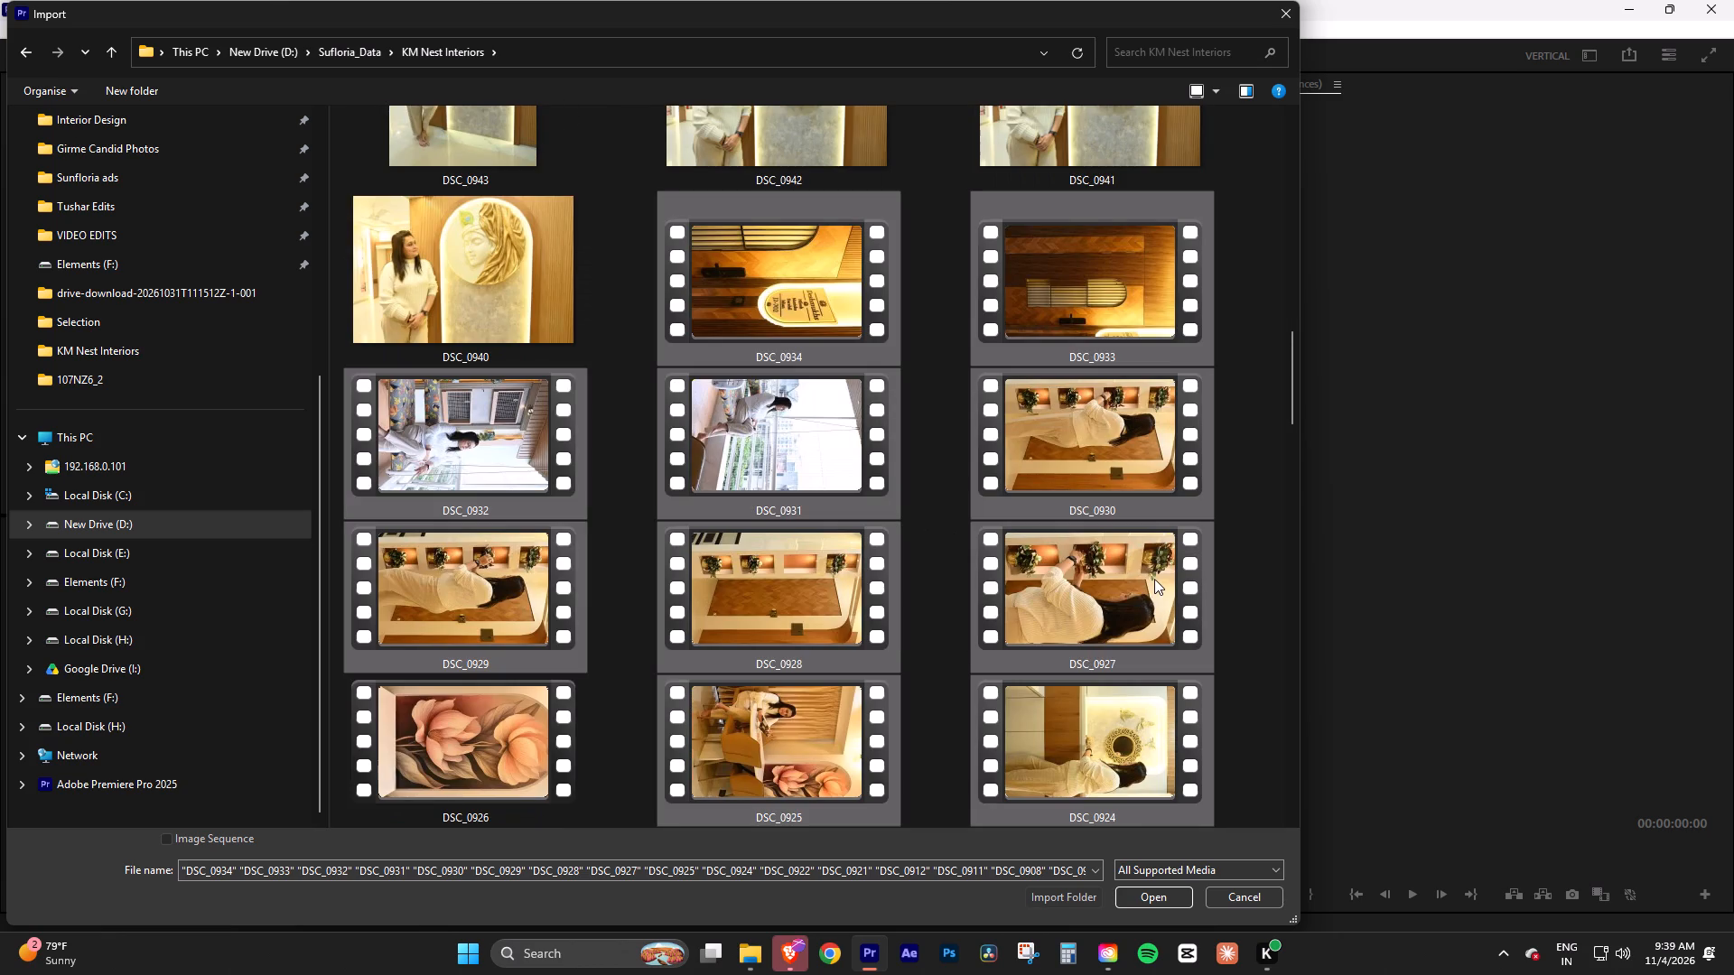
left_click(1142, 891)
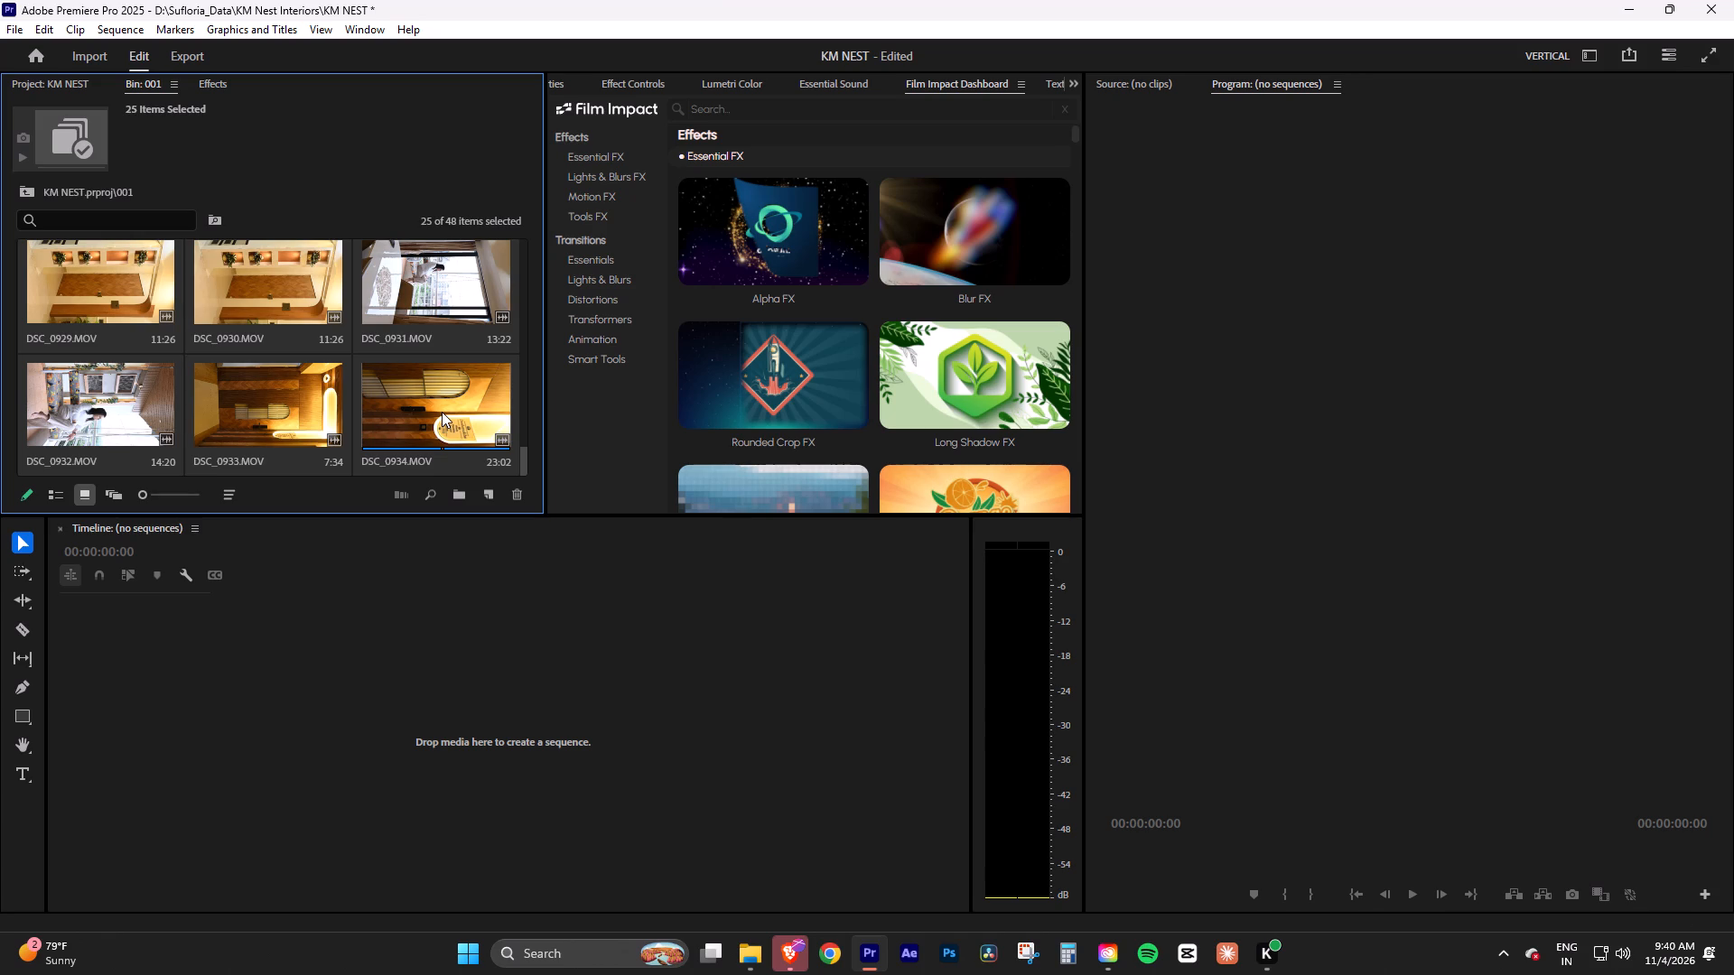
Enlarge the view of bin 001 and sort its clips by Original Video File Name.
left_click(393, 171)
key("grave")
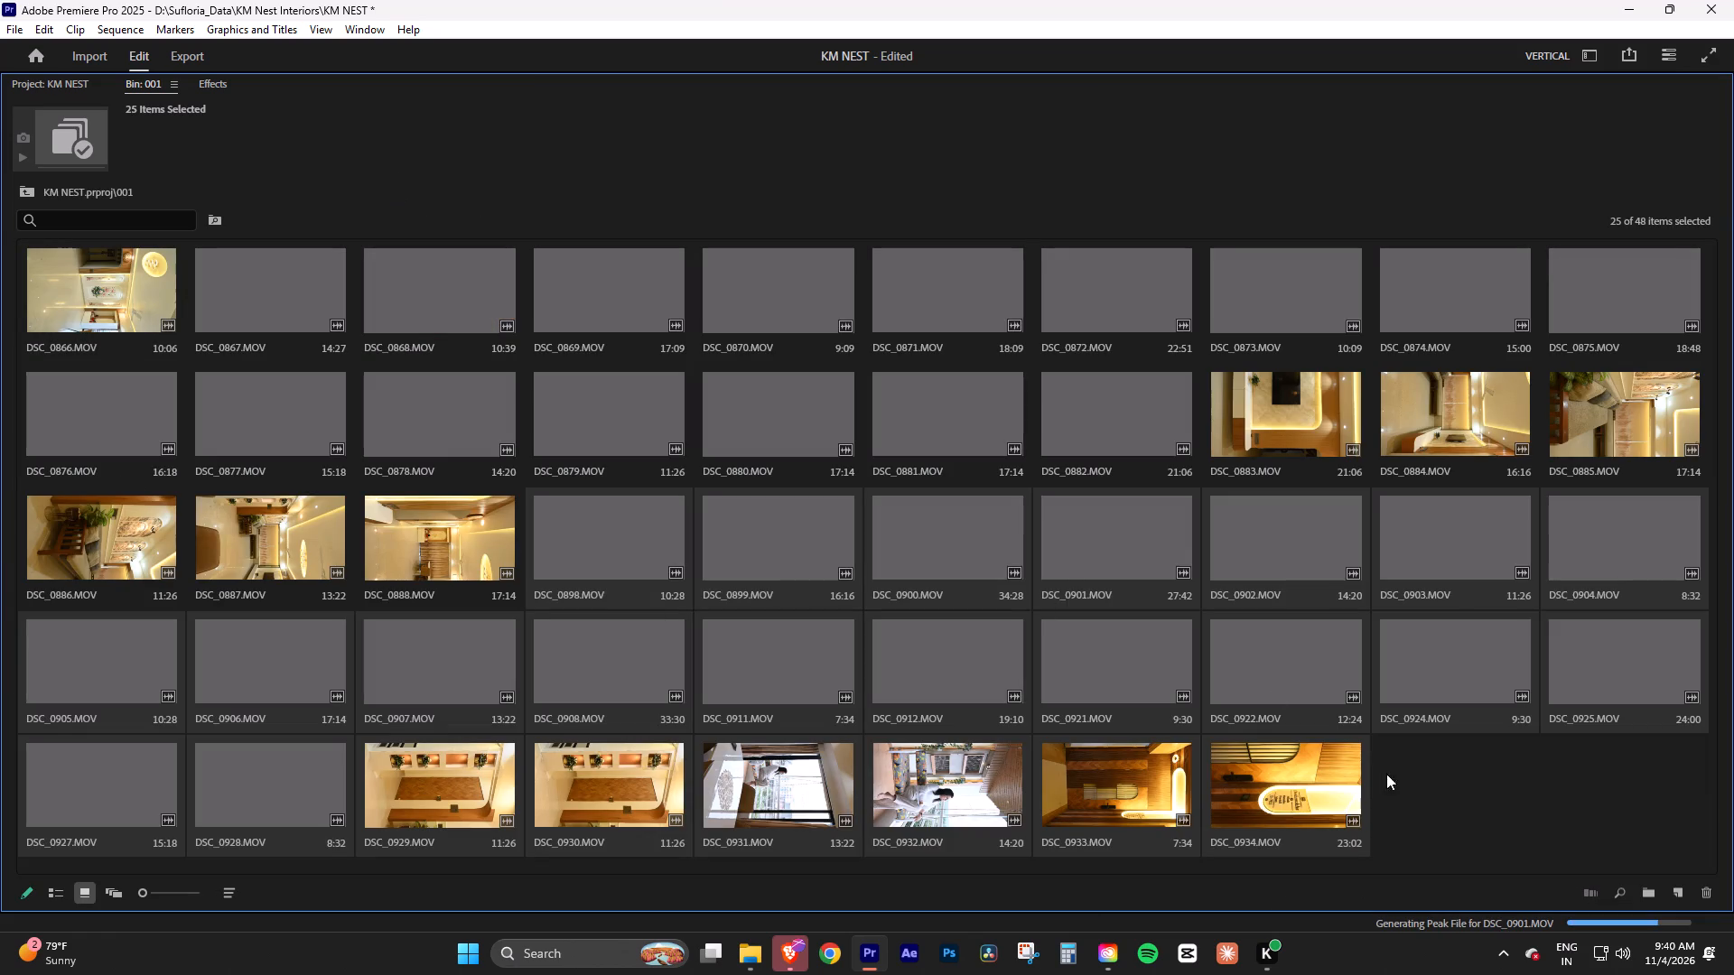
left_click(1441, 800)
left_click(226, 896)
scroll(279, 766, "down", 4)
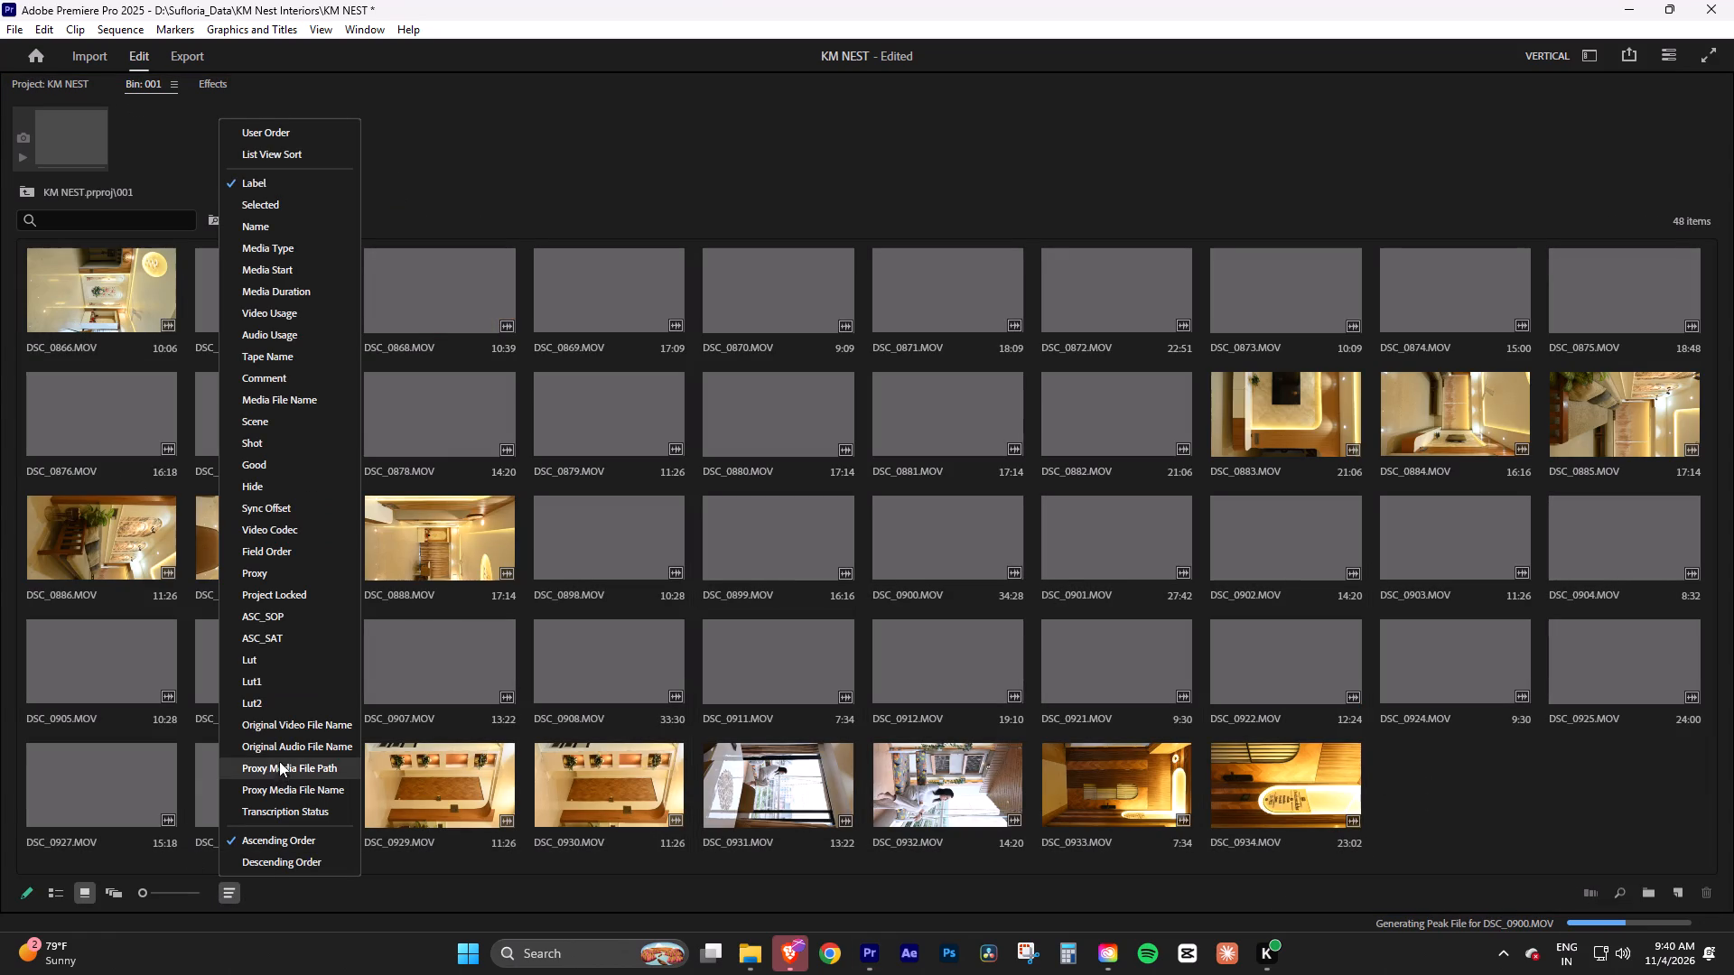
left_click(289, 730)
left_click(1450, 803)
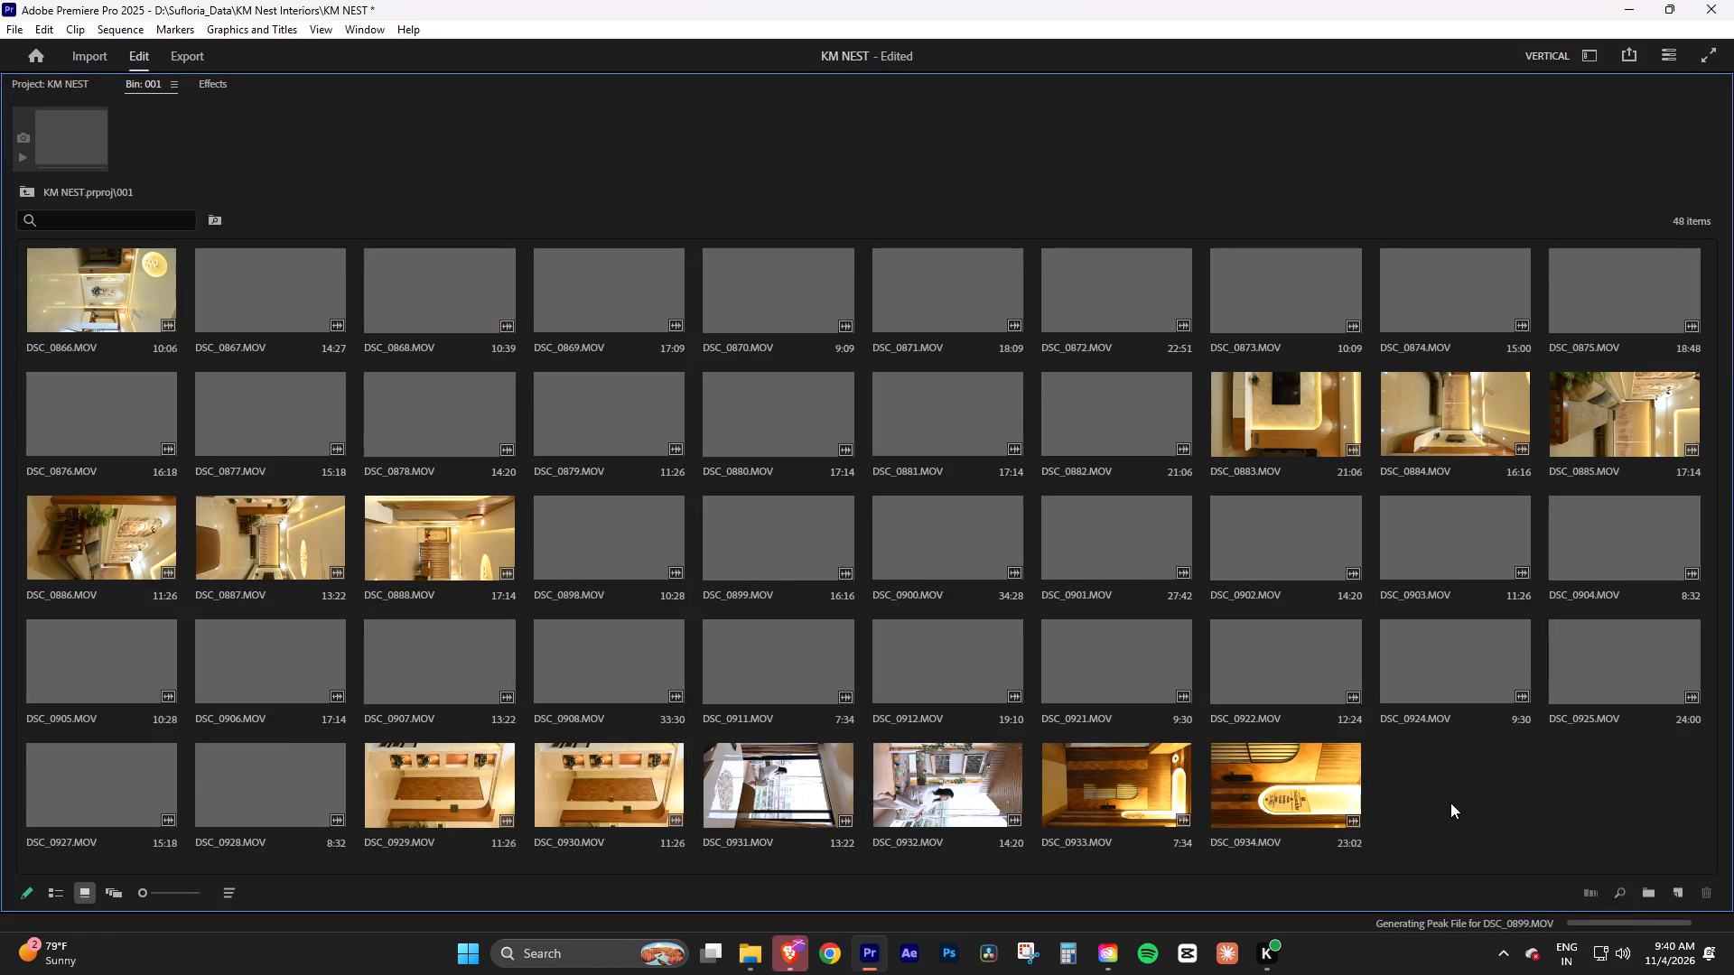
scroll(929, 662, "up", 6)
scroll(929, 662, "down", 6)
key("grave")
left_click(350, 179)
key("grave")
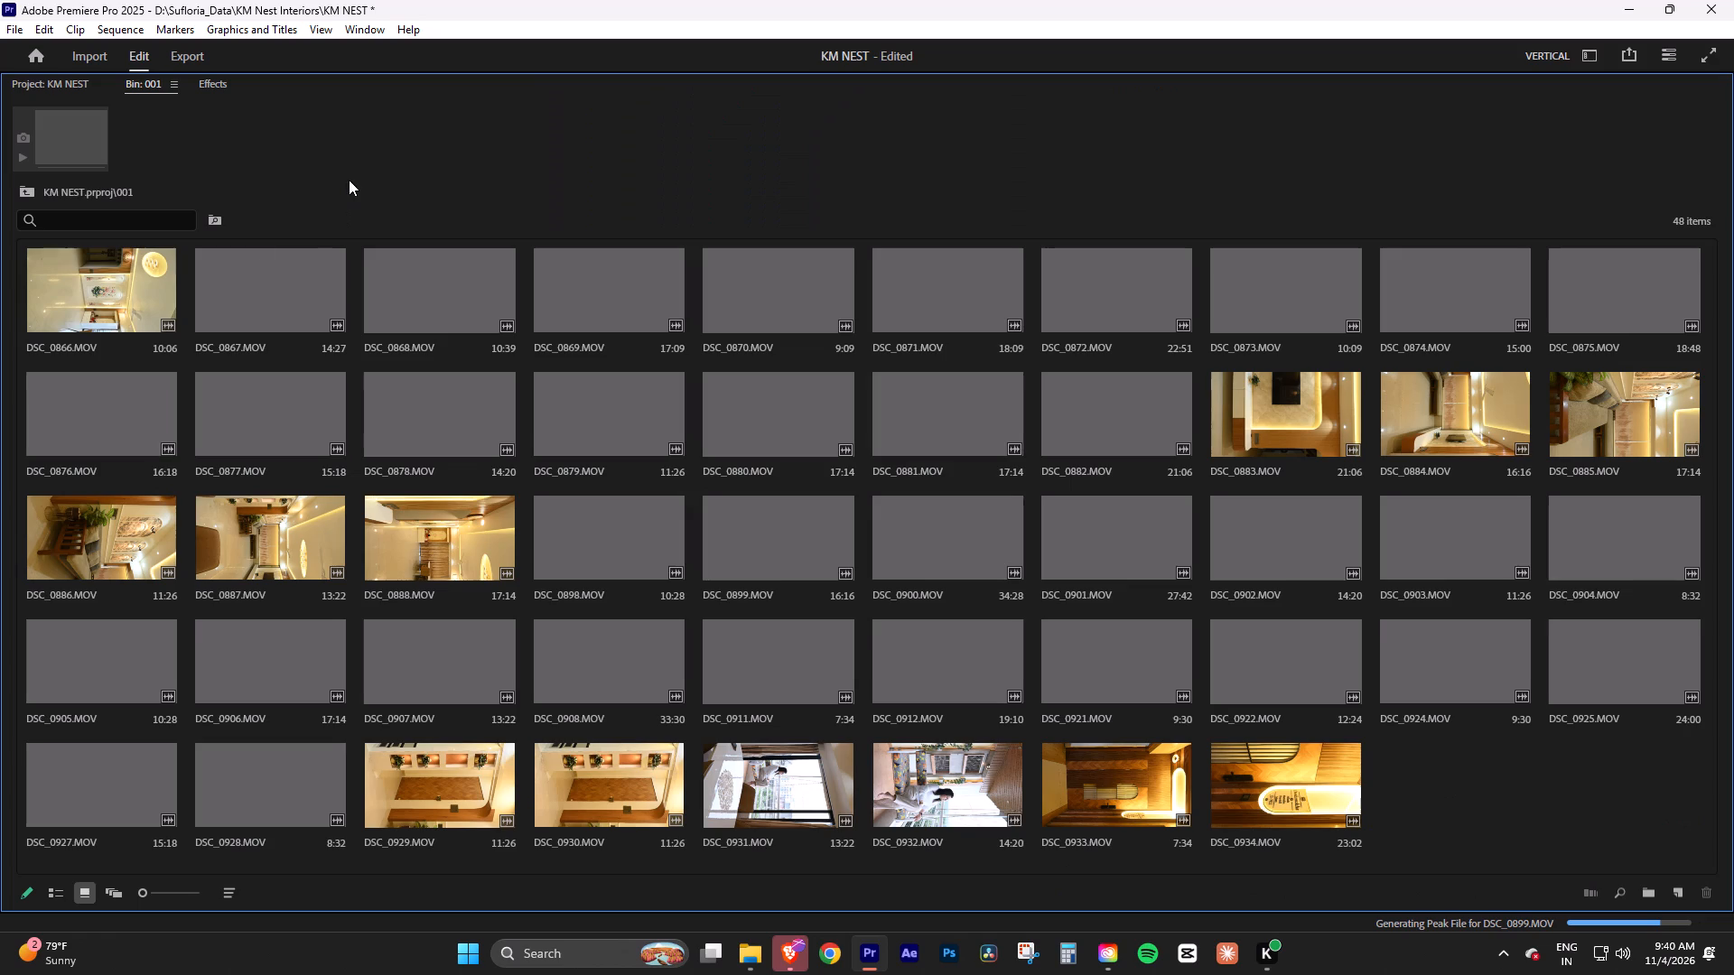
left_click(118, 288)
Create a sequence named Main Sequence in the project root using the Social Media Portrait 9x16 30 fps preset.
left_click(84, 85)
left_click(444, 369)
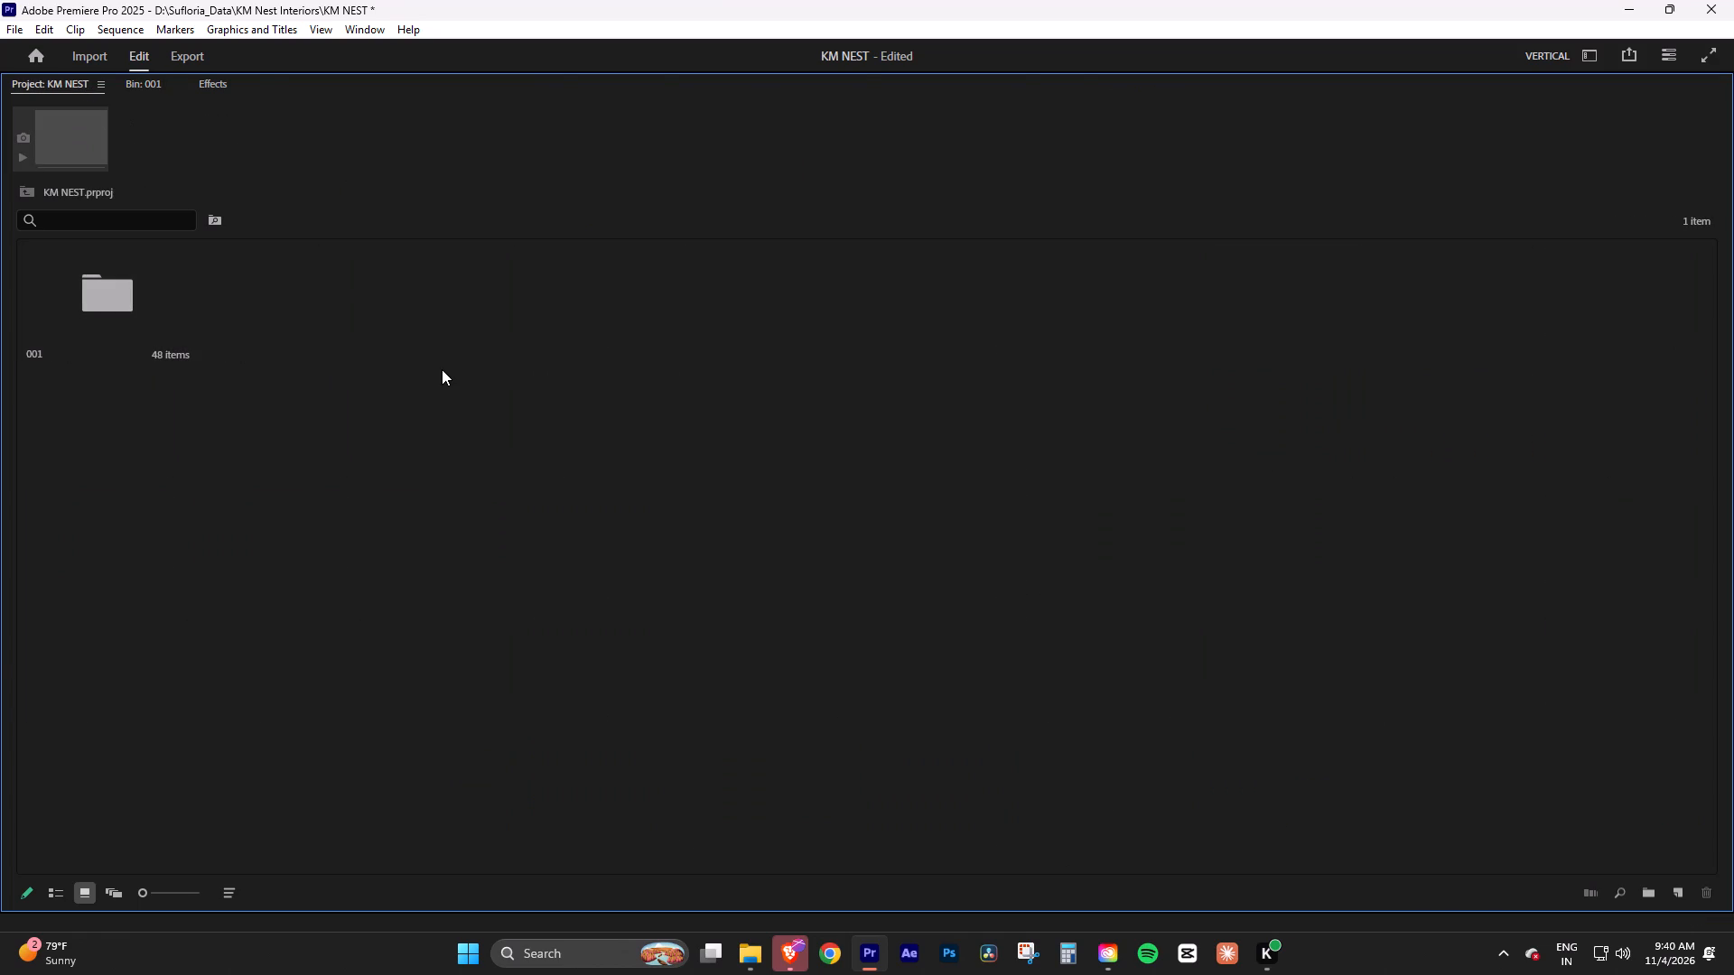
key("grave")
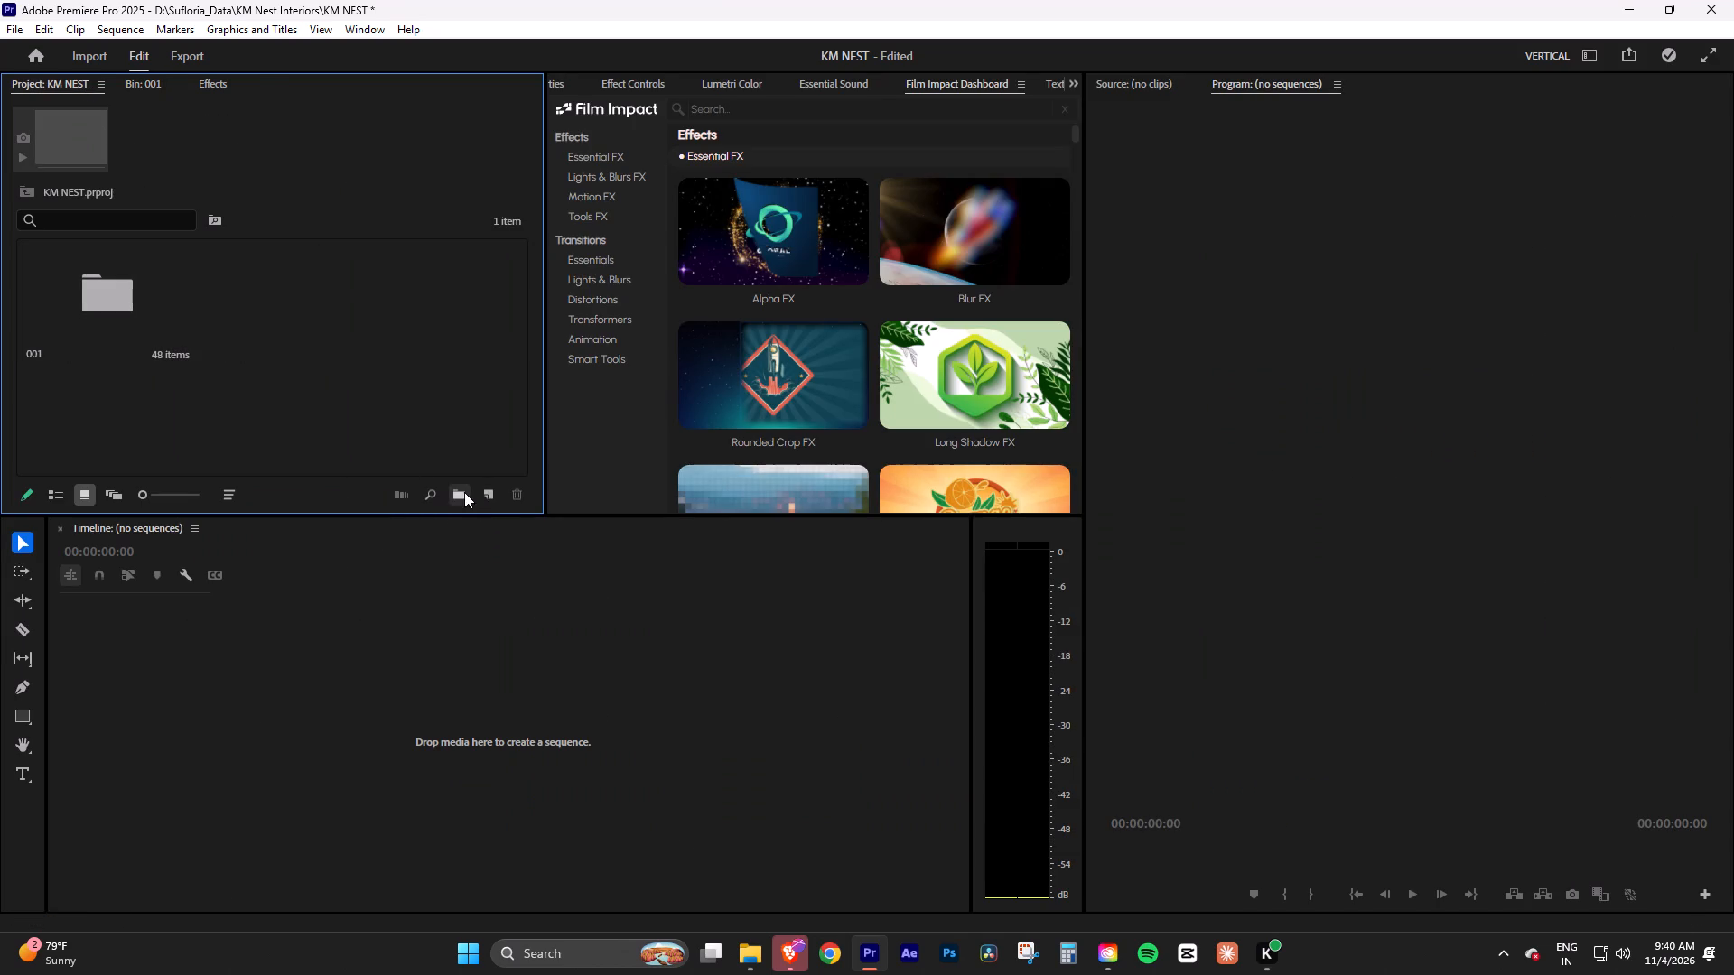
left_click(491, 498)
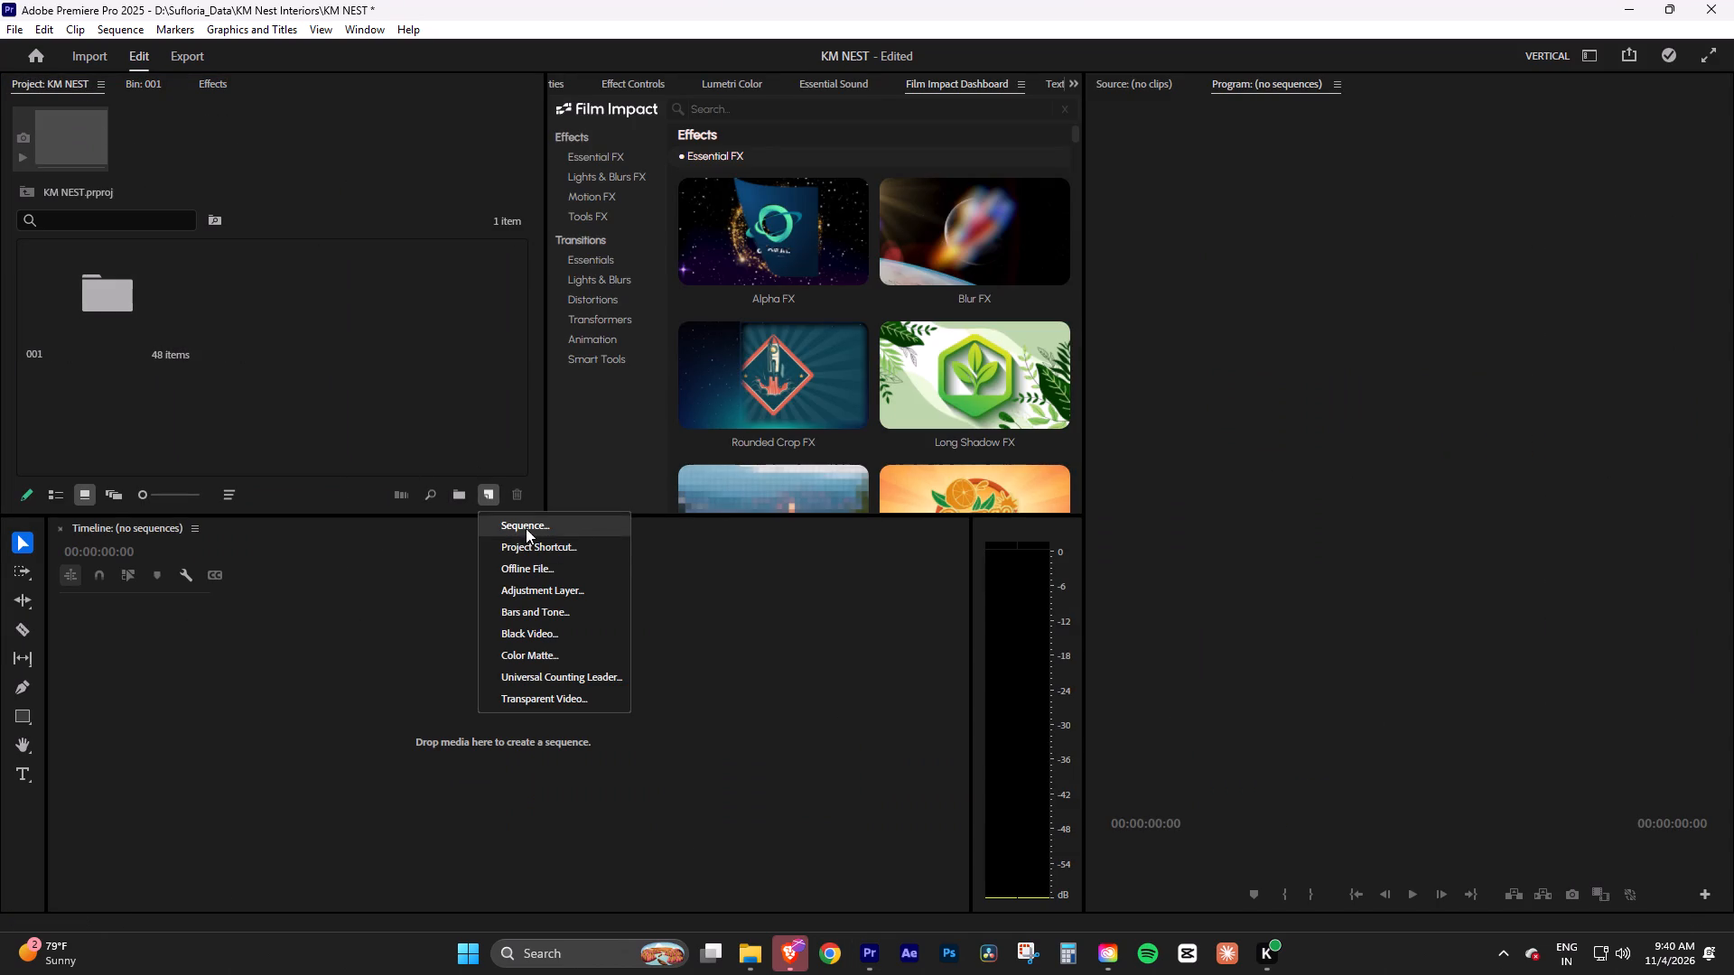
left_click(526, 528)
type("Main Se")
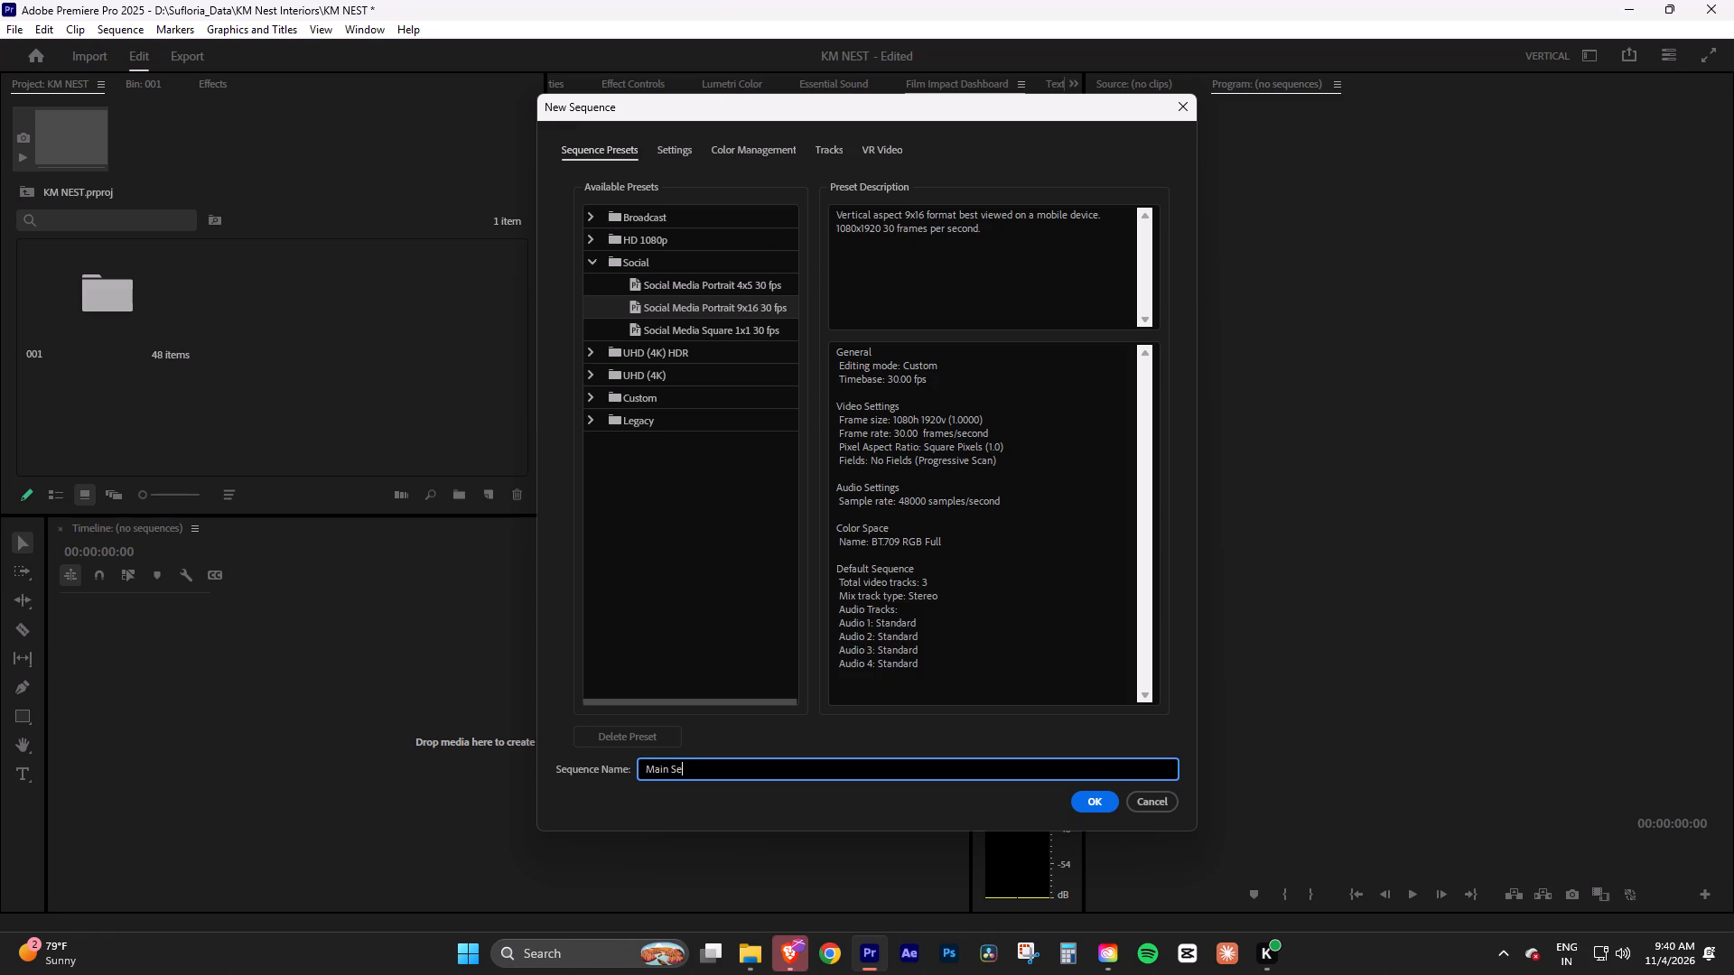
type("quence")
key("space")
key("BackSpace")
left_click(1107, 799)
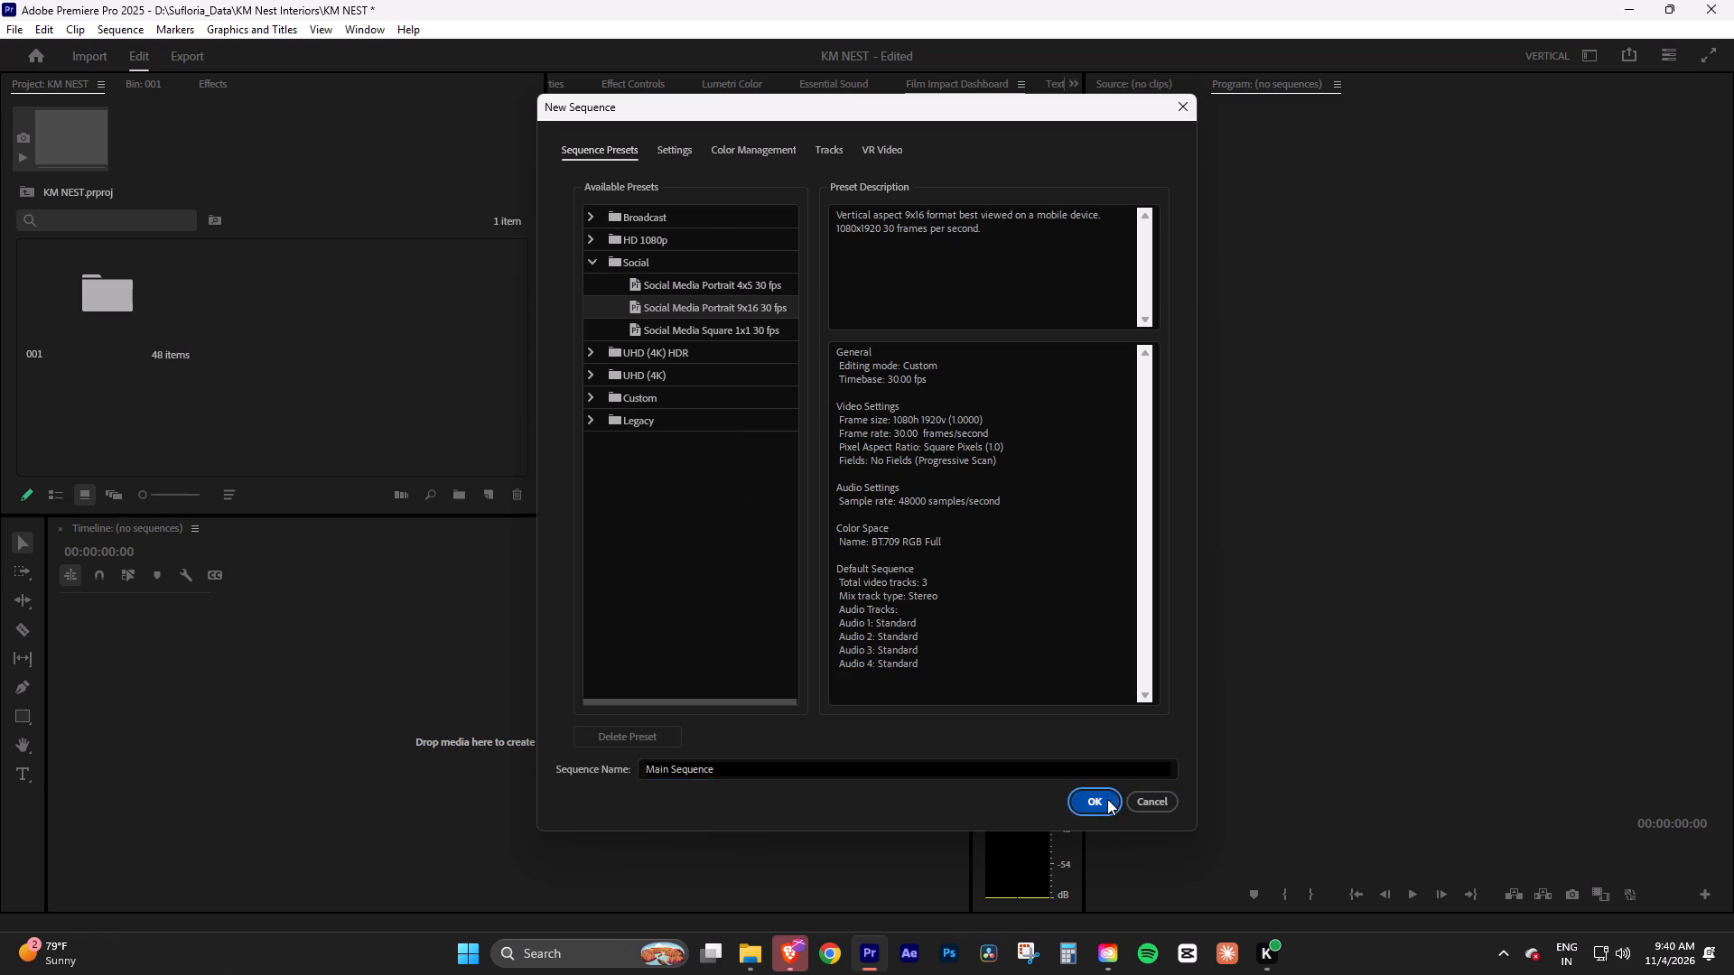
Open bin 001 and examine the thumbnails of all its imported clips in an enlarged view.
left_click(432, 391)
left_click(105, 272)
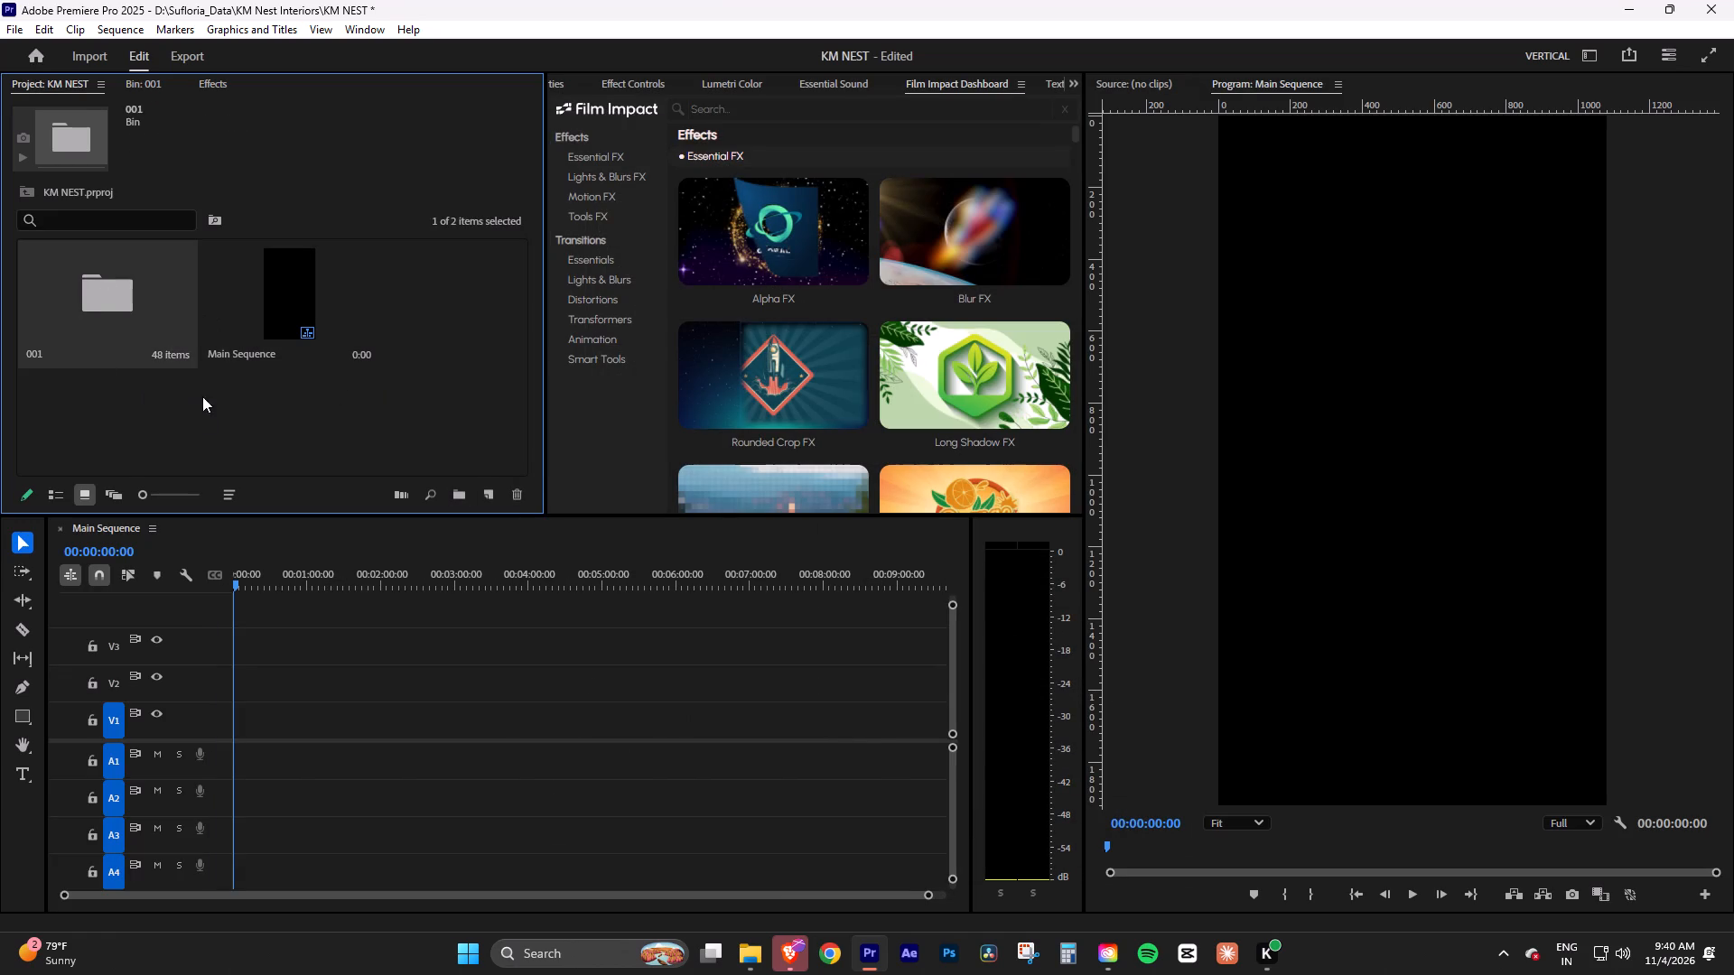
left_click(205, 423)
double_click(125, 291)
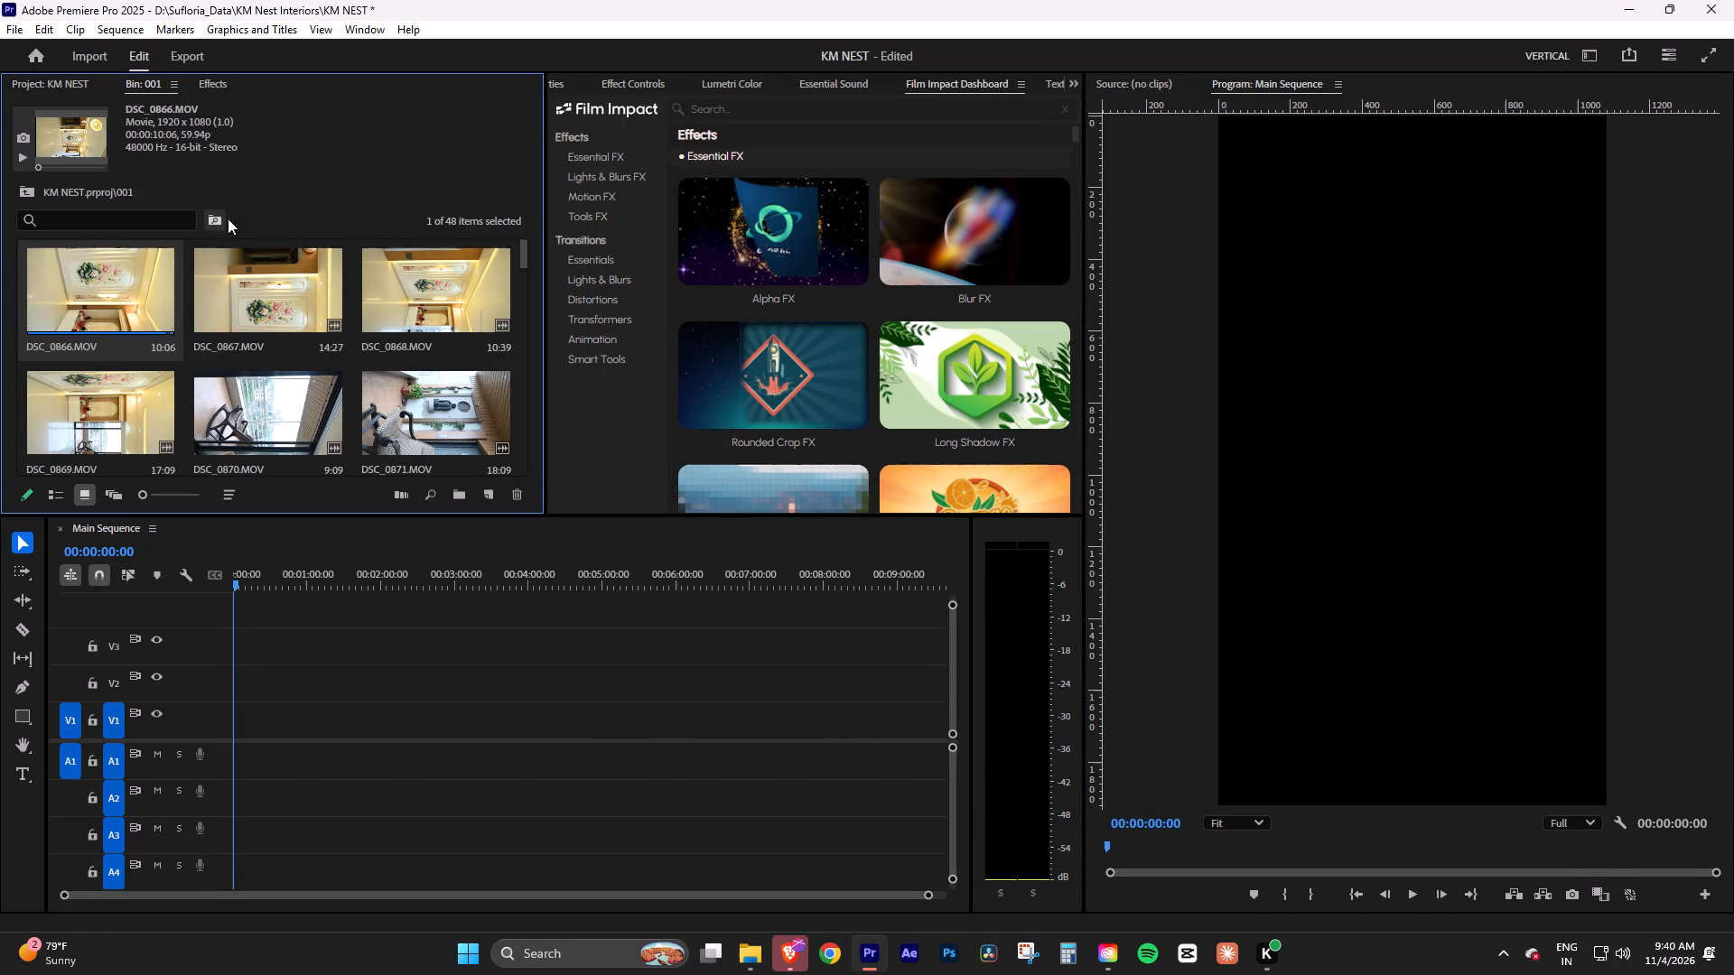
left_click(266, 195)
key("grave")
scroll(565, 467, "up", 5)
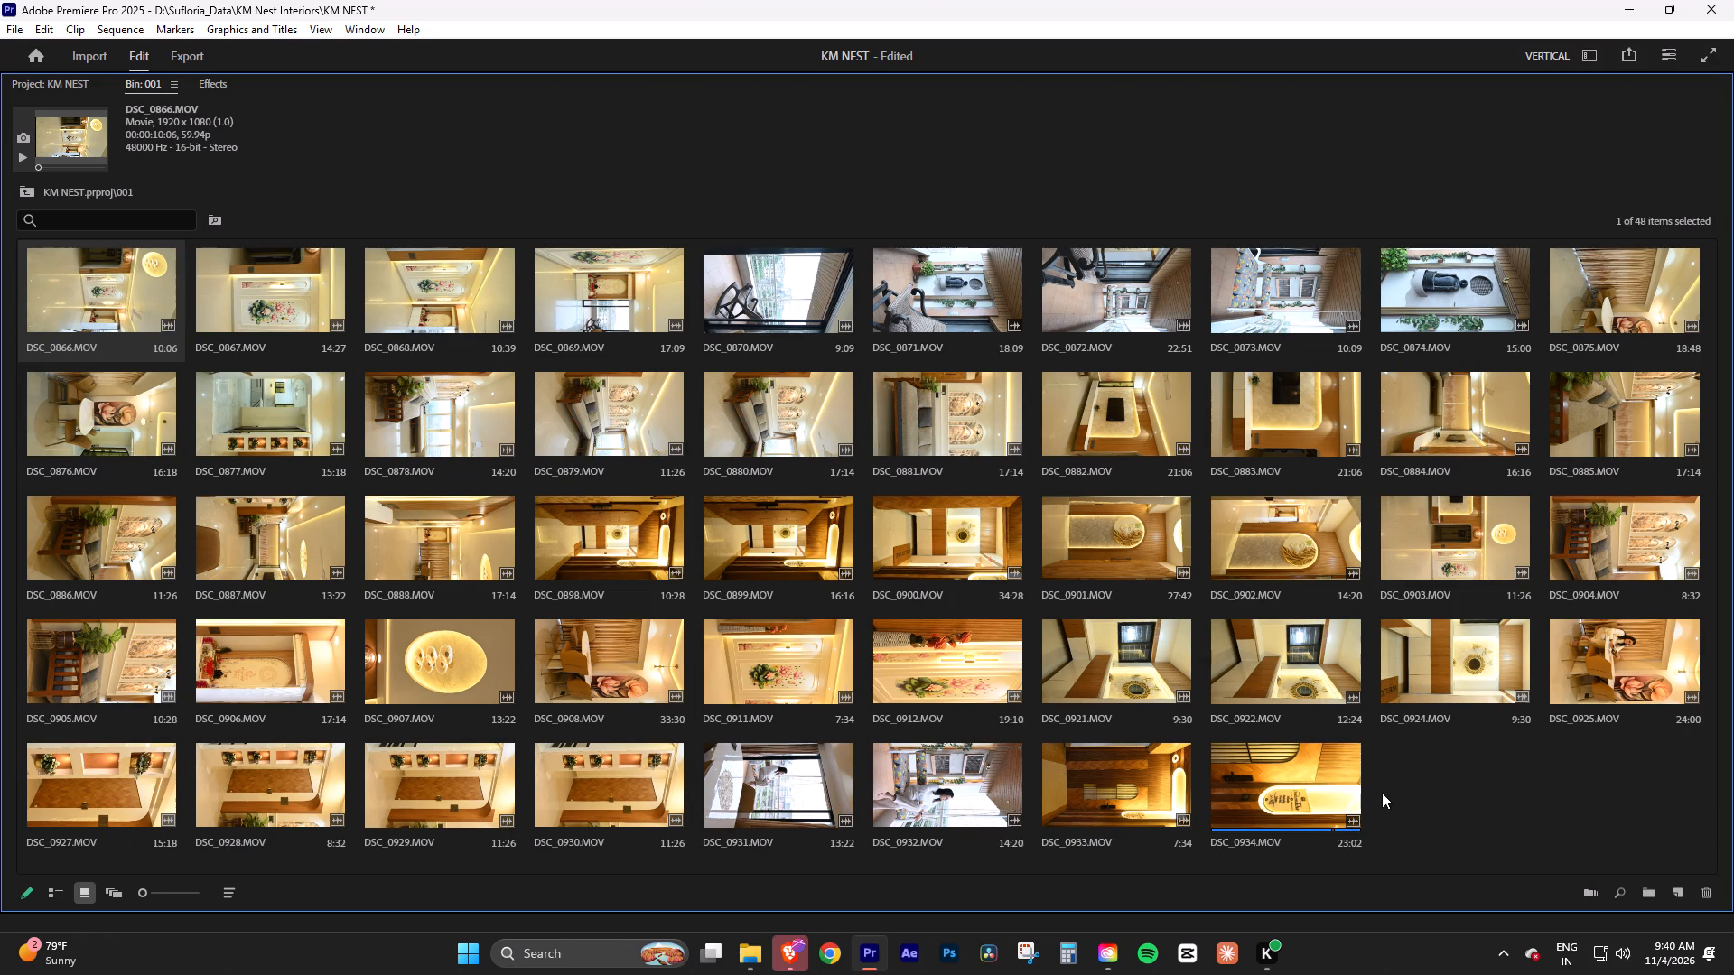
left_click(607, 187)
key("grave")
left_click(293, 148)
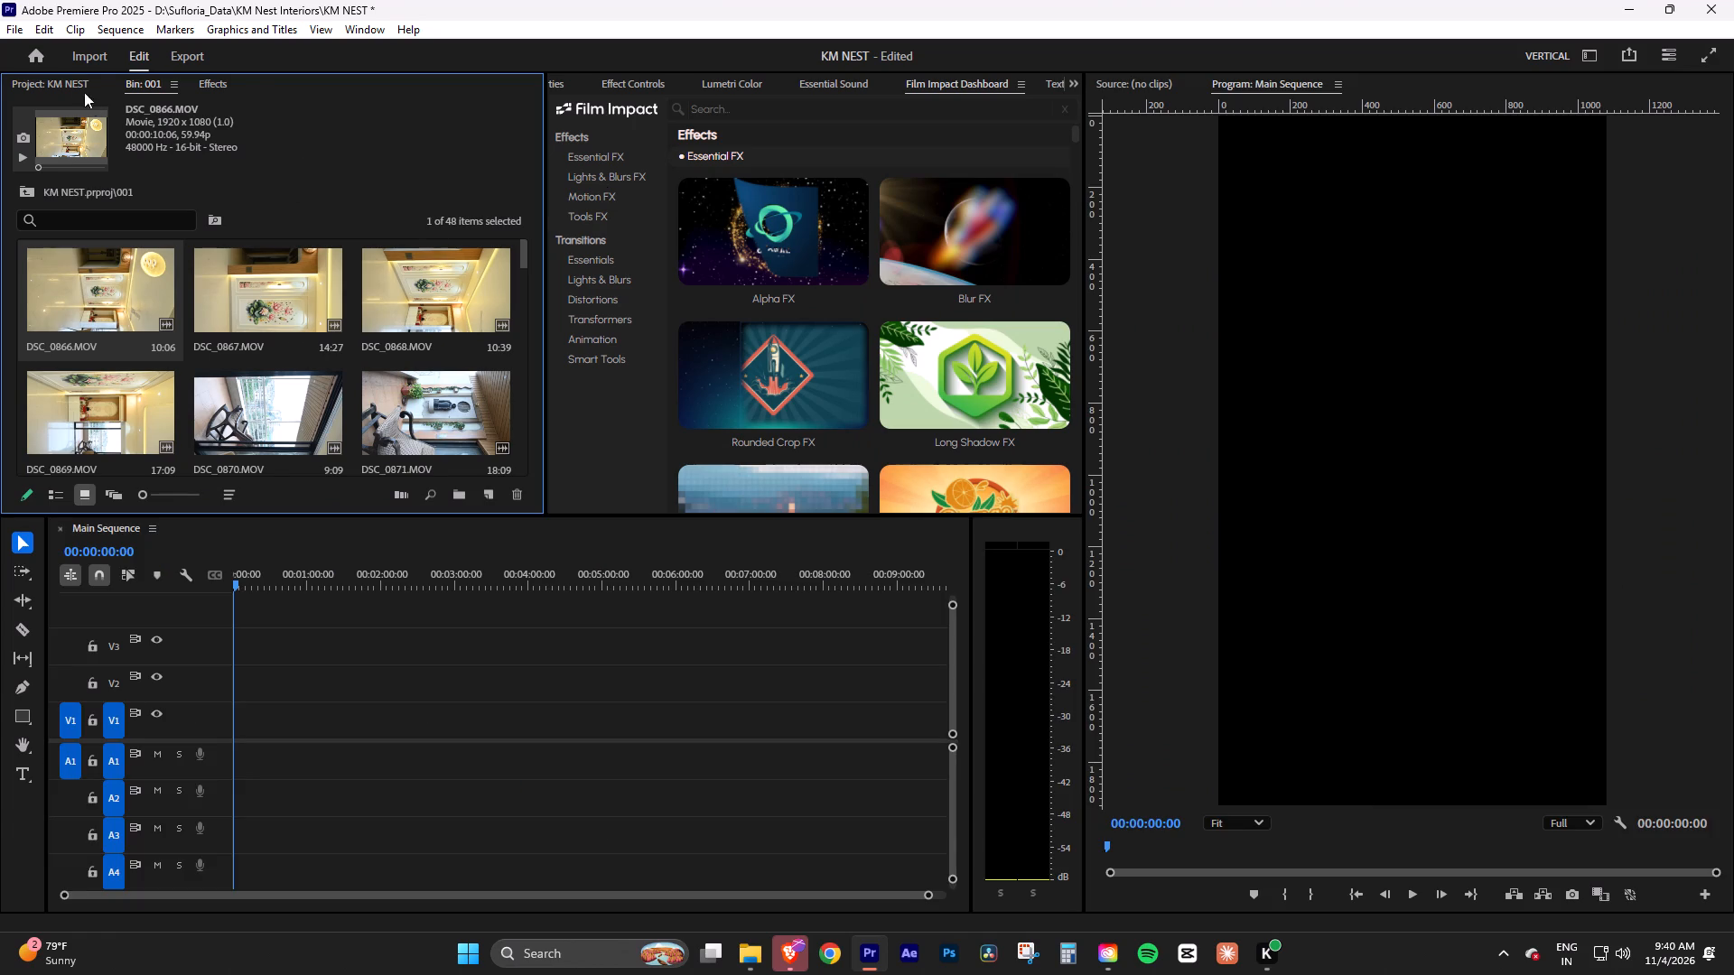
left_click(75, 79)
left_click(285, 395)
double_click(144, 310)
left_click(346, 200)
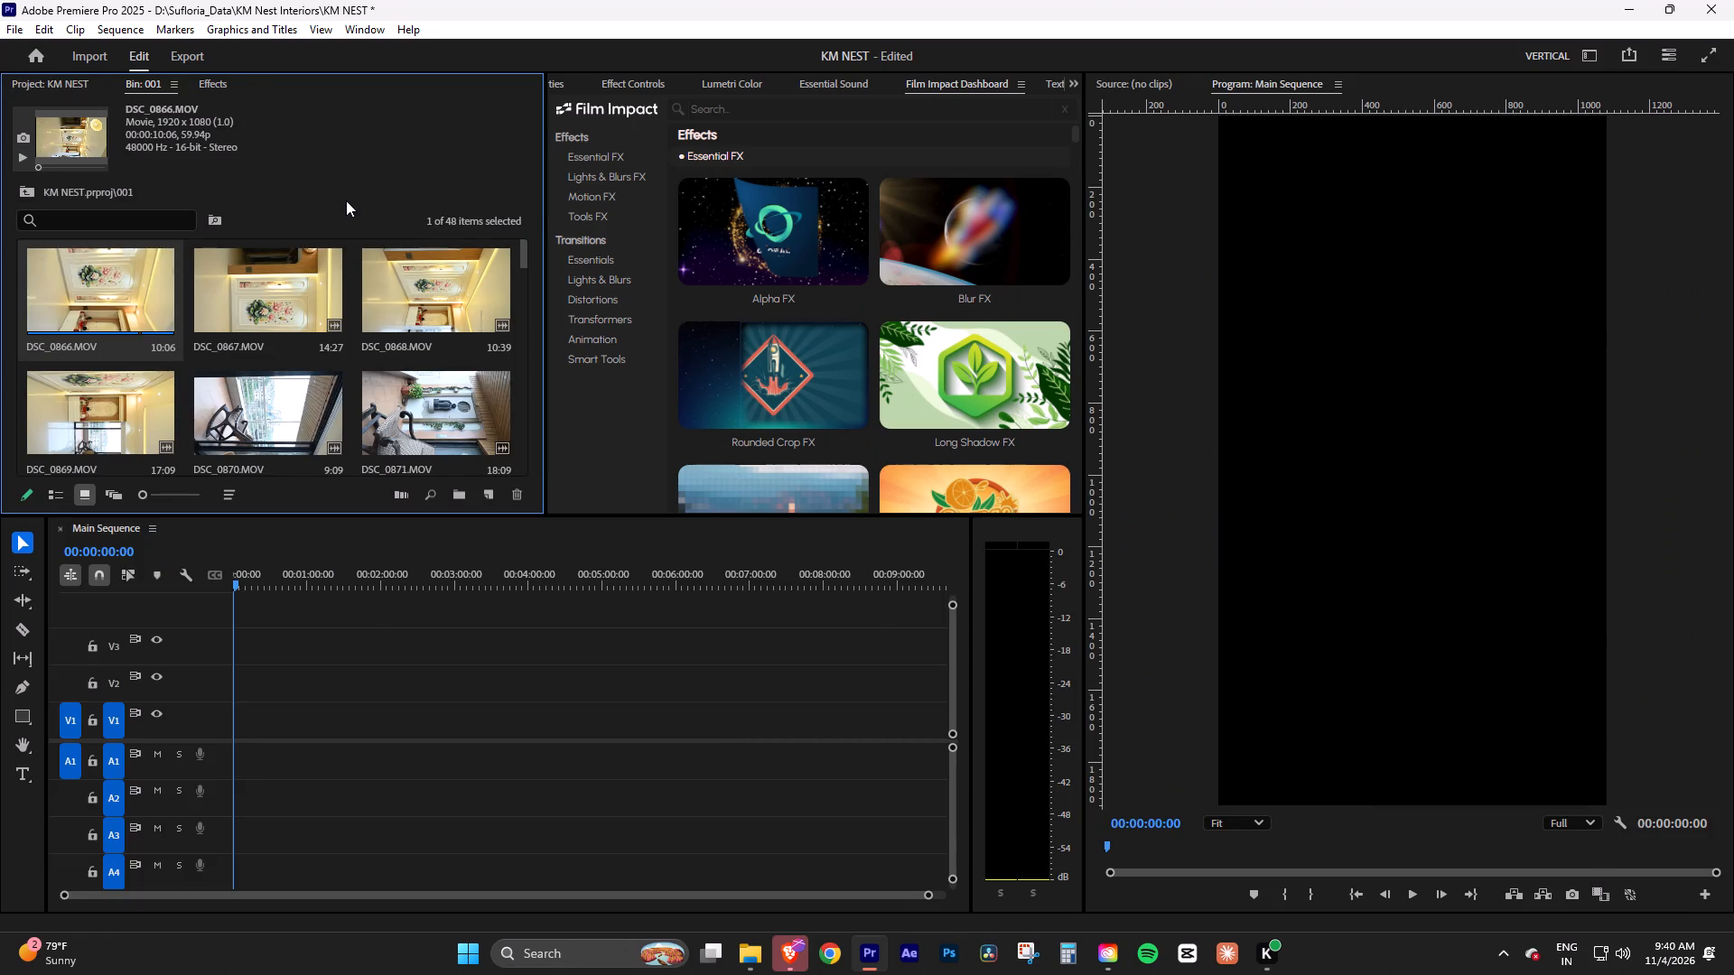
Place clip DSC_0866 from bin 001 at the start of Main Sequence on tracks V1 and A1.
key("grave")
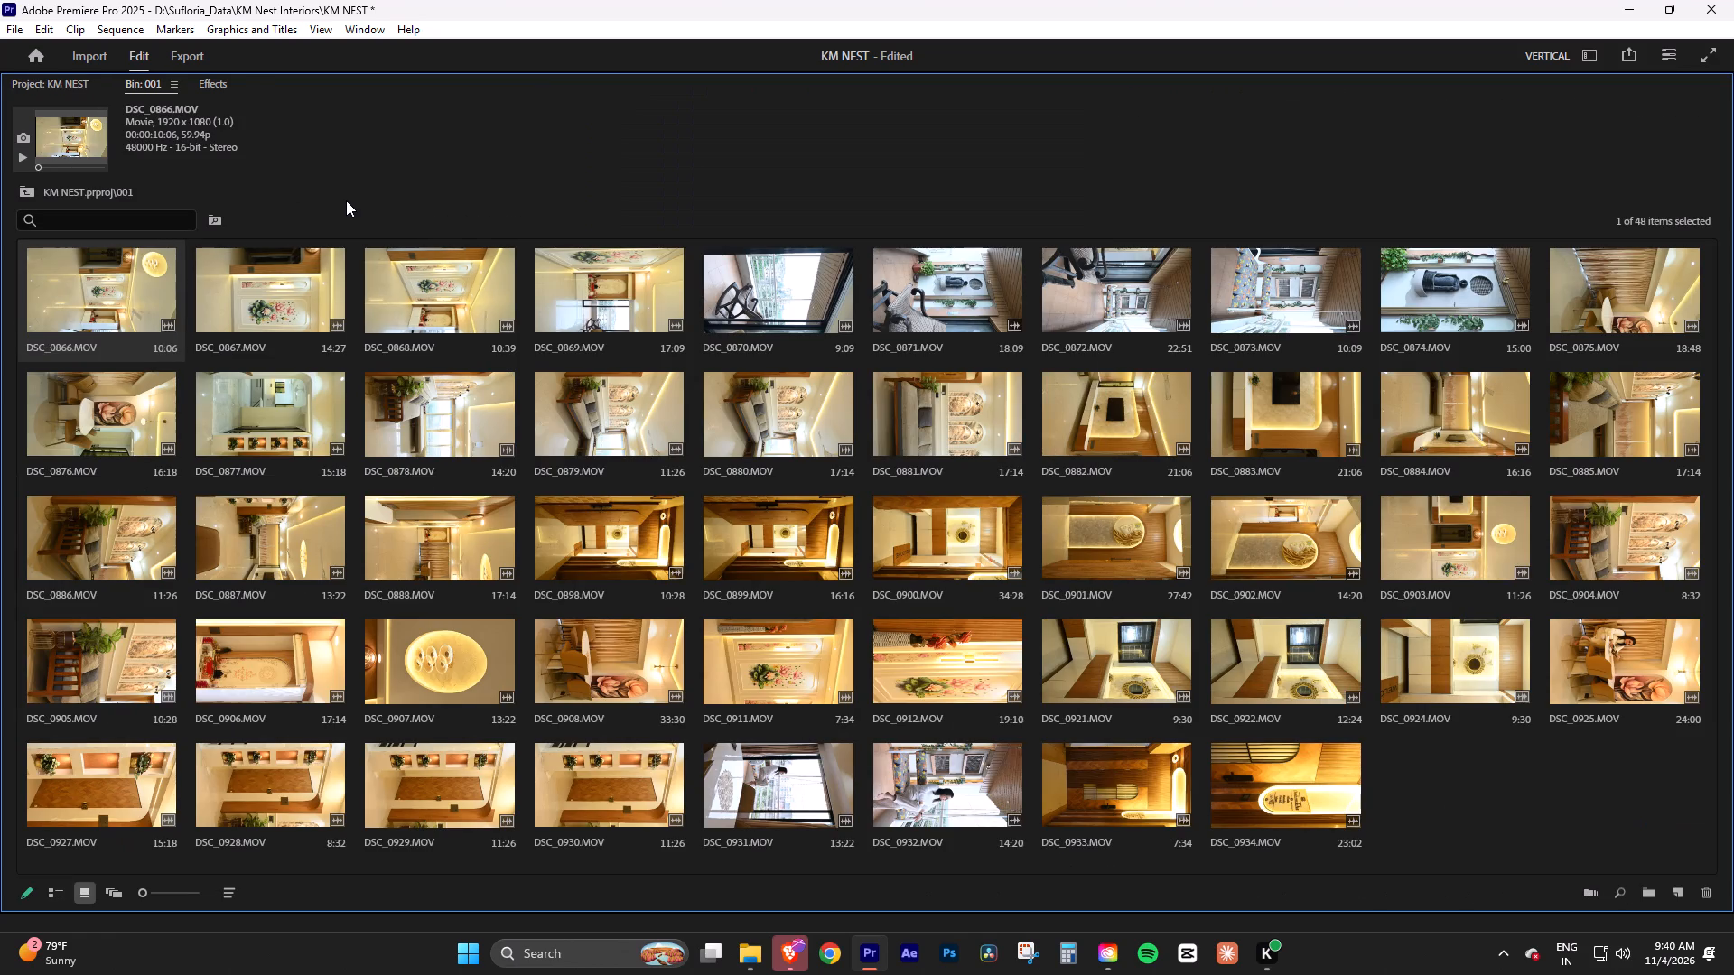
left_click(440, 189)
key("grave")
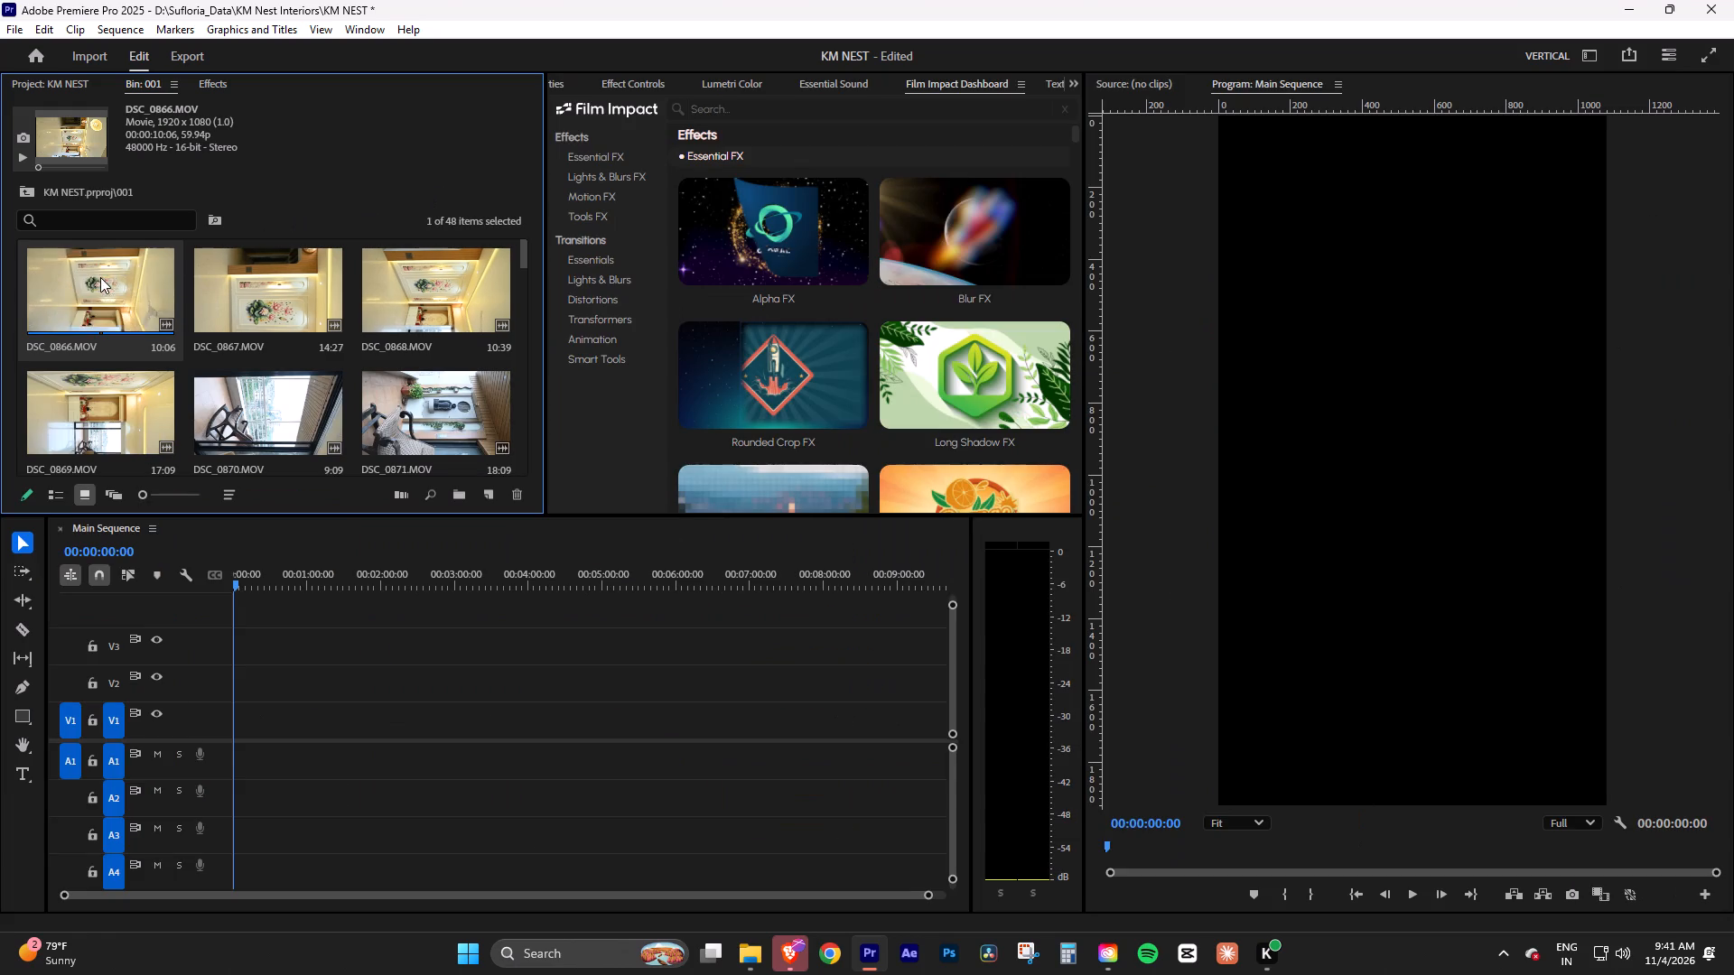
left_click(86, 292)
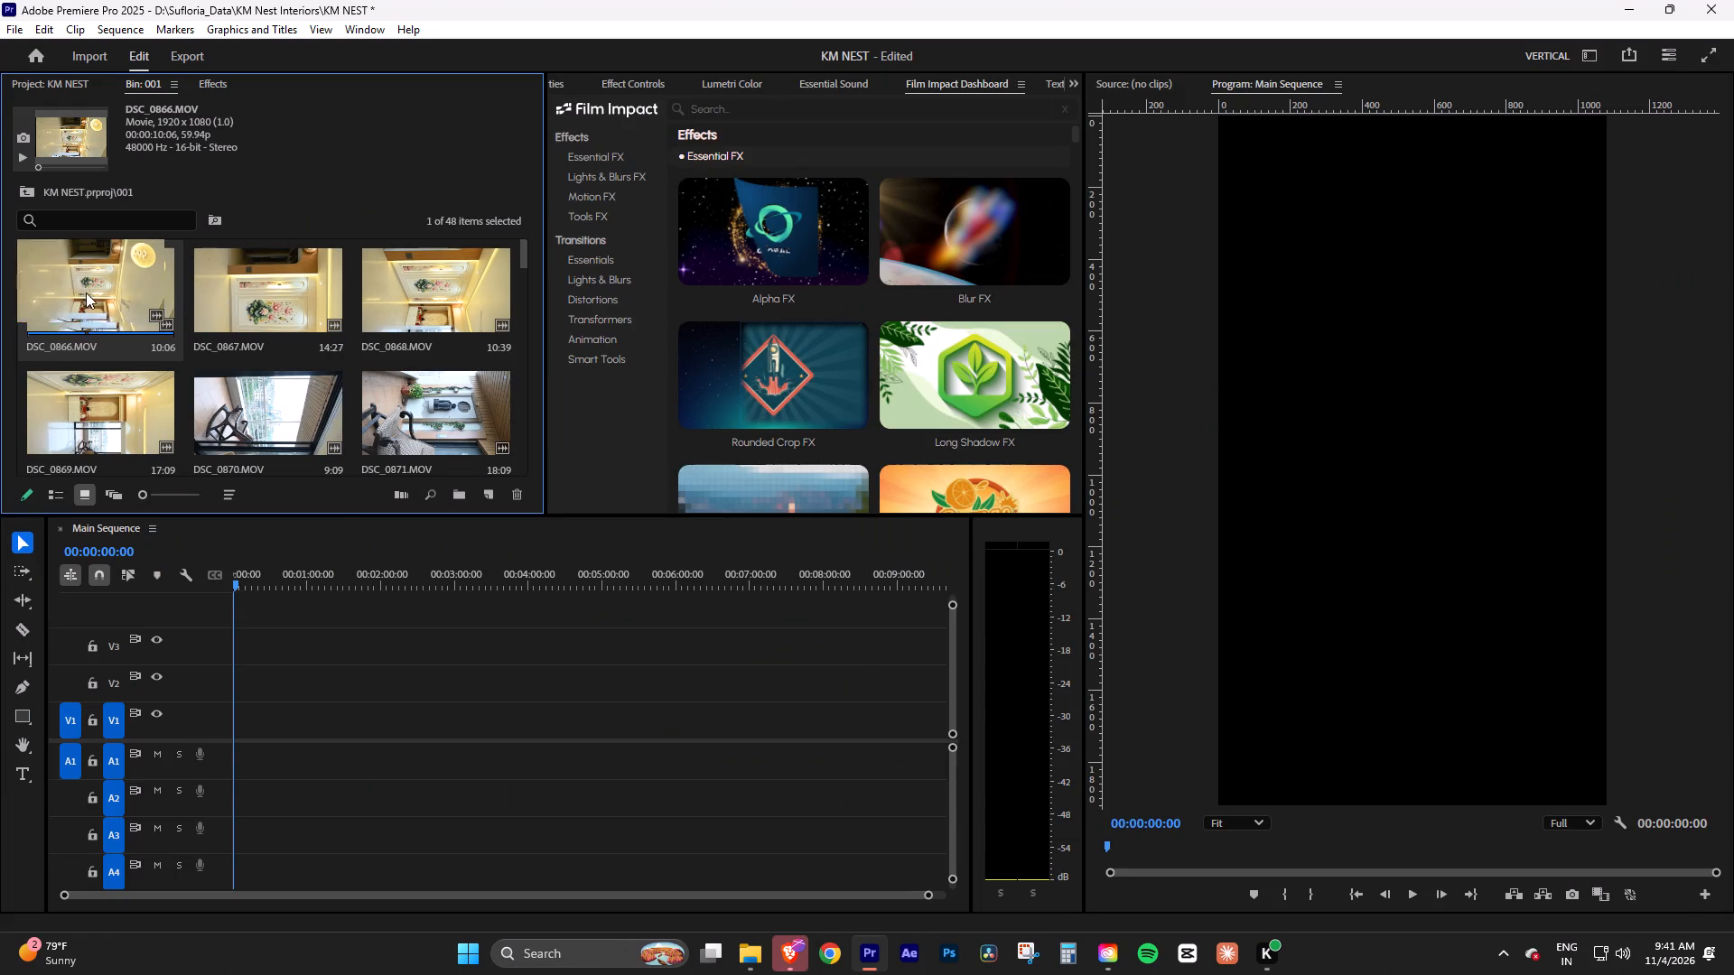
left_click_drag(103, 298, 240, 726)
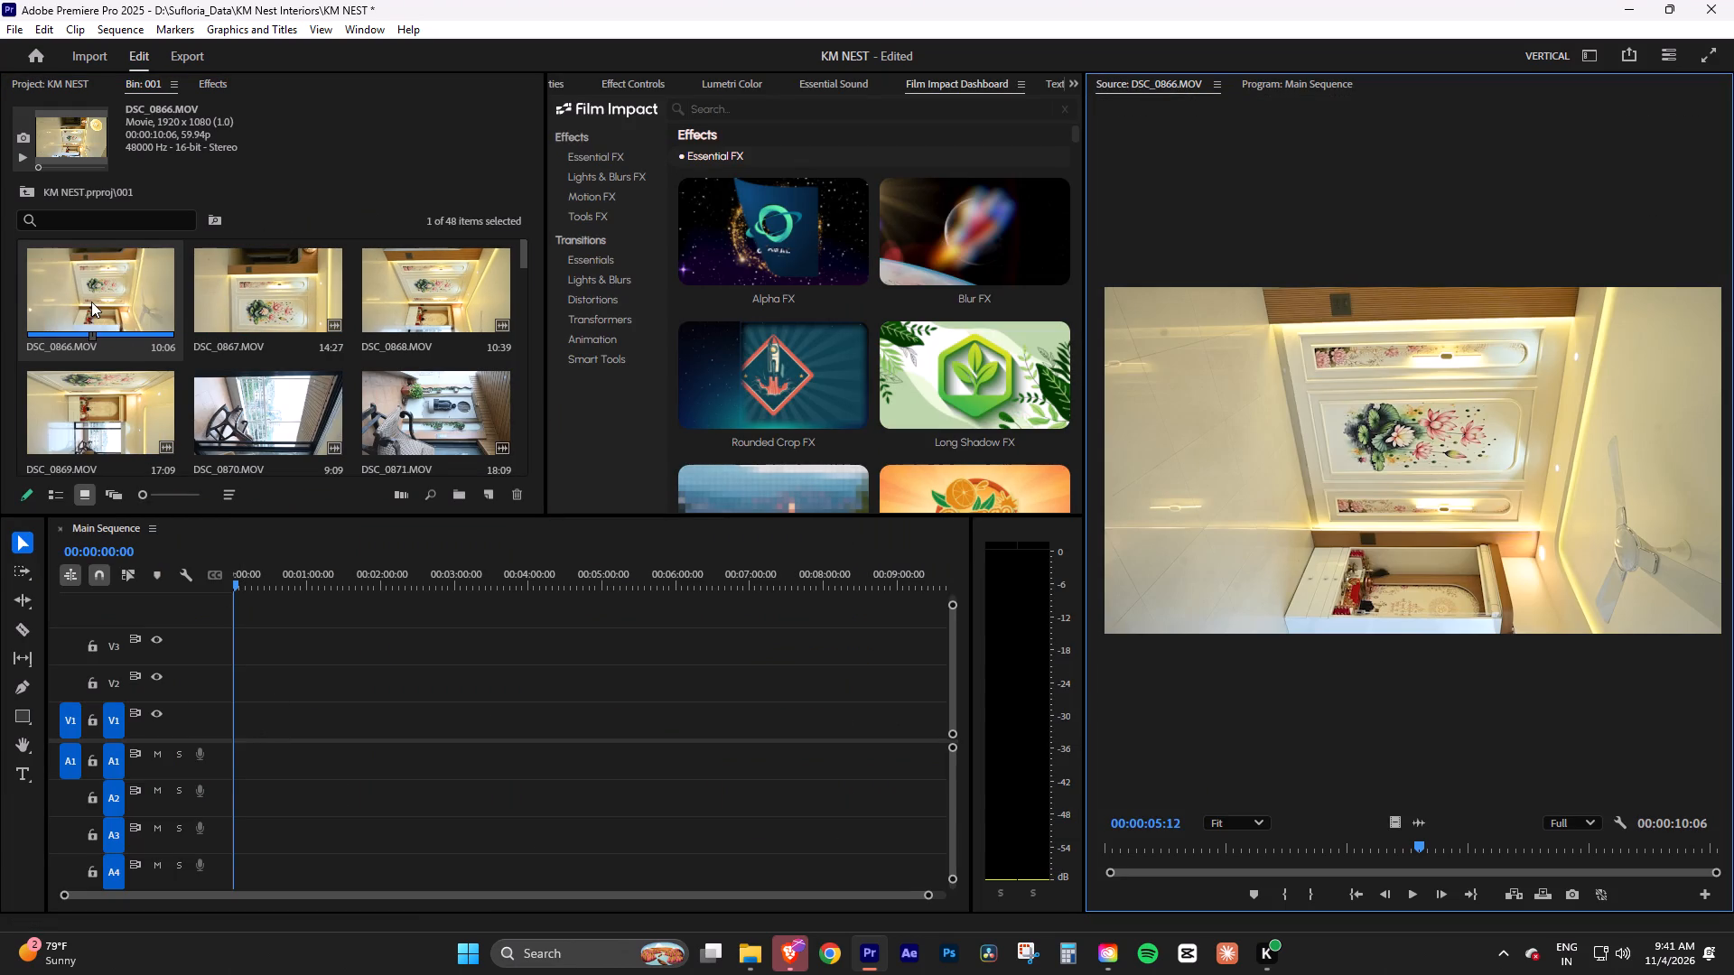
double_click(91, 302)
left_click_drag(1238, 571, 185, 732)
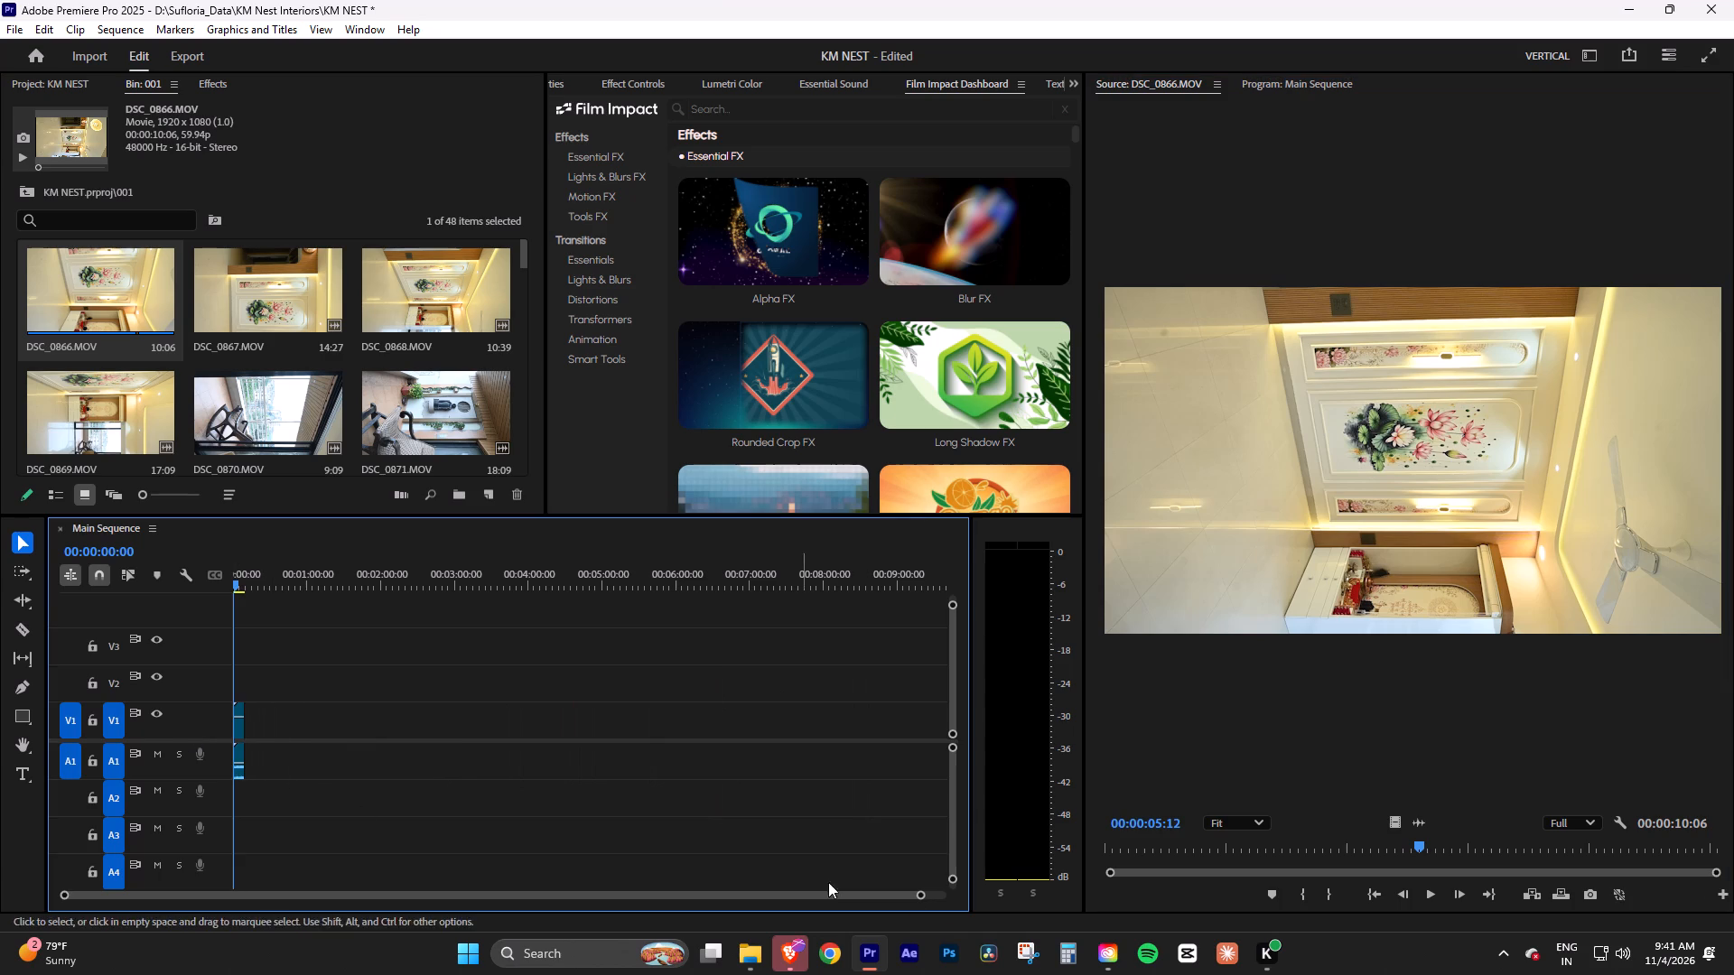
Select the video part of the DSC_0866 clip in Main Sequence and display its effect controls.
left_click_drag(924, 897, 589, 870)
left_click(649, 82)
left_click(567, 677)
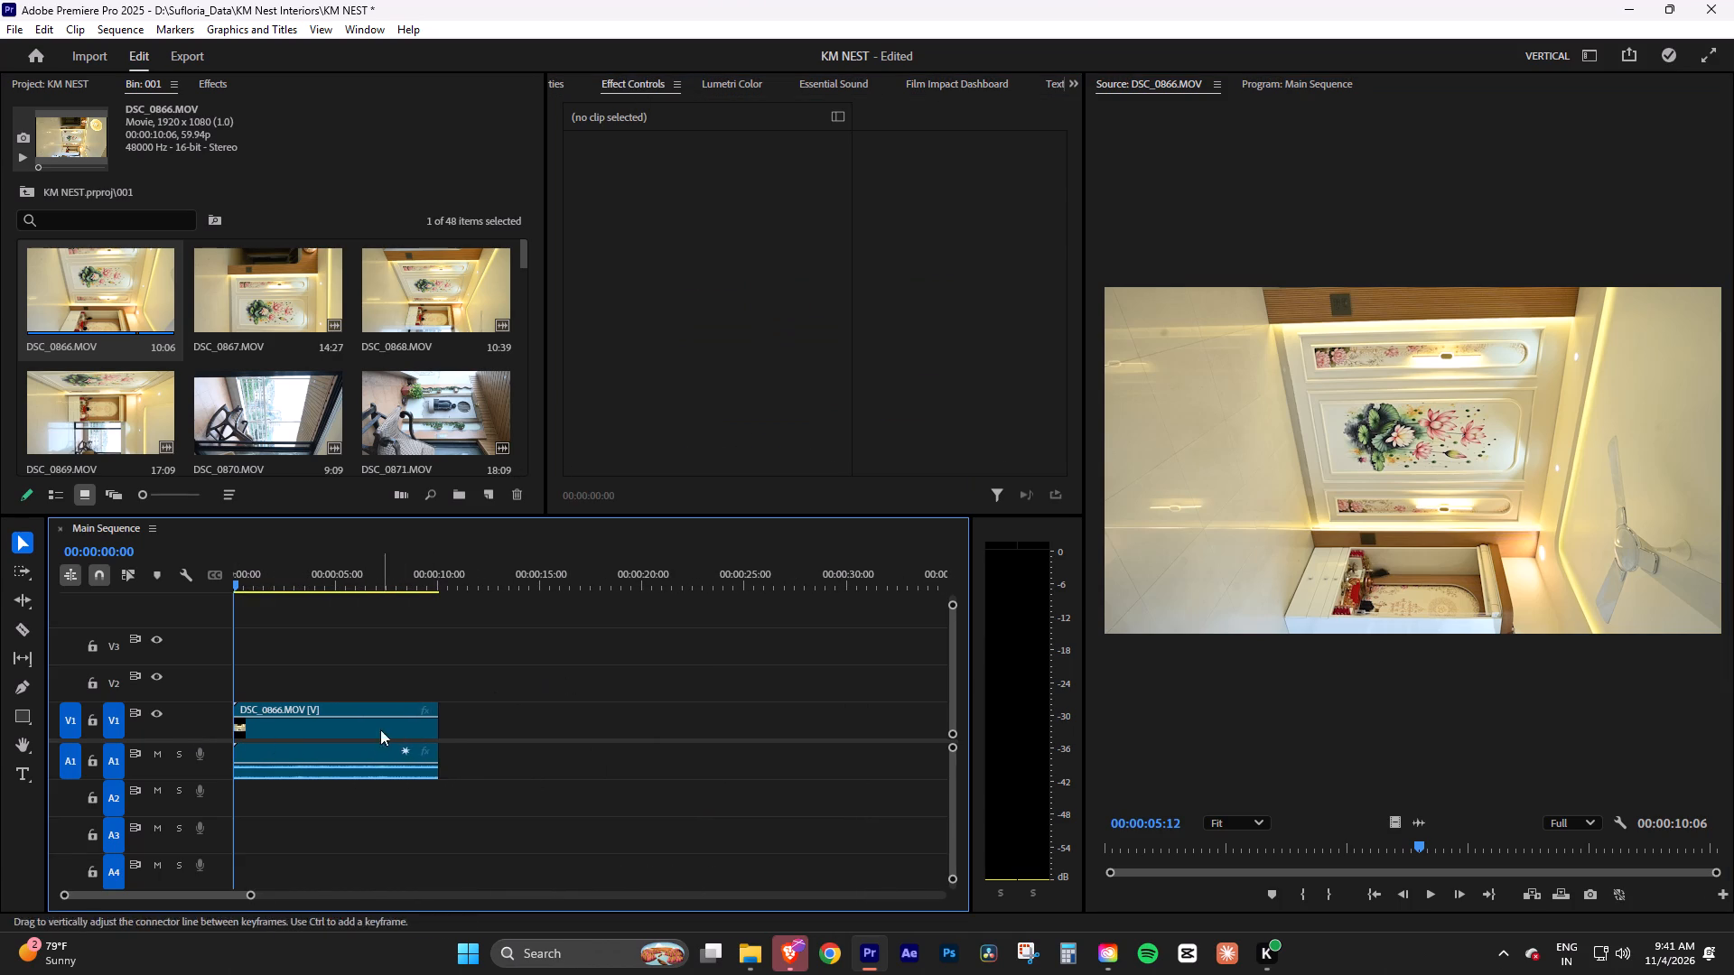
left_click(368, 750)
left_click(373, 736)
Search the effects library for "trans" and look through the matching effects and transitions.
left_click(217, 85)
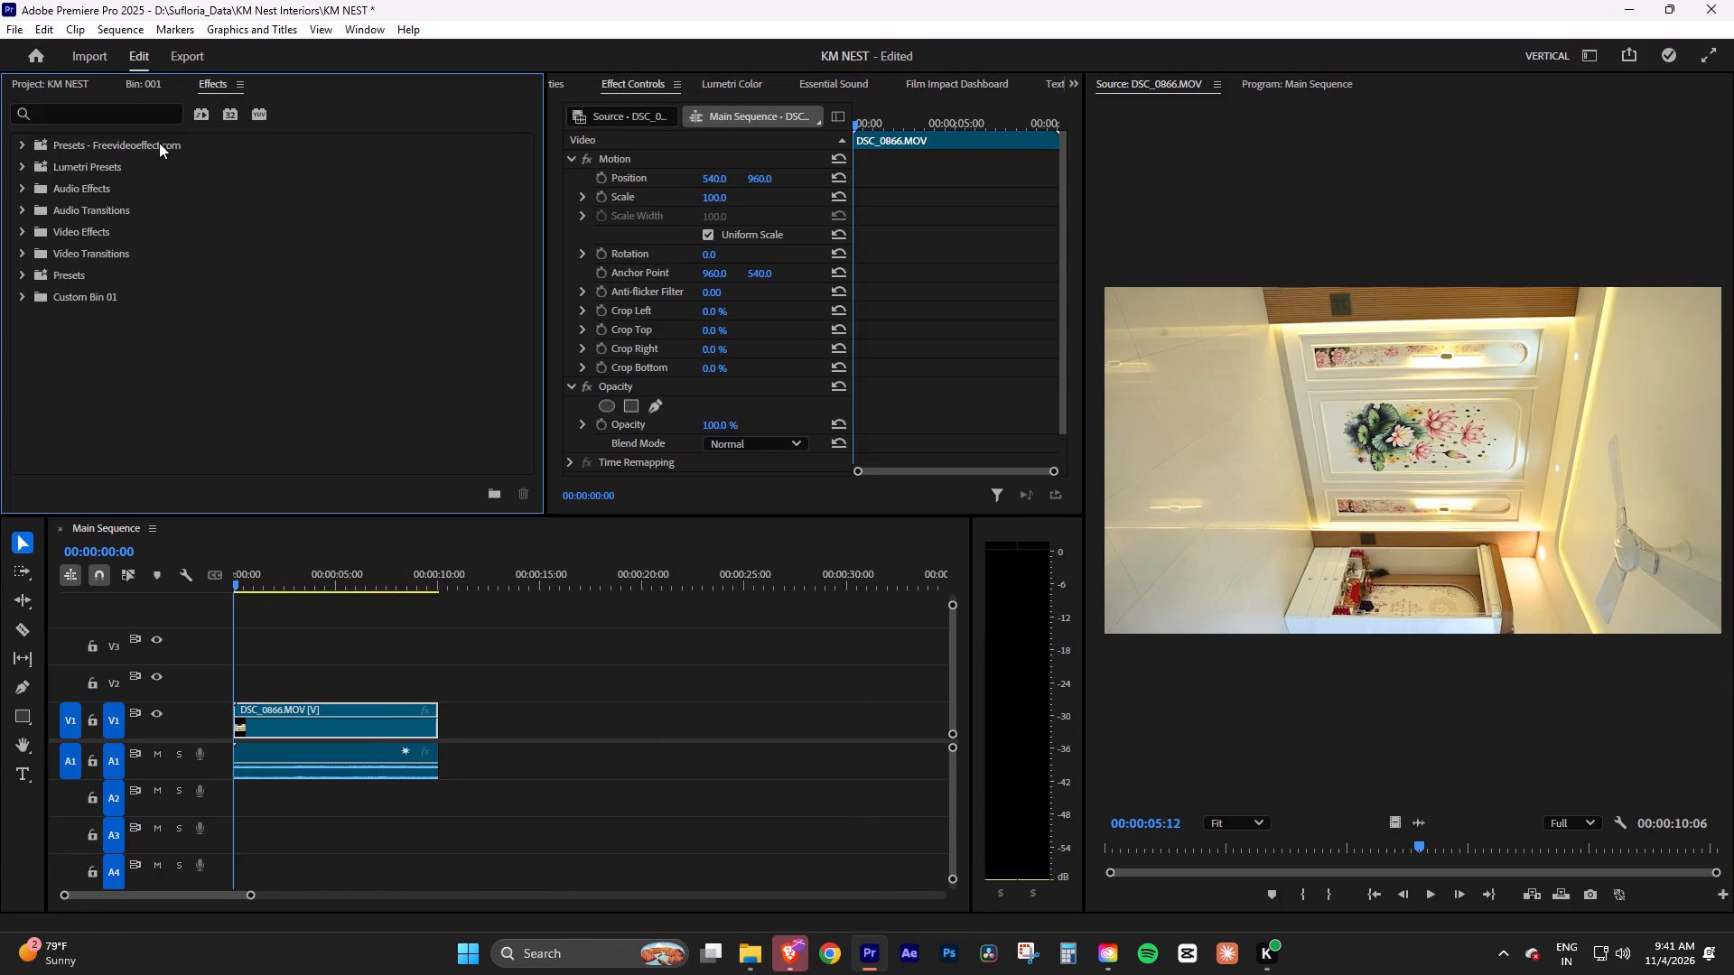
left_click(163, 115)
left_click(157, 115)
type("tran")
key("s")
left_click(111, 357)
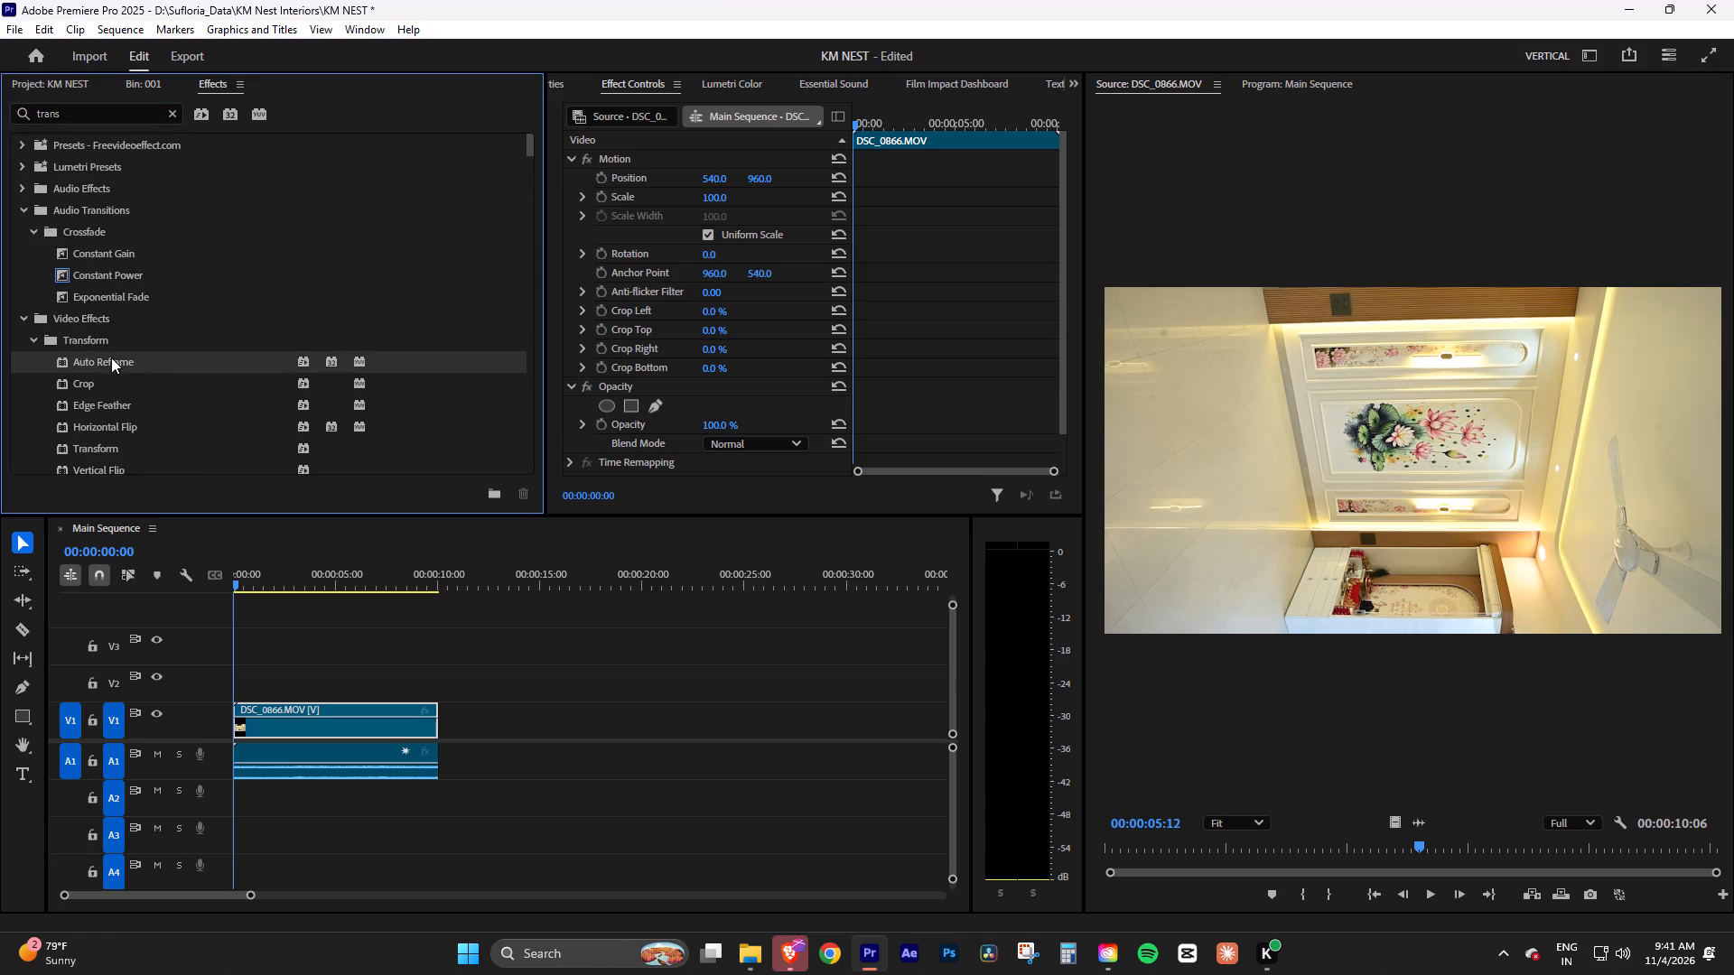
left_click(107, 342)
left_click(115, 364)
scroll(139, 352, "down", 15)
scroll(144, 351, "down", 9)
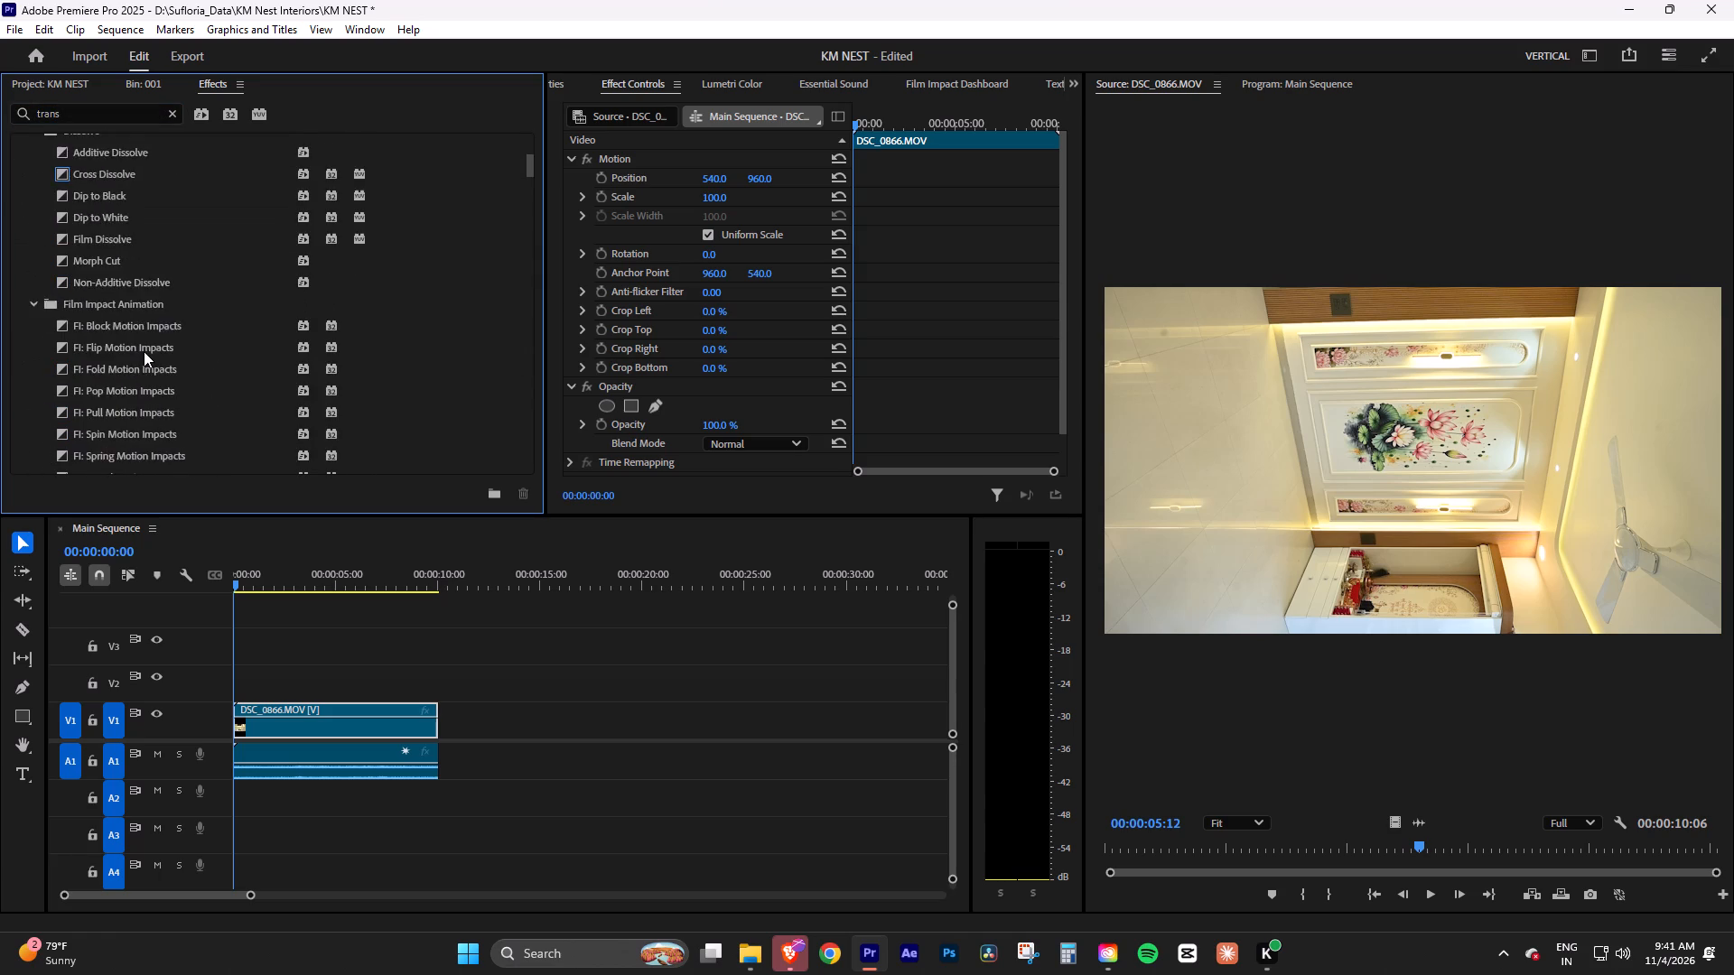
scroll(144, 351, "down", 20)
scroll(144, 351, "down", 2)
scroll(130, 331, "up", 4)
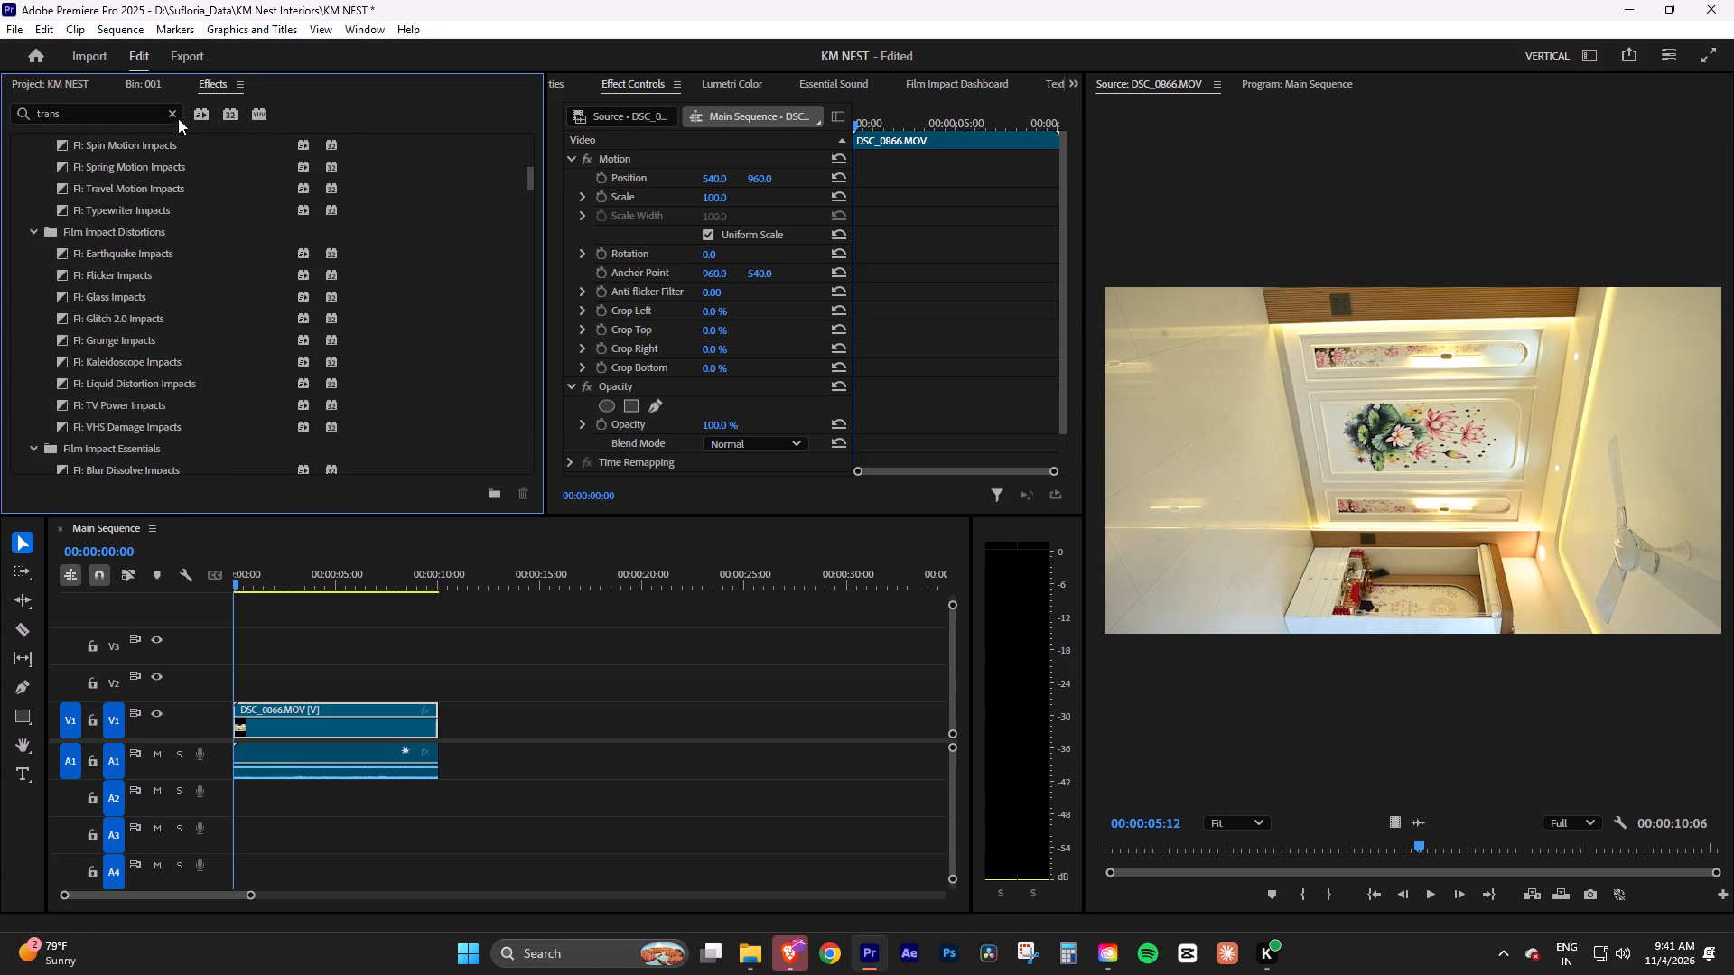
Clear the effects search and apply the Transform effect from Custom Bin 01 to the DSC_0866 clip on V1.
left_click(174, 109)
left_click(24, 294)
scroll(120, 374, "down", 13)
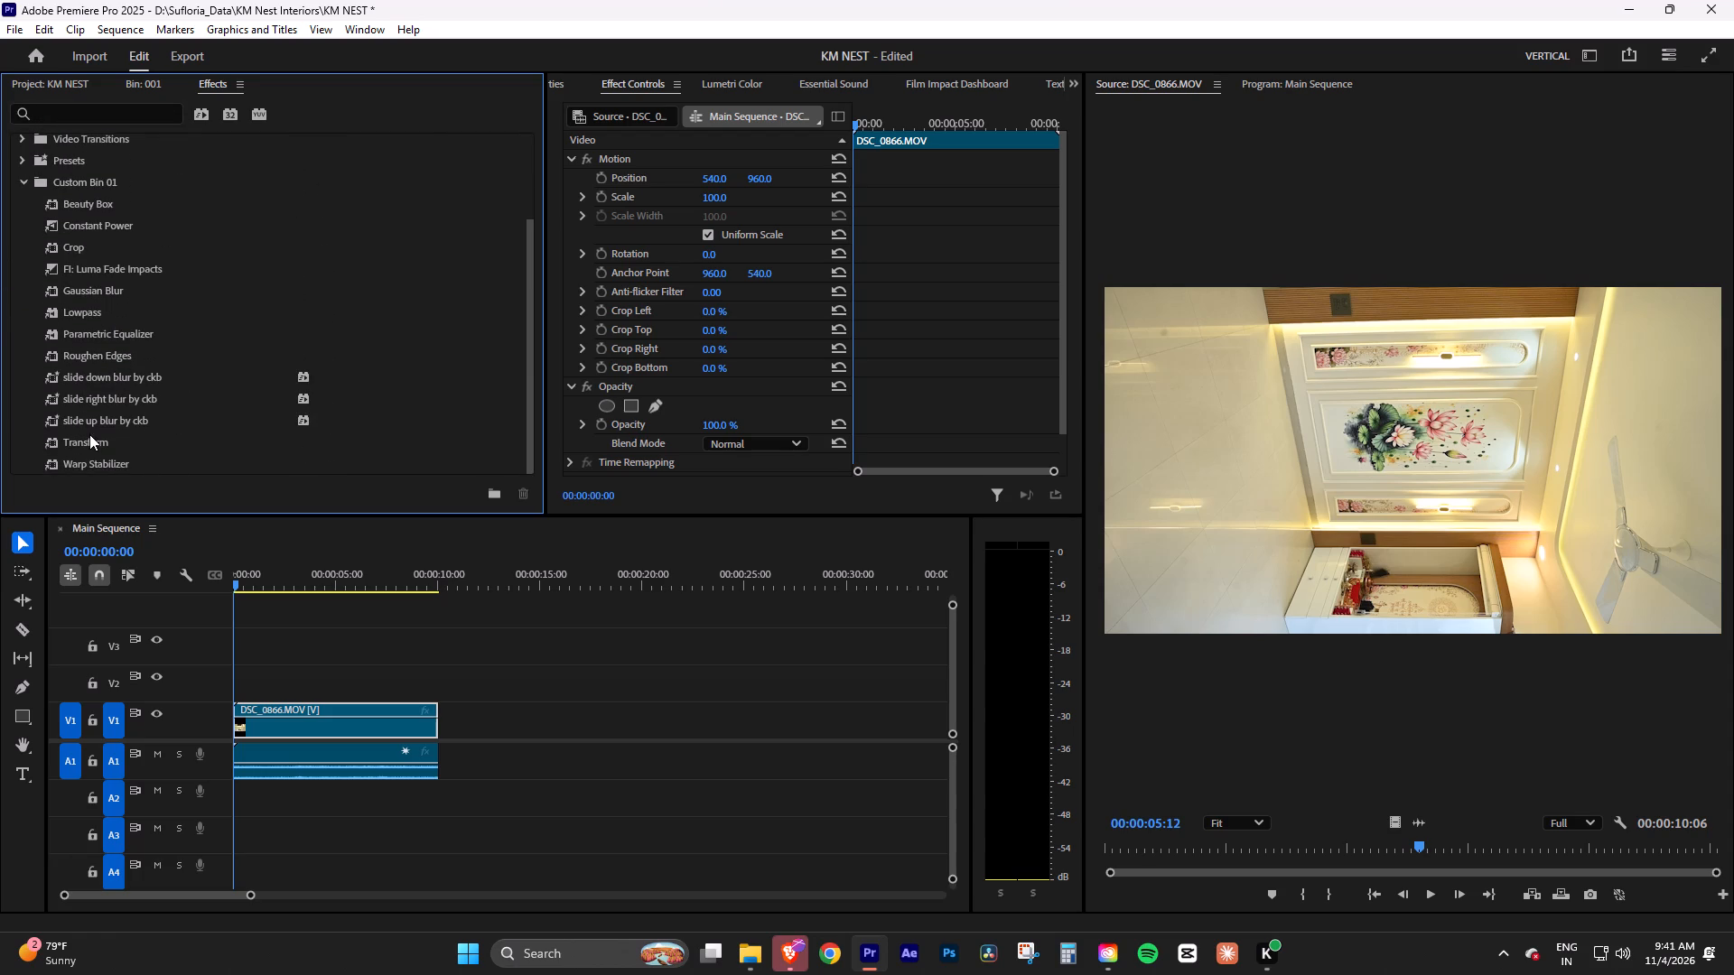
left_click(87, 442)
left_click_drag(78, 445, 305, 718)
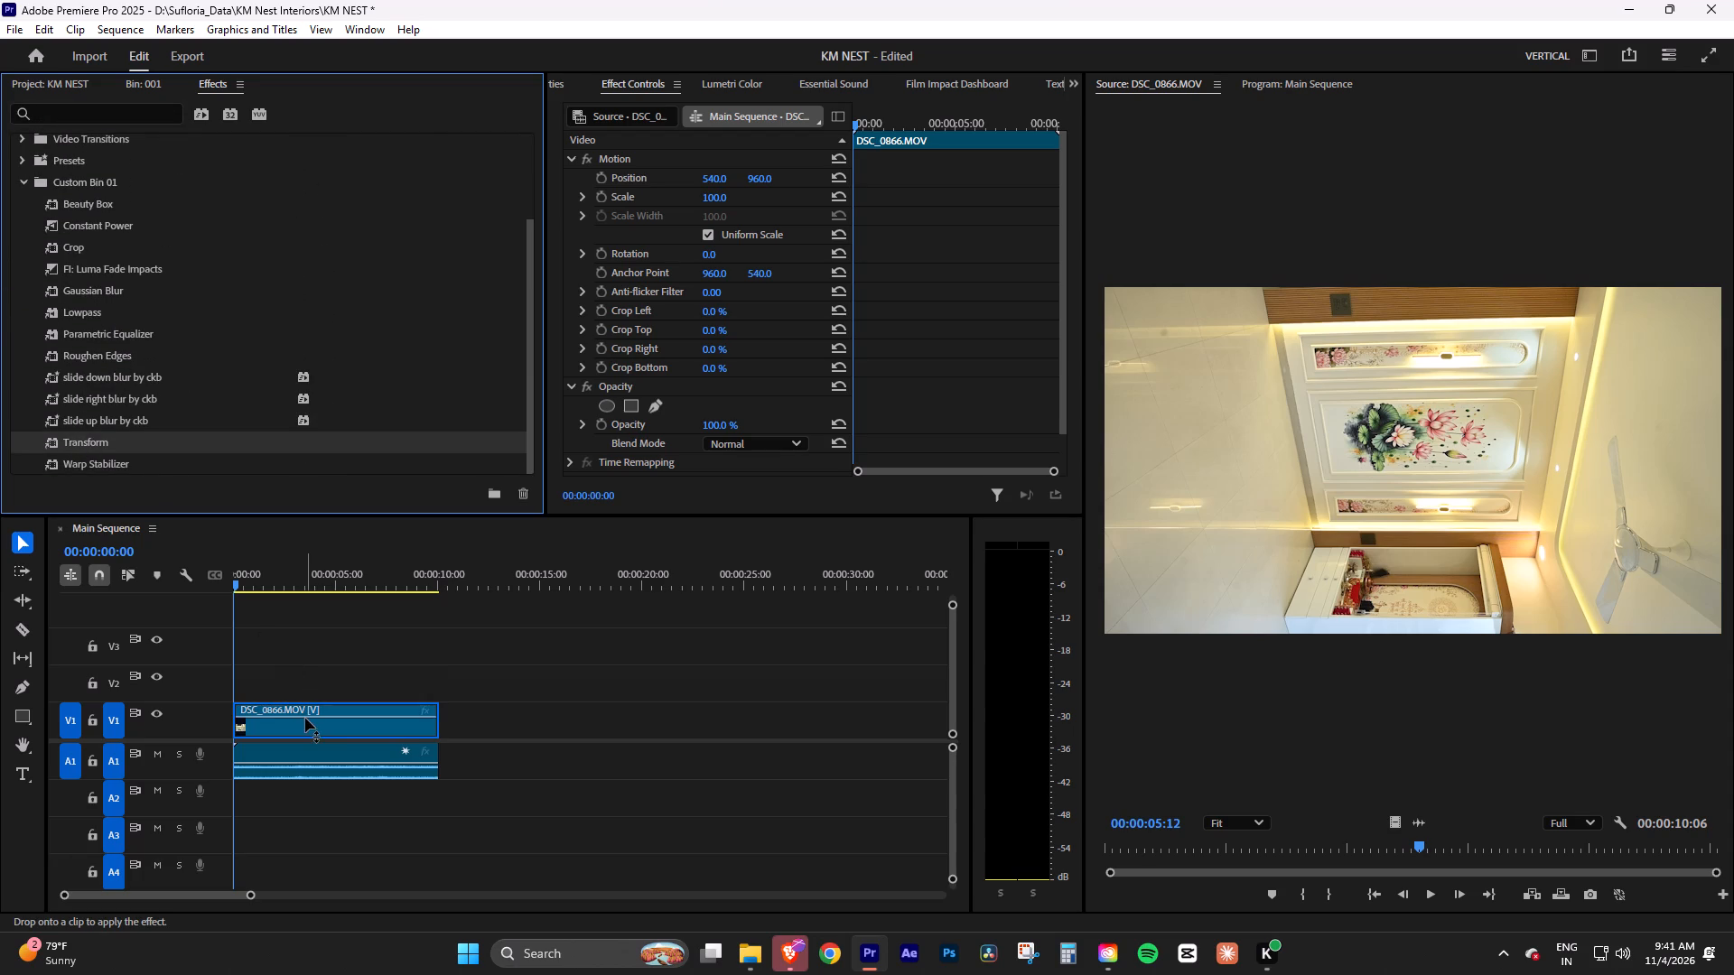
Set the Transform effect's rotation to -90° and check the frame at the start of Main Sequence.
left_click_drag(1063, 187, 1041, 414)
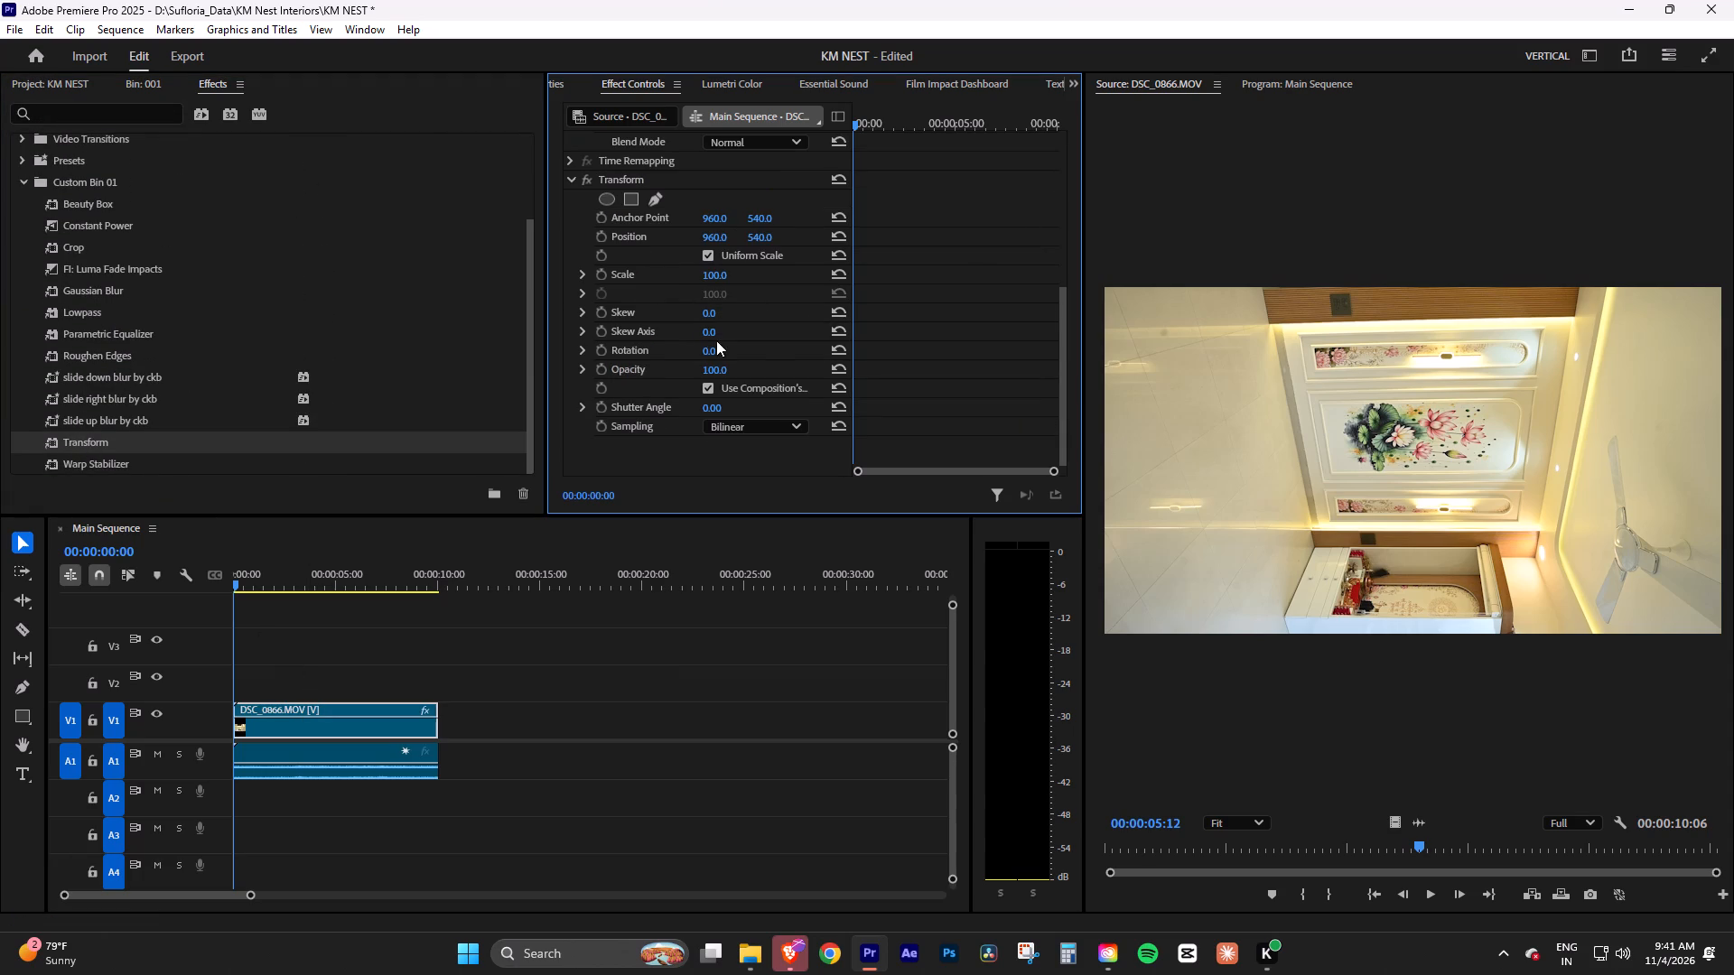
left_click(713, 353)
type("-90")
key("Return")
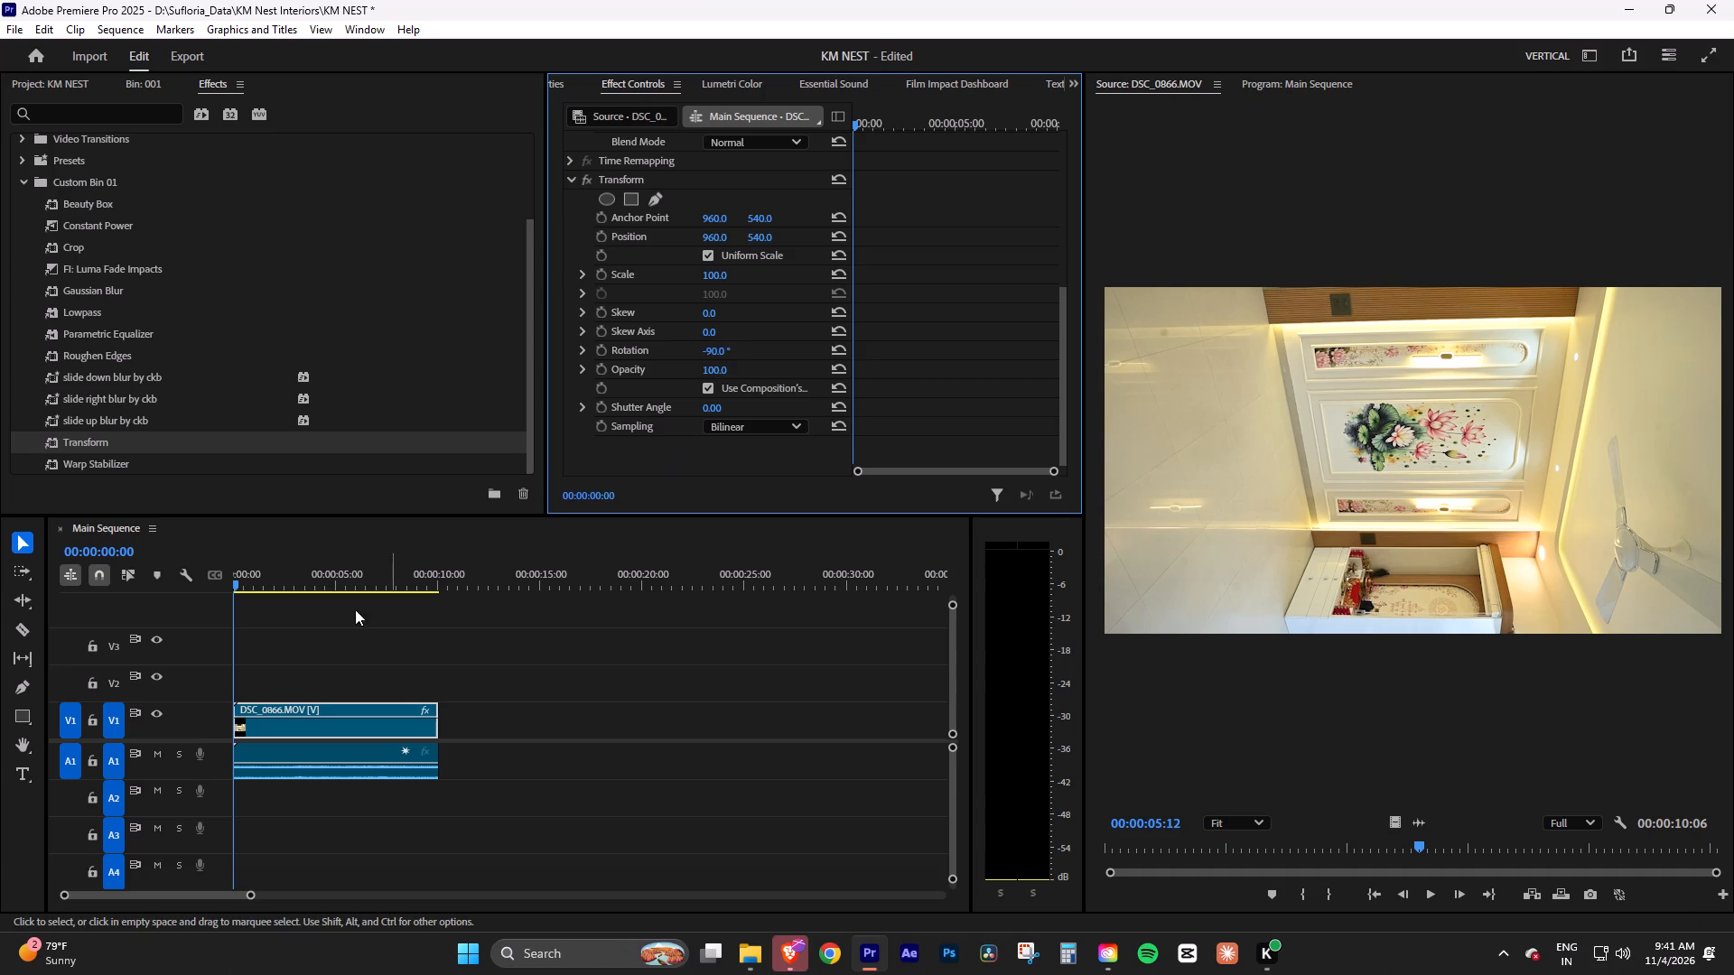
left_click_drag(268, 584, 140, 584)
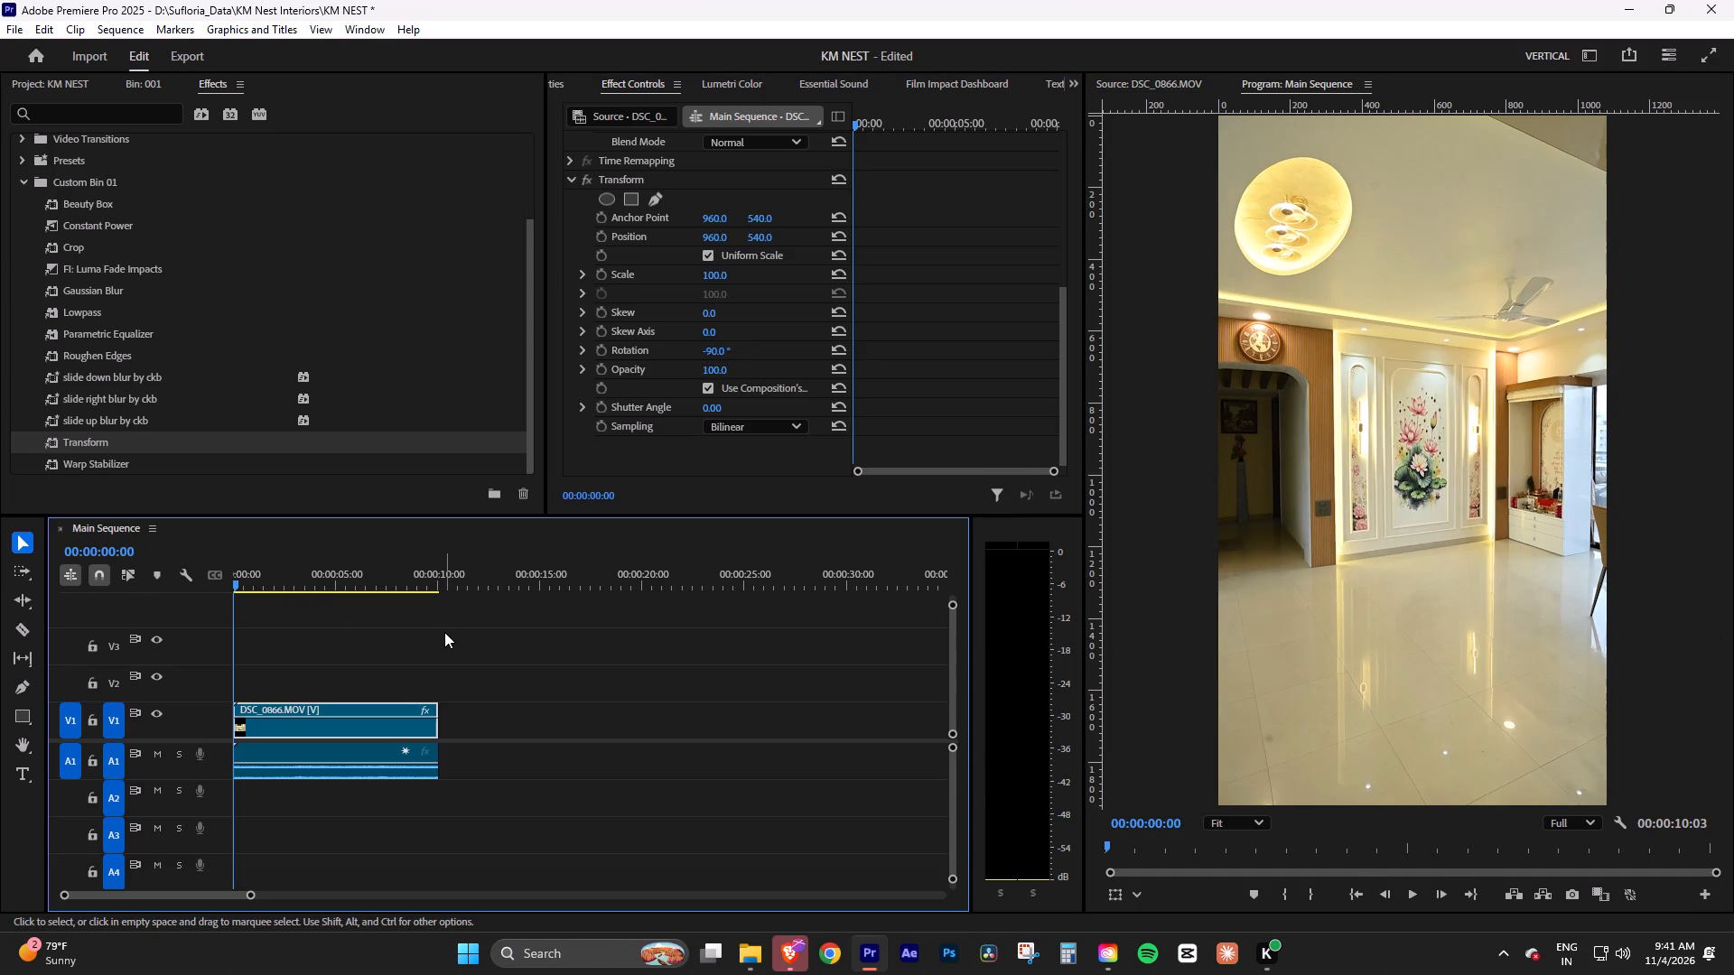
Copy the clip's Transform effect and paste it onto all the source clips in bin 001.
scroll(655, 387, "up", 3)
left_click(631, 232)
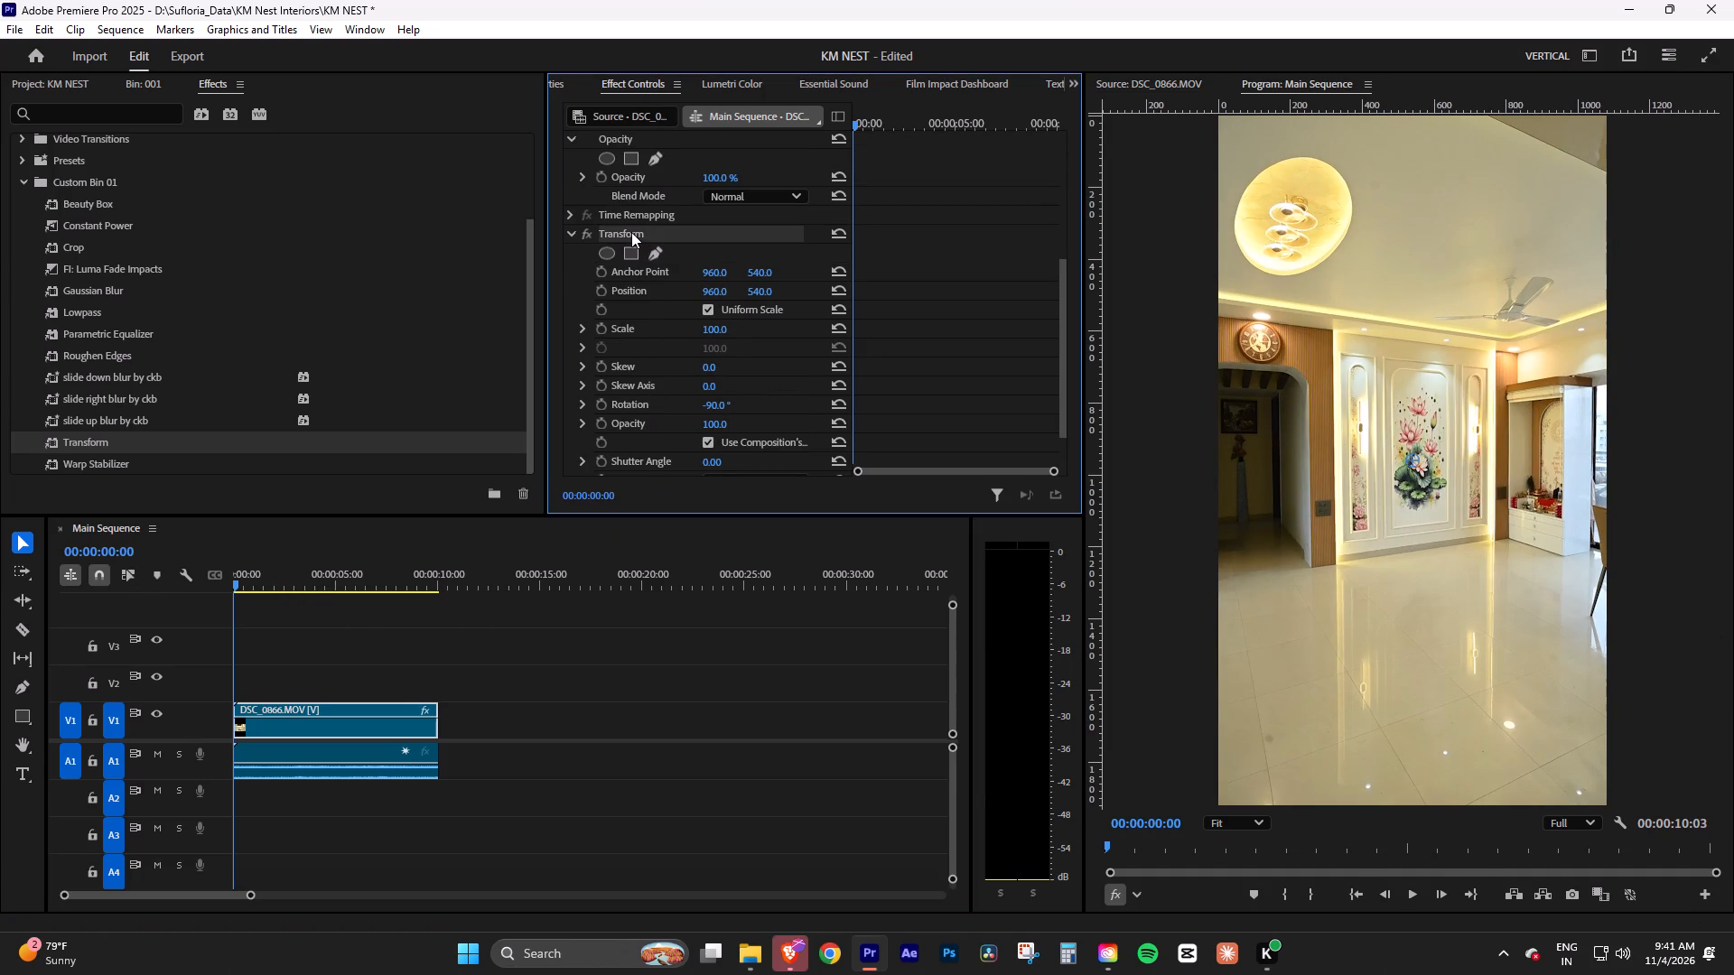
key("ctrl+c")
key("ctrl+c")
left_click(158, 81)
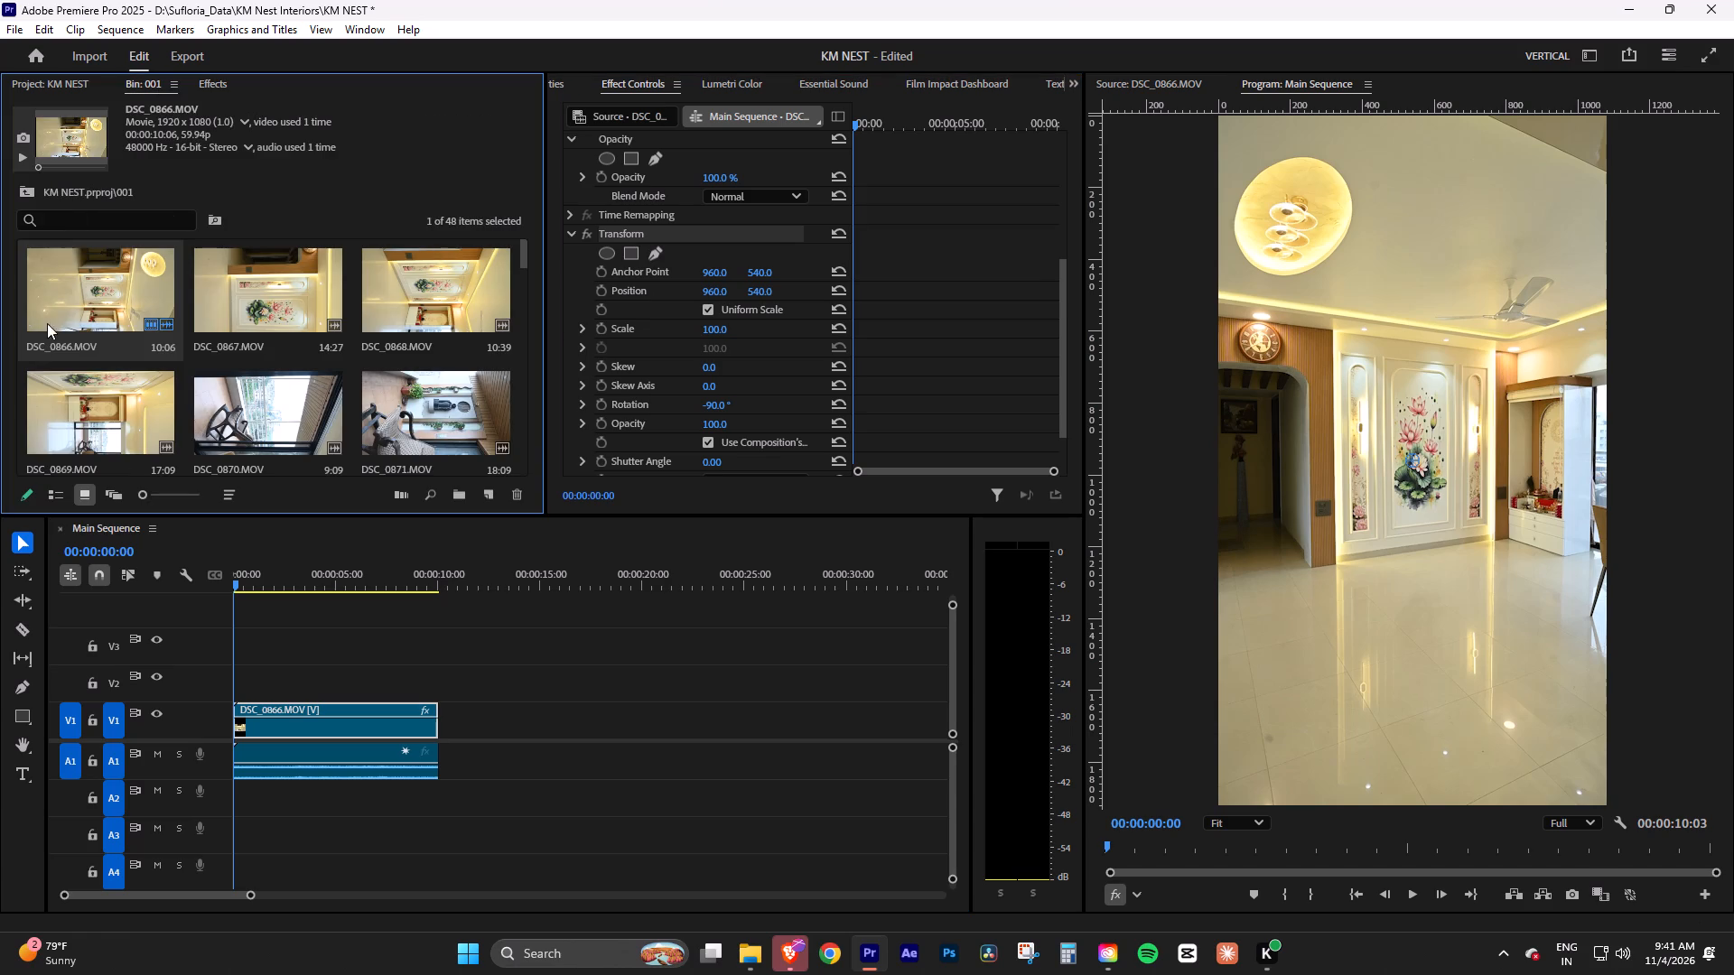
key("ctrl+a")
right_click(259, 278)
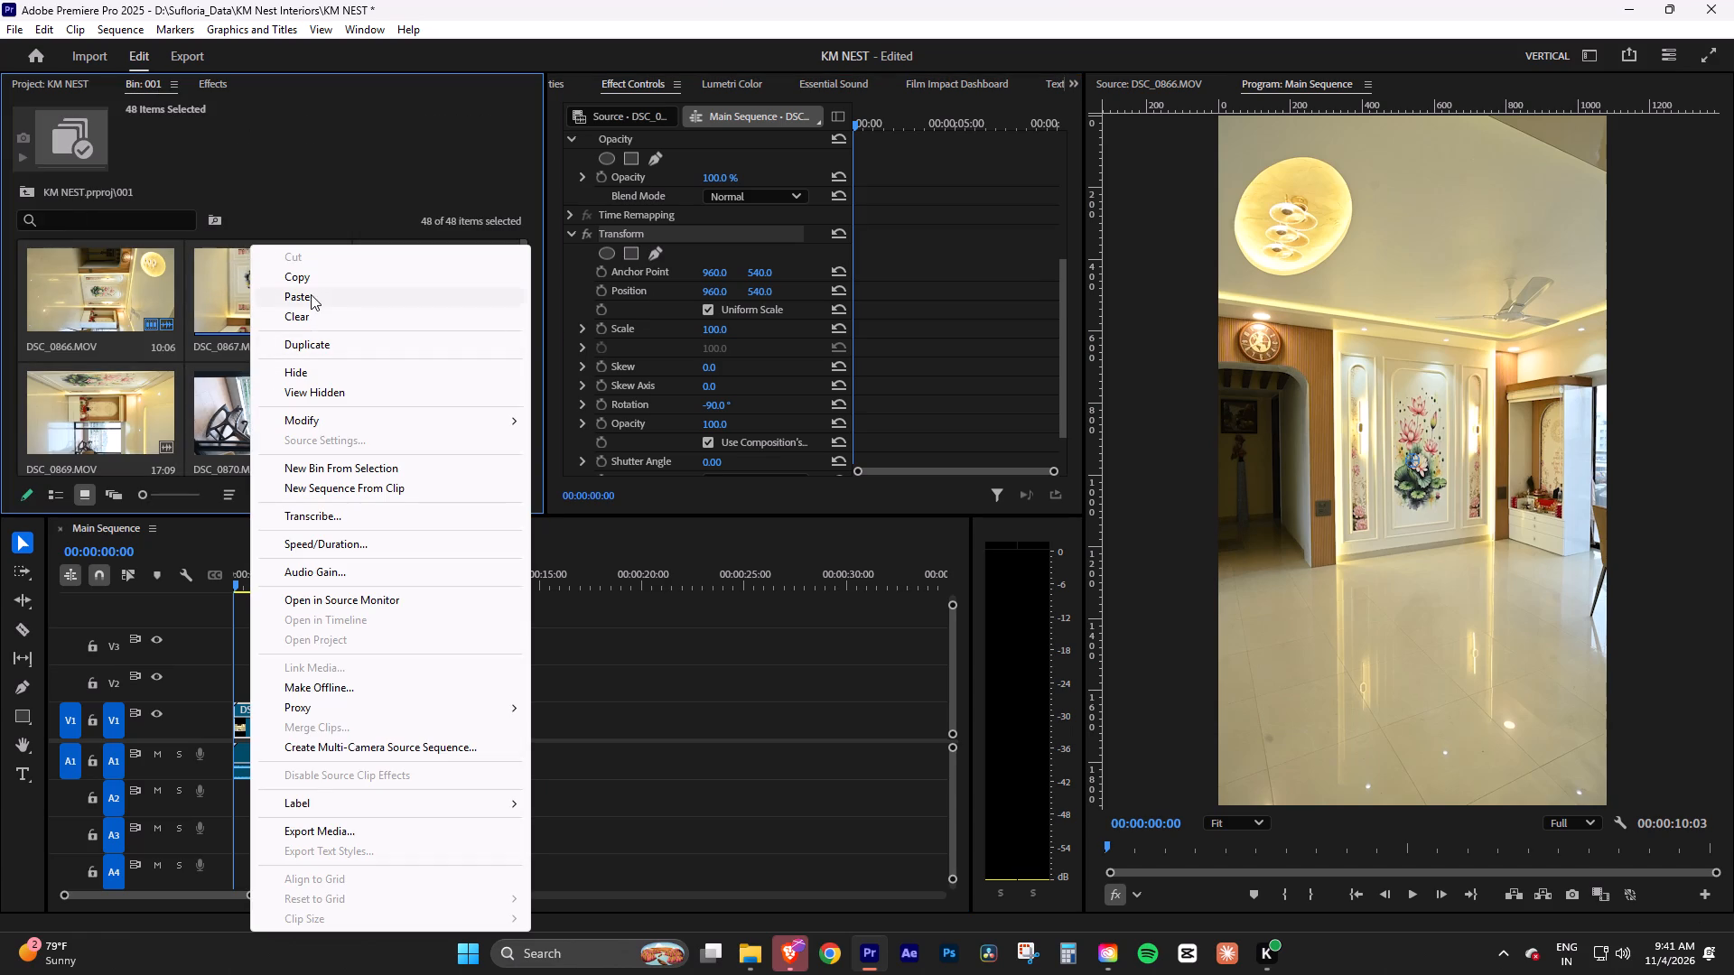
left_click(306, 294)
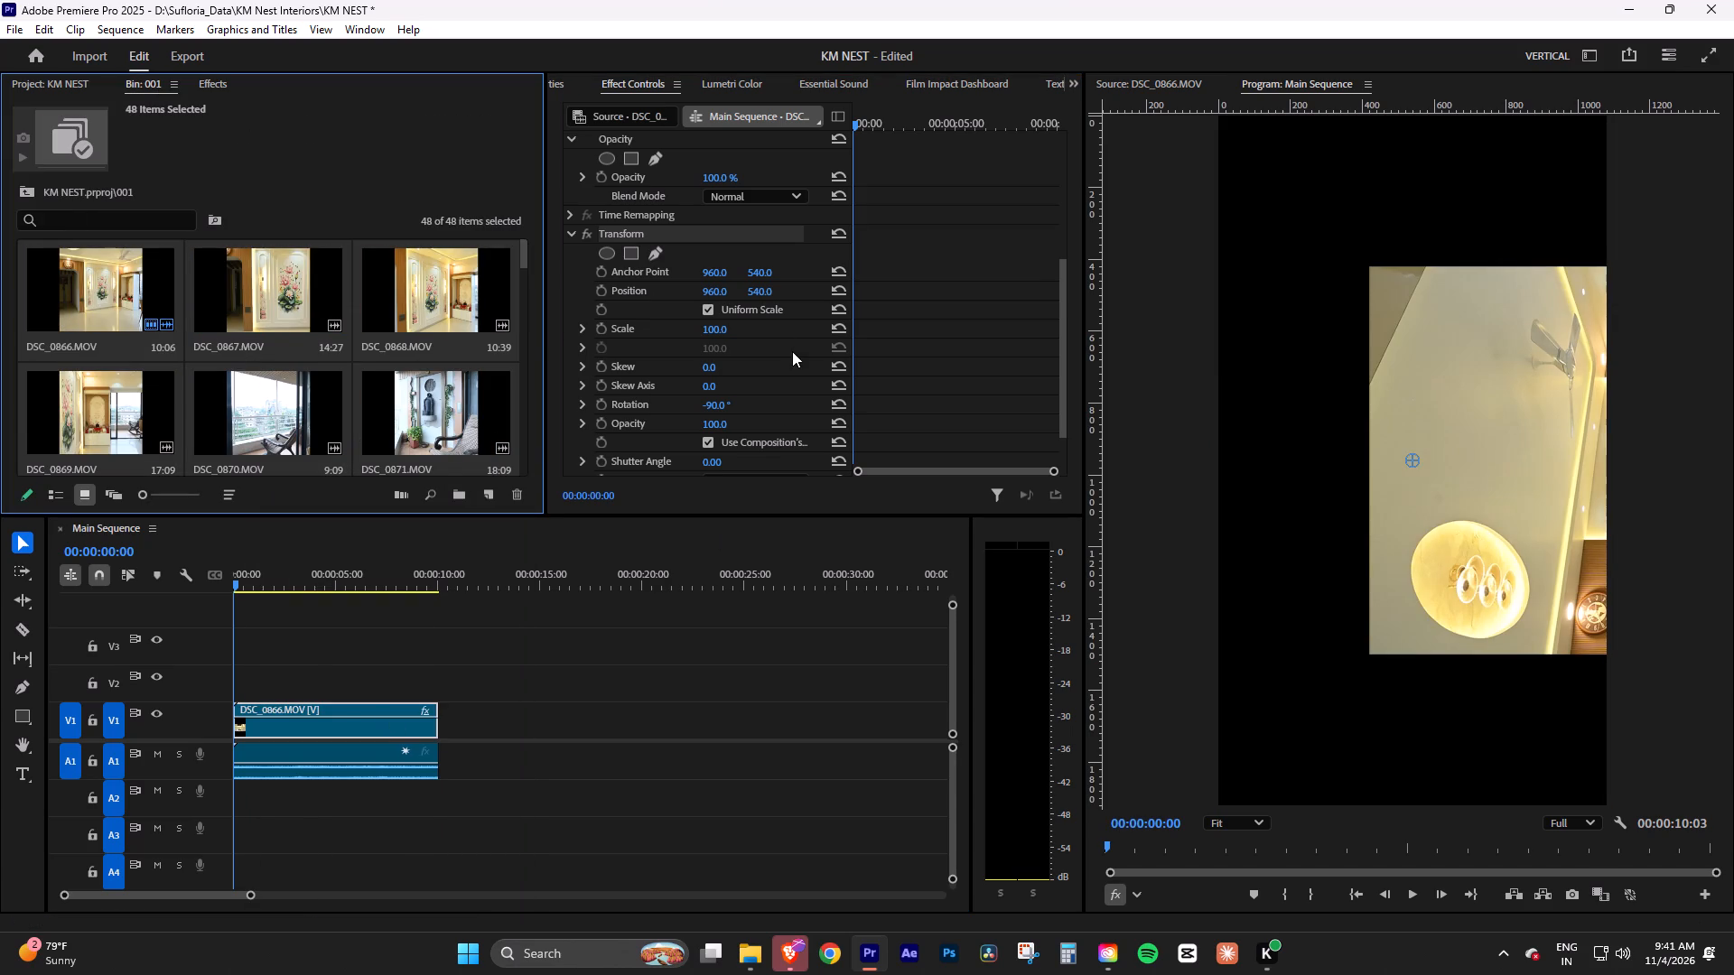
Delete the duplicate Transform effect from the DSC_0866 clip in Main Sequence.
left_click(661, 233)
key("Delete")
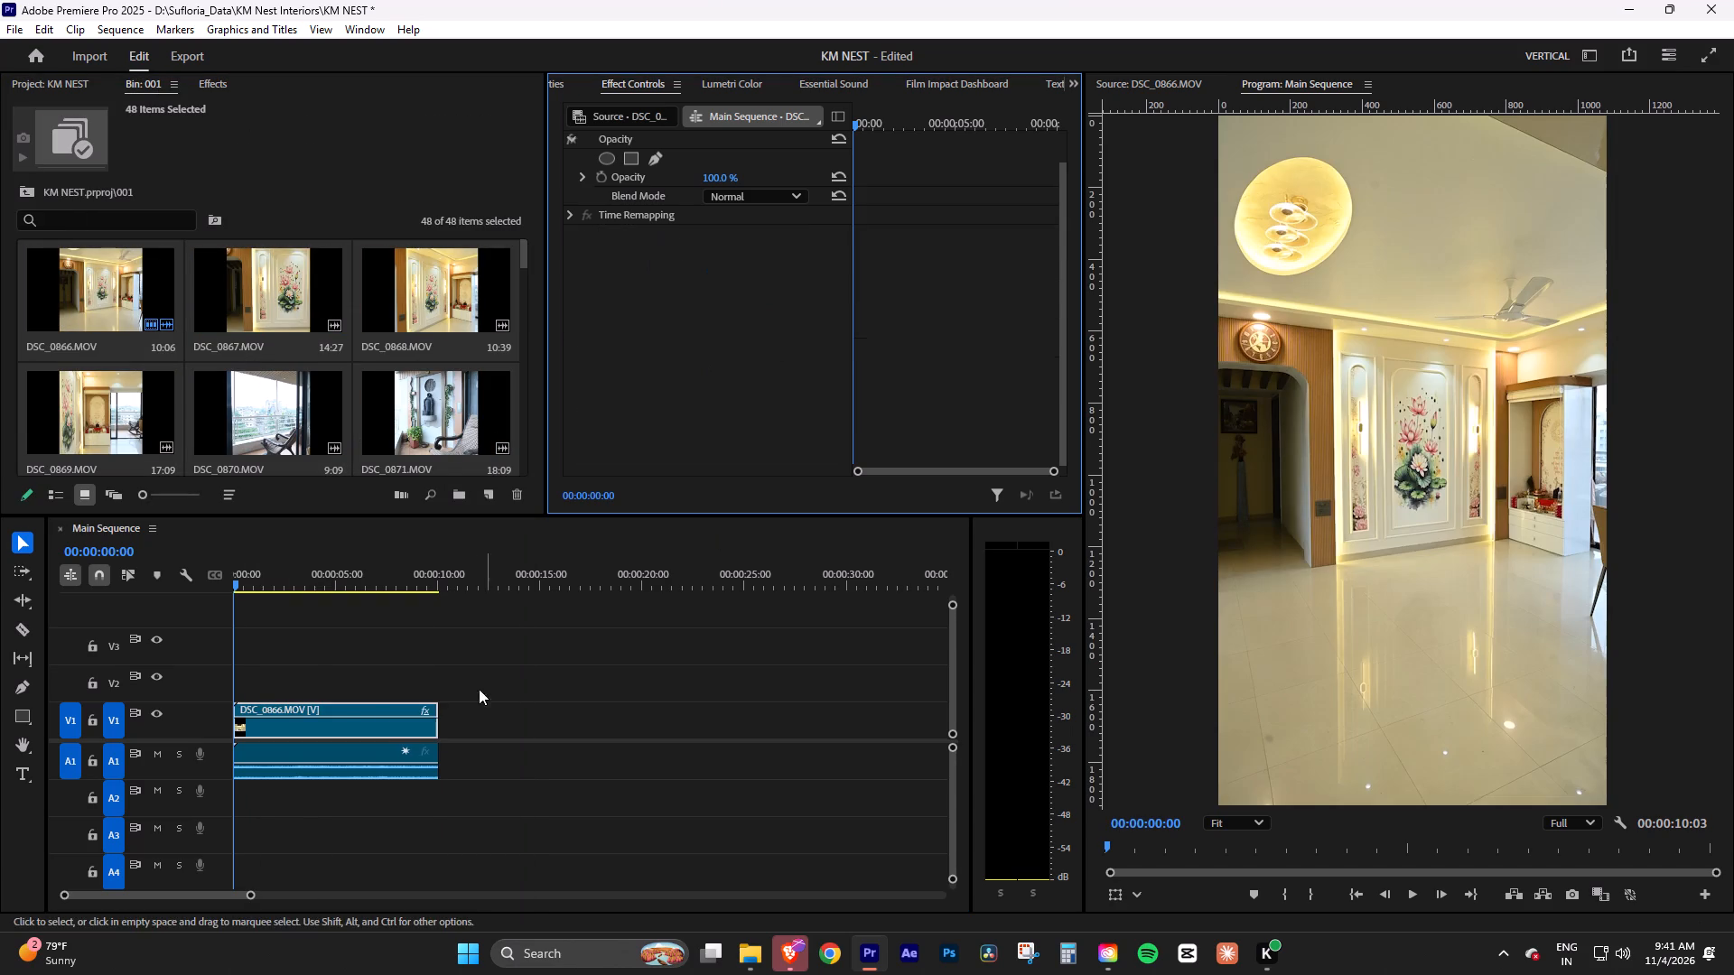
left_click(442, 700)
Enlarge the view of bin 001 and examine the orientation of its clip thumbnails.
left_click(276, 289)
left_click(378, 148)
key("grave")
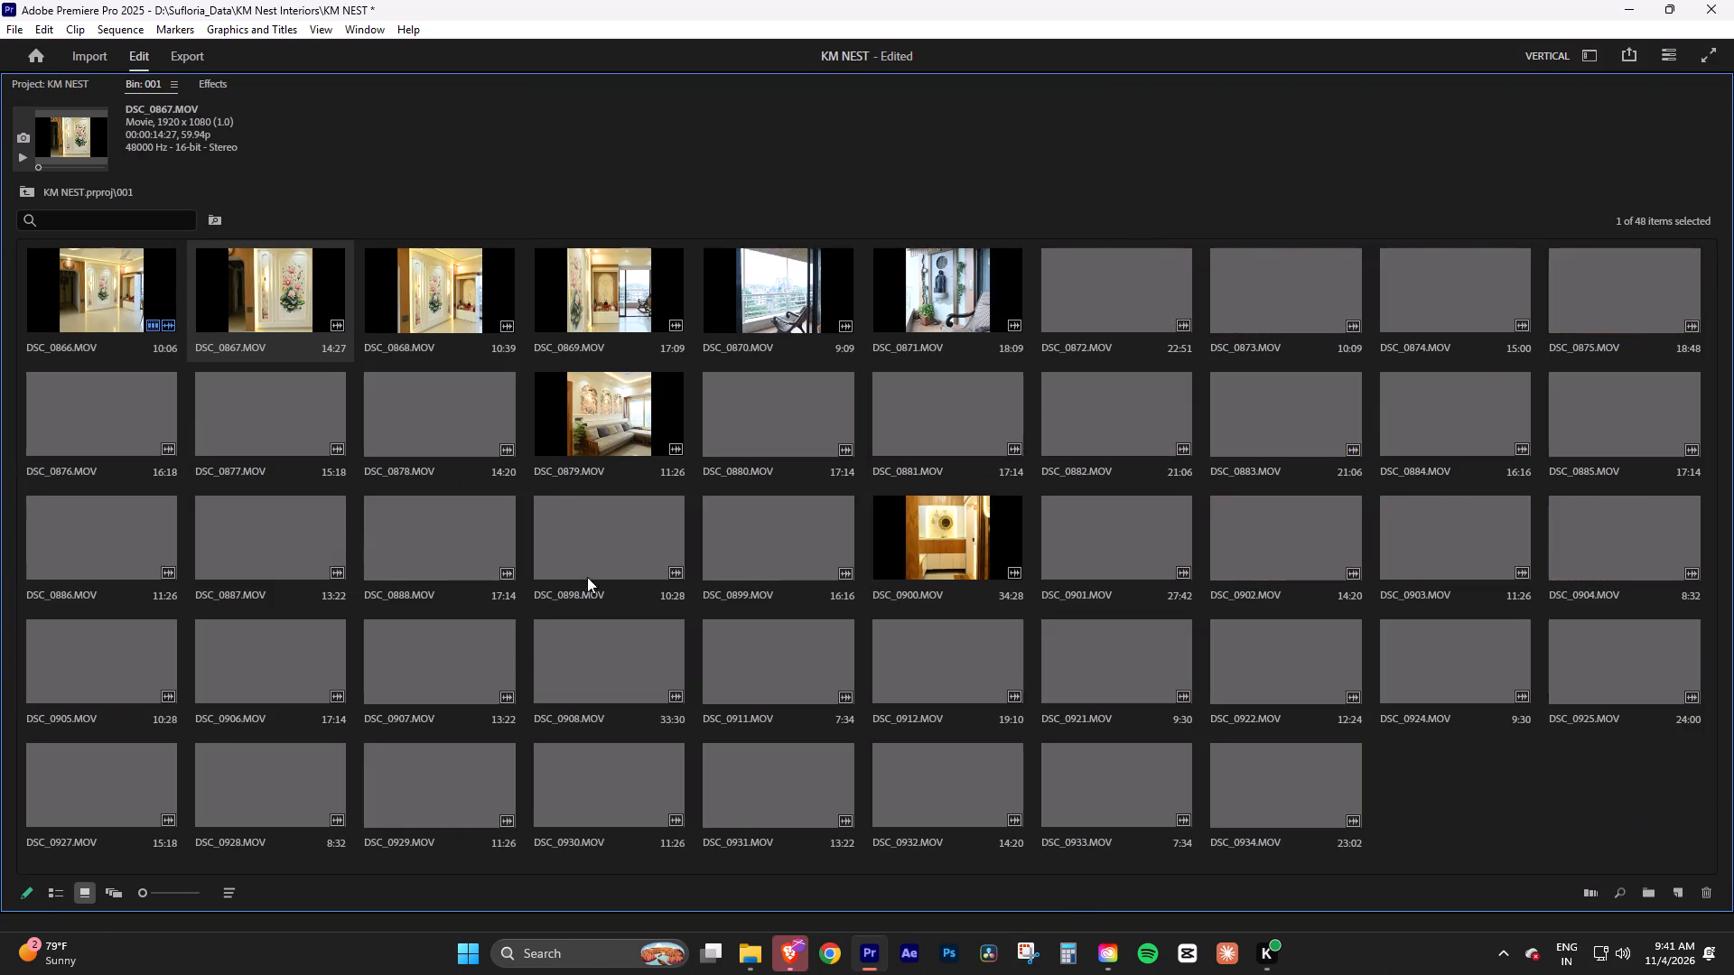
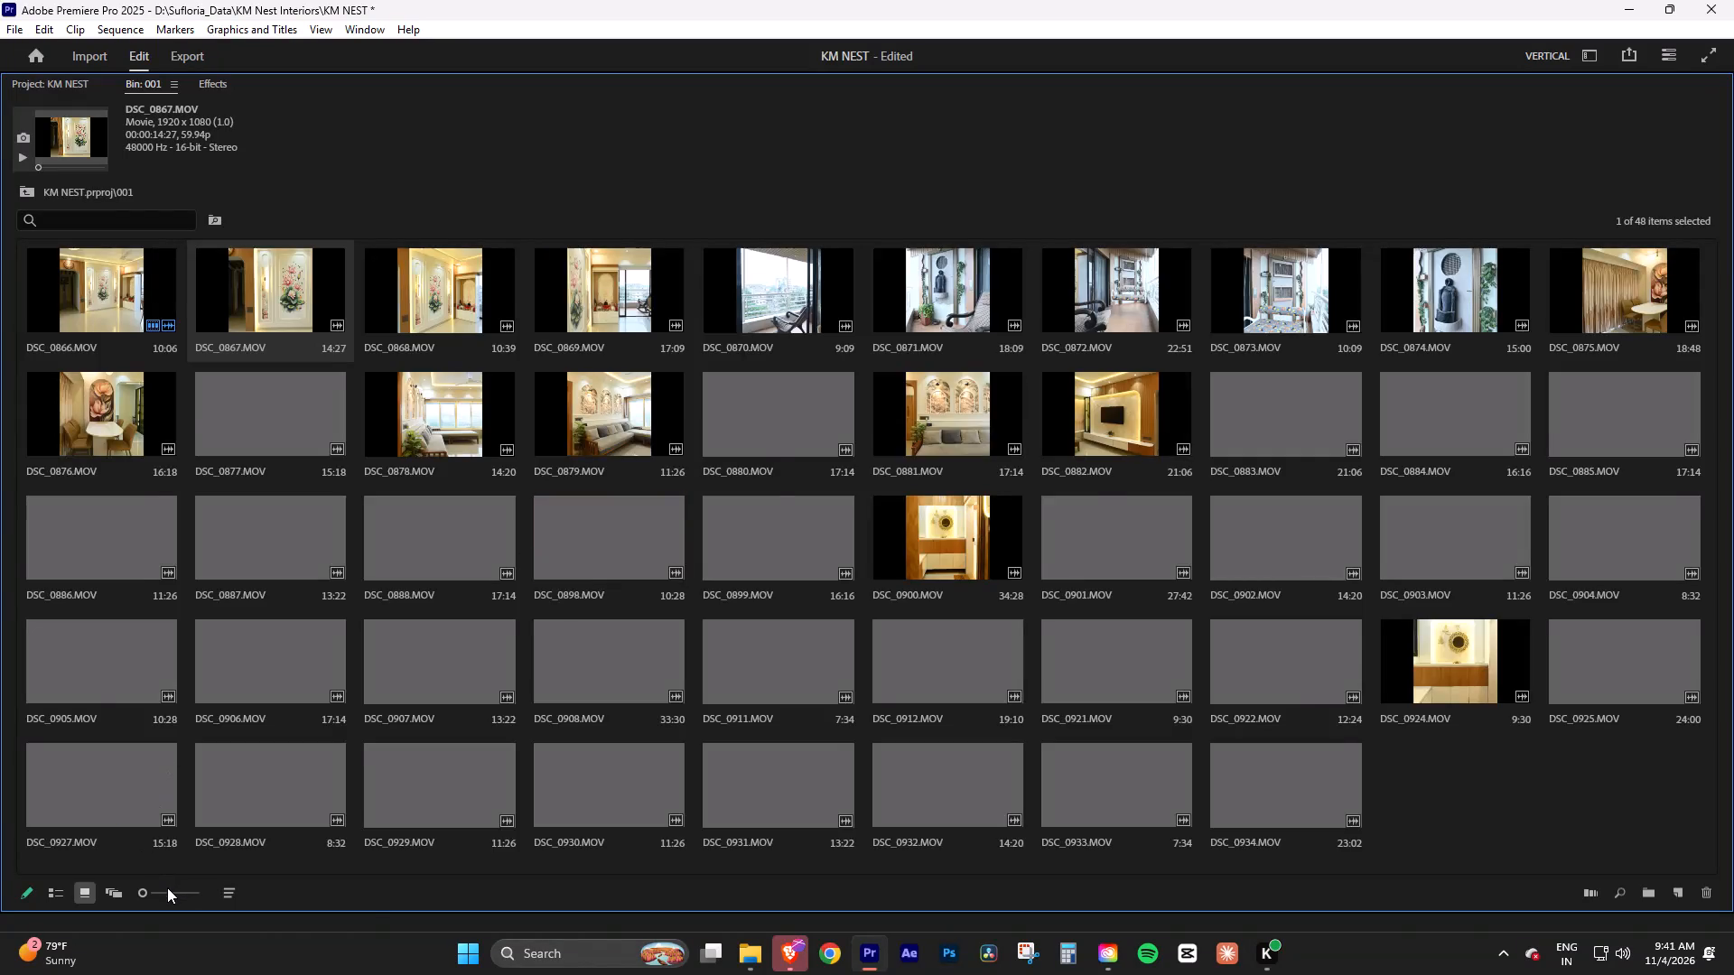
Enlarge the clip thumbnails in bin 001 to their maximum size to examine the orientation of the footage.
left_click(169, 888)
left_click_drag(177, 888, 274, 895)
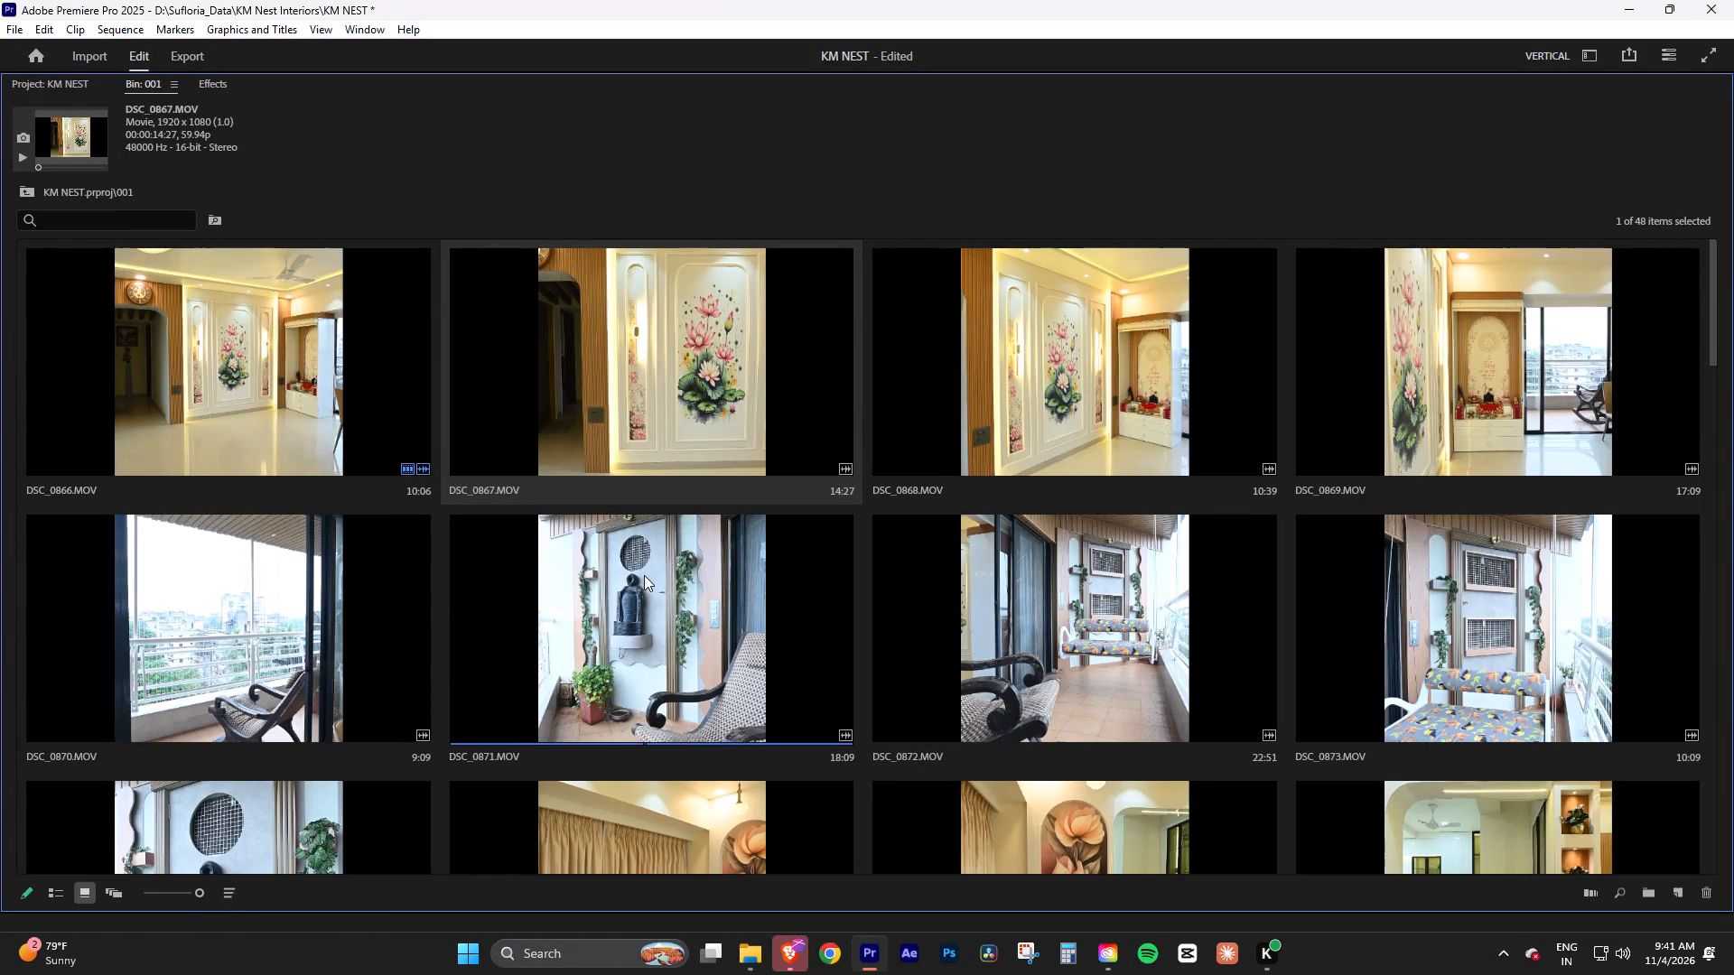
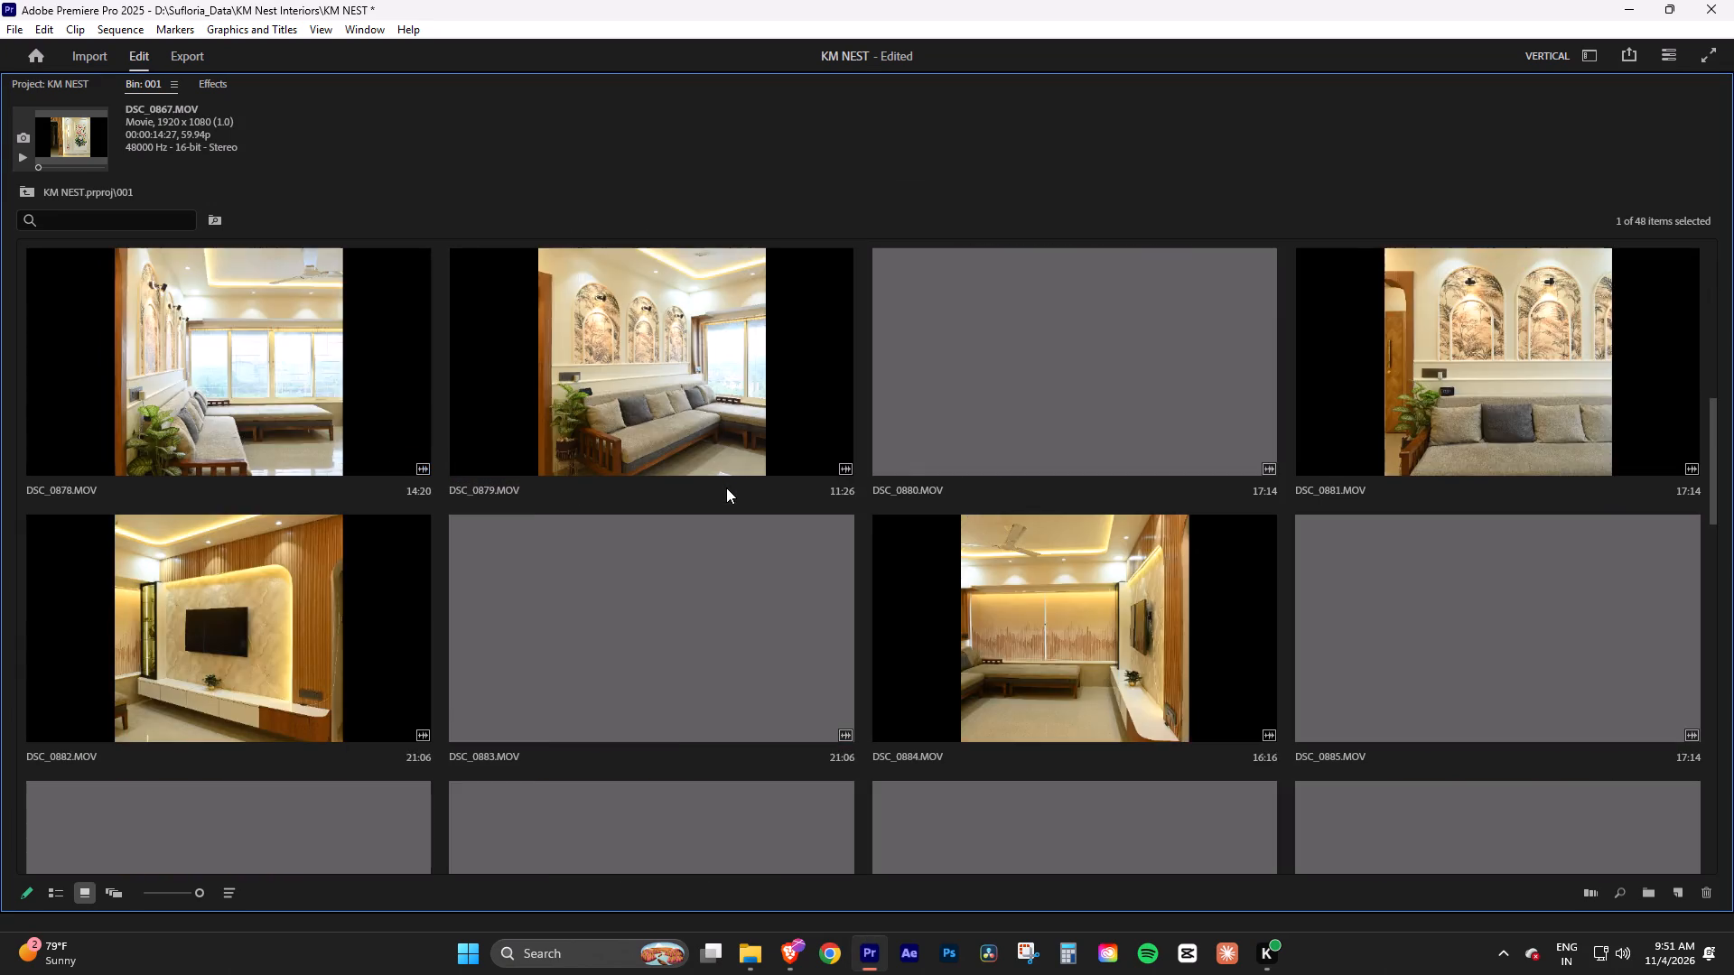
scroll(770, 585, "down", 7)
scroll(771, 585, "down", 6, "ctrl")
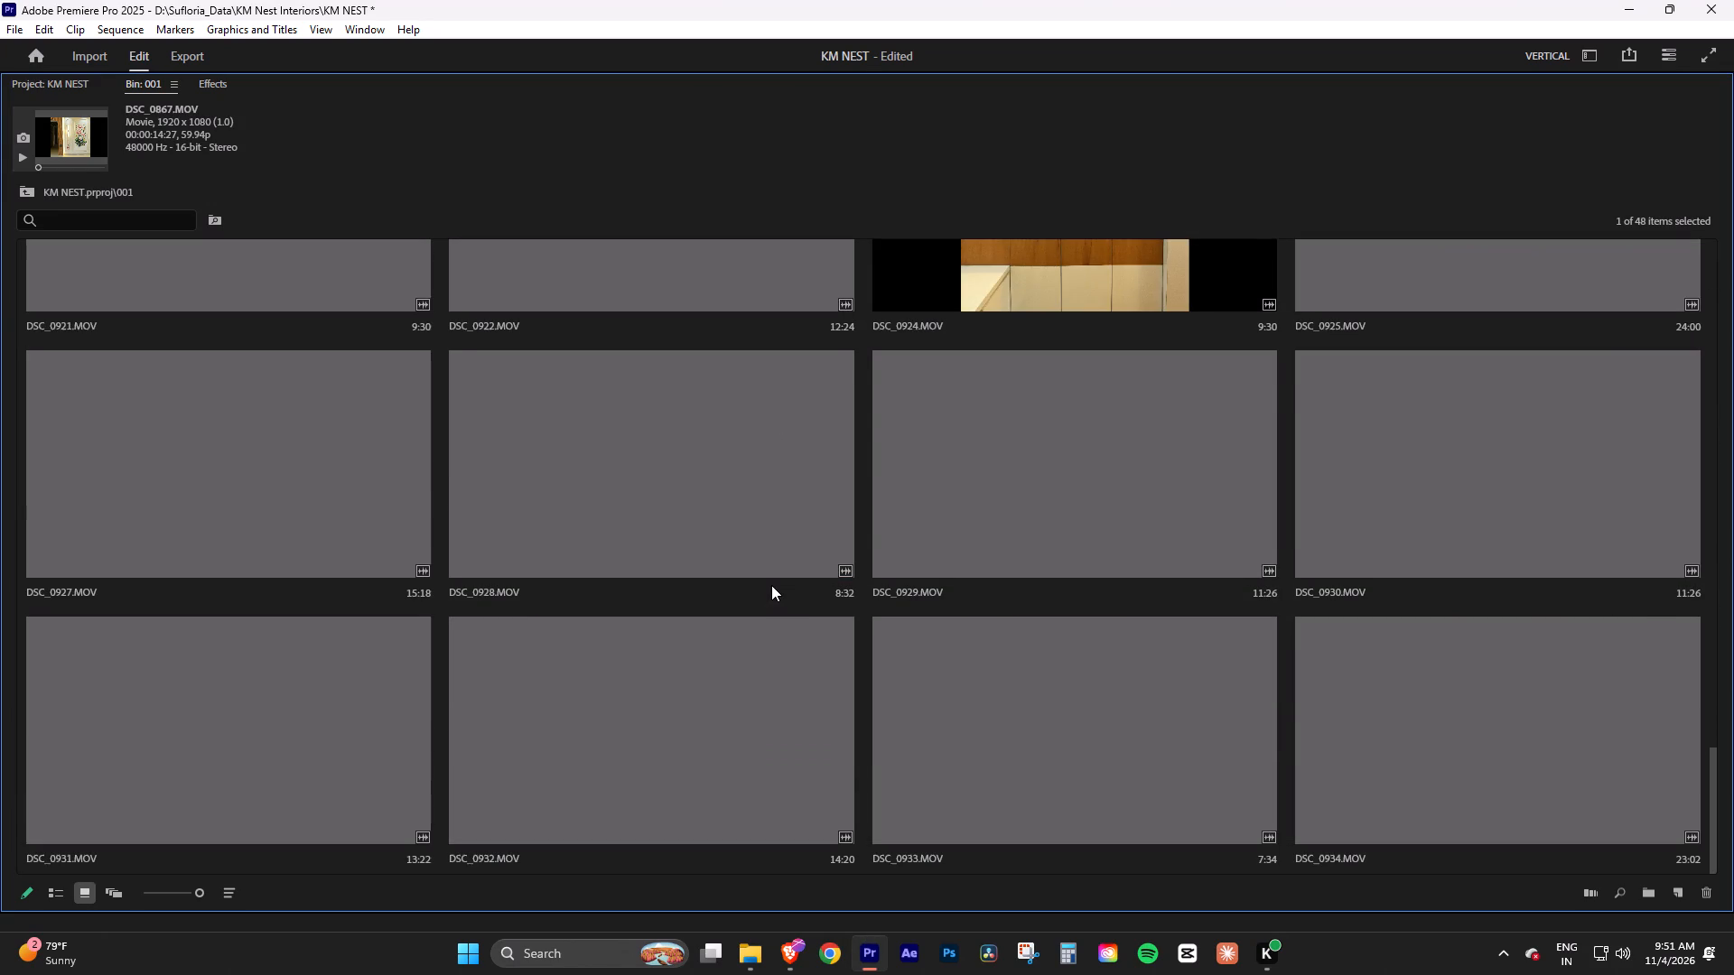
scroll(771, 585, "down", 3)
scroll(771, 585, "up", 20)
scroll(771, 585, "up", 1)
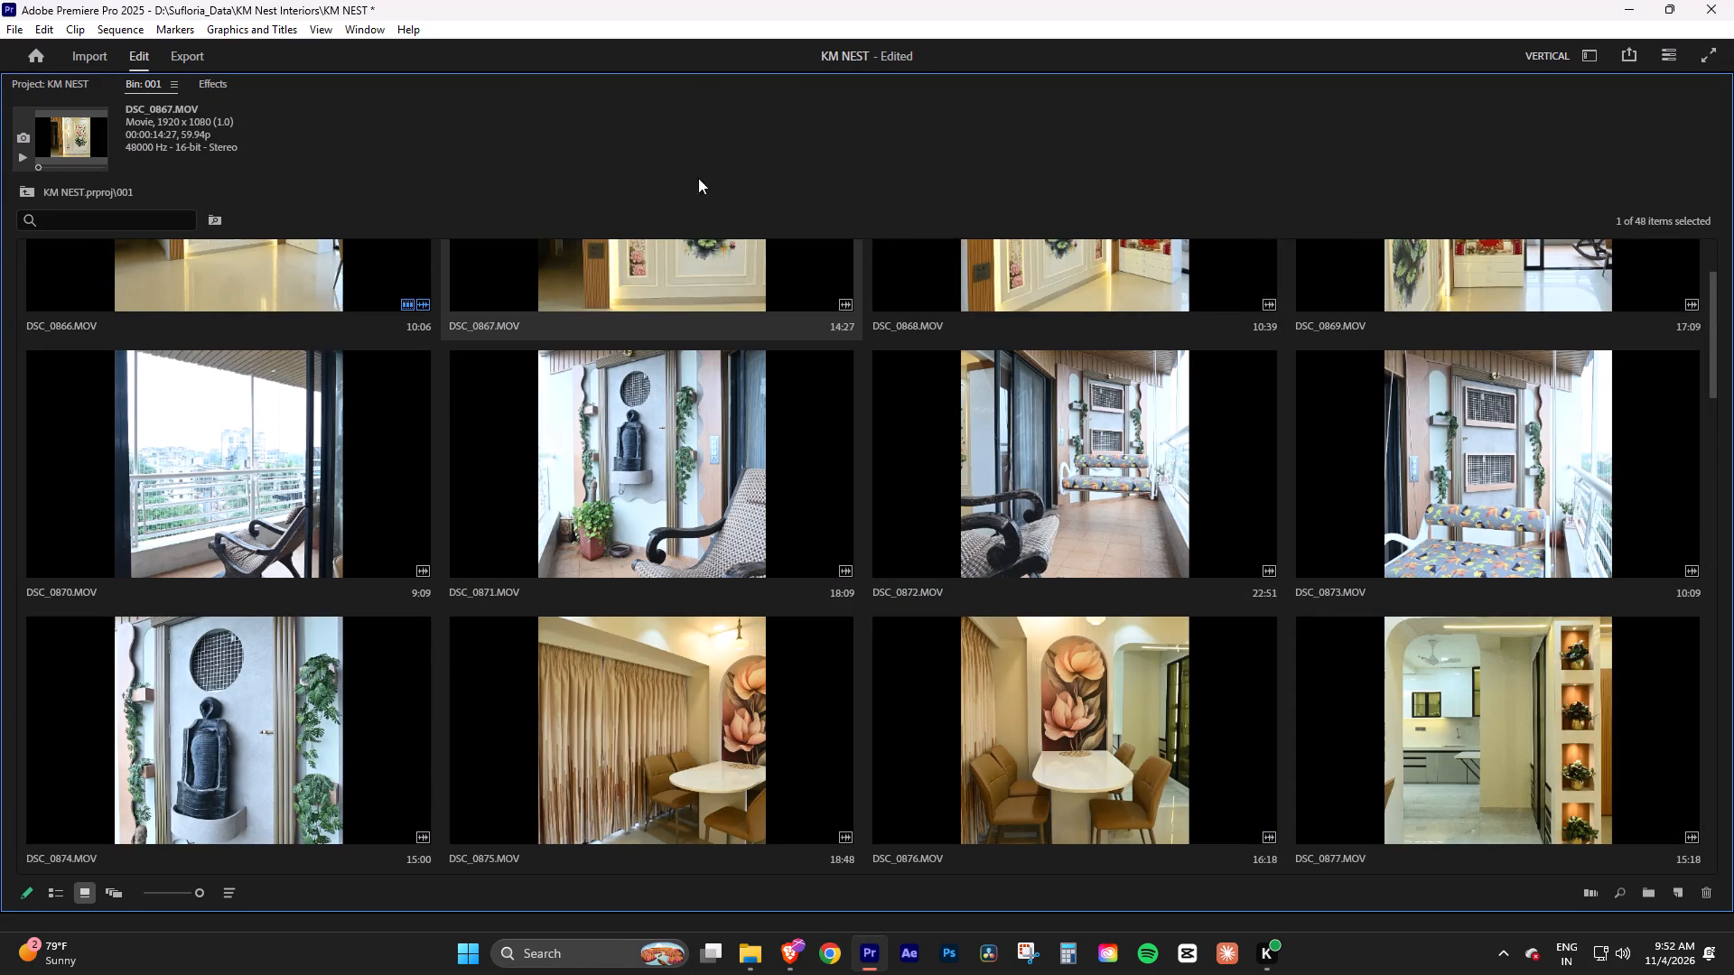
left_click(698, 117)
key("grave")
left_click(411, 166)
key("grave")
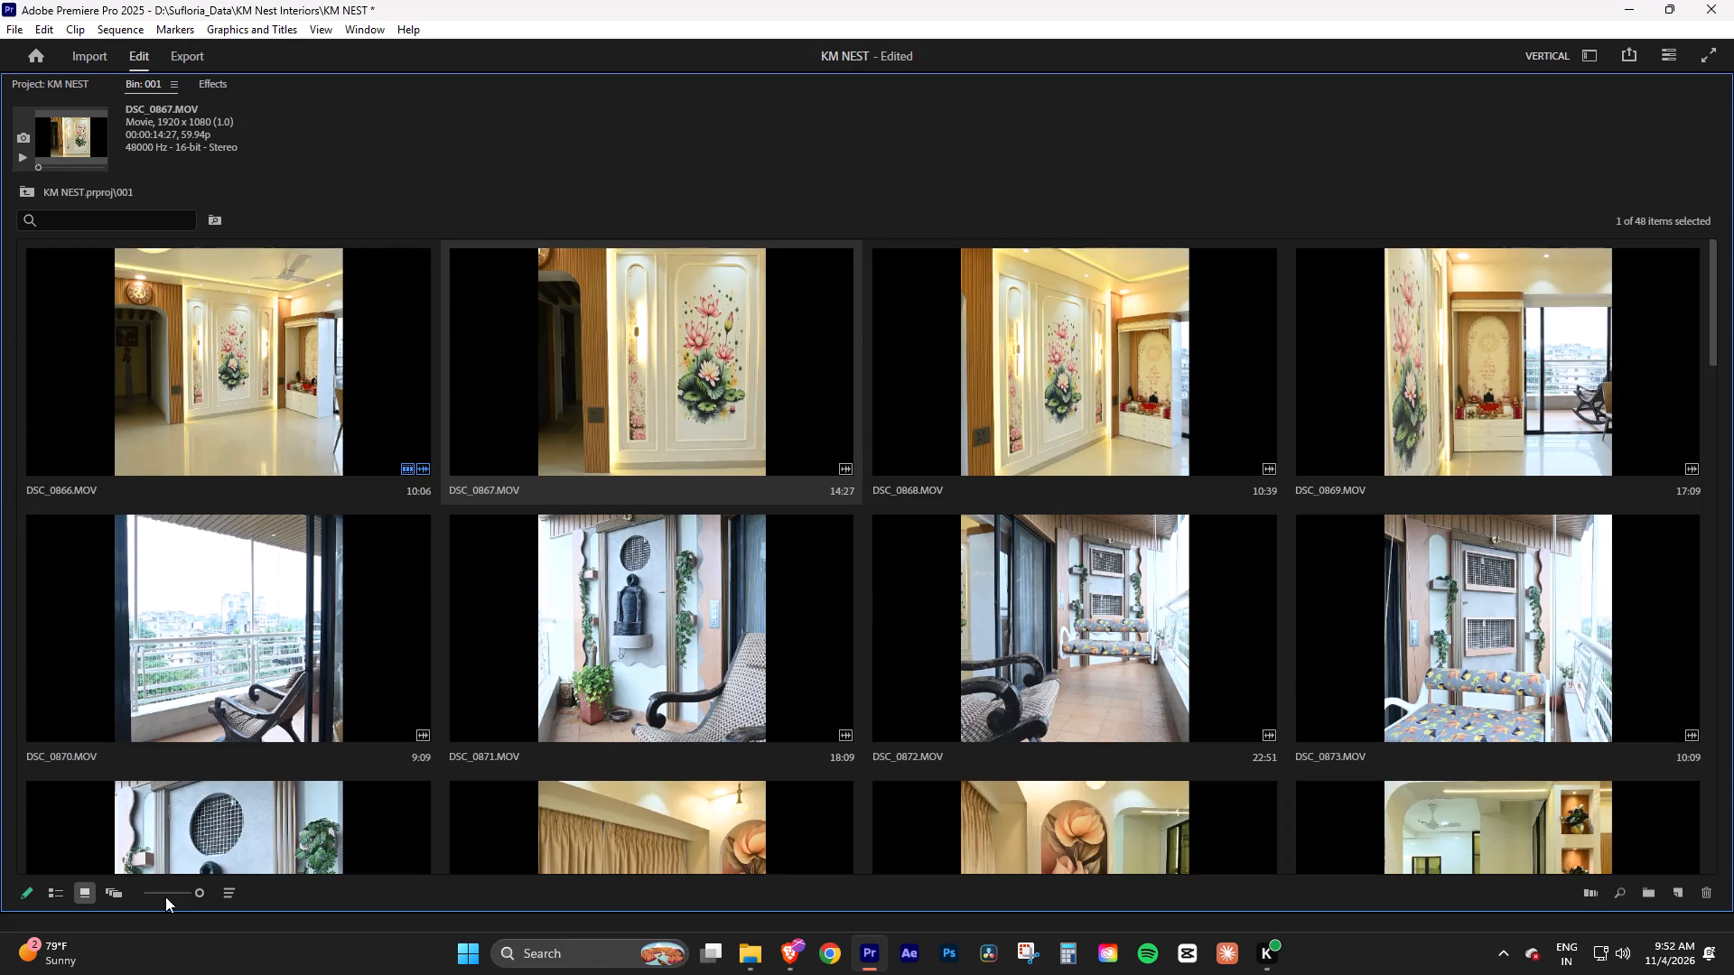
left_click(163, 894)
scroll(682, 580, "down", 8)
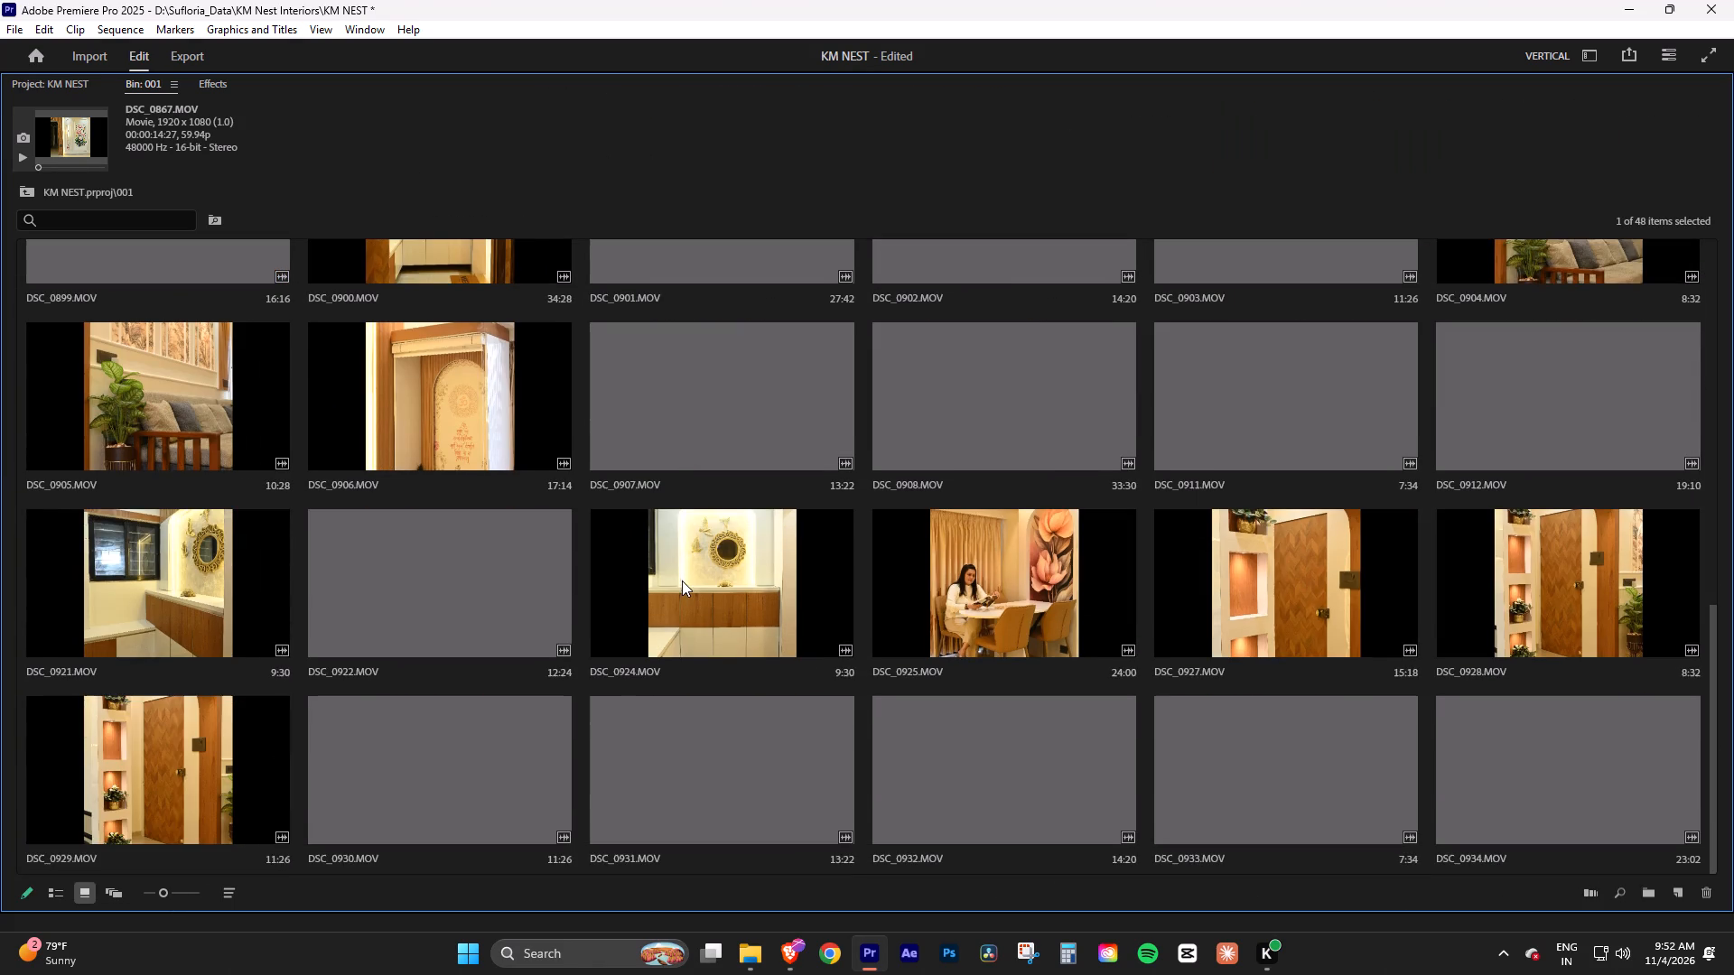
scroll(682, 580, "down", 3)
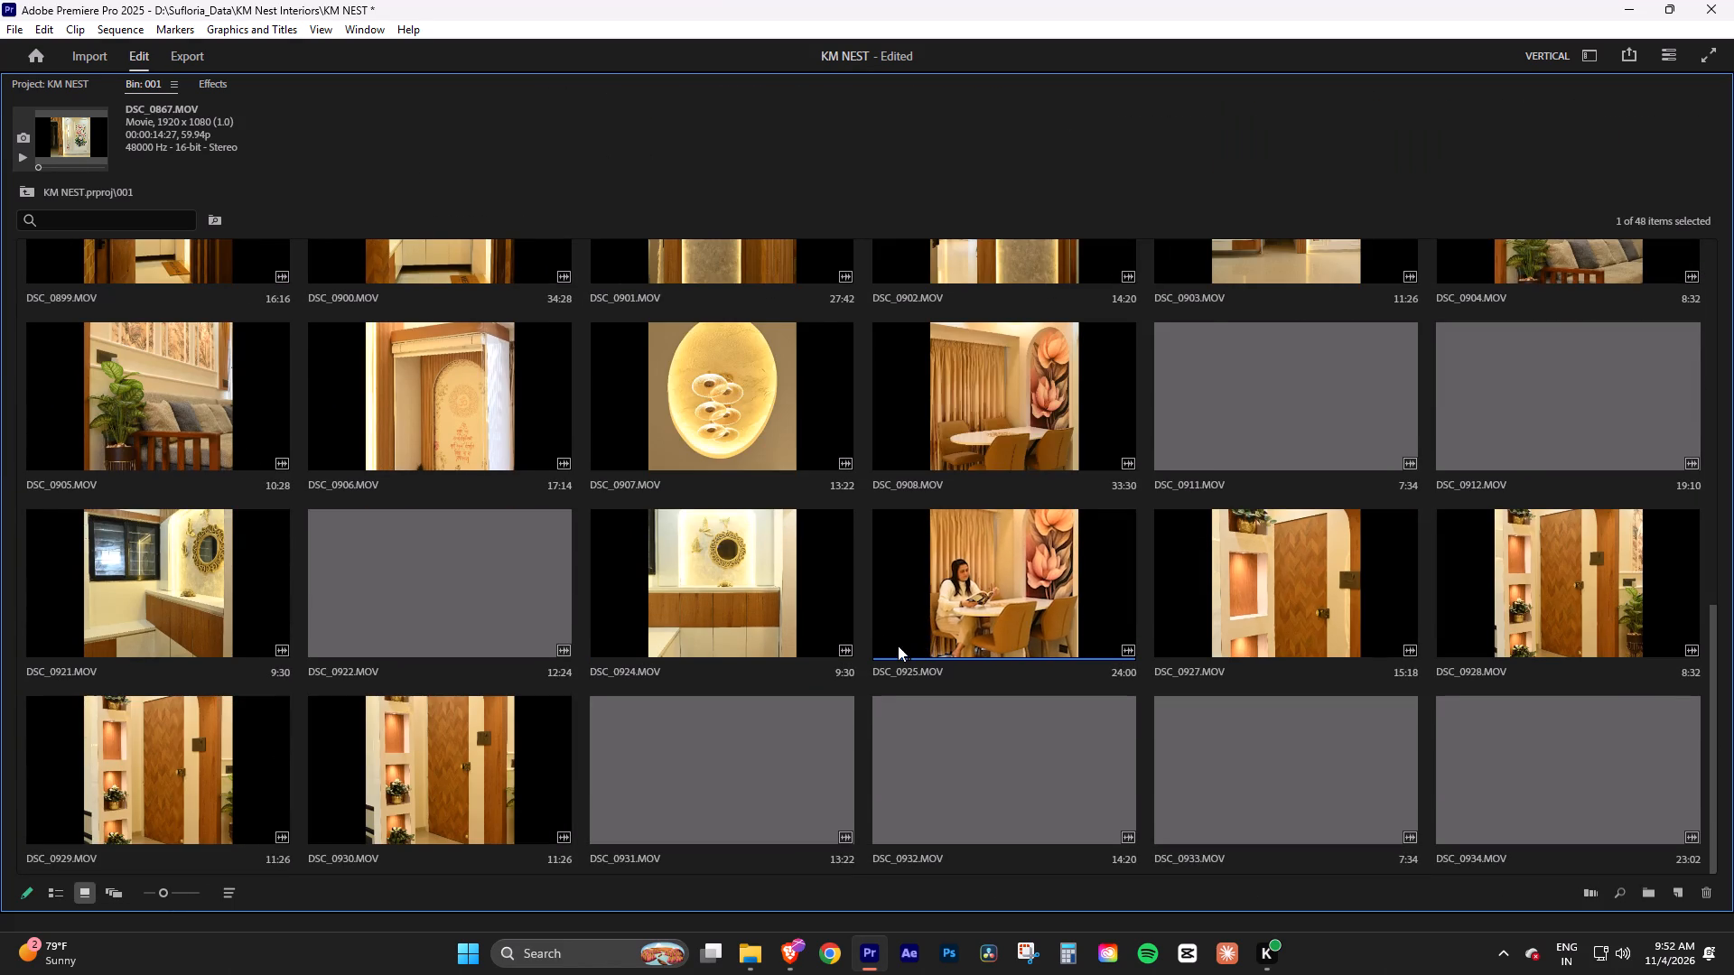
Open DSC_0925.MOV and place it in Main Sequence directly after DSC_0866.MOV, with the playhead at its start.
left_click(981, 614)
double_click(1012, 588)
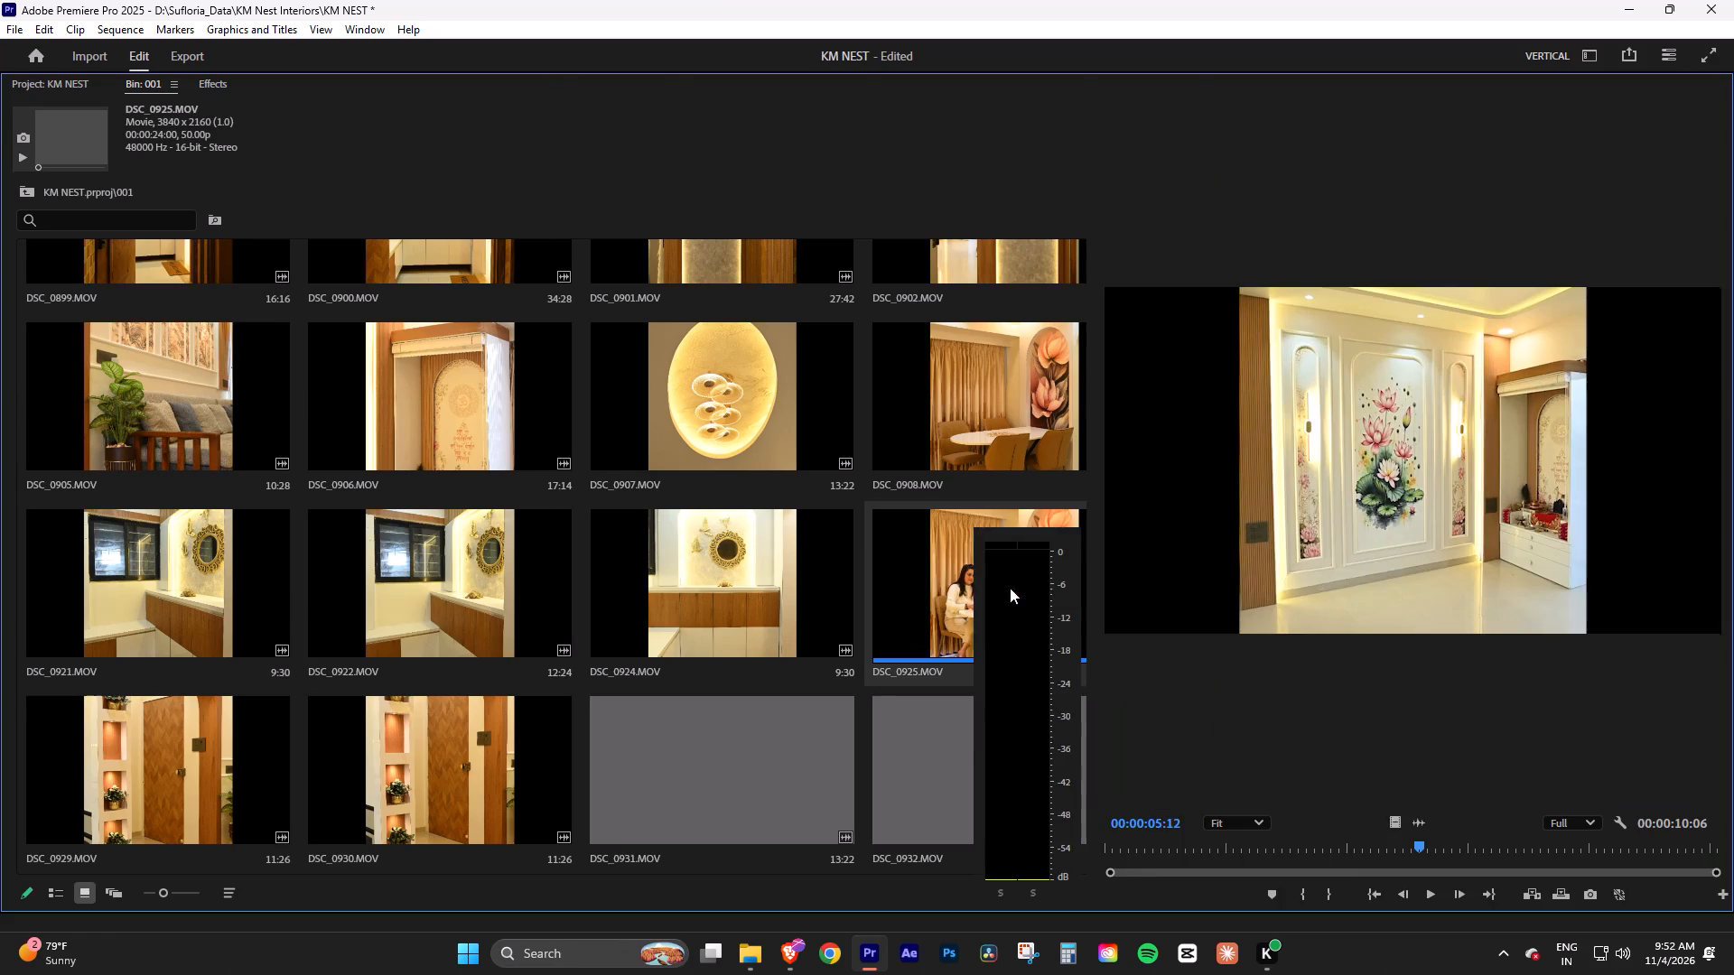
left_click_drag(1161, 857, 961, 857)
left_click_drag(1369, 573, 928, 643)
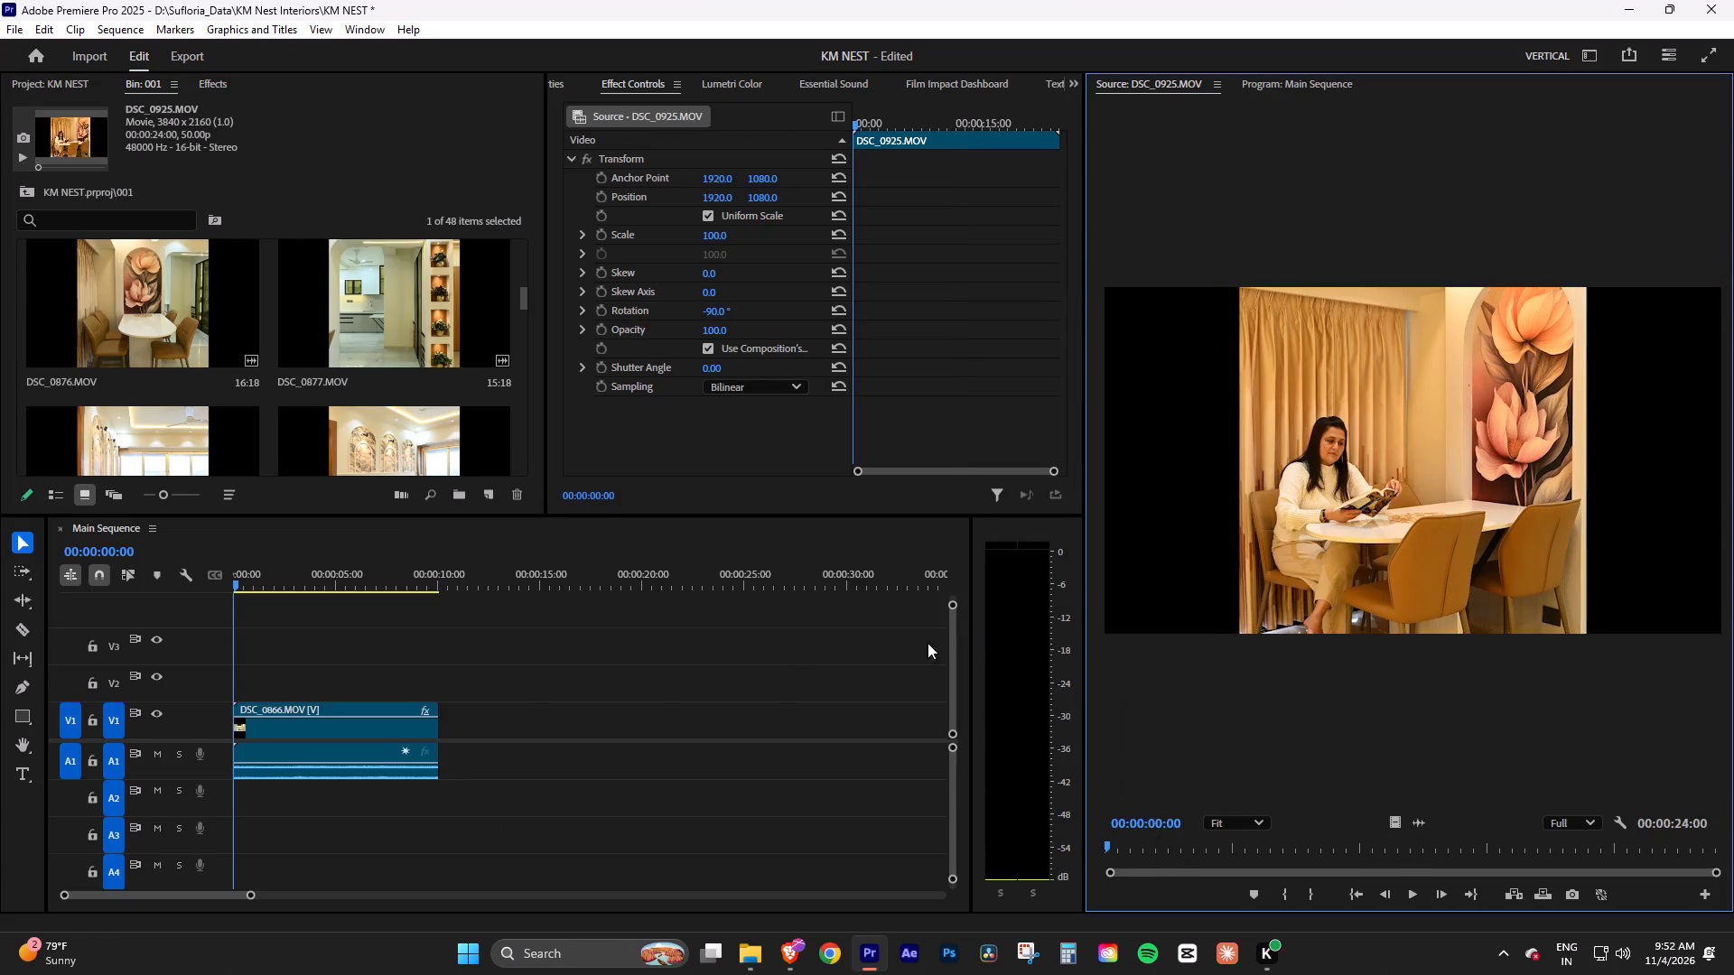
left_click_drag(928, 643, 447, 747)
left_click_drag(469, 577, 450, 580)
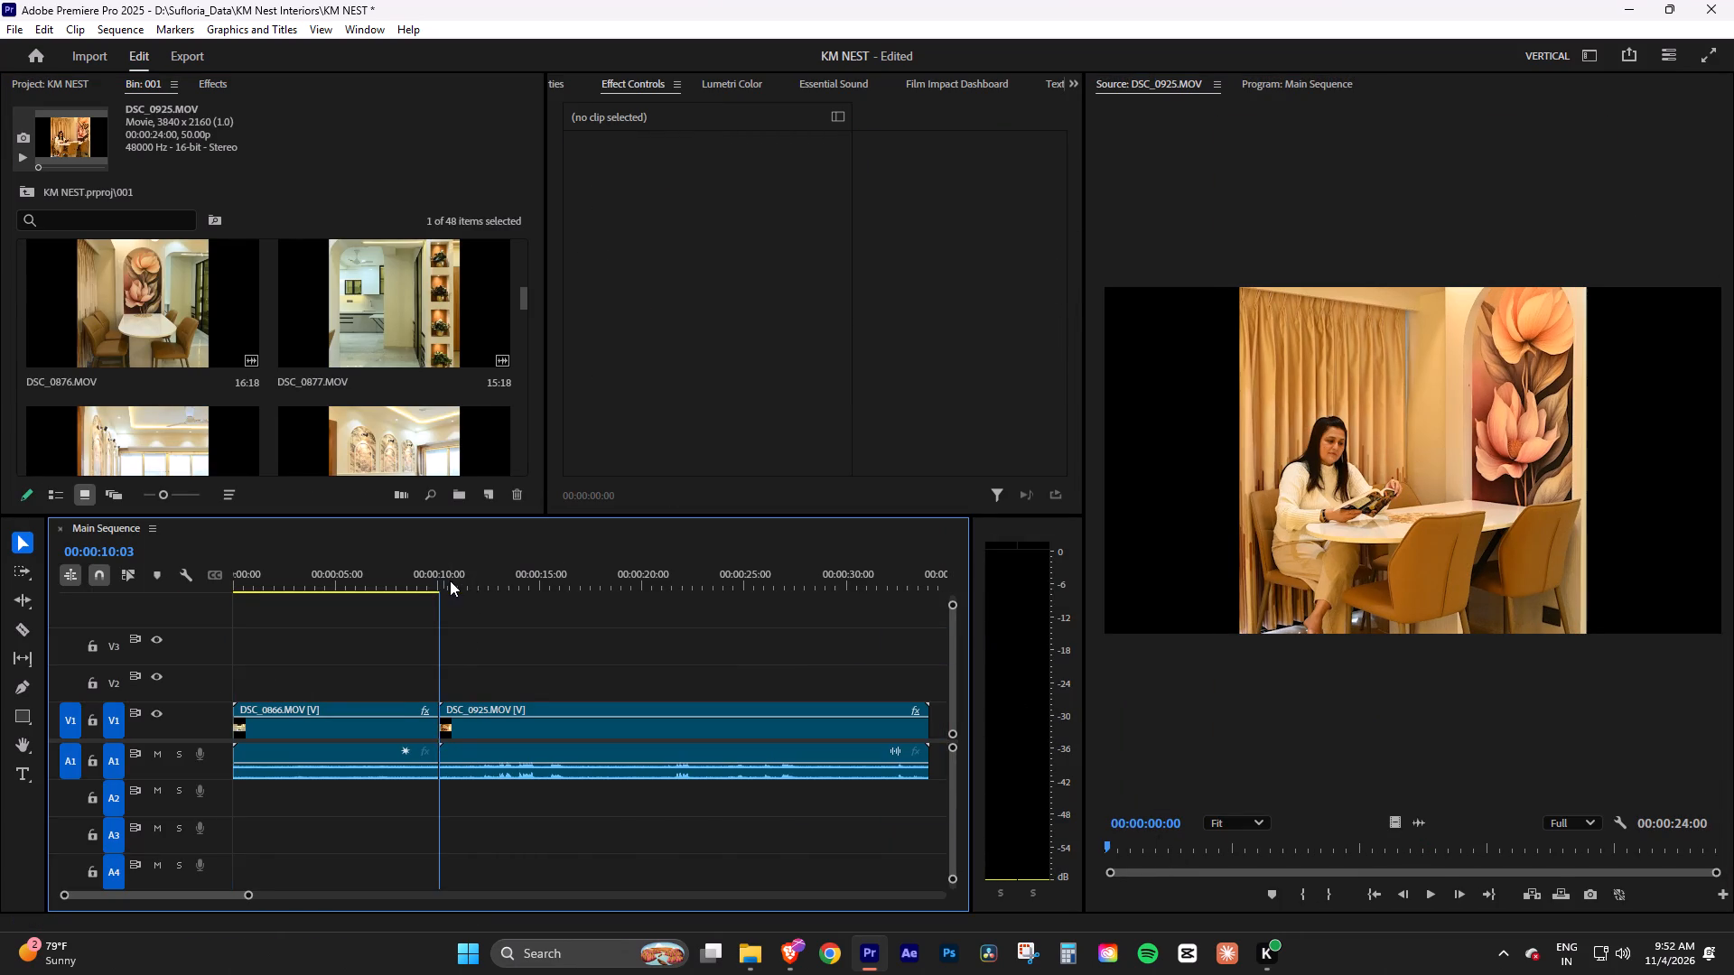
left_click_drag(450, 580, 446, 581)
Delete only the audio of DSC_0925.MOV from the sequence, keeping its video.
left_click(549, 772)
key("Delete")
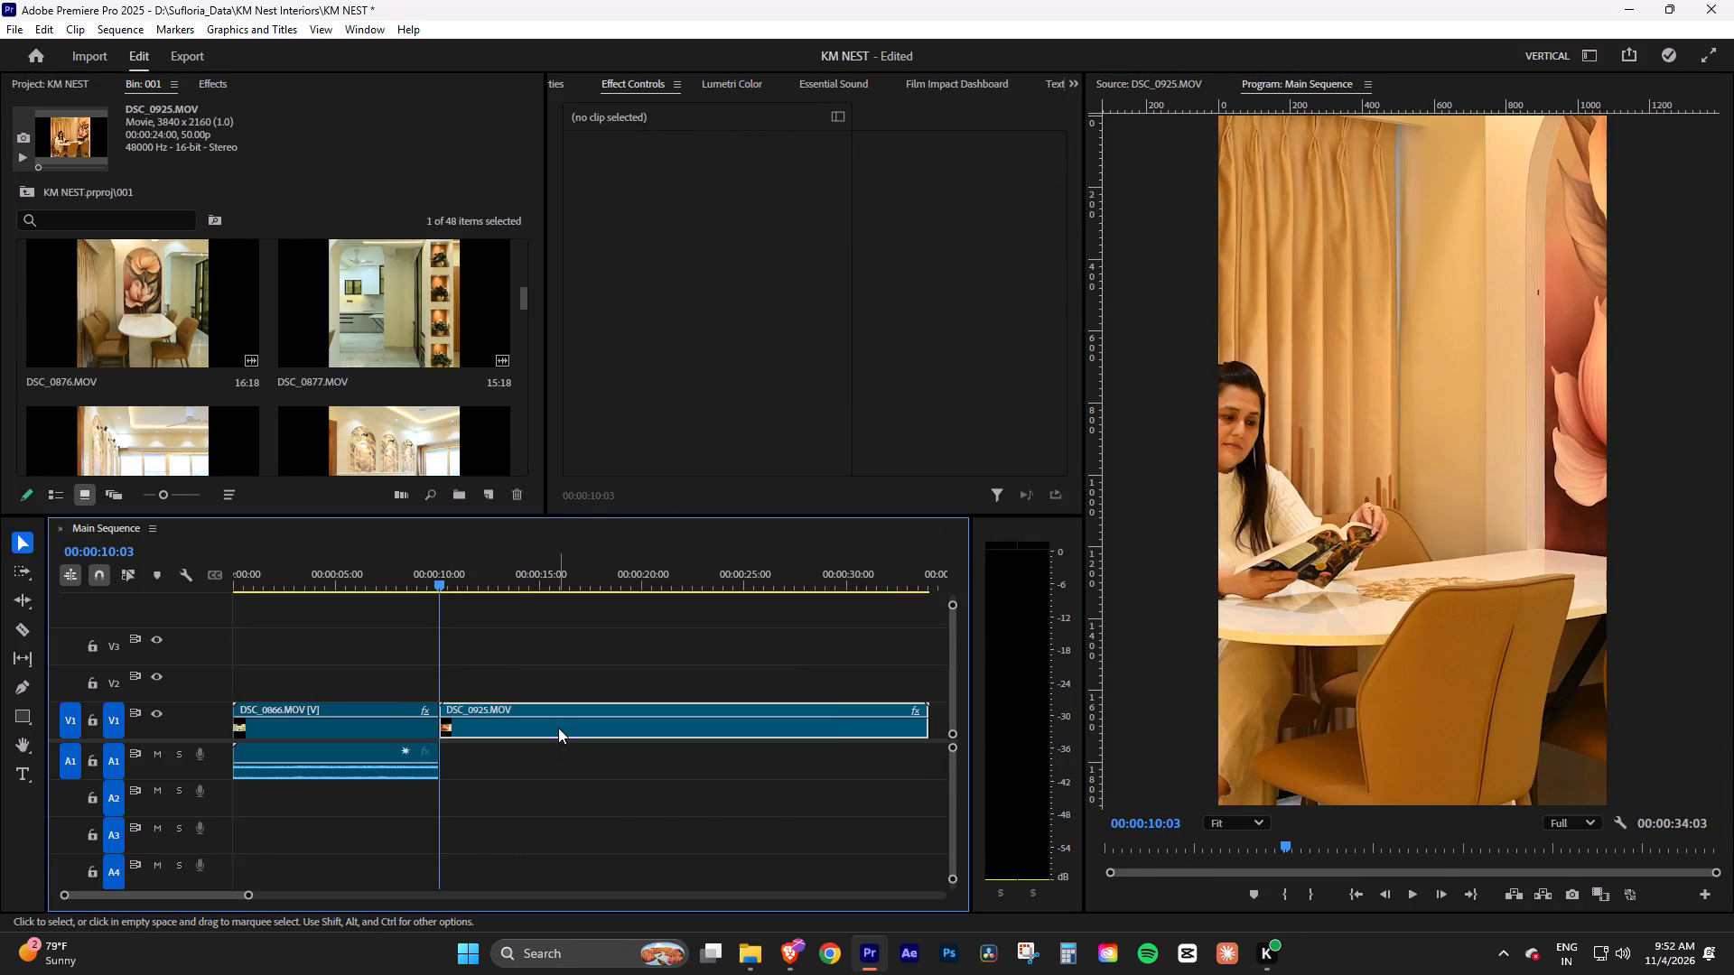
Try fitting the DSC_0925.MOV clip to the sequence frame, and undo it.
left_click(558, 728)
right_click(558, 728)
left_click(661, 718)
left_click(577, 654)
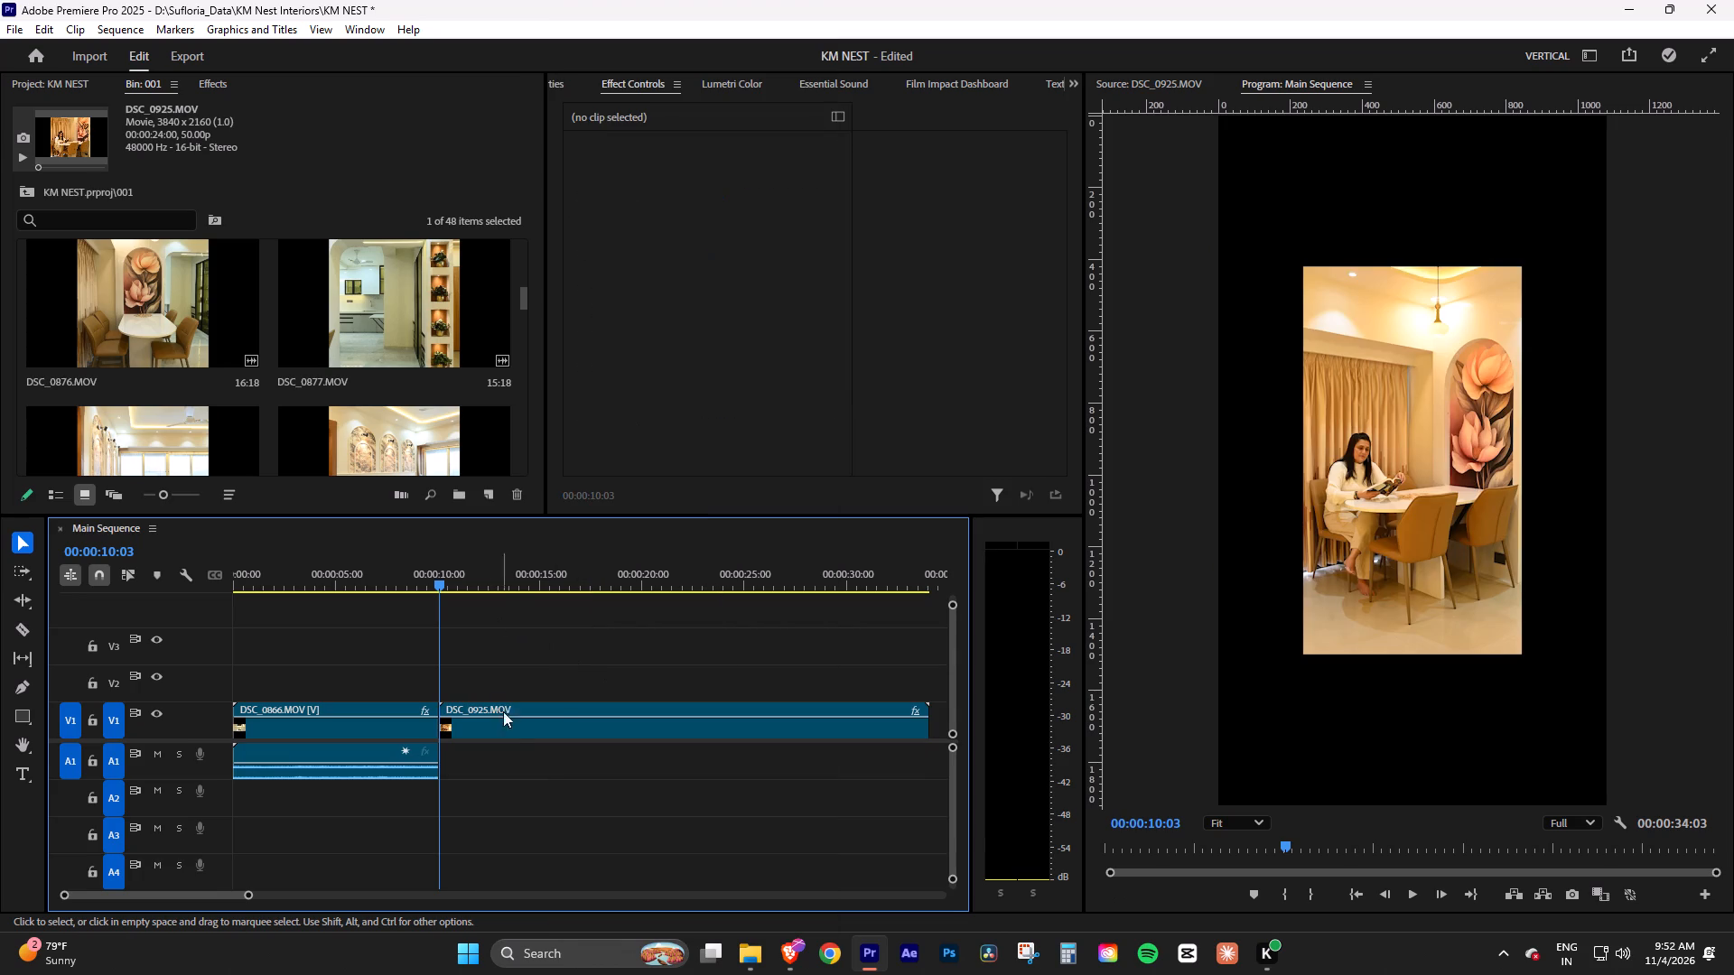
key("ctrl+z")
Set the Motion scale of the DSC_0925.MOV clip in the sequence to 50.
left_click(565, 774)
left_click(562, 733)
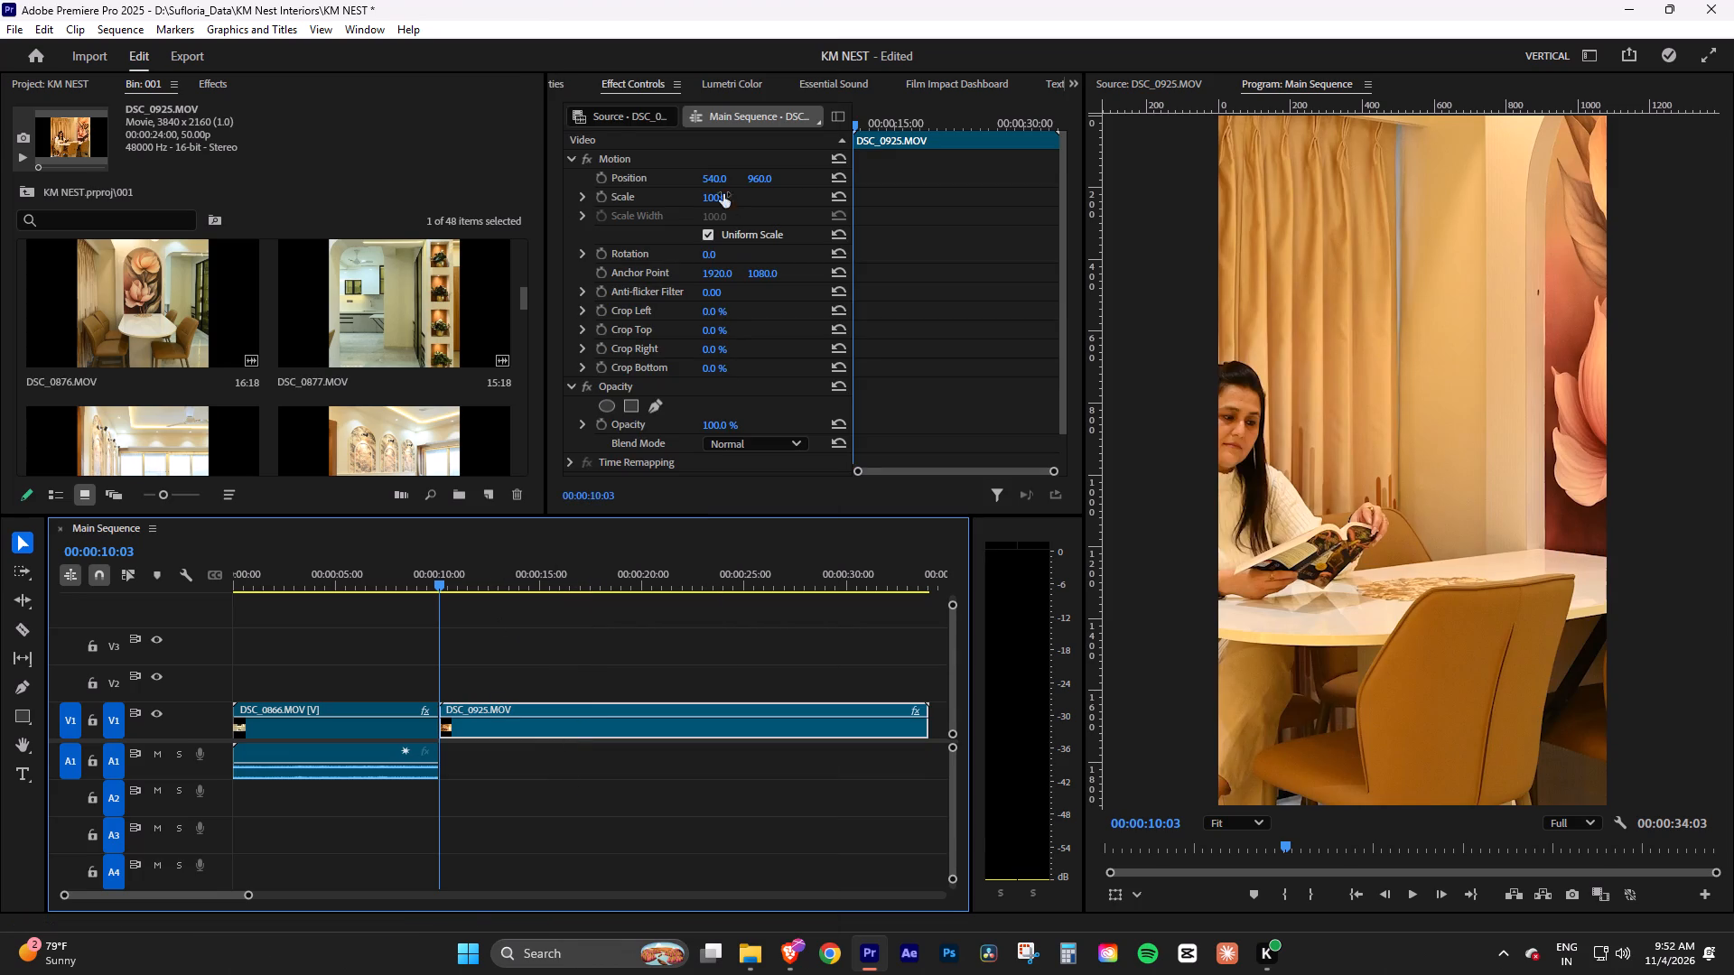
left_click_drag(708, 201, 672, 207)
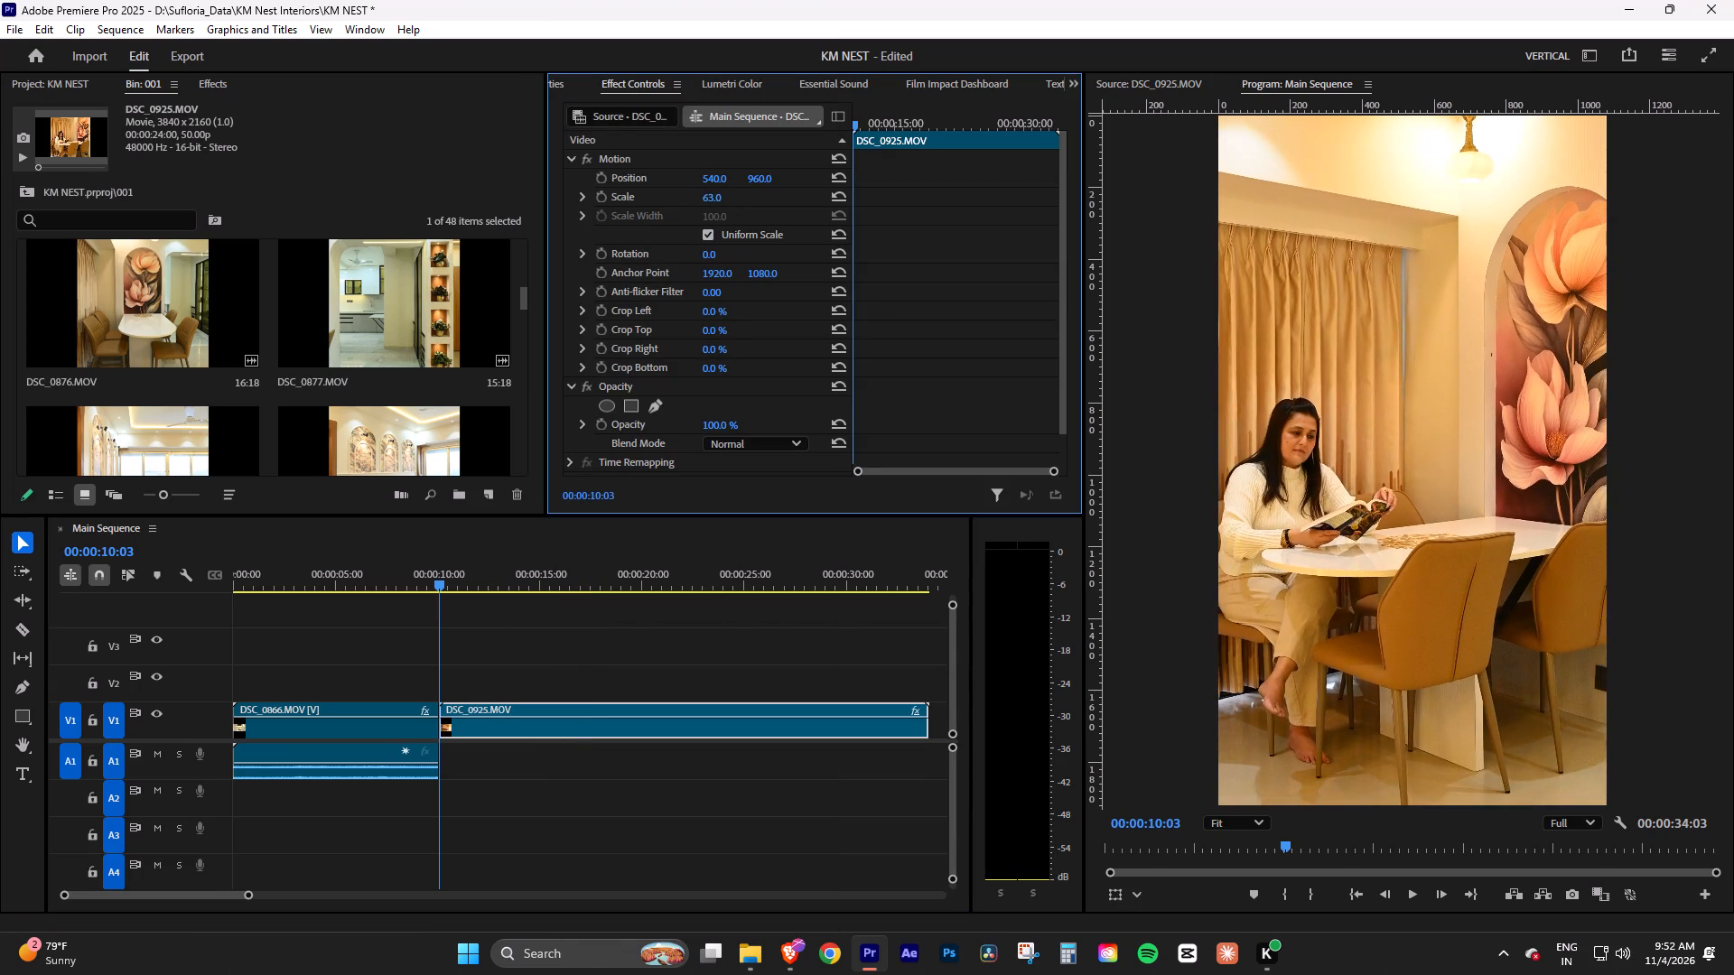
left_click_drag(672, 207, 661, 209)
left_click(727, 194)
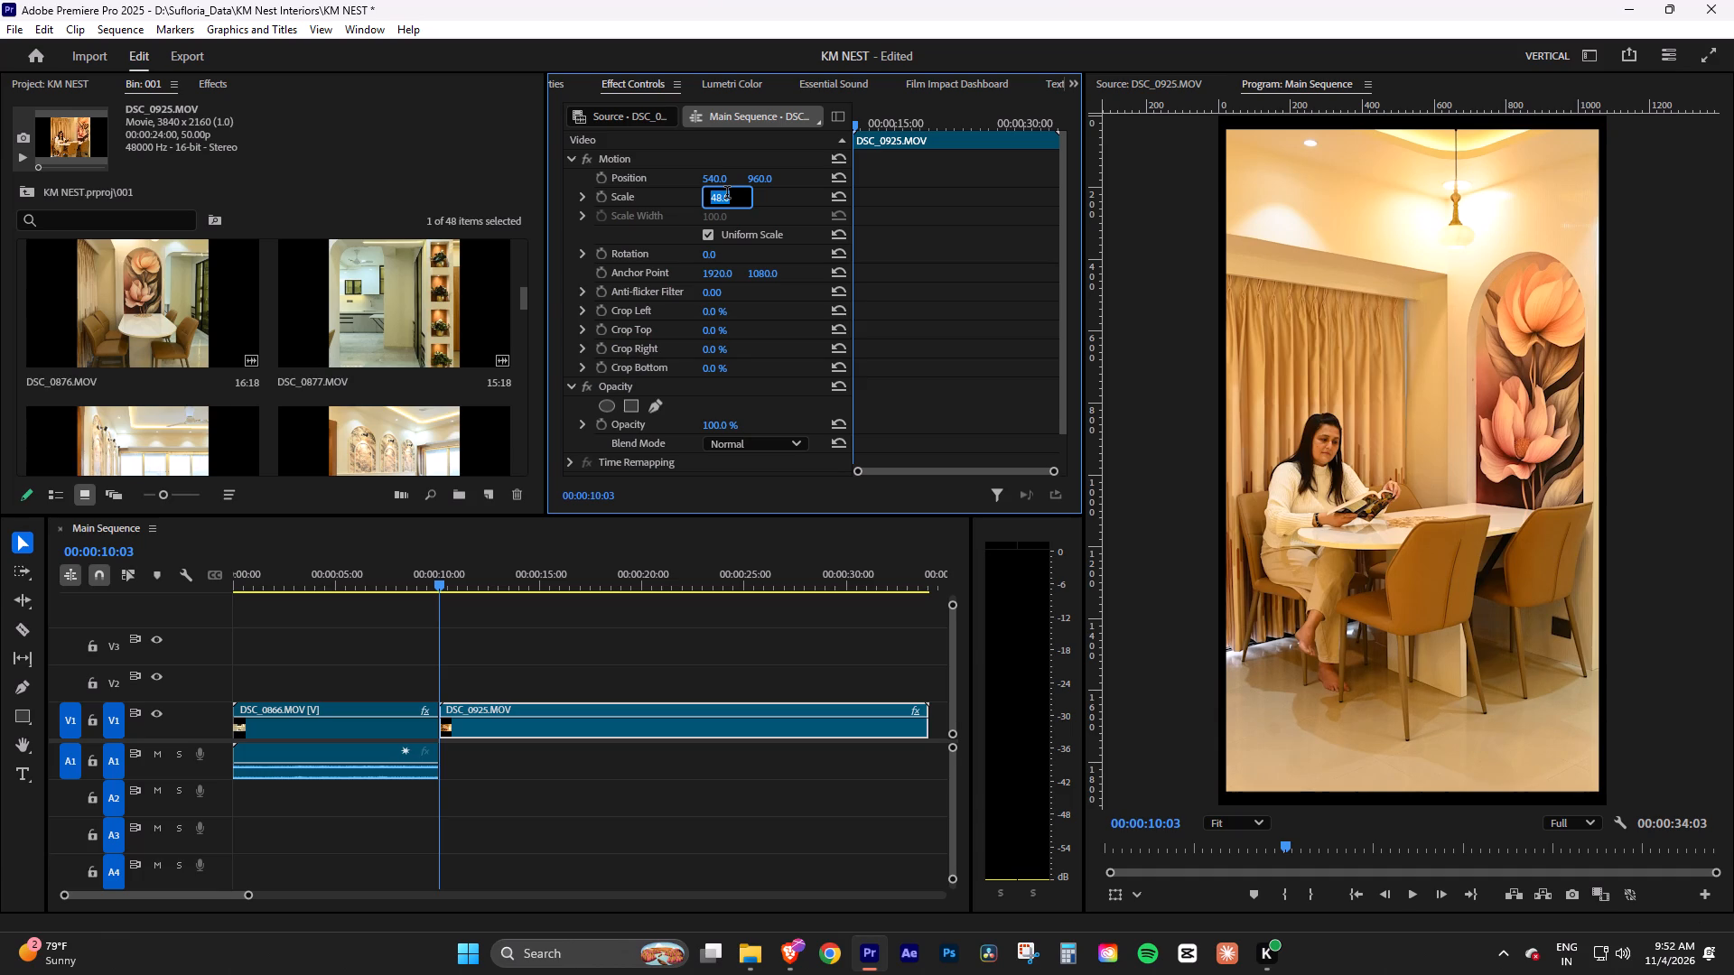
type("49")
key("Return")
left_click(727, 194)
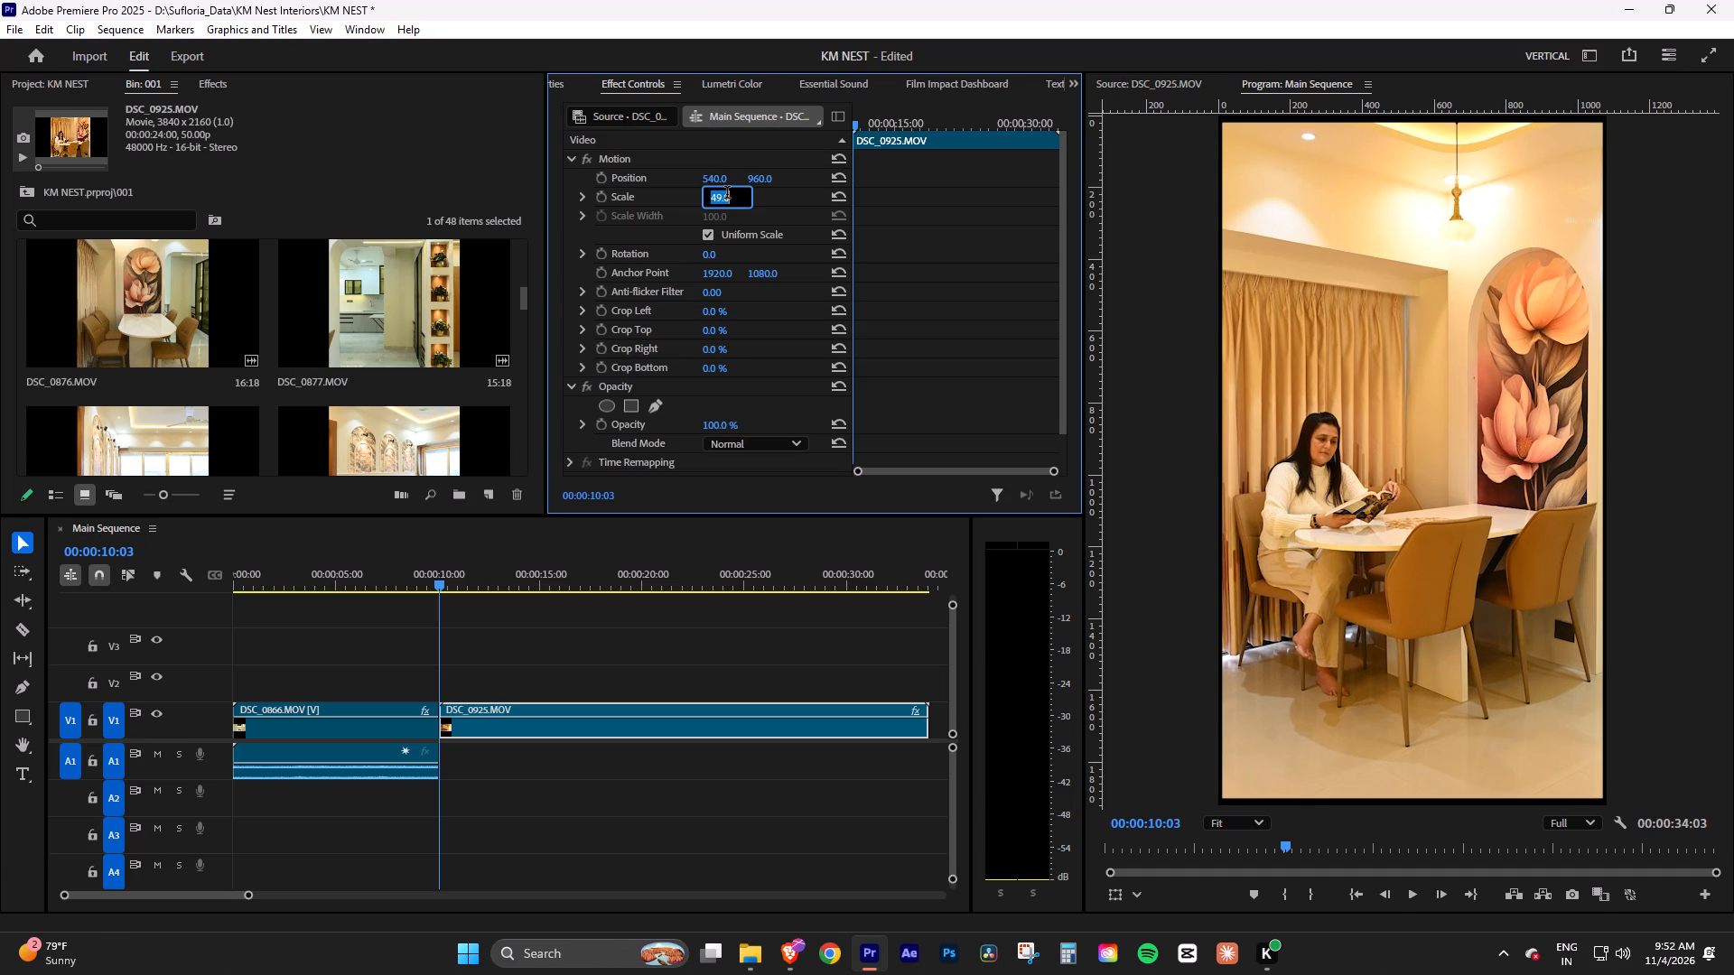
type("50")
key("Return")
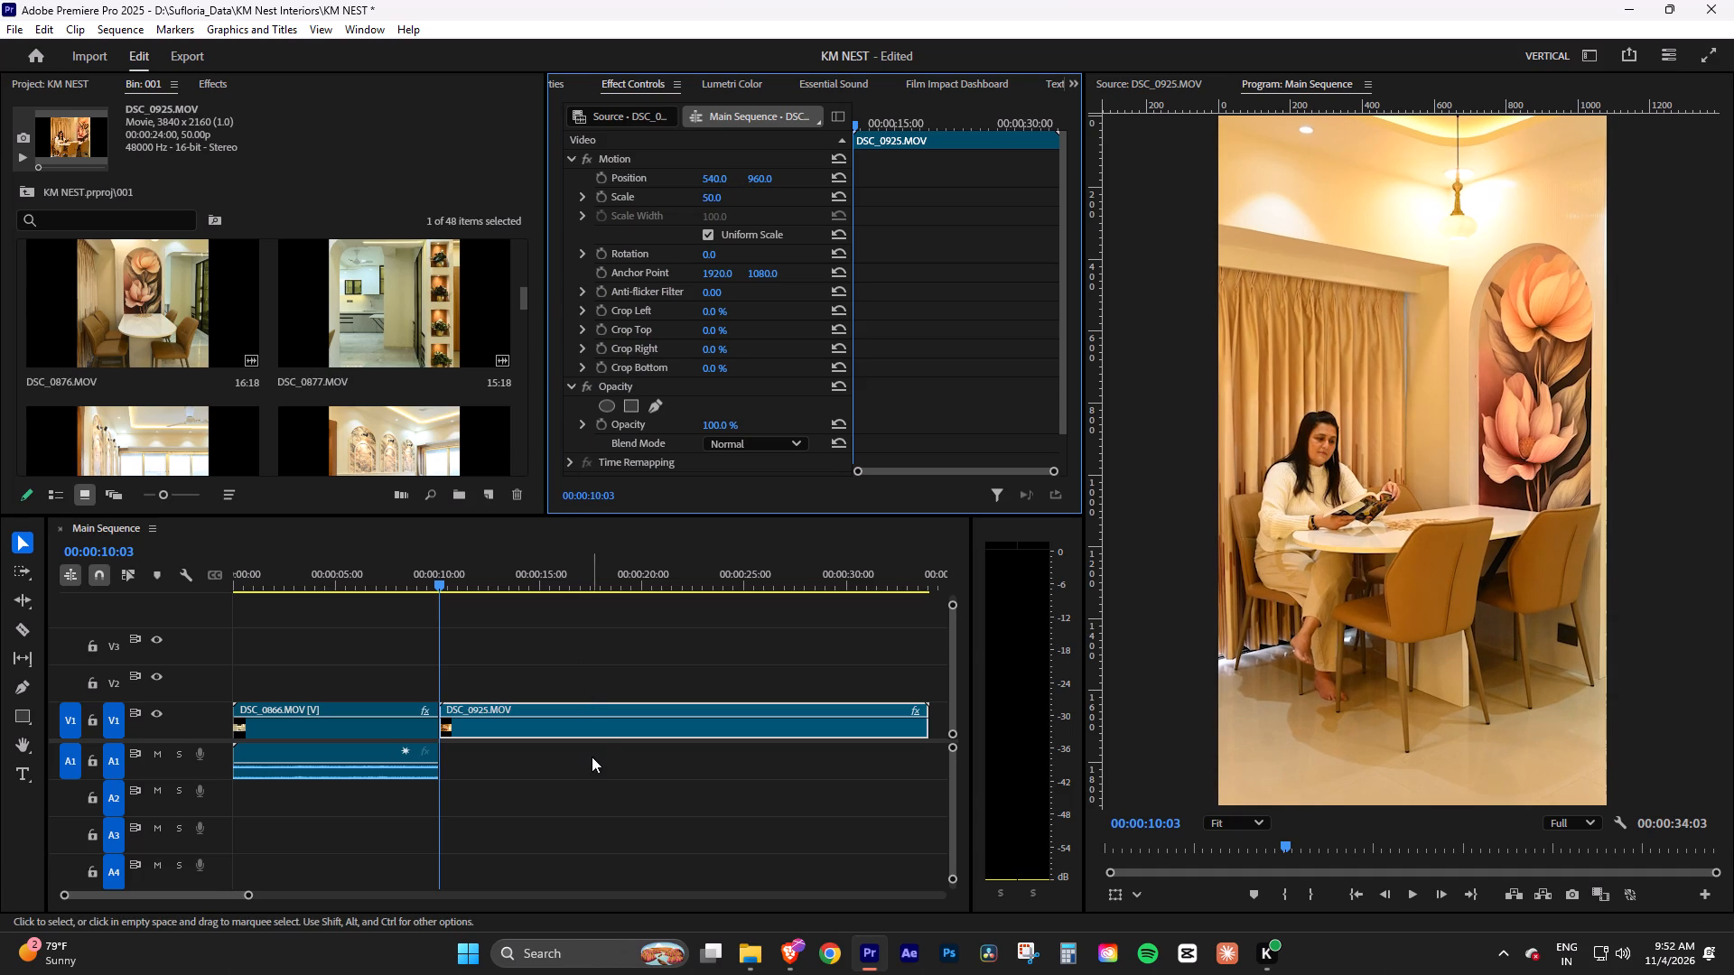
Play DSC_0925.MOV up to 00:00:15:10, split it there and delete the portion before the cut.
left_click(249, 893)
left_click(591, 798)
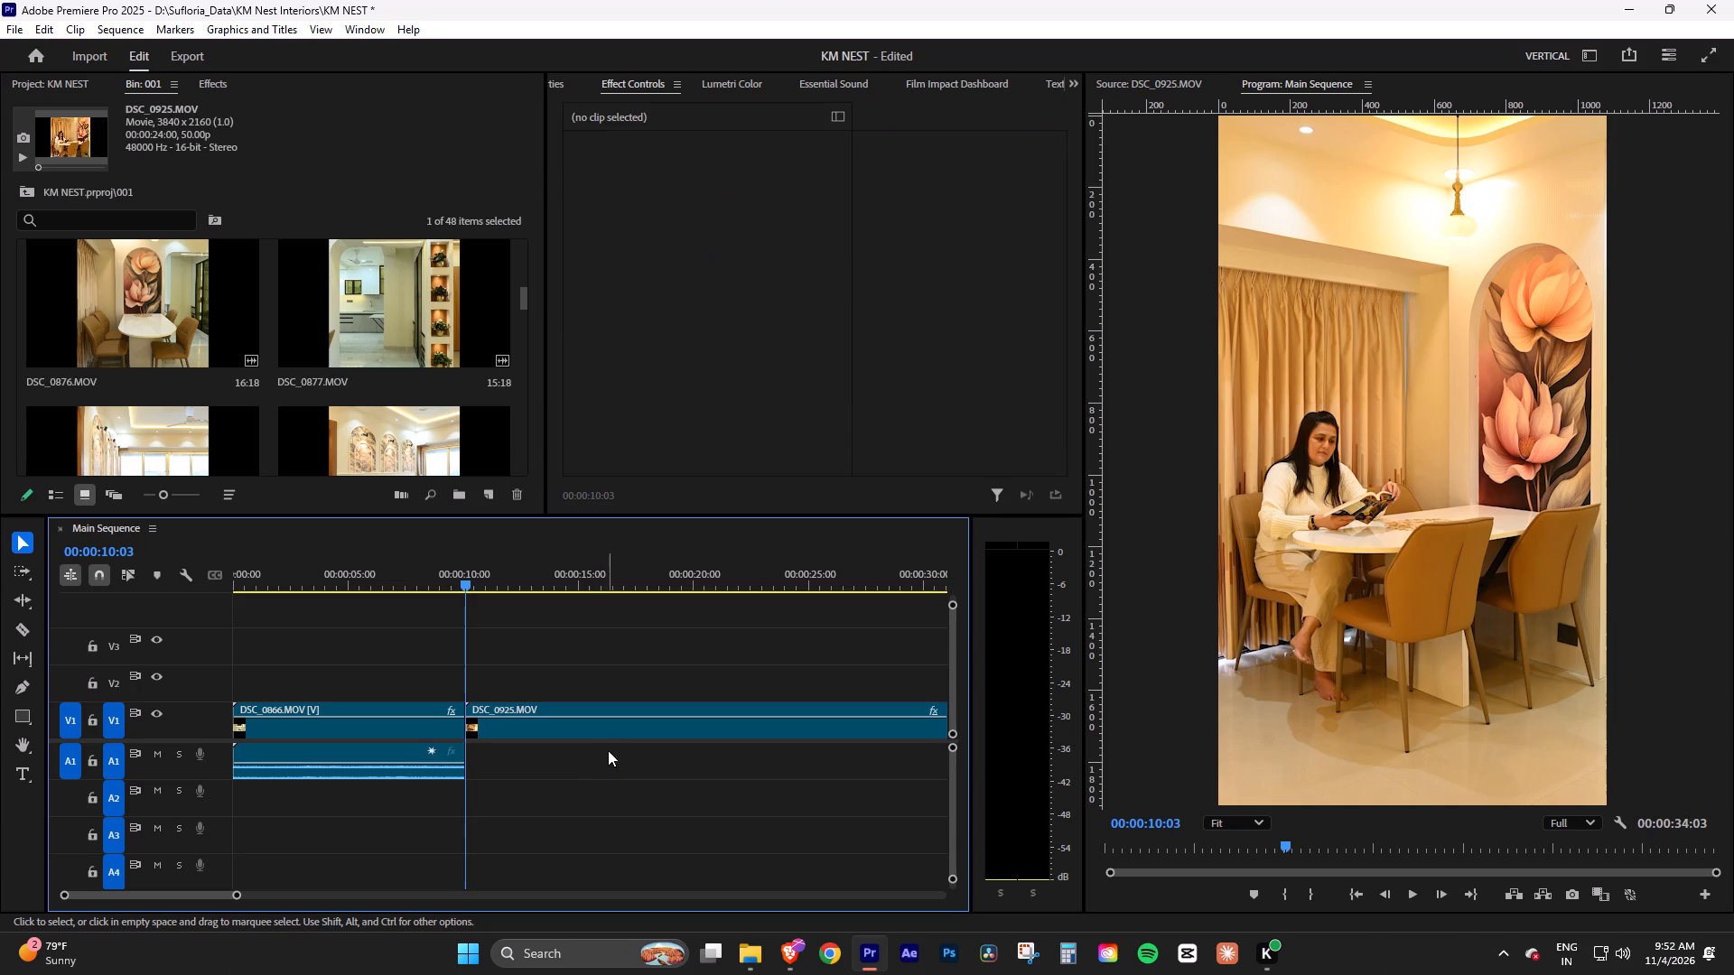
key("space")
left_click(620, 734)
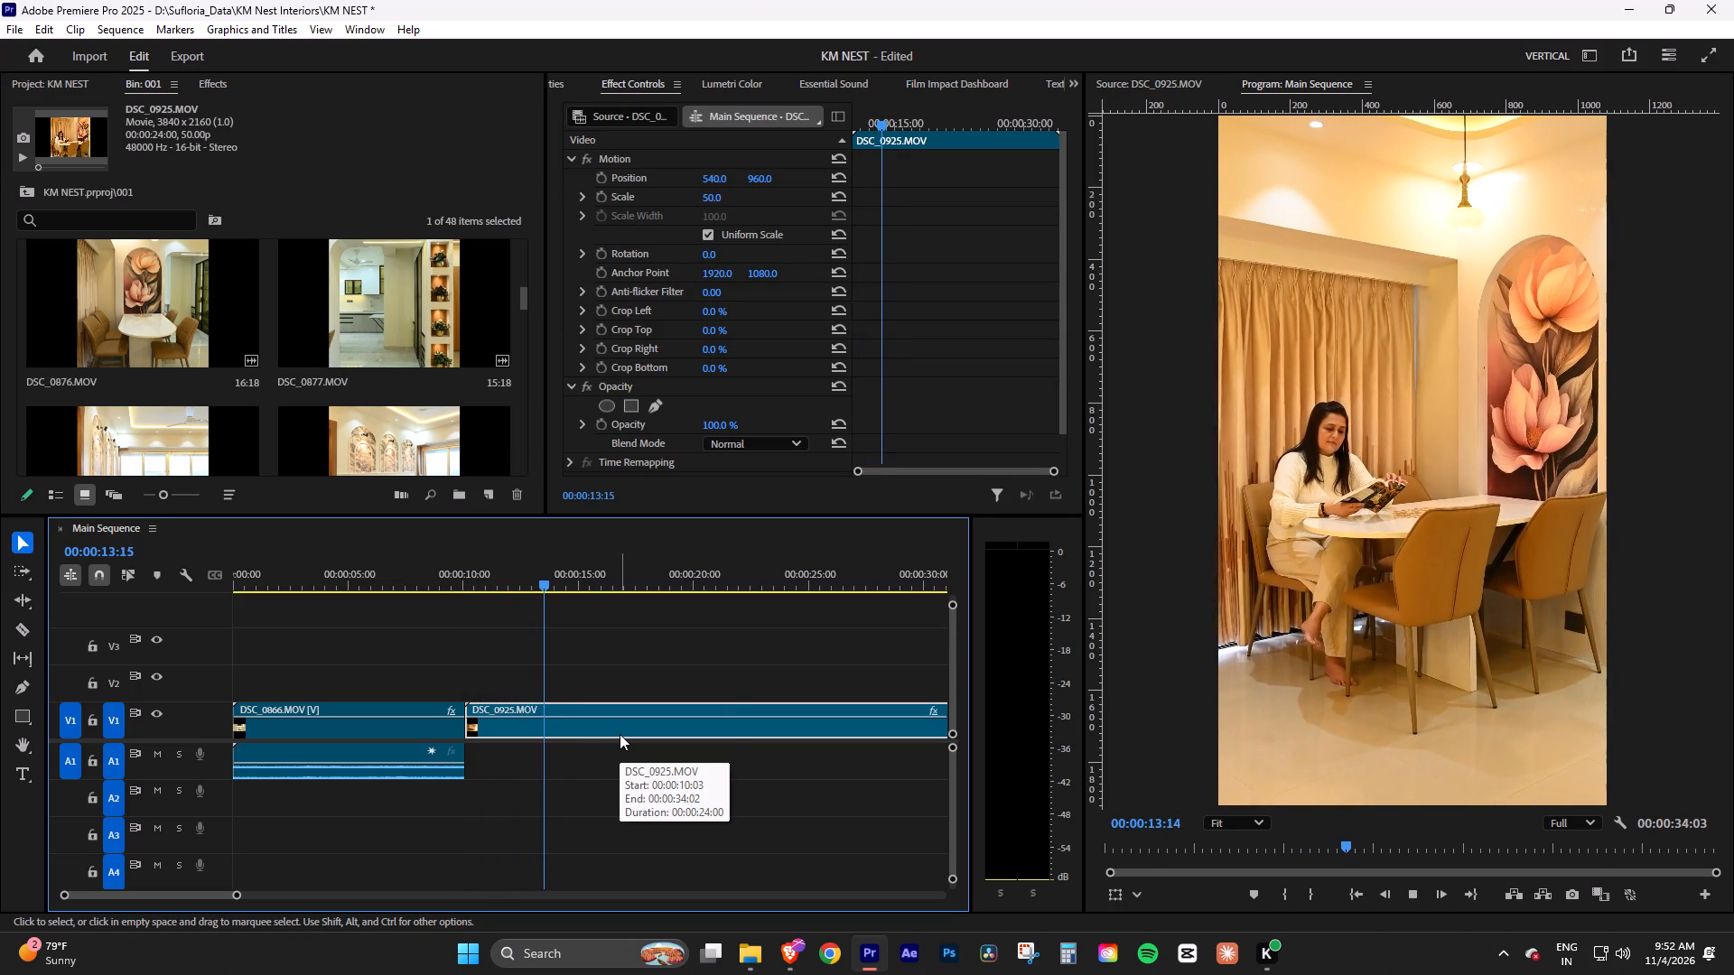
key("space")
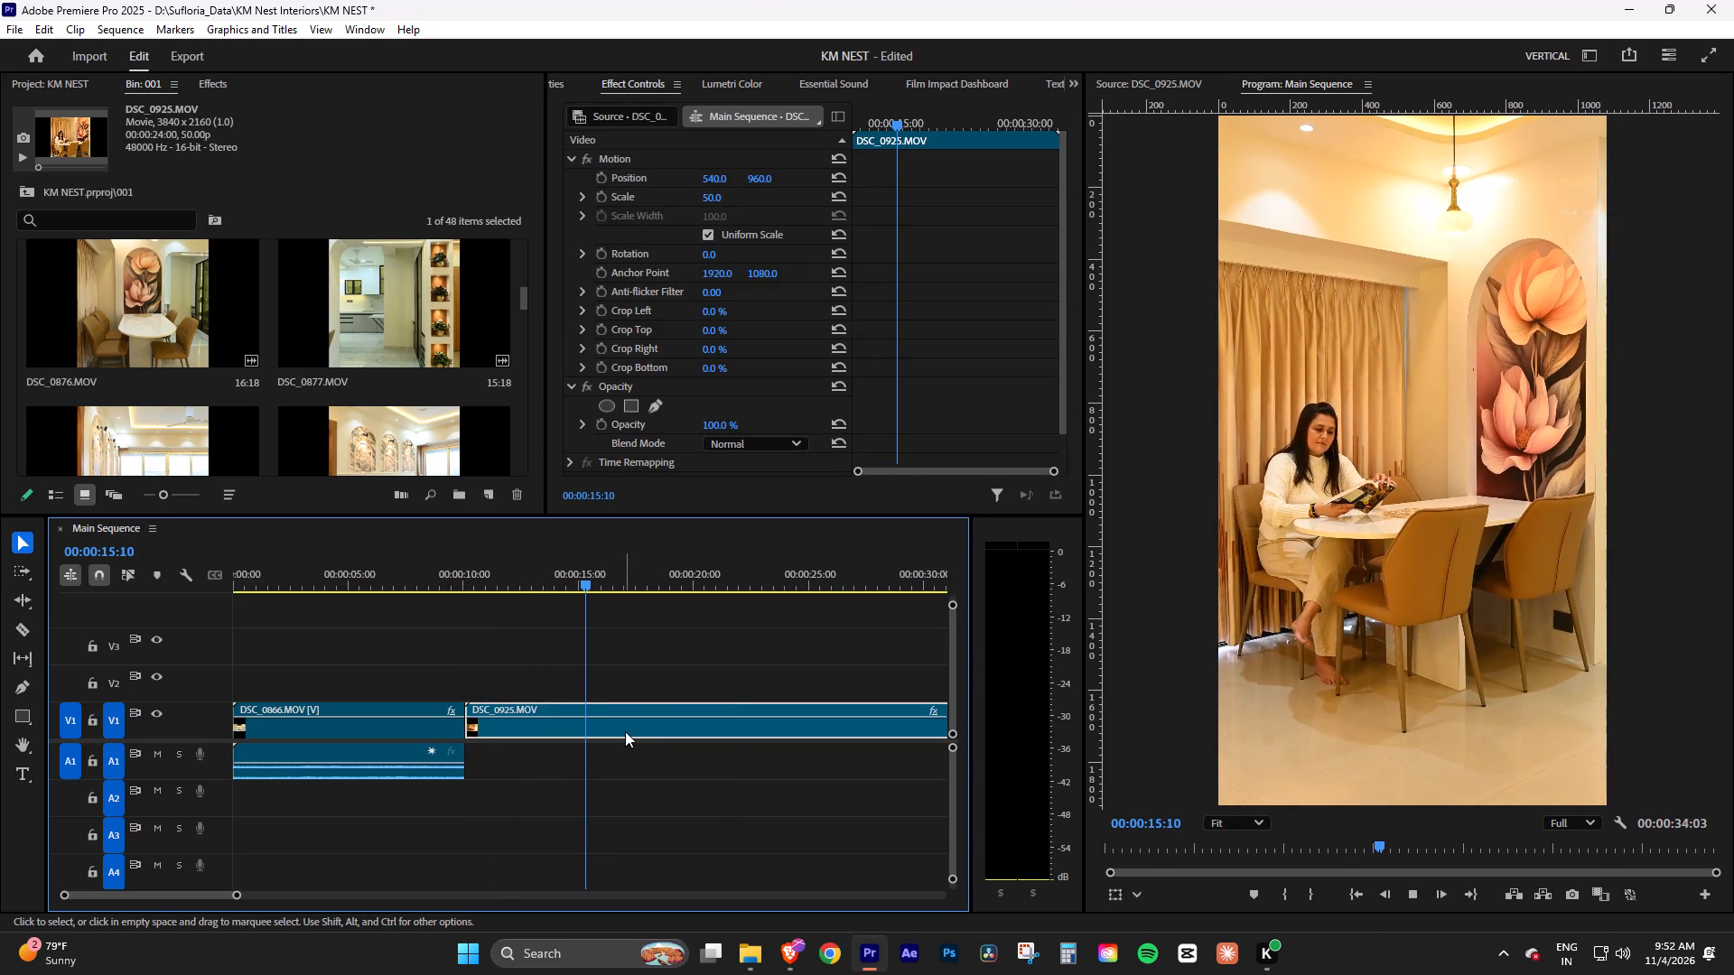
key("ctrl+k")
key("Delete")
Ripple delete the gap between DSC_0866.MOV and the remaining DSC_0925.MOV clip.
left_click(545, 723)
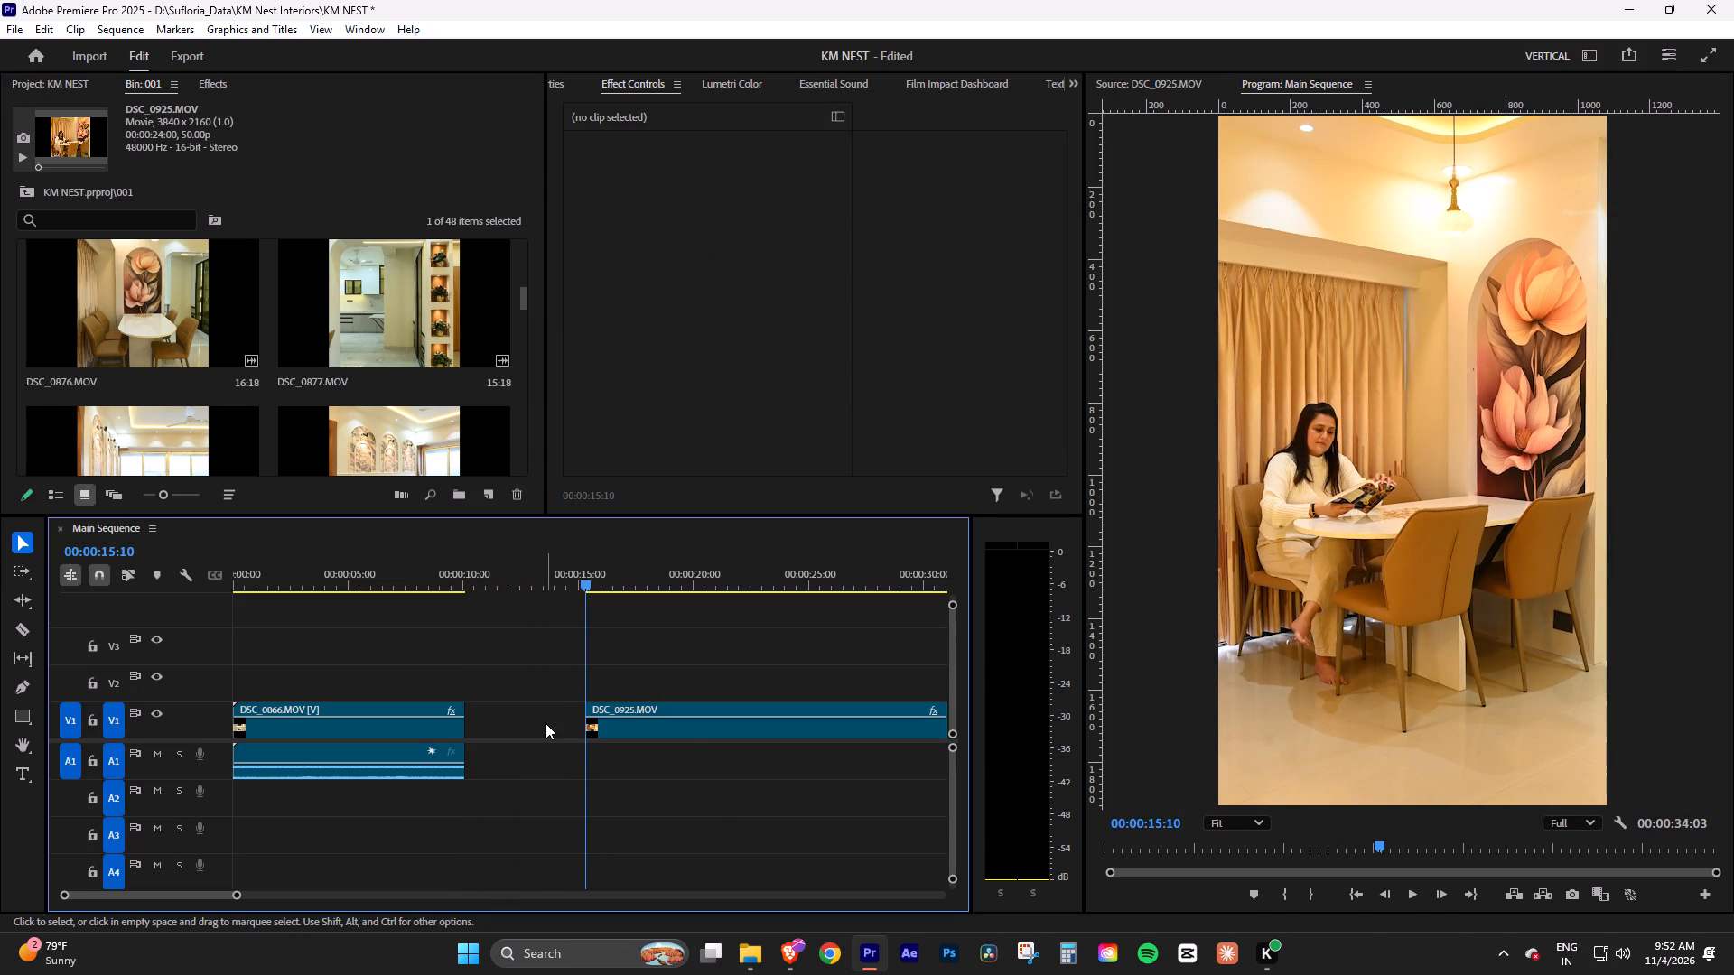
right_click(545, 723)
left_click(573, 738)
Select the trimmed DSC_0925.MOV clip, preview it up to 00:00:11:14 and open its Lumetri Color controls.
left_click(557, 730)
key("space")
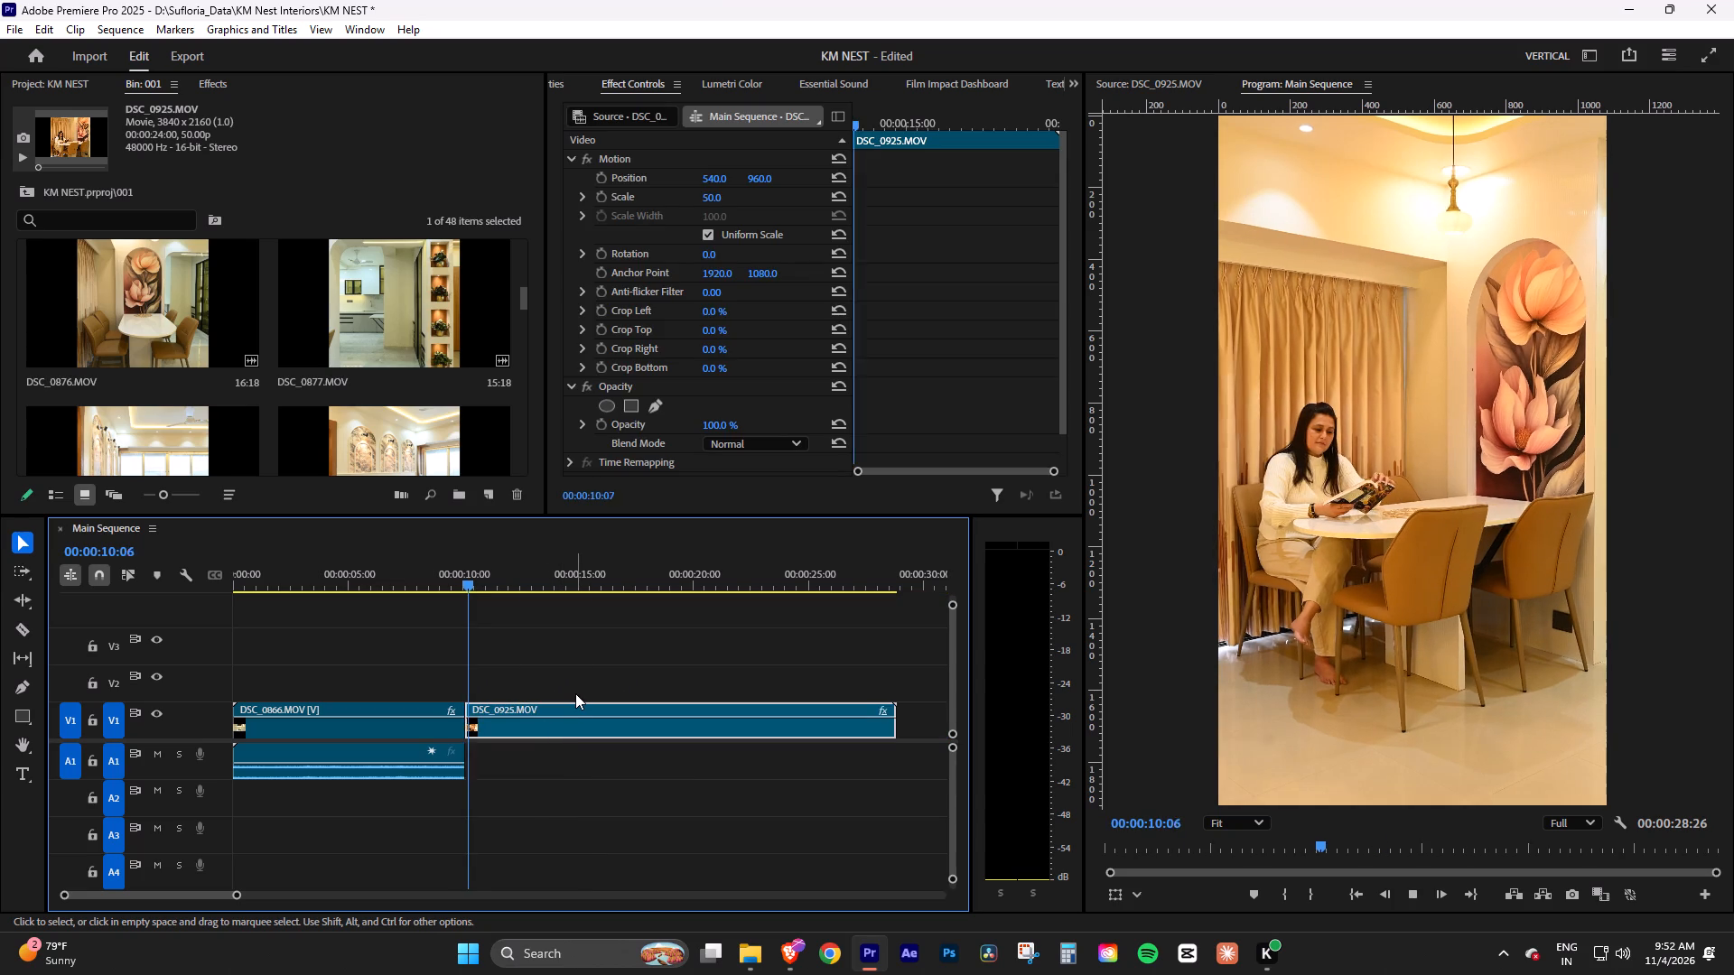
key("space")
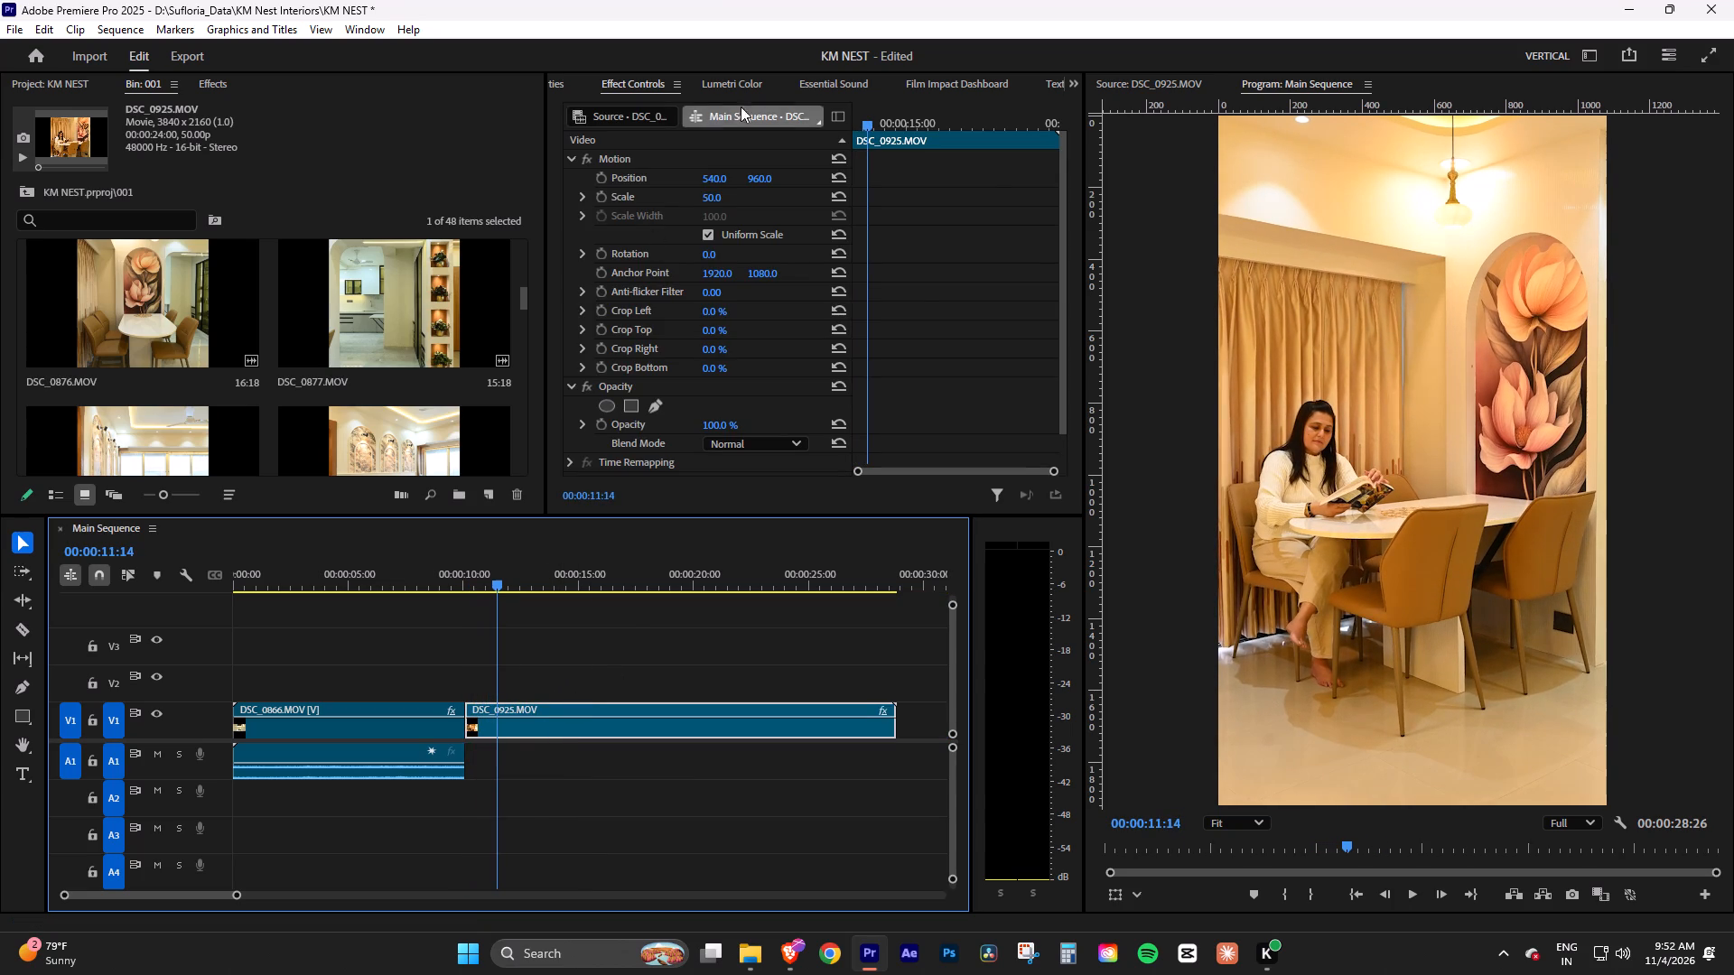
left_click(748, 81)
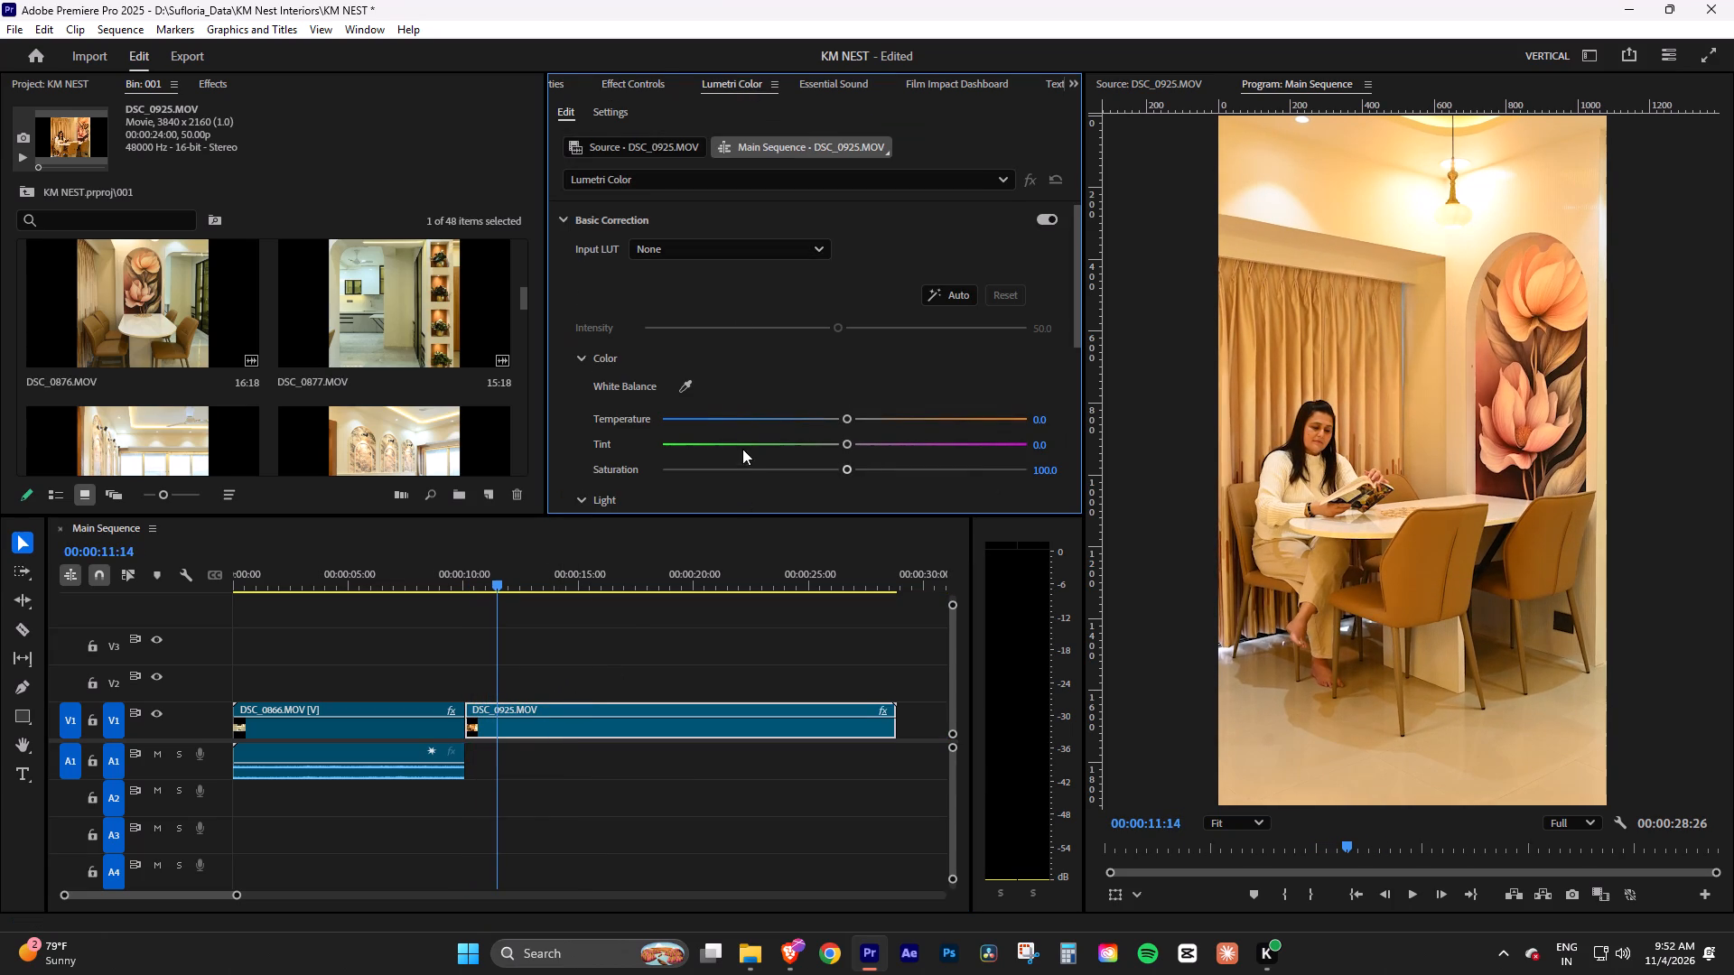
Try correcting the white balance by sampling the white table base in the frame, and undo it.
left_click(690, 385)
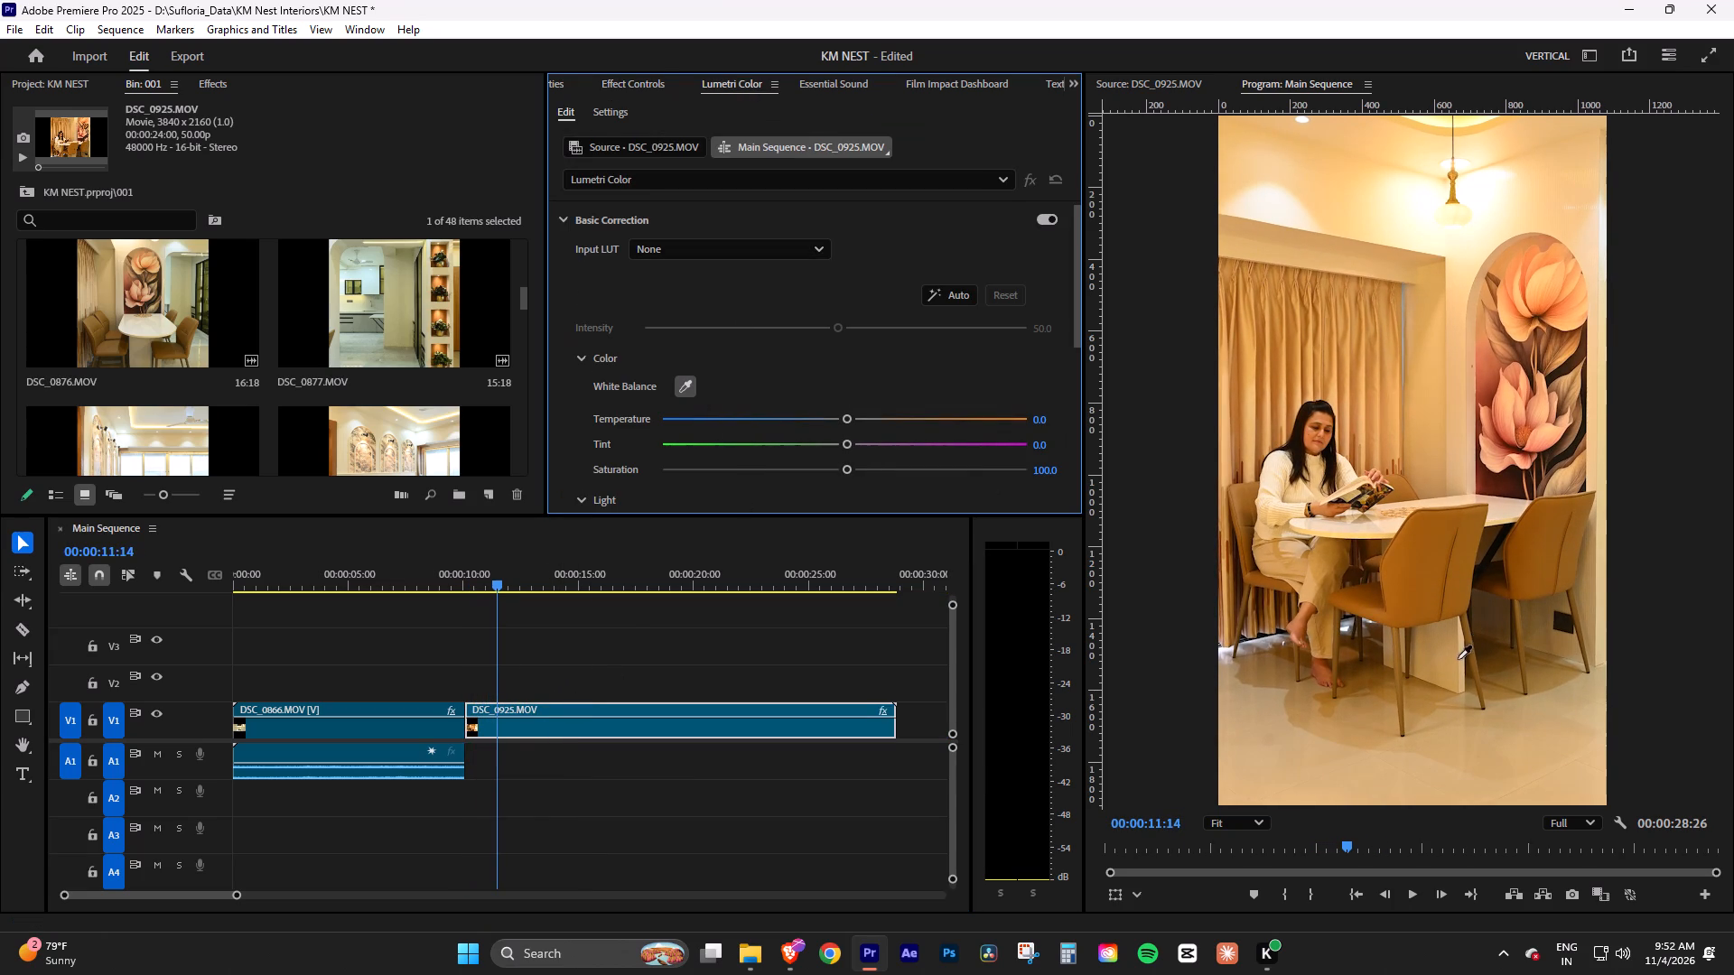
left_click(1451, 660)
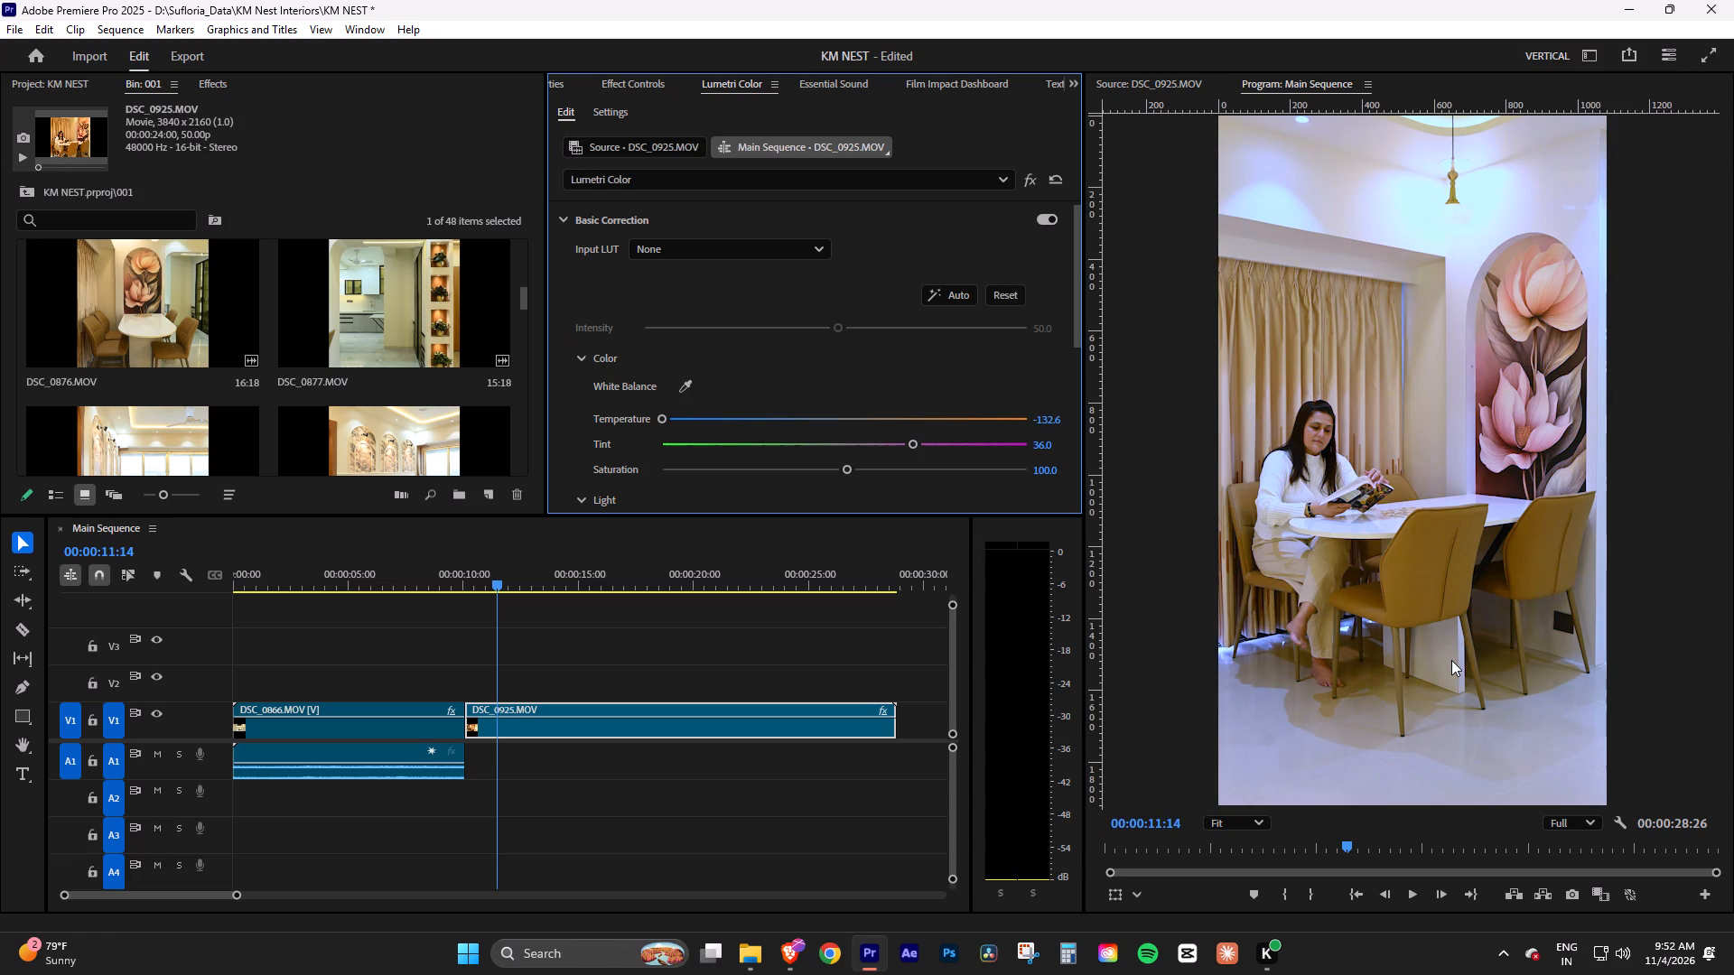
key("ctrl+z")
Cool the DSC_0925.MOV clip by lowering its Temperature to about -41.7.
left_click_drag(1077, 250, 1077, 317)
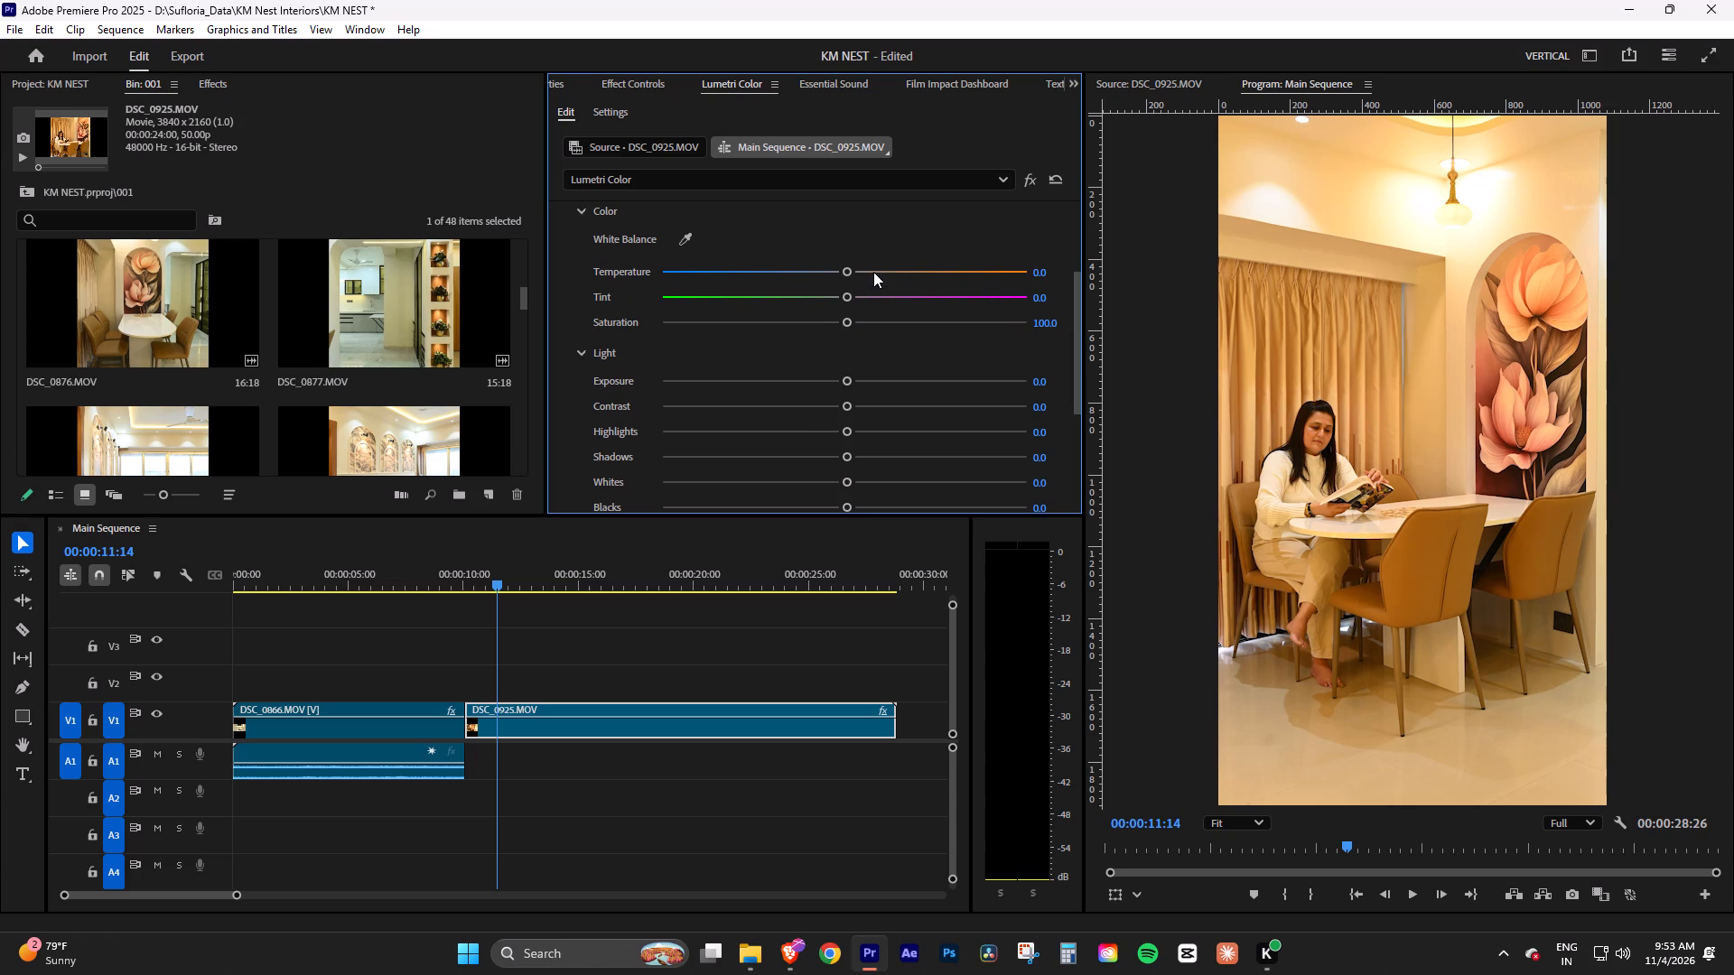
left_click_drag(845, 270, 816, 273)
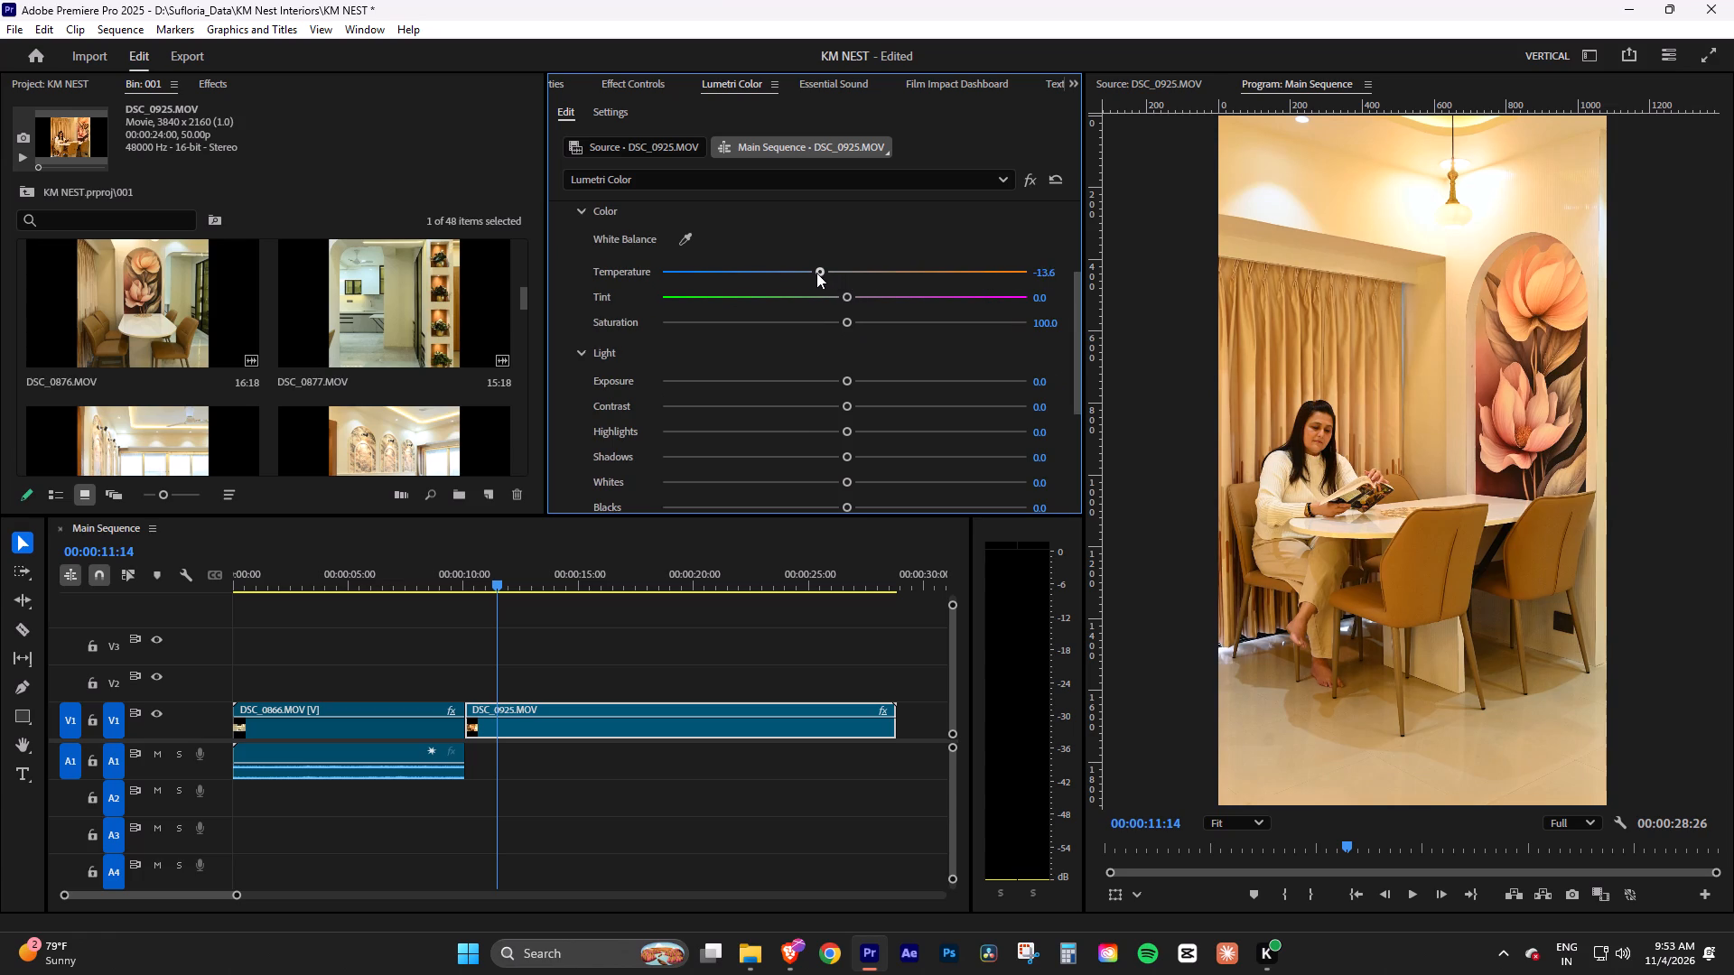
left_click_drag(816, 273, 783, 275)
left_click_drag(783, 275, 767, 275)
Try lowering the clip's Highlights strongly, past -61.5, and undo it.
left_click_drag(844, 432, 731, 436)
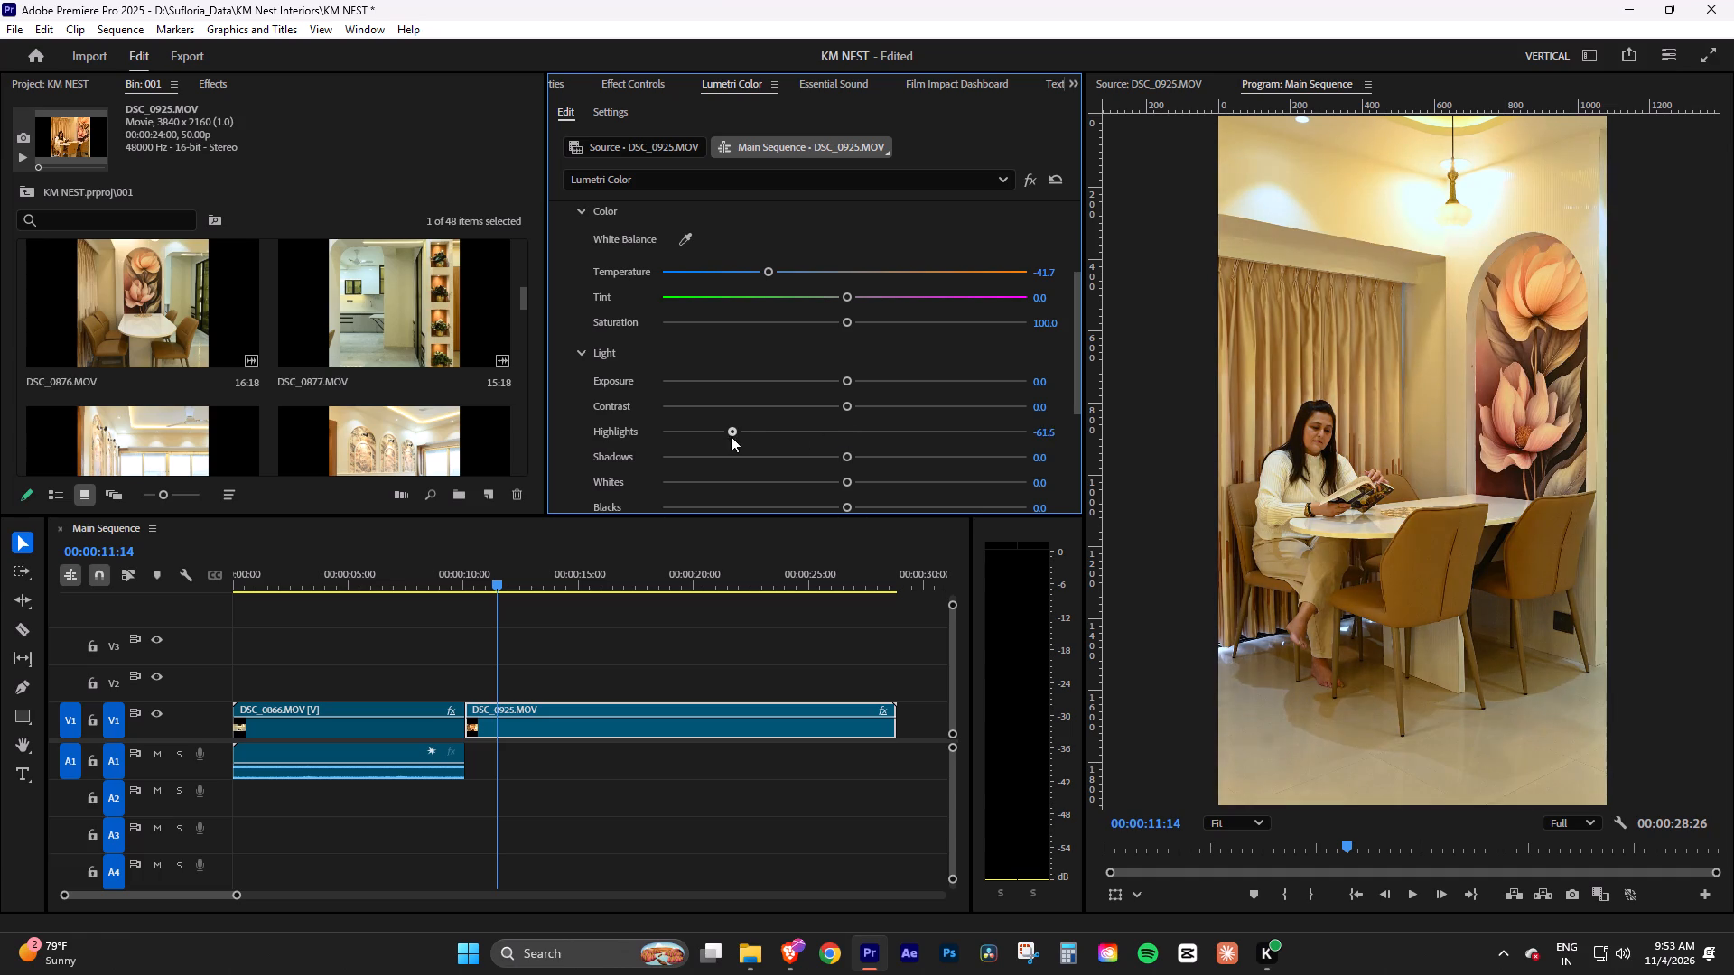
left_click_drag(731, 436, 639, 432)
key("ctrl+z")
Balance the DSC_0925.MOV clip's light with Contrast about -7.2, Highlights about -36.8 and Shadows about 2.7.
left_click_drag(847, 452, 857, 449)
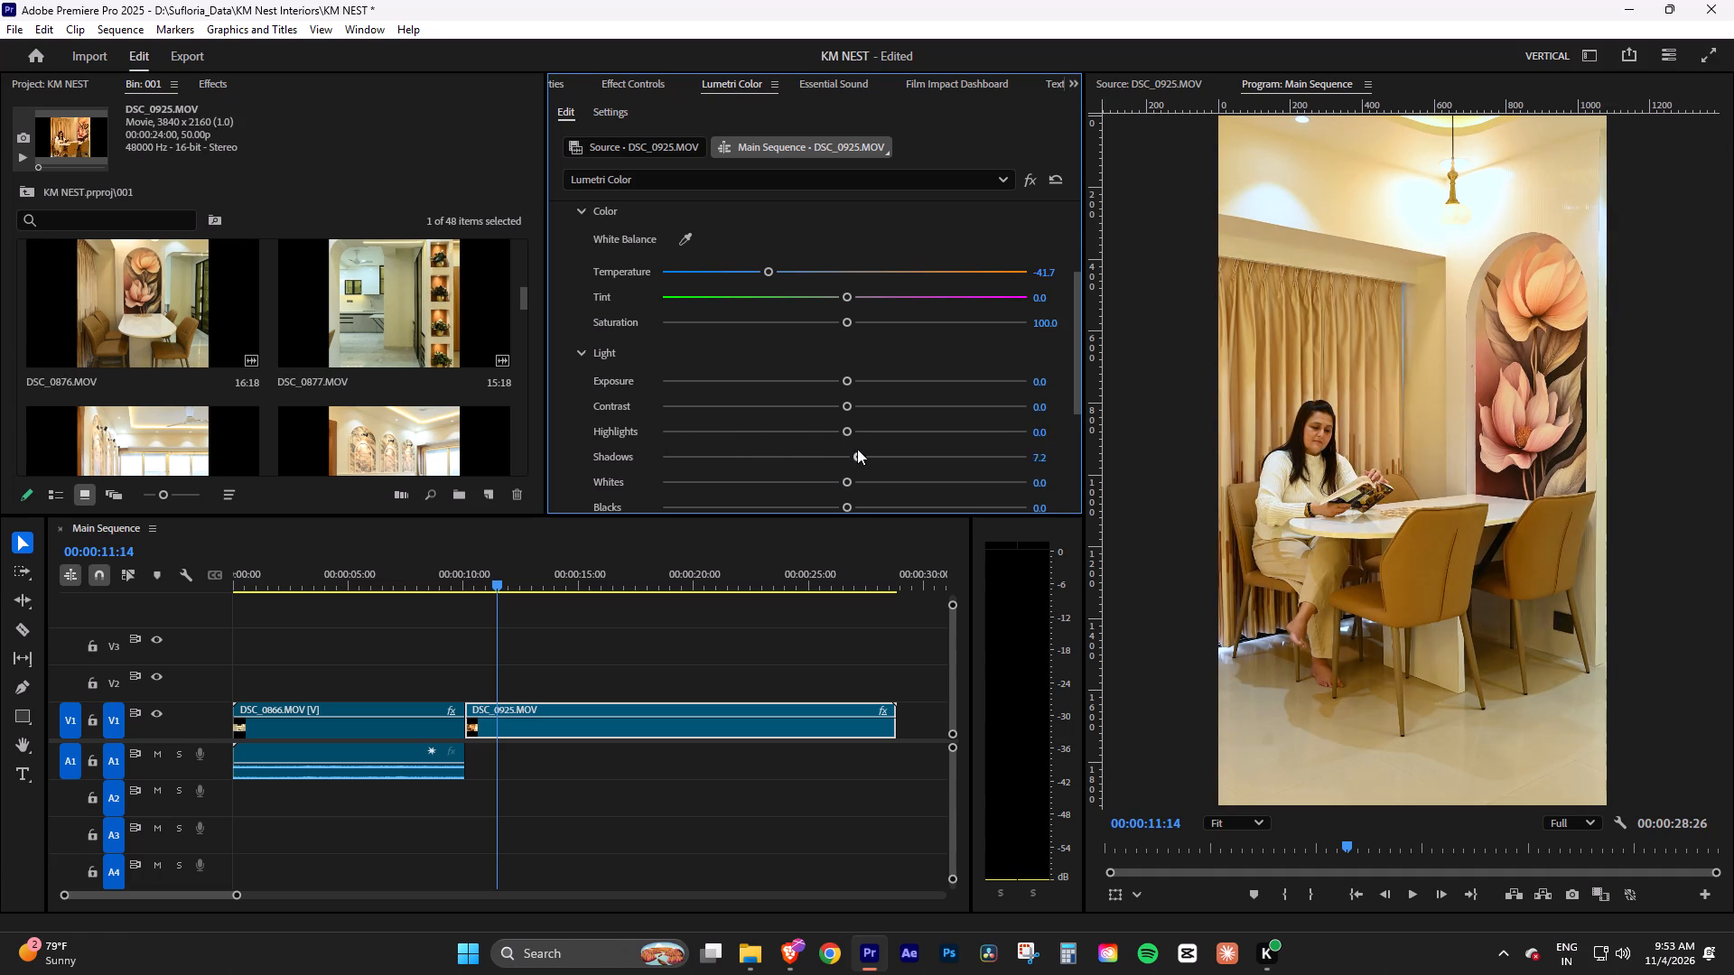
left_click_drag(857, 449, 888, 445)
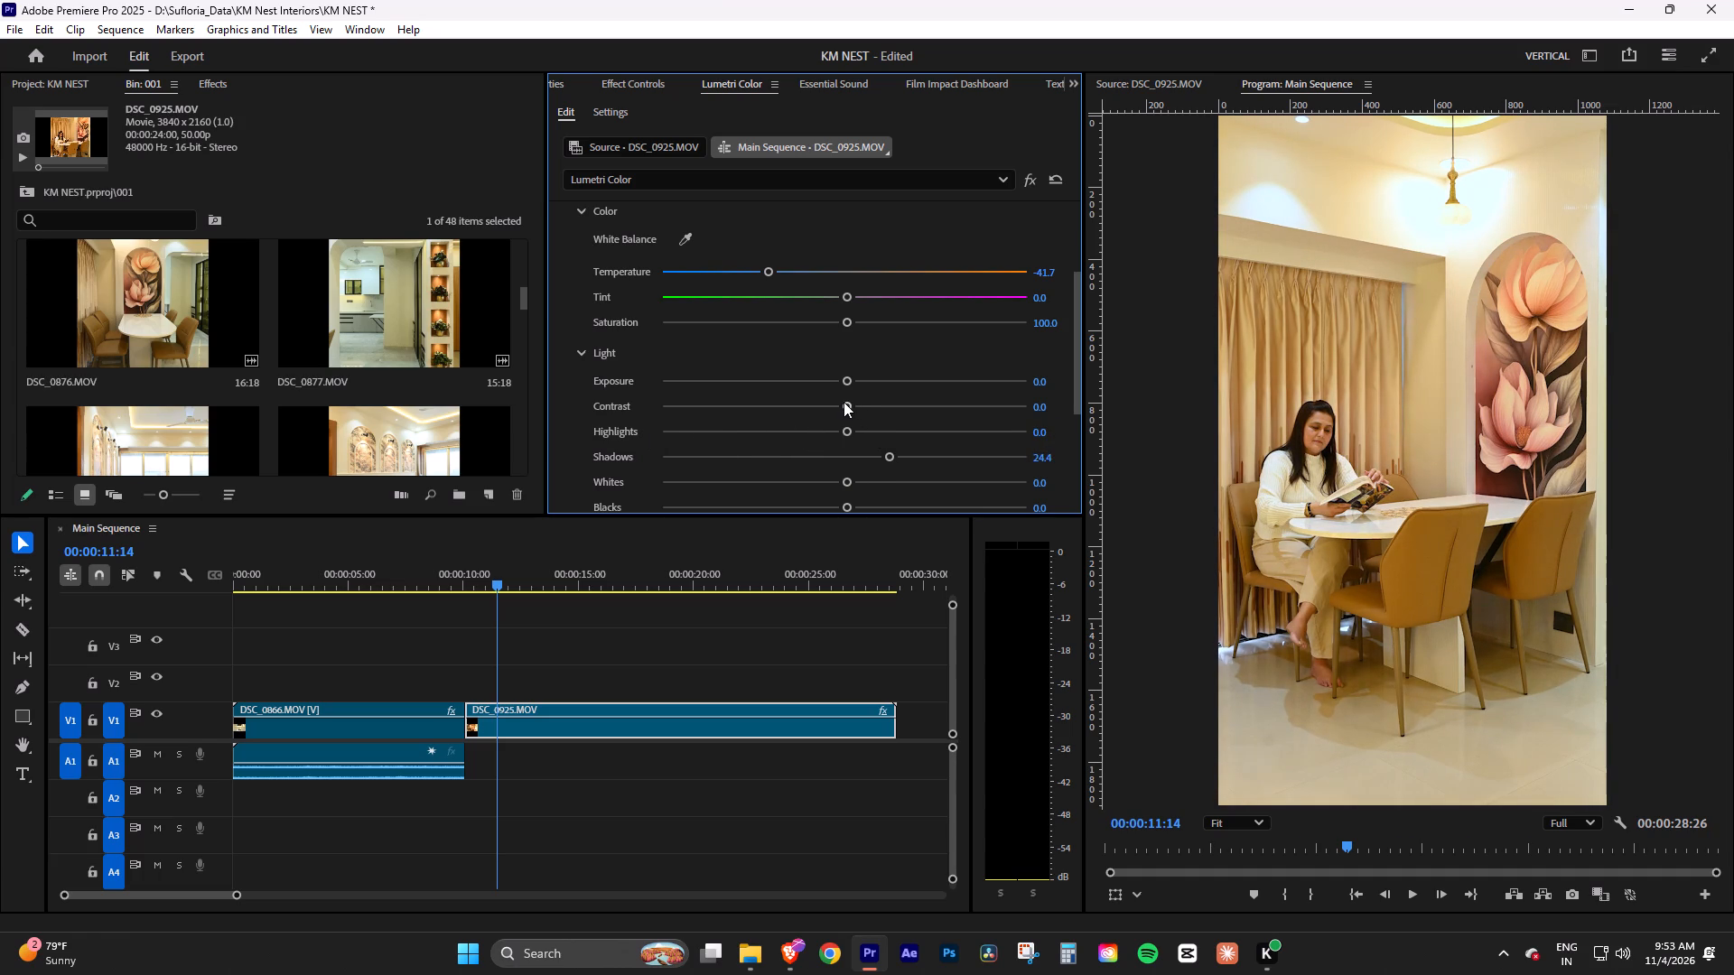
left_click_drag(844, 402, 760, 416)
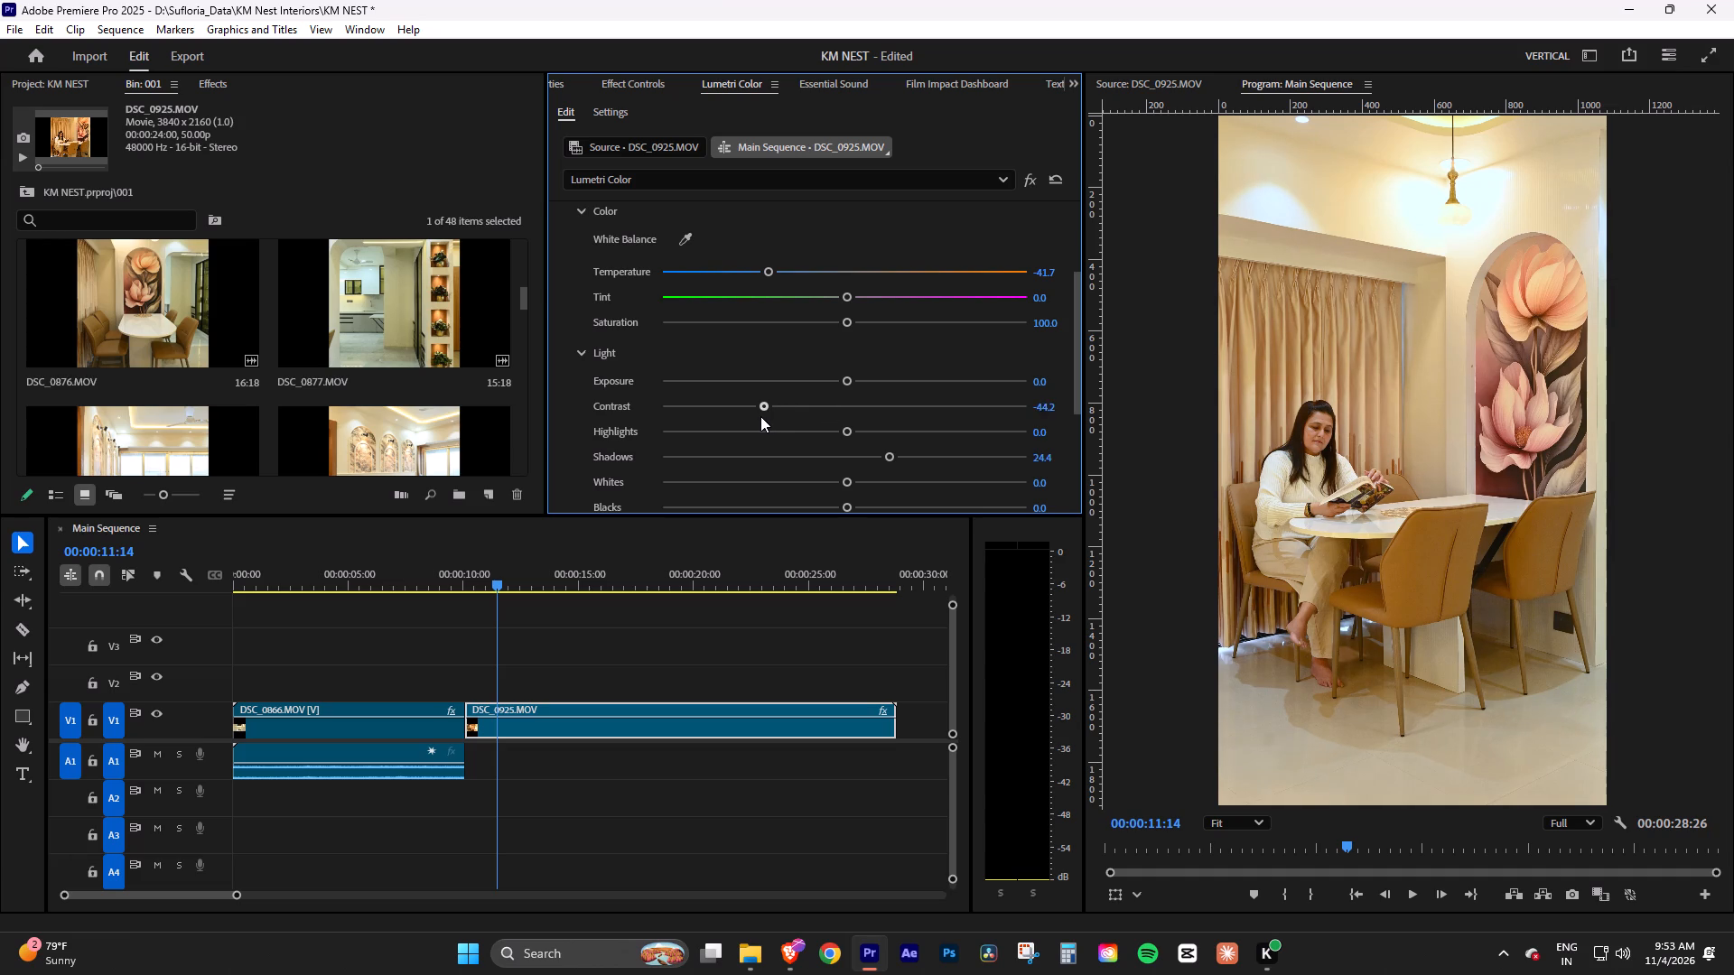
left_click_drag(760, 416, 830, 410)
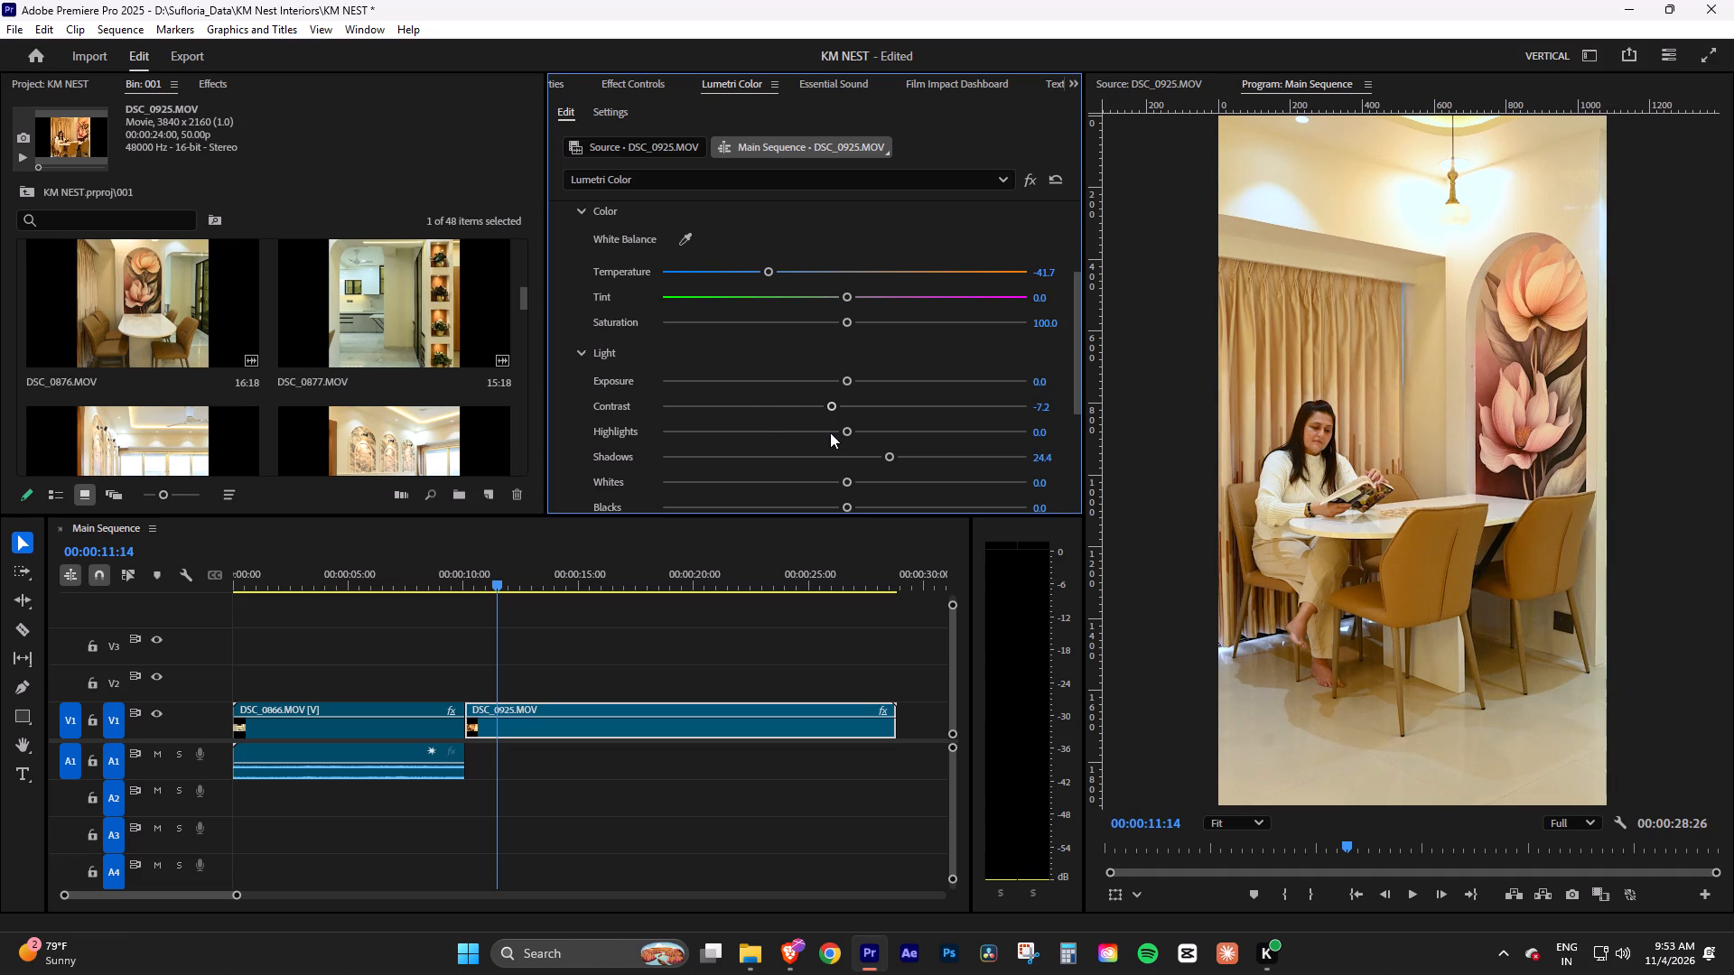
left_click_drag(840, 427, 783, 430)
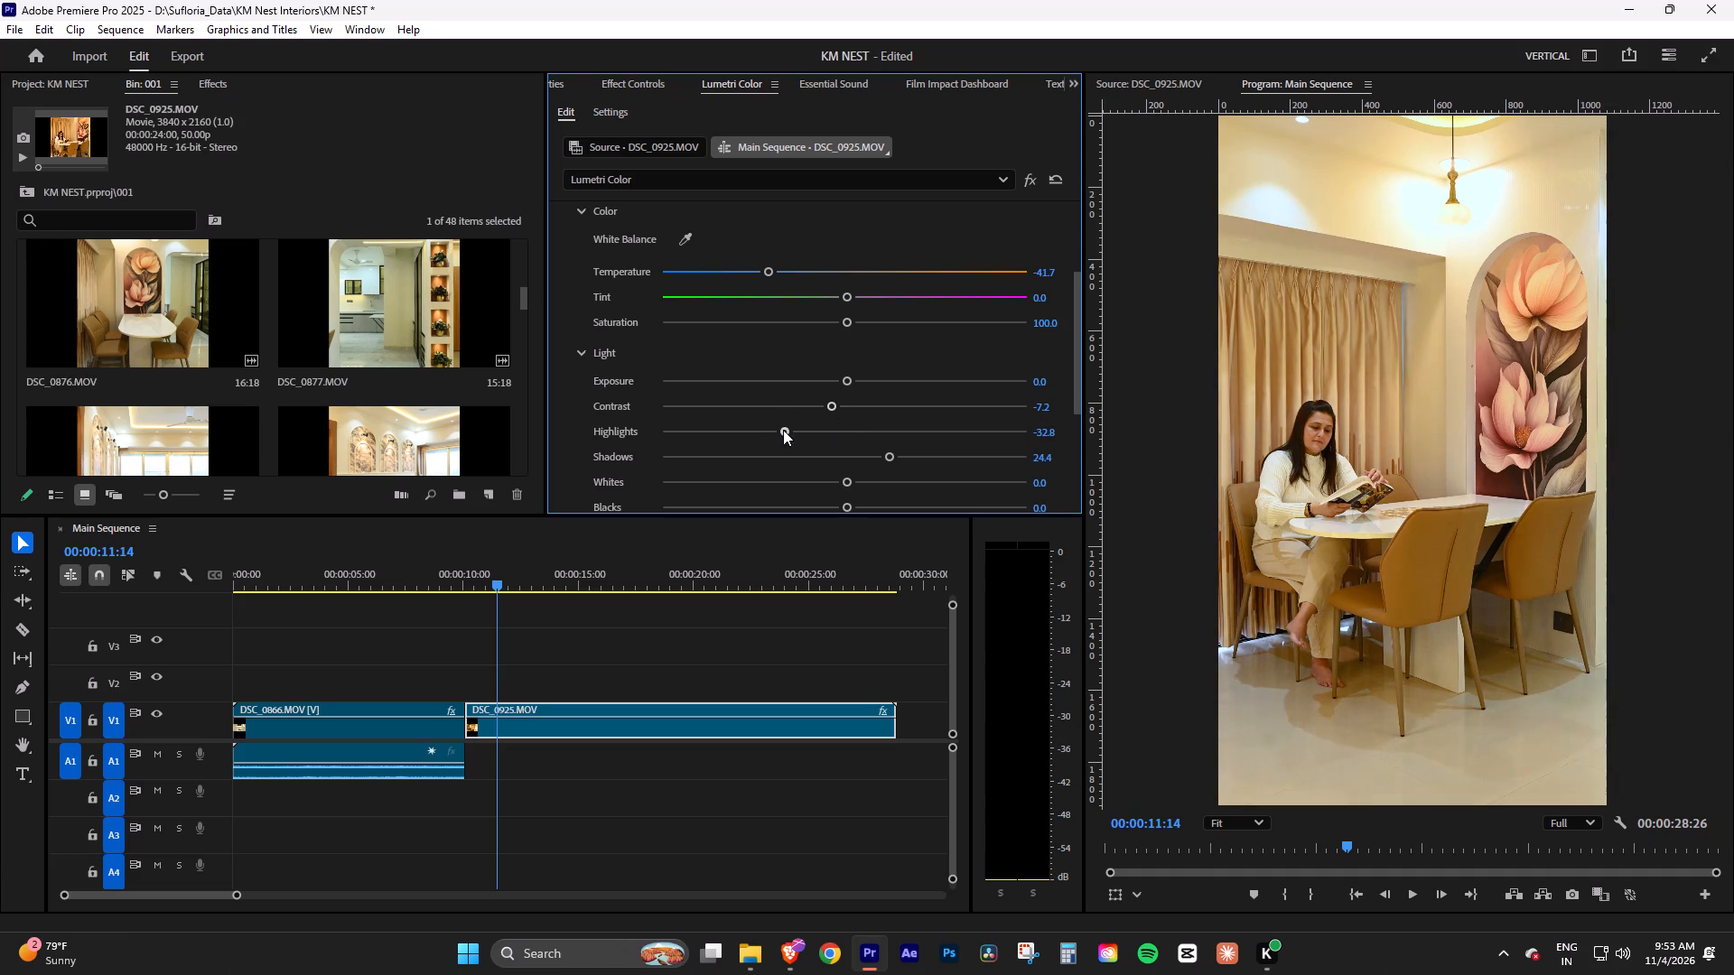
left_click_drag(783, 430, 776, 432)
left_click_drag(889, 458, 844, 458)
left_click_drag(844, 458, 848, 455)
Check the corrected DSC_0925.MOV clip at 00:00:22:25 and at its start, 00:00:10:03, and save the project.
left_click(760, 585)
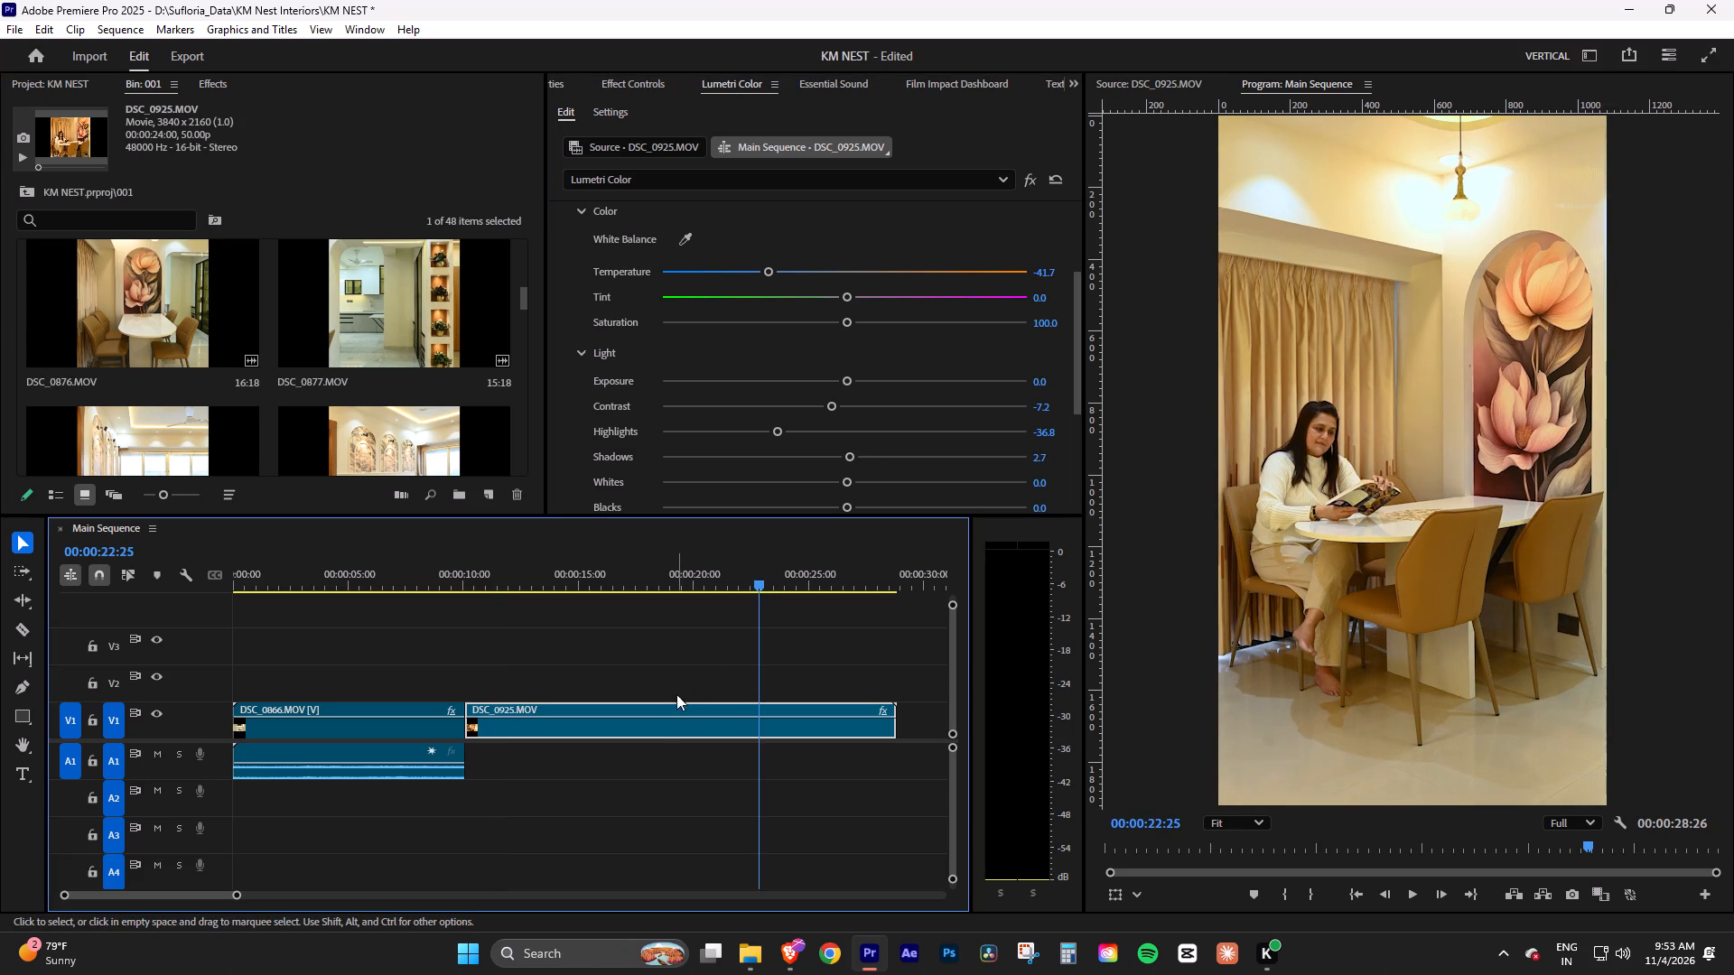
left_click_drag(510, 574, 471, 580)
left_click(544, 641)
left_click(592, 730)
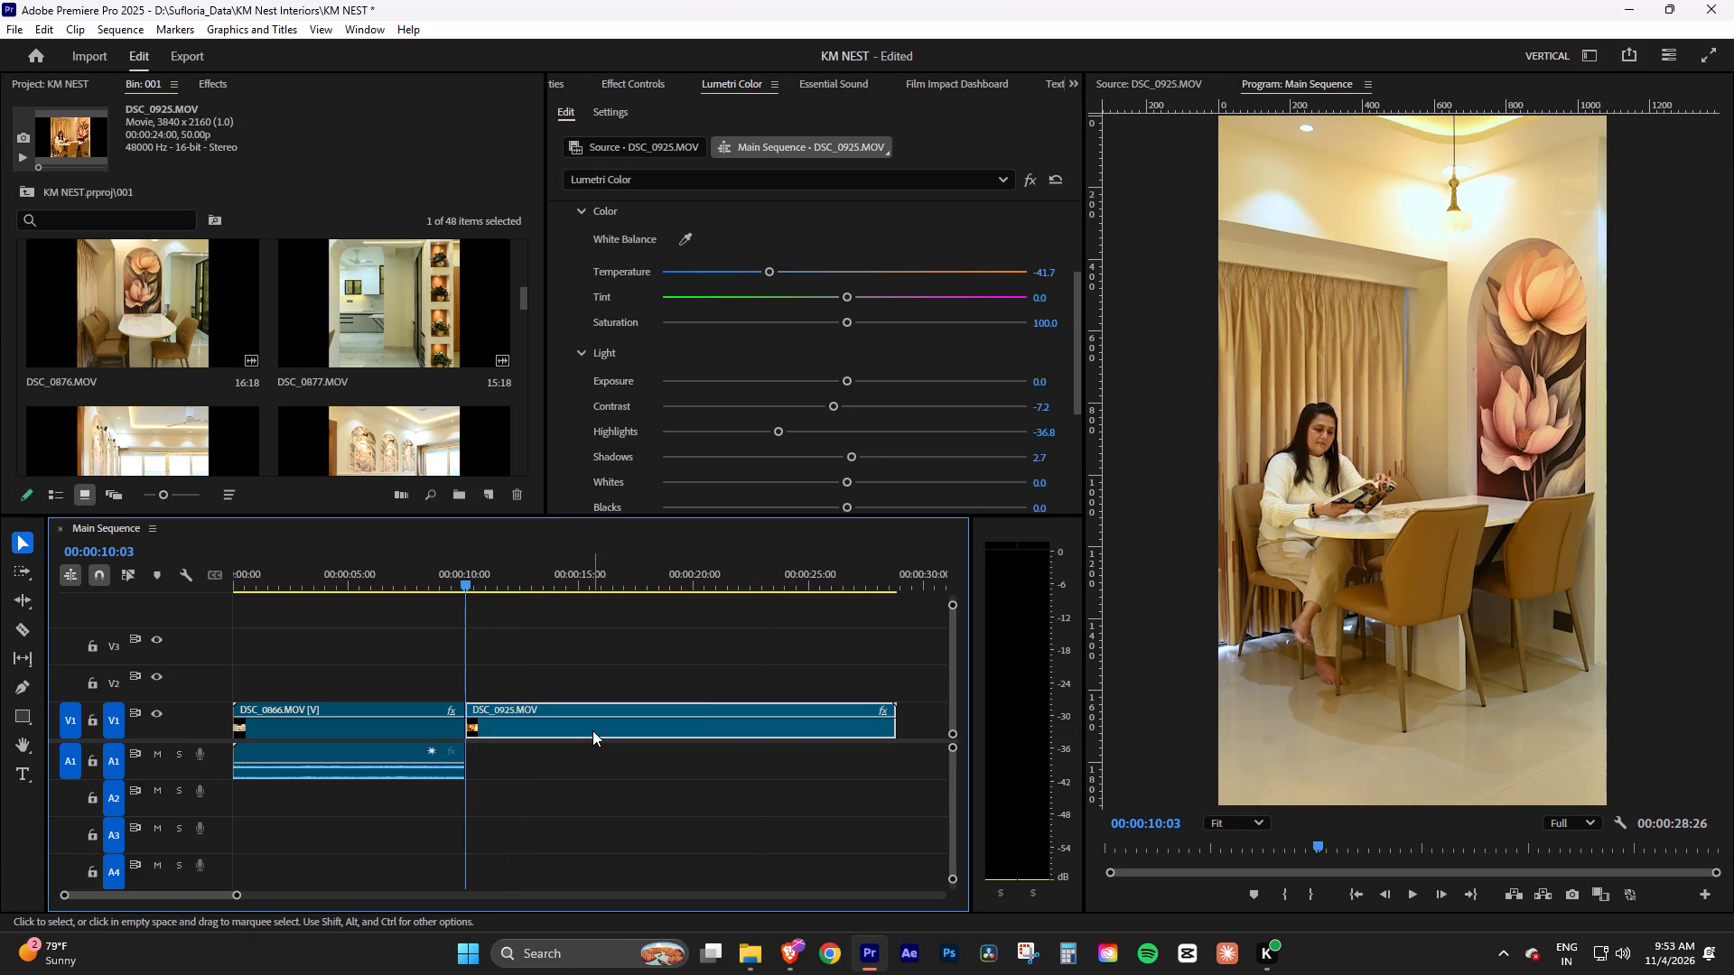
left_click_drag(239, 893, 260, 886)
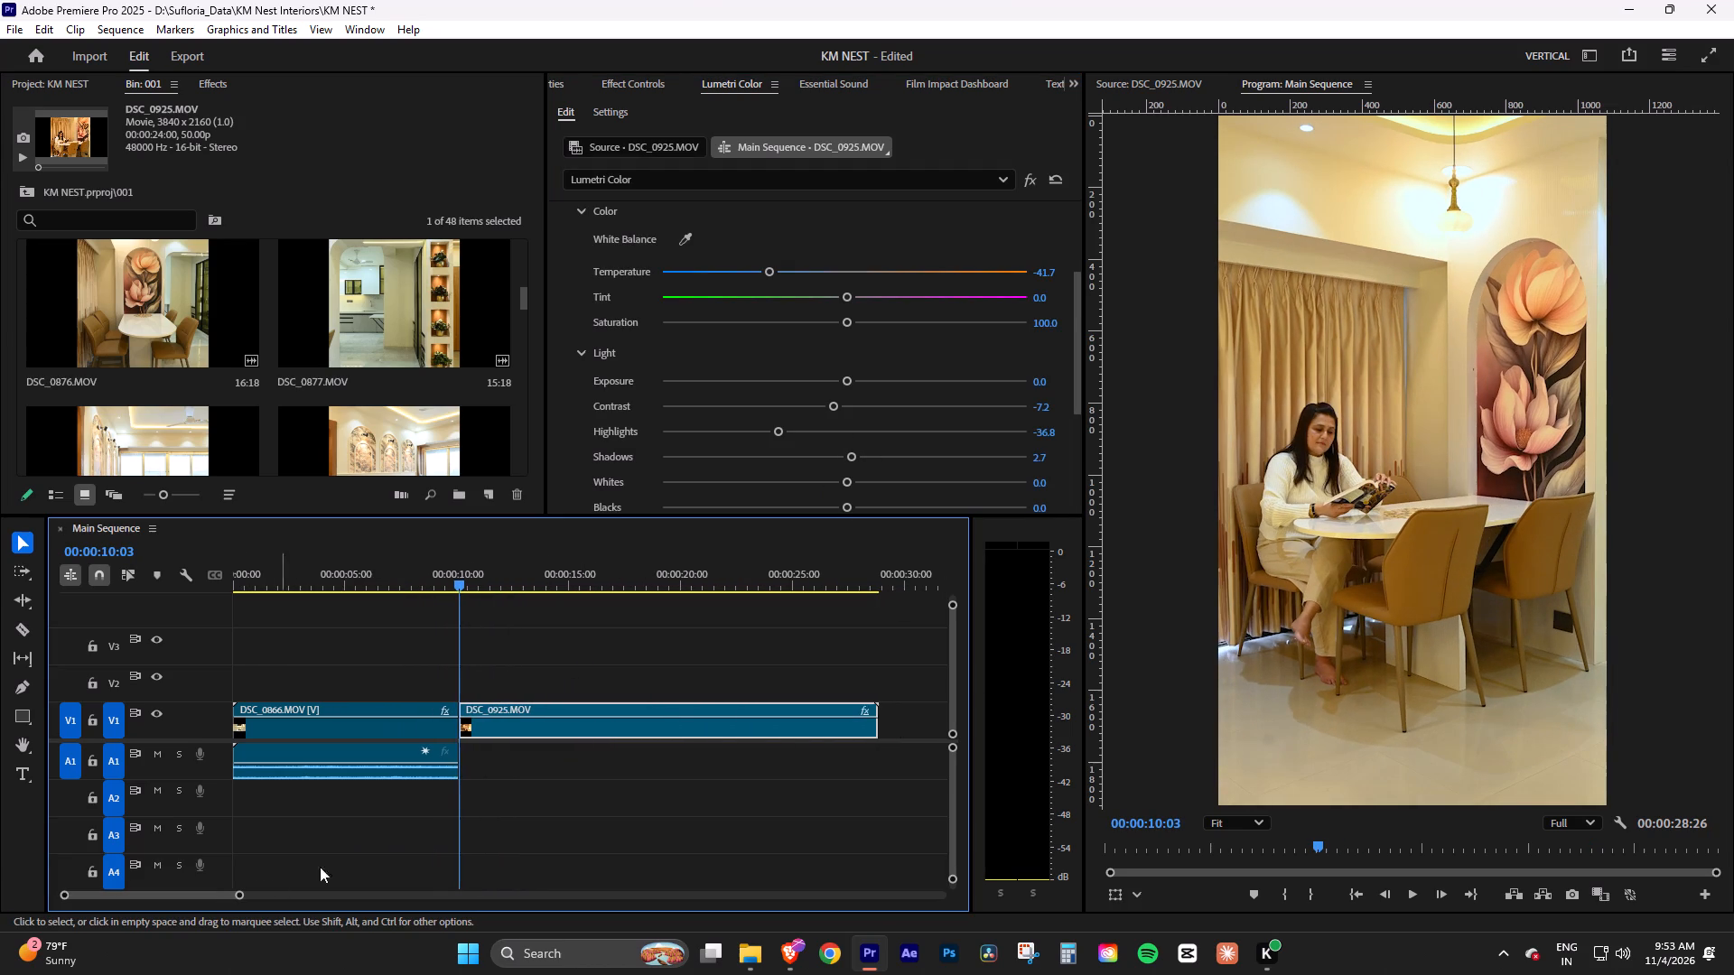
left_click(621, 794)
left_click(588, 734)
key("ctrl+s")
left_click(611, 767)
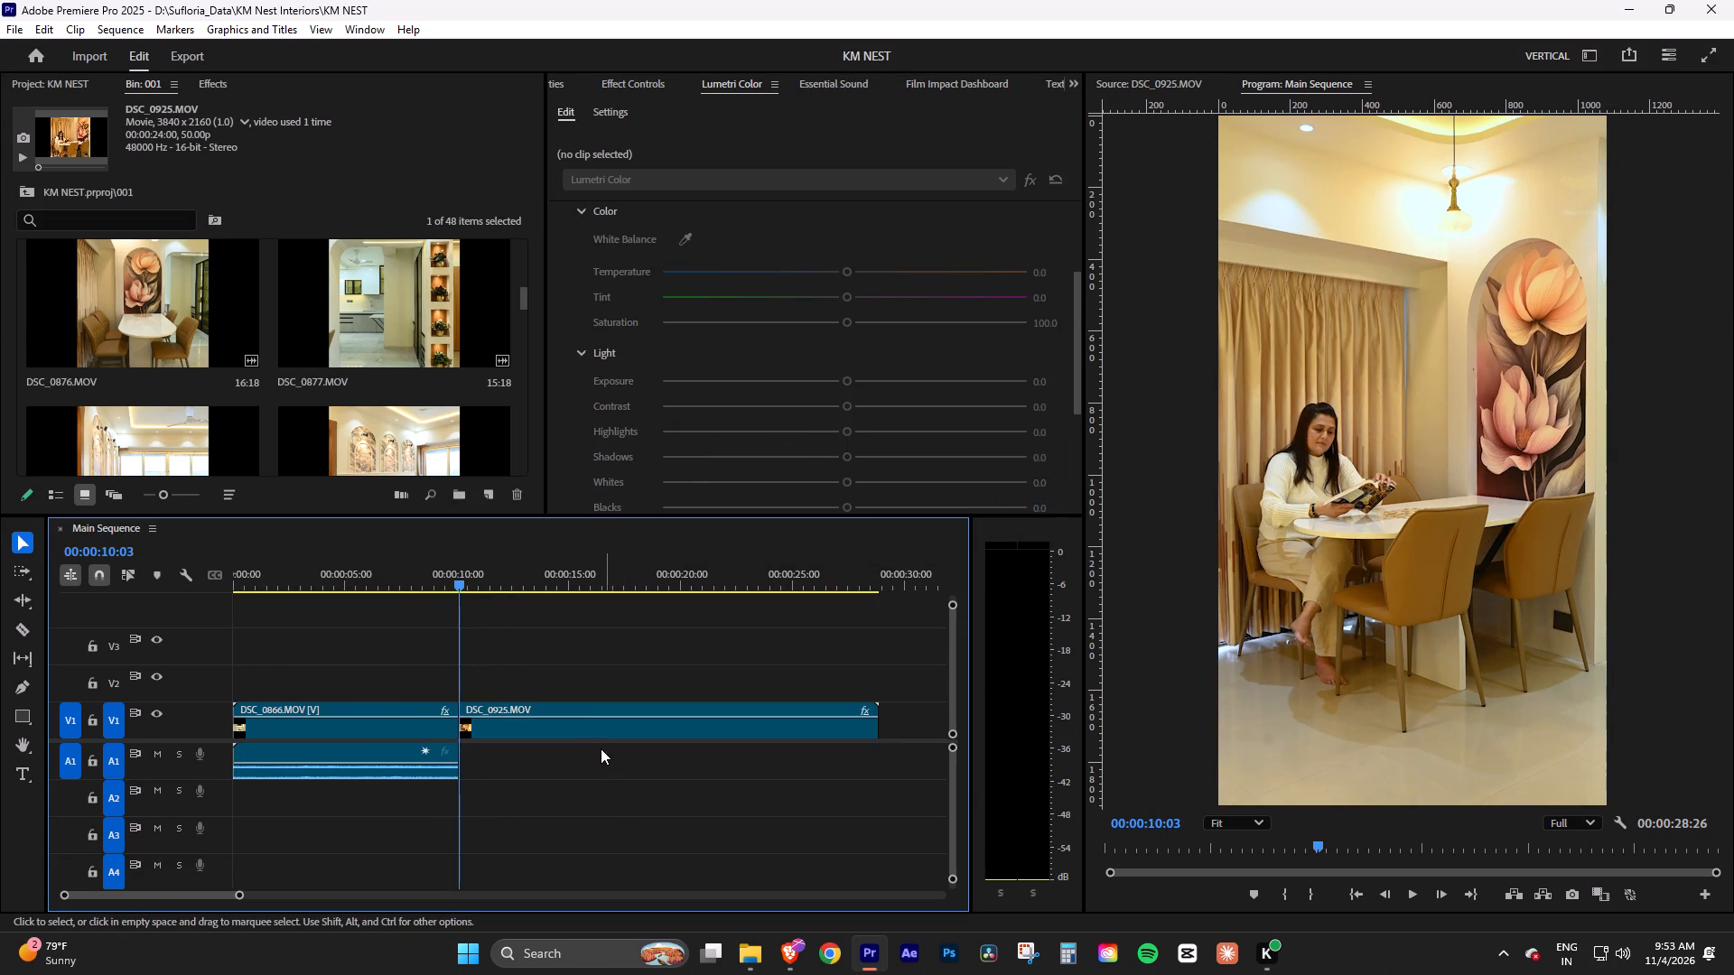
Select the DSC_0925.MOV clip on track V1 of Main Sequence.
left_click(597, 727)
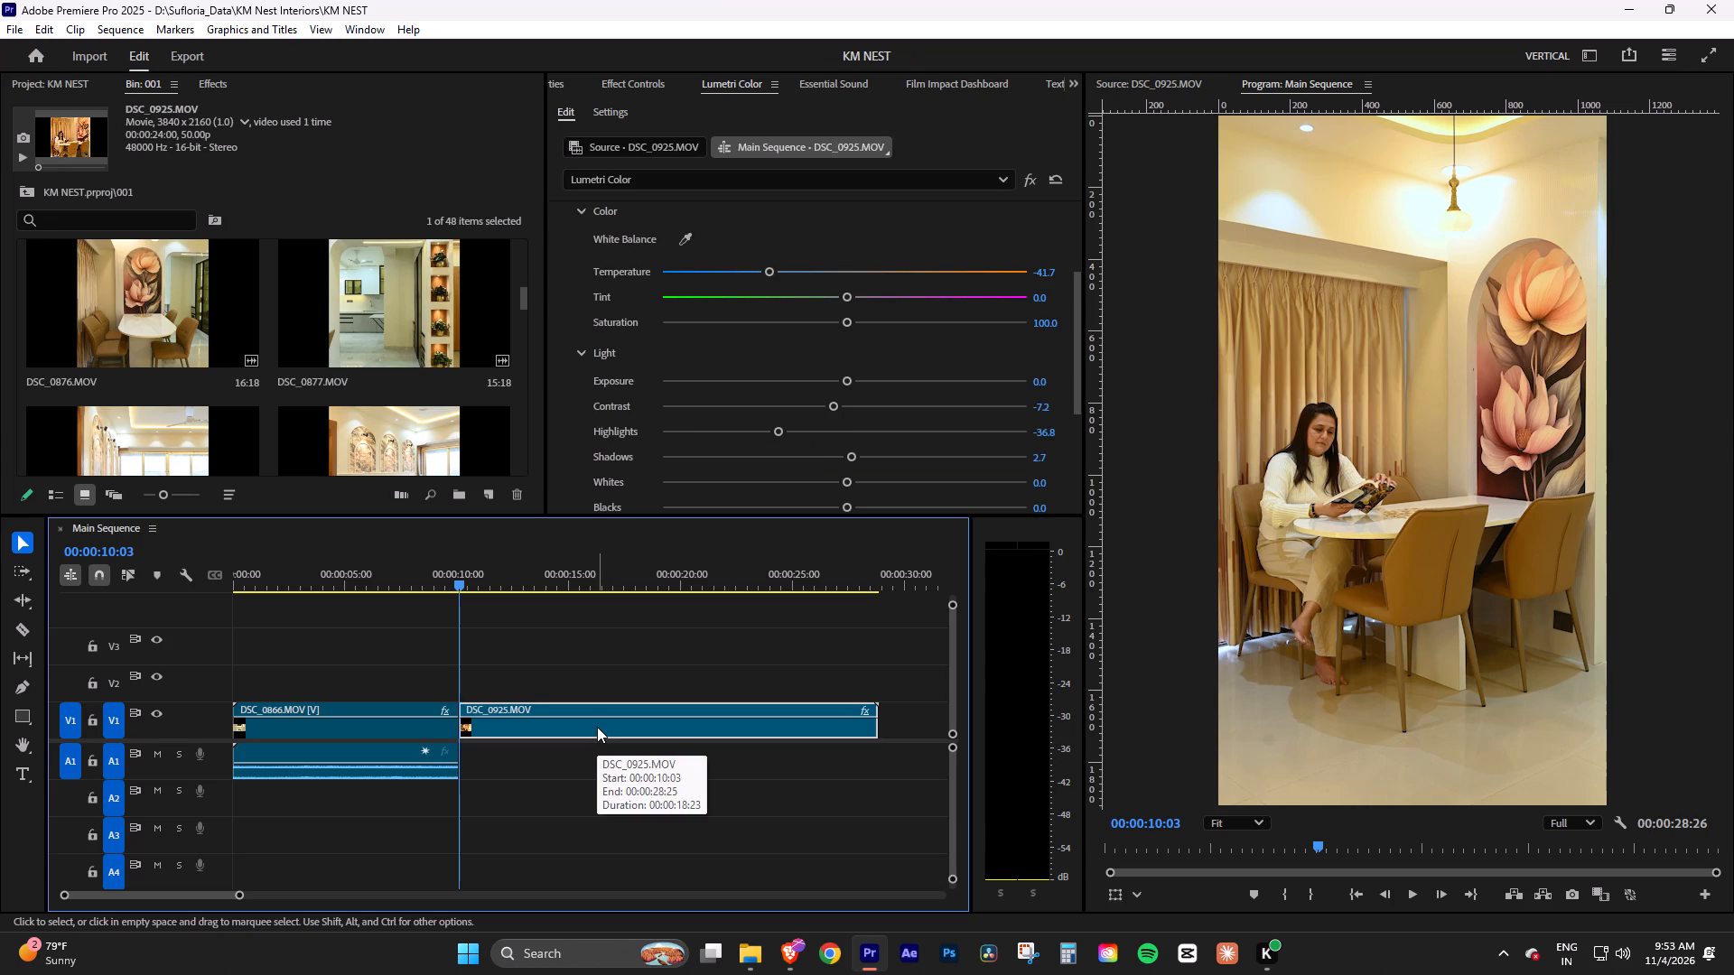
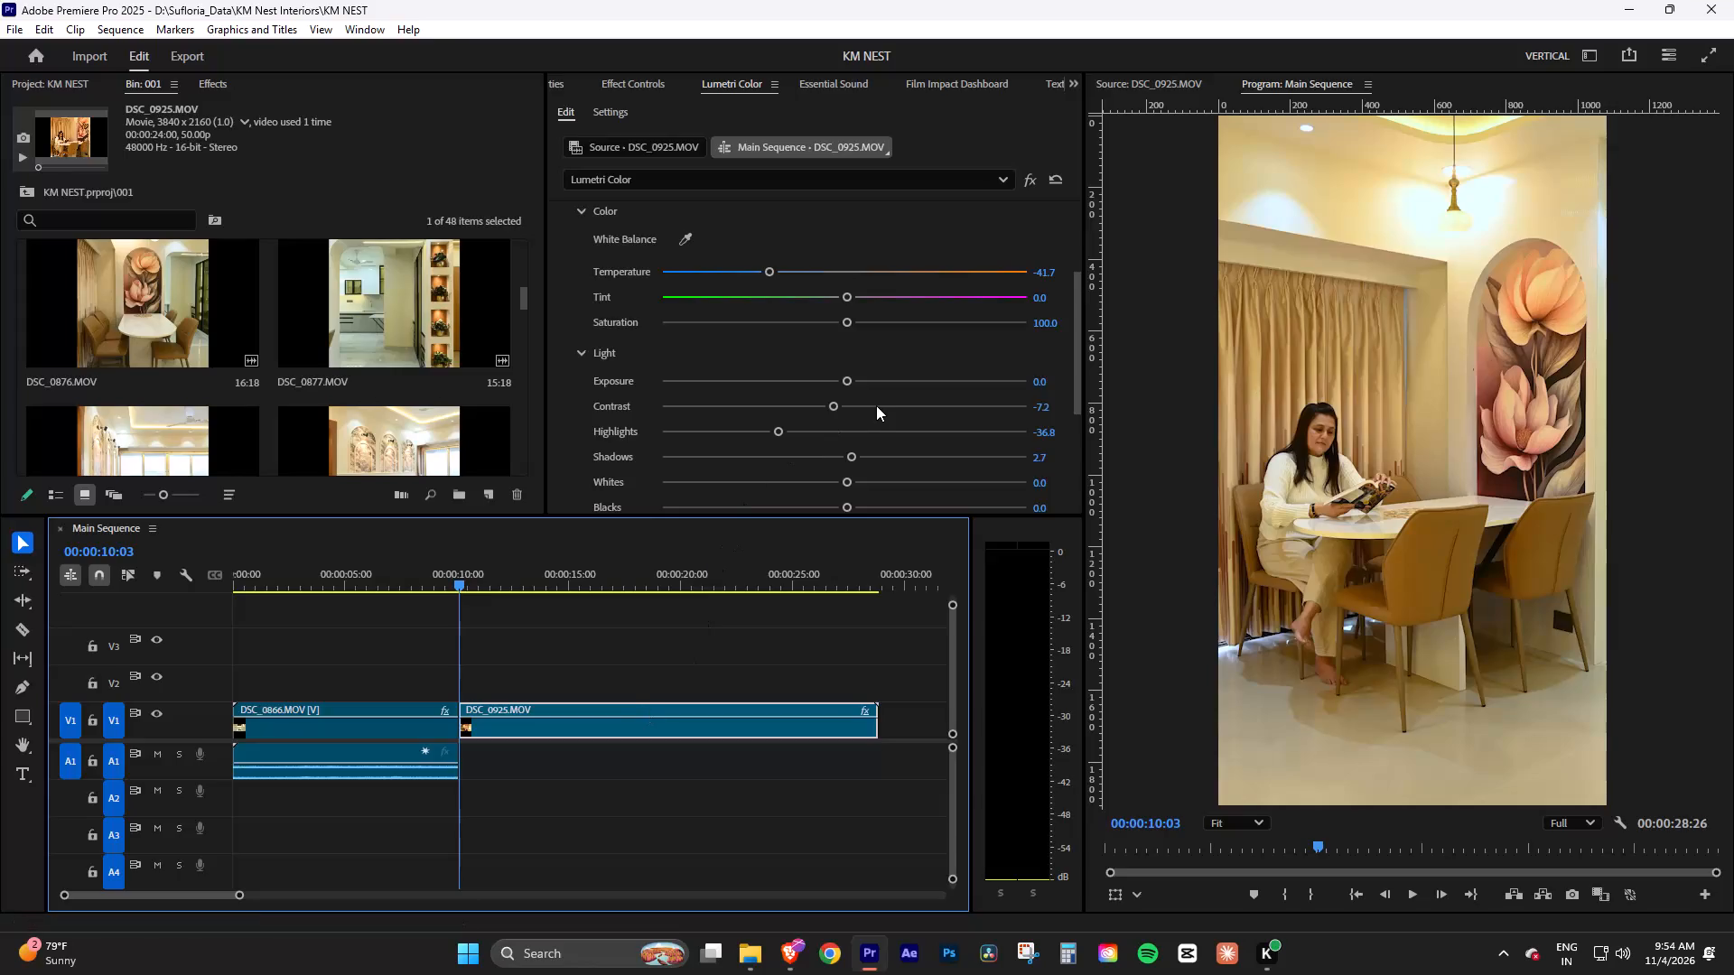
Lower the Shadows of the DSC_0925.MOV clip to about -2.2.
scroll(876, 405, "down", 5)
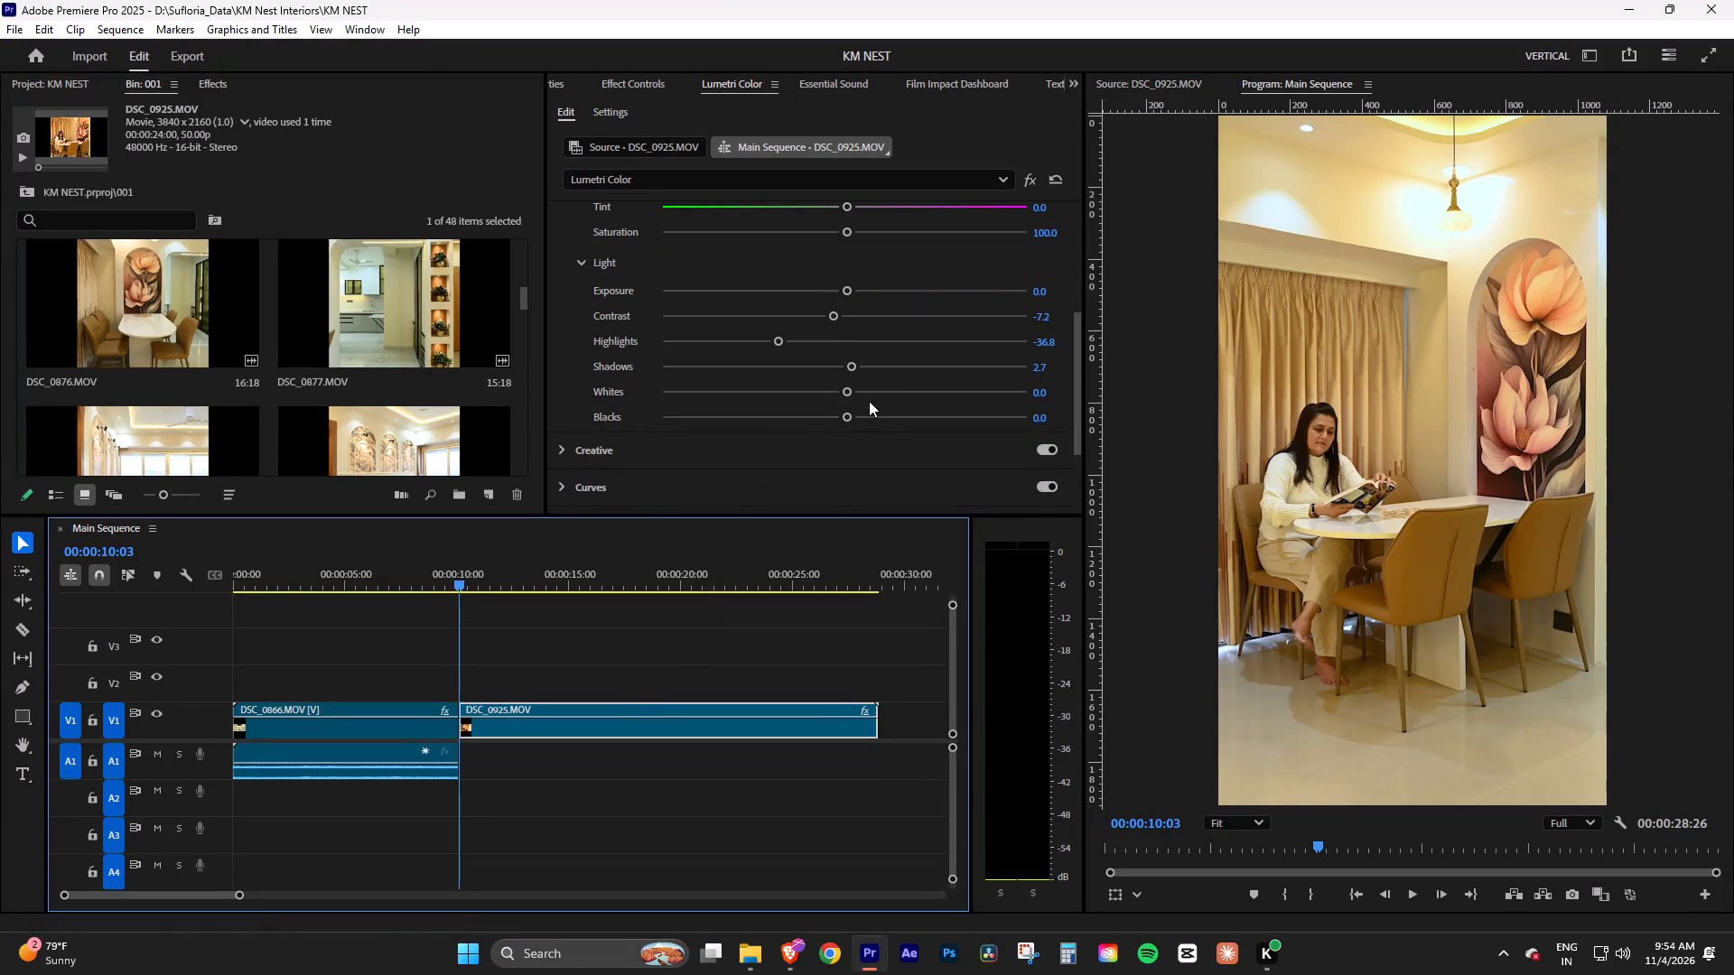
left_click_drag(851, 367, 839, 371)
scroll(835, 402, "up", 5)
left_click(560, 645)
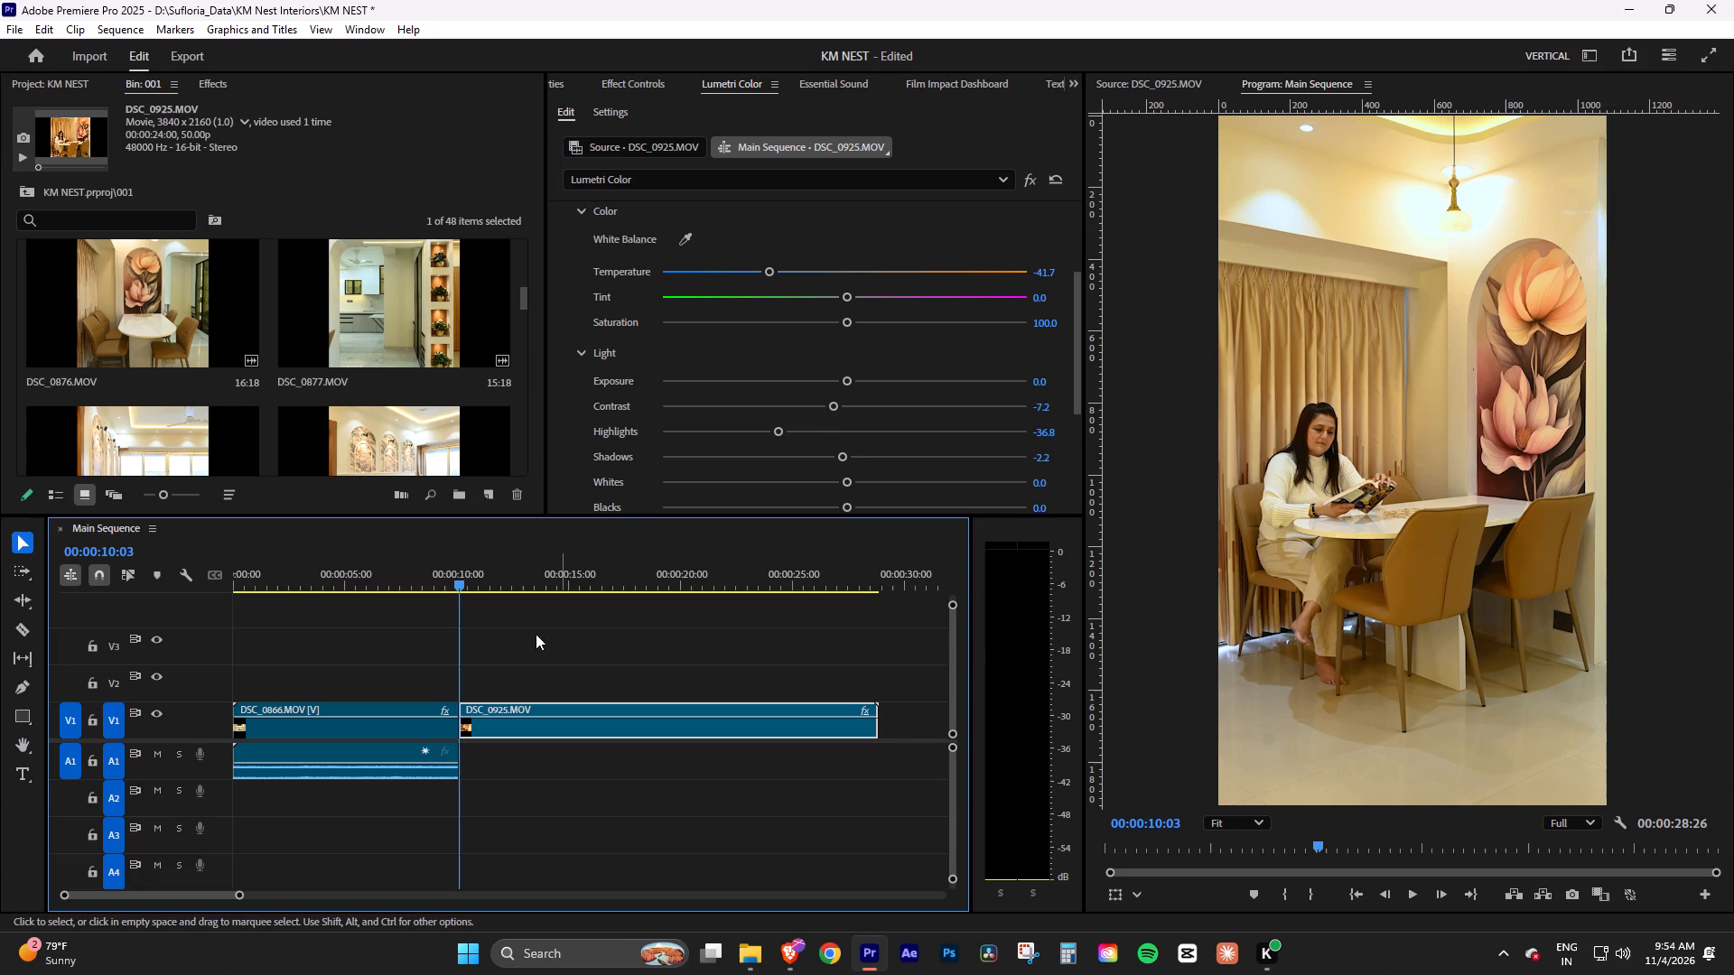
Play the DSC_0925.MOV clip from its start at 00:00:10:03 to about 00:00:13:08 to check the correction.
left_click_drag(475, 571, 461, 572)
key("space")
left_click(533, 636)
left_click(583, 718)
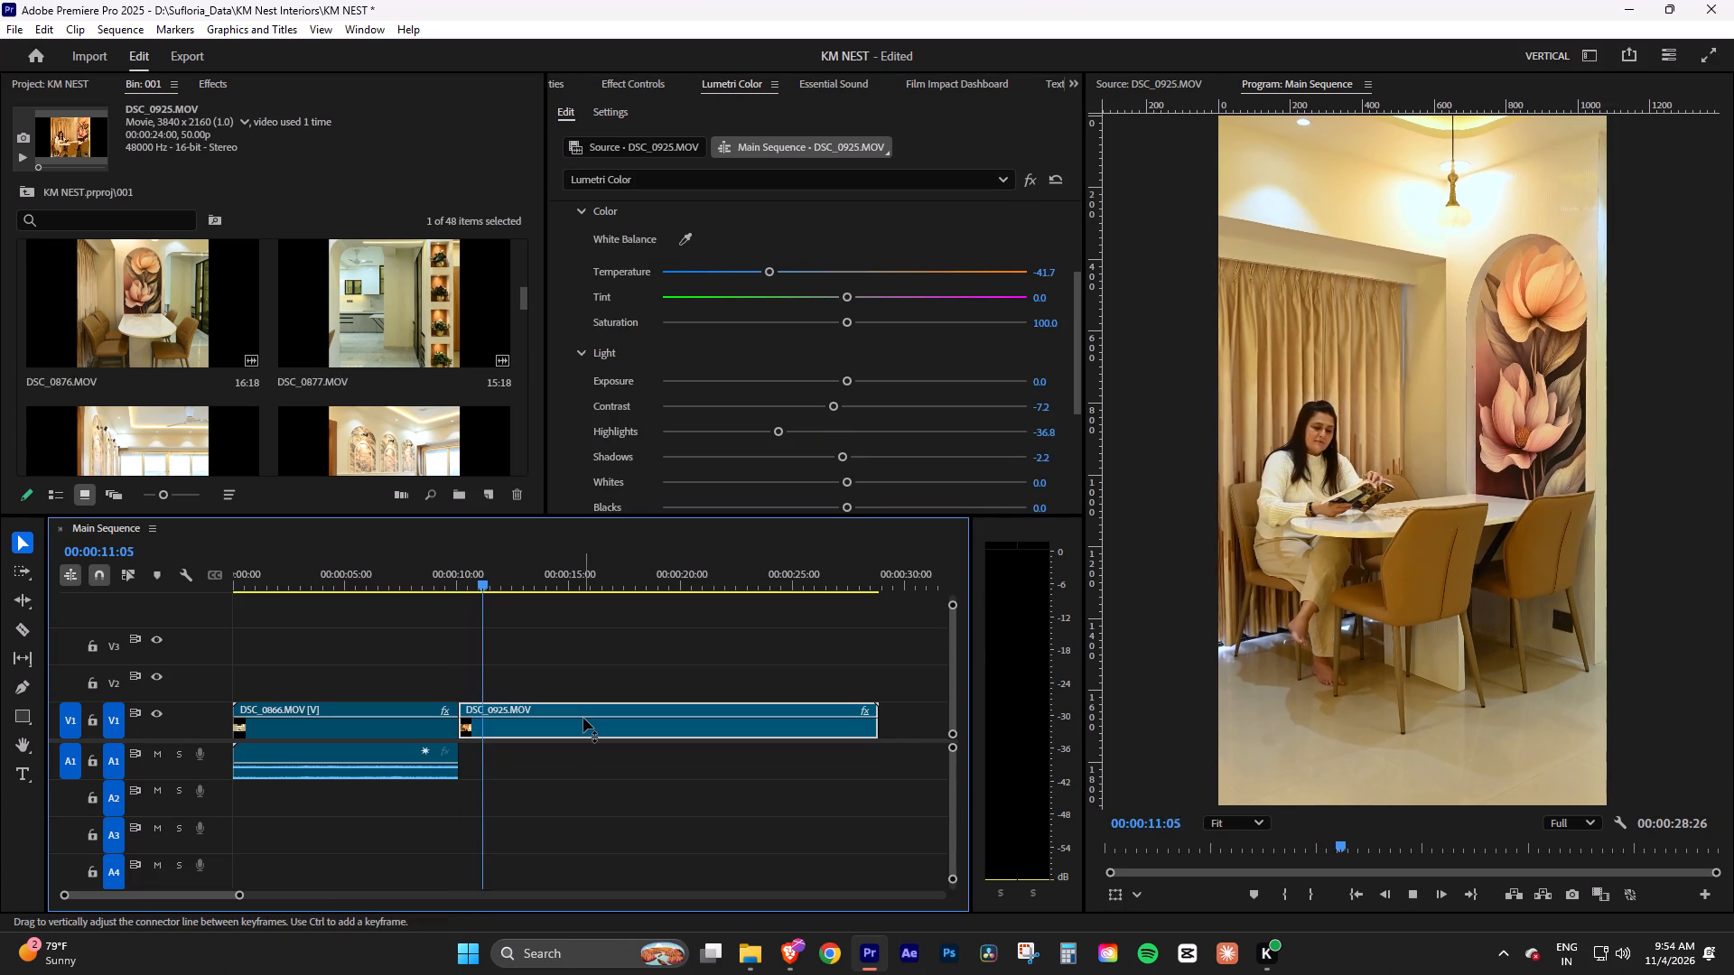
key("space")
key("space")
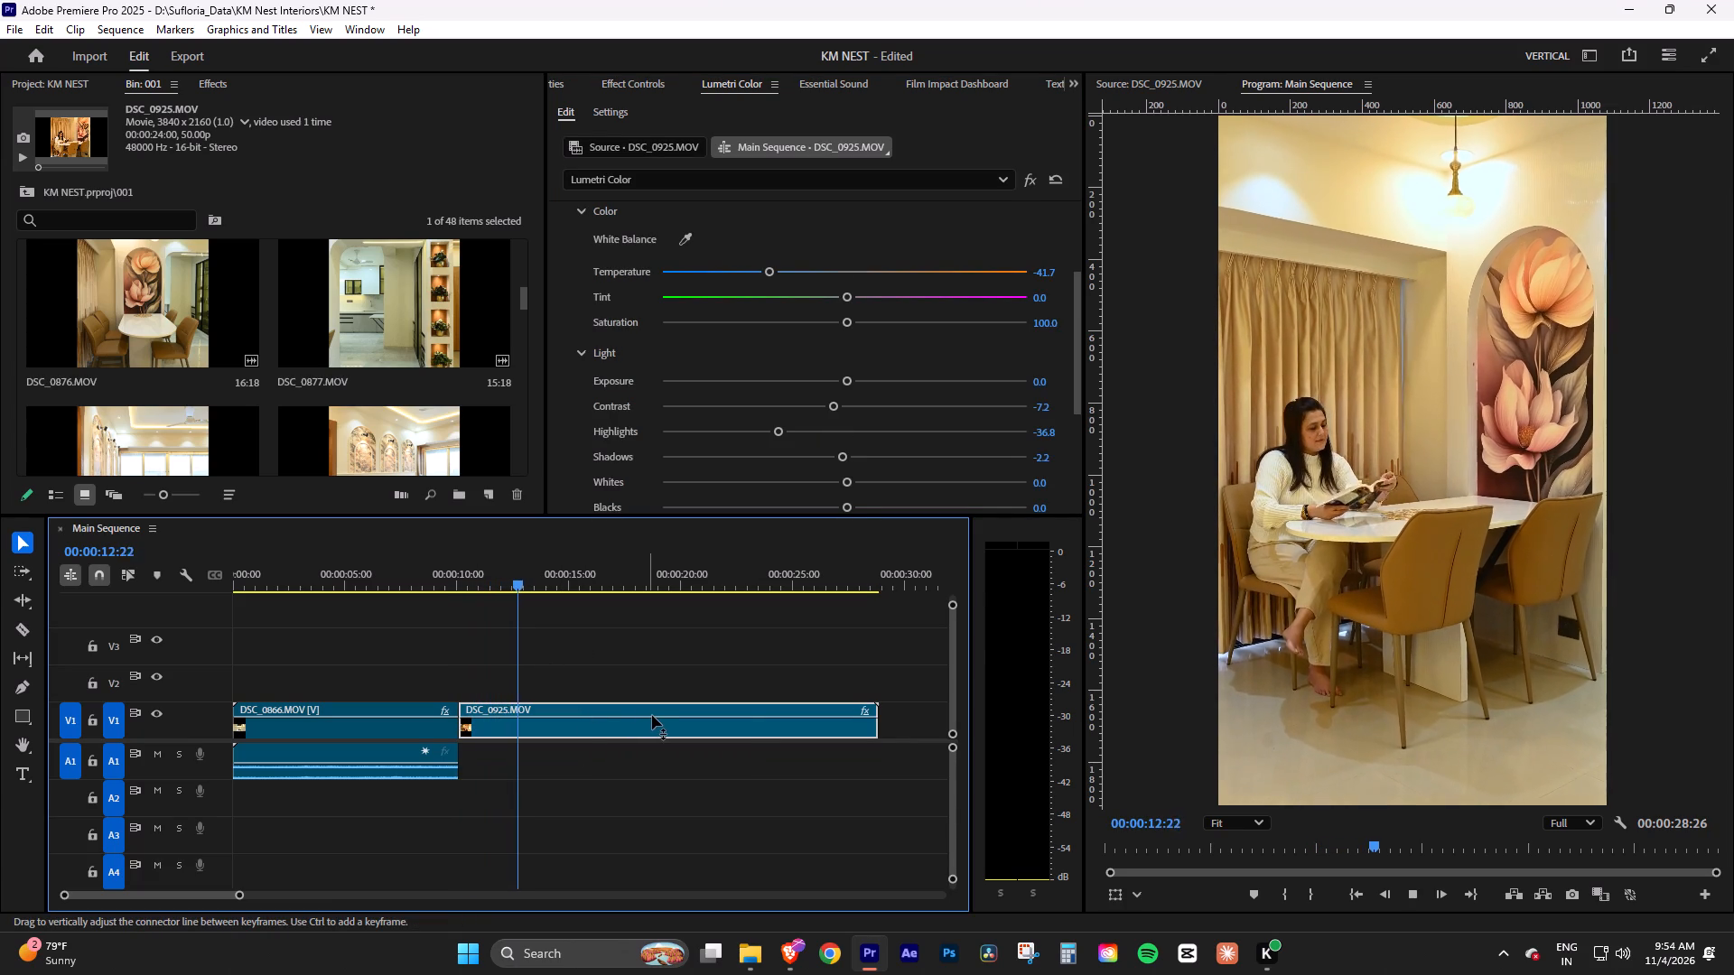
key("space")
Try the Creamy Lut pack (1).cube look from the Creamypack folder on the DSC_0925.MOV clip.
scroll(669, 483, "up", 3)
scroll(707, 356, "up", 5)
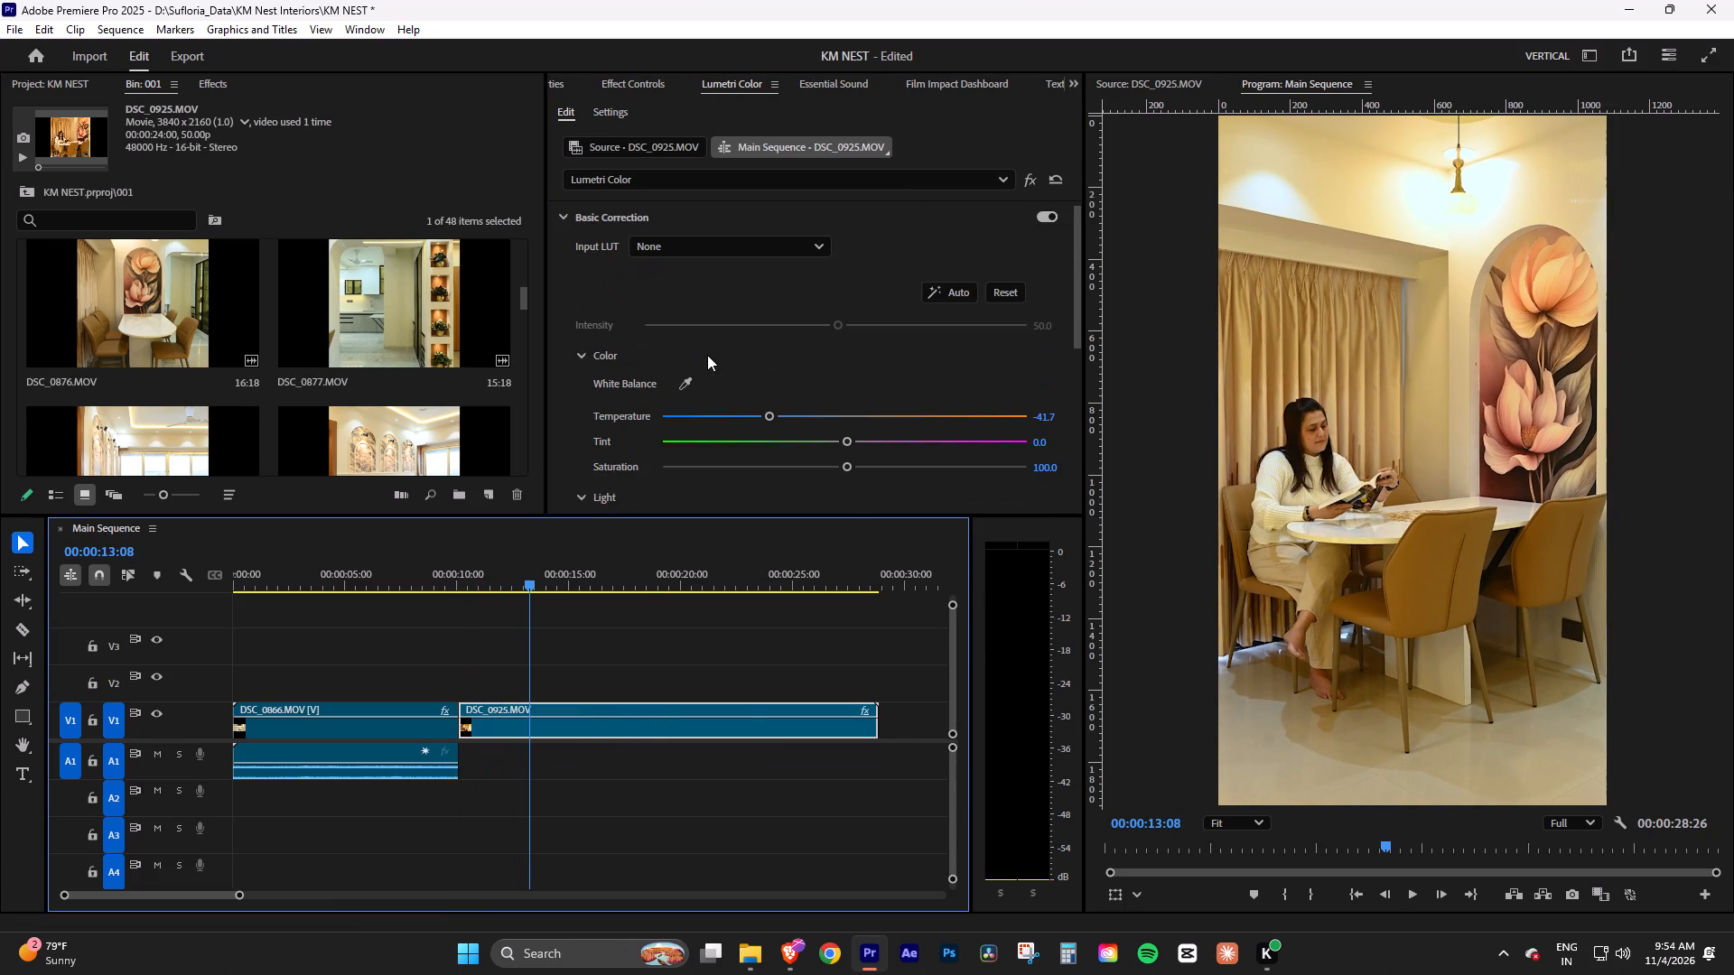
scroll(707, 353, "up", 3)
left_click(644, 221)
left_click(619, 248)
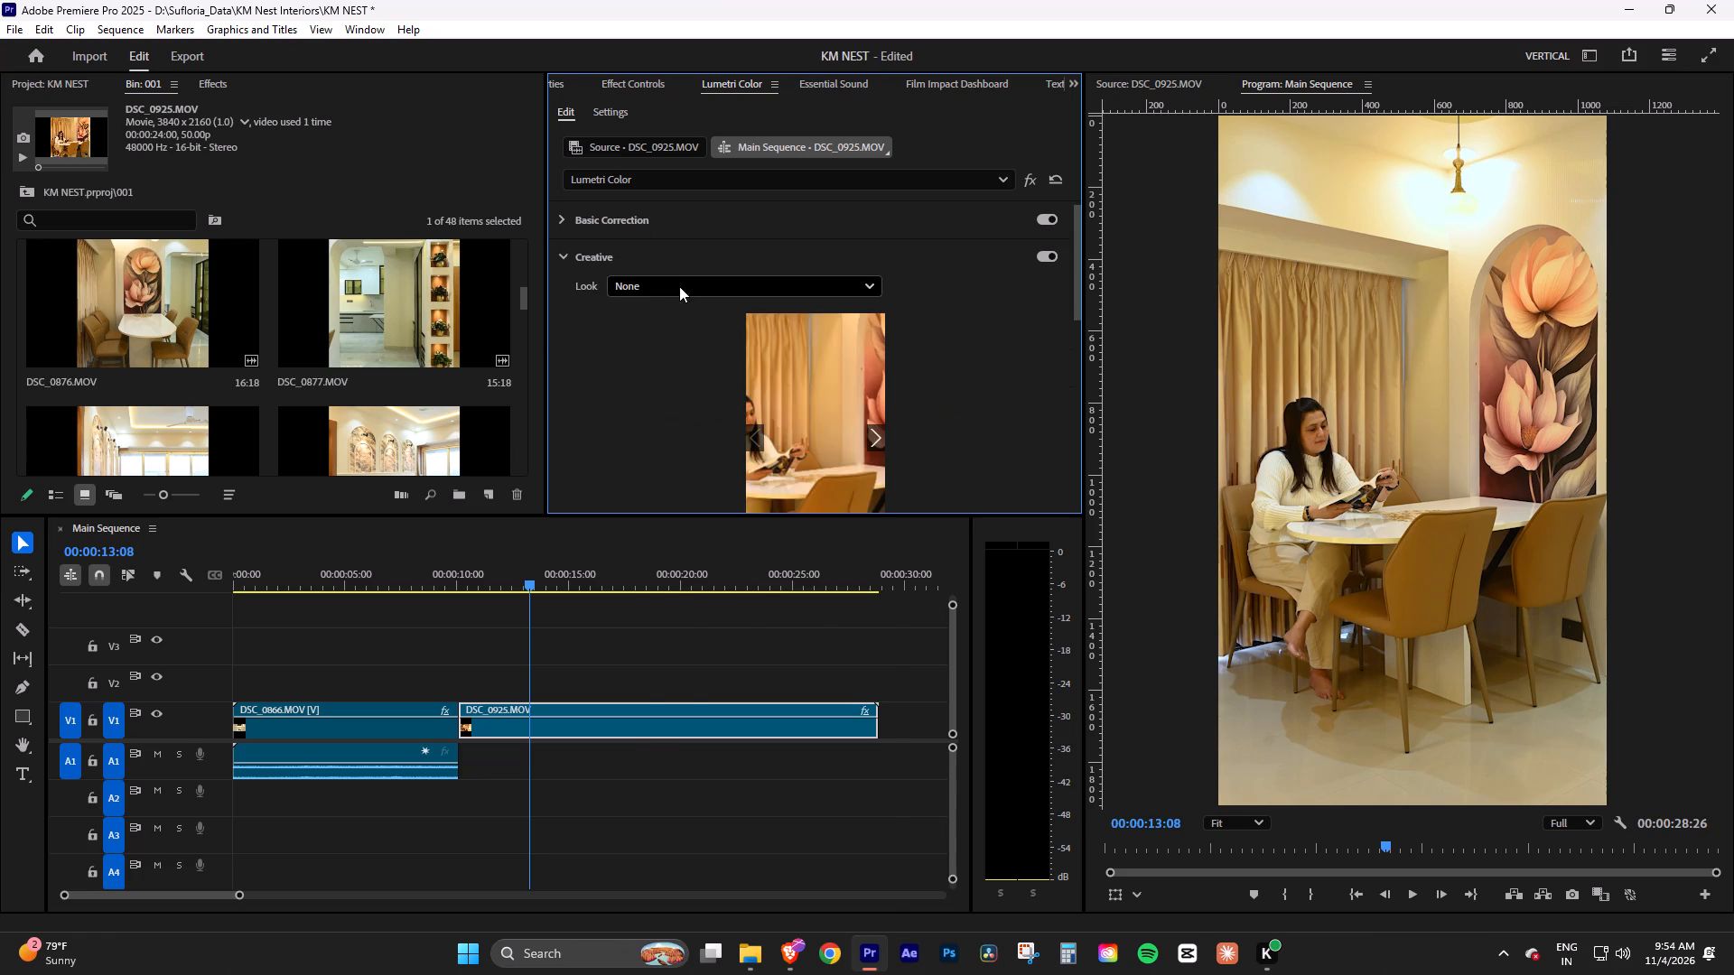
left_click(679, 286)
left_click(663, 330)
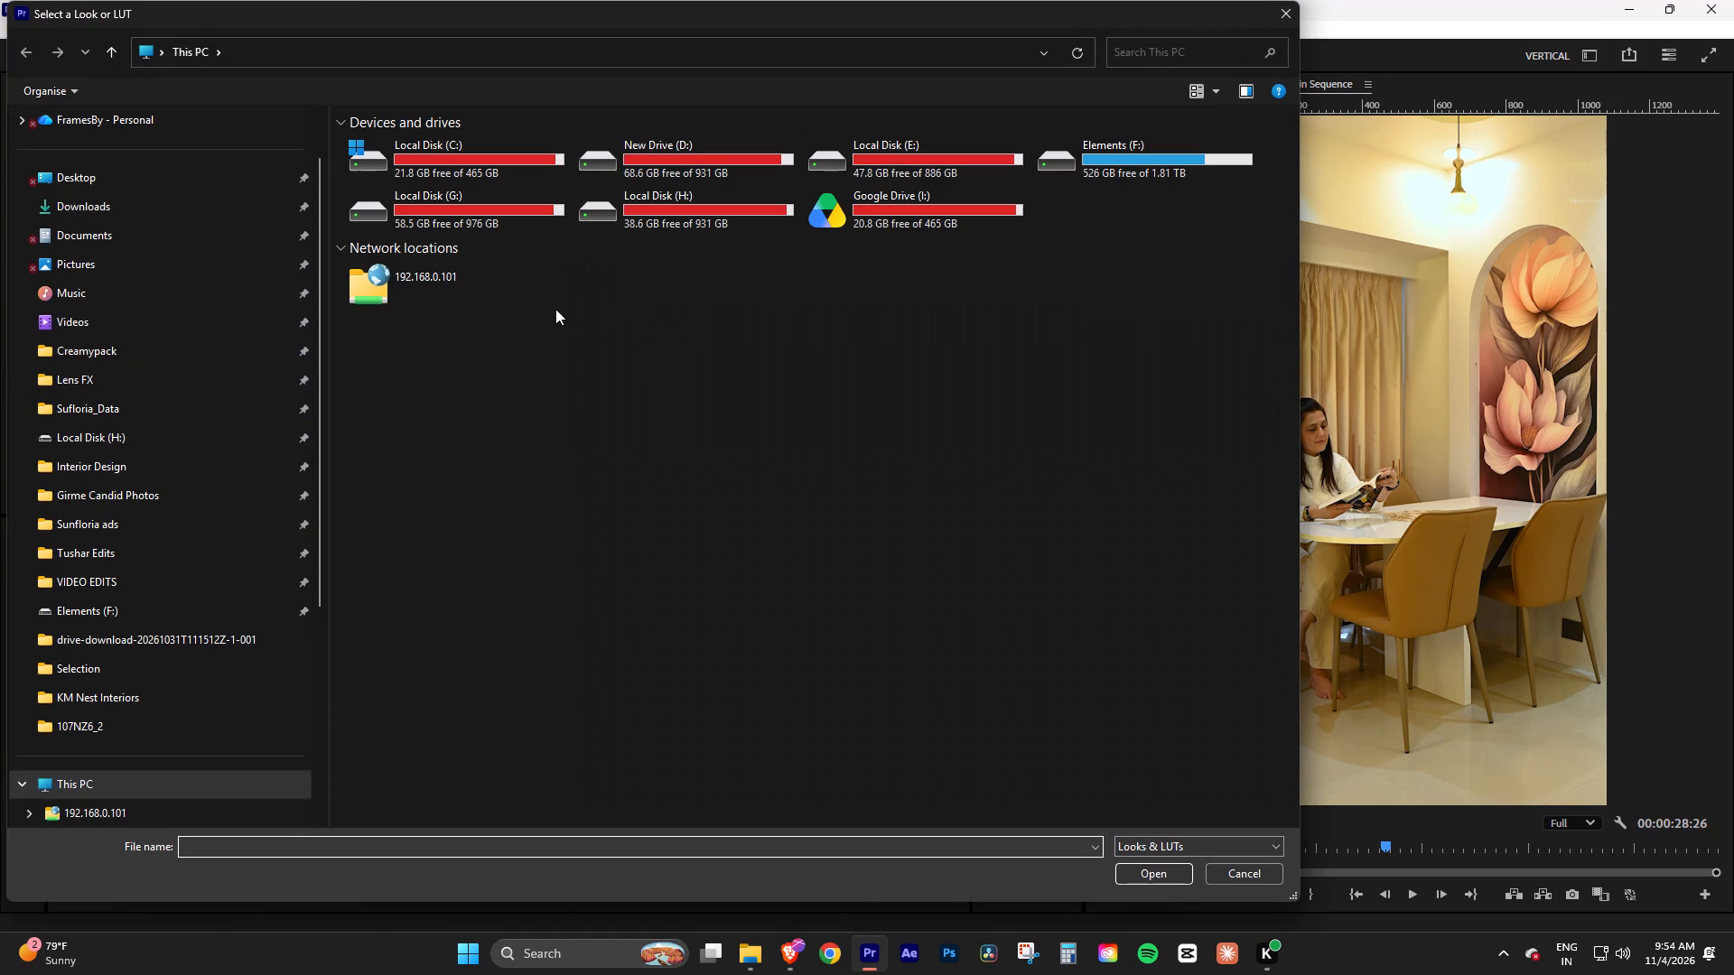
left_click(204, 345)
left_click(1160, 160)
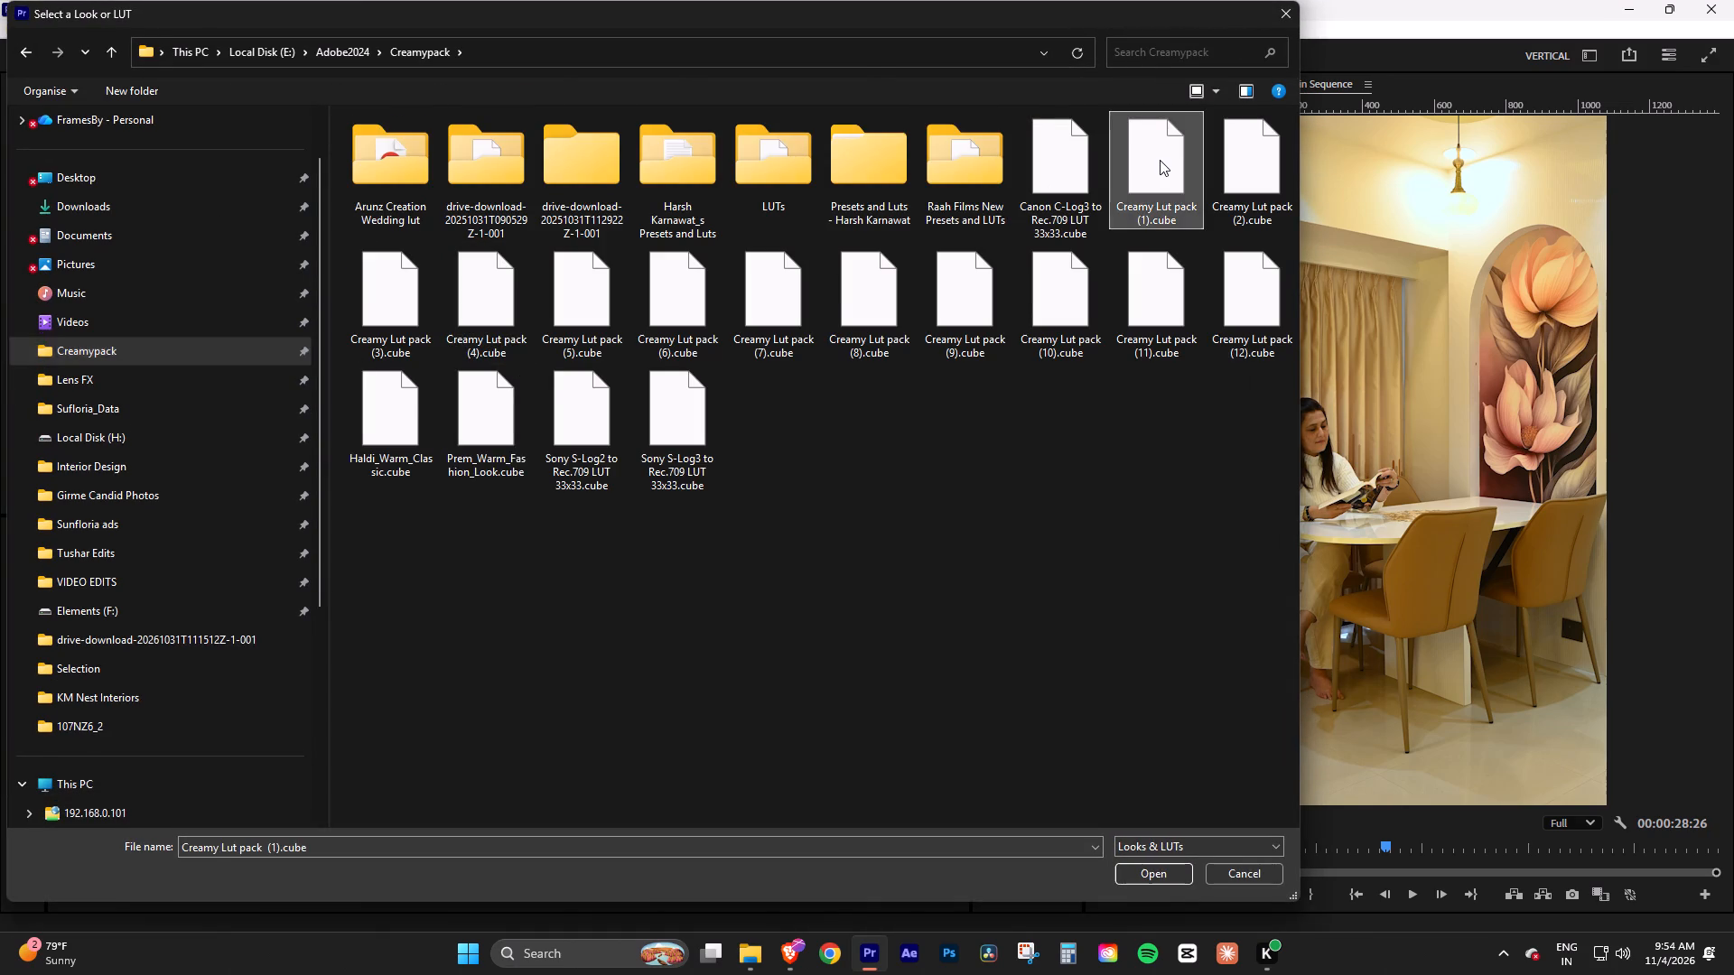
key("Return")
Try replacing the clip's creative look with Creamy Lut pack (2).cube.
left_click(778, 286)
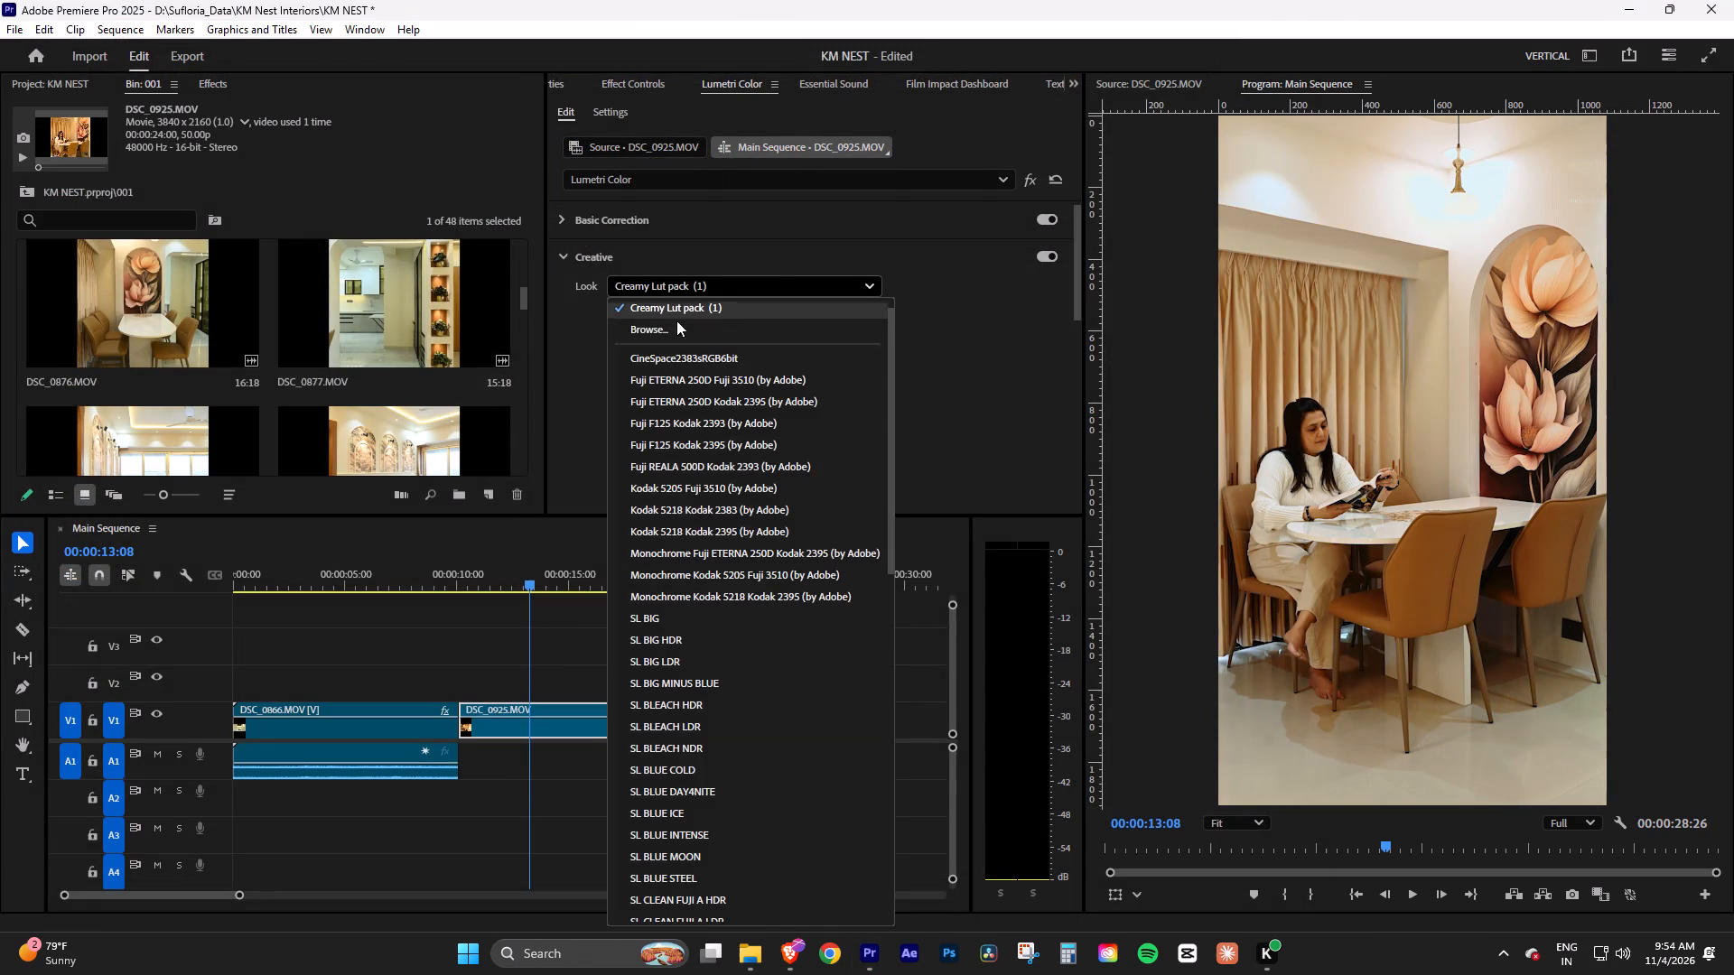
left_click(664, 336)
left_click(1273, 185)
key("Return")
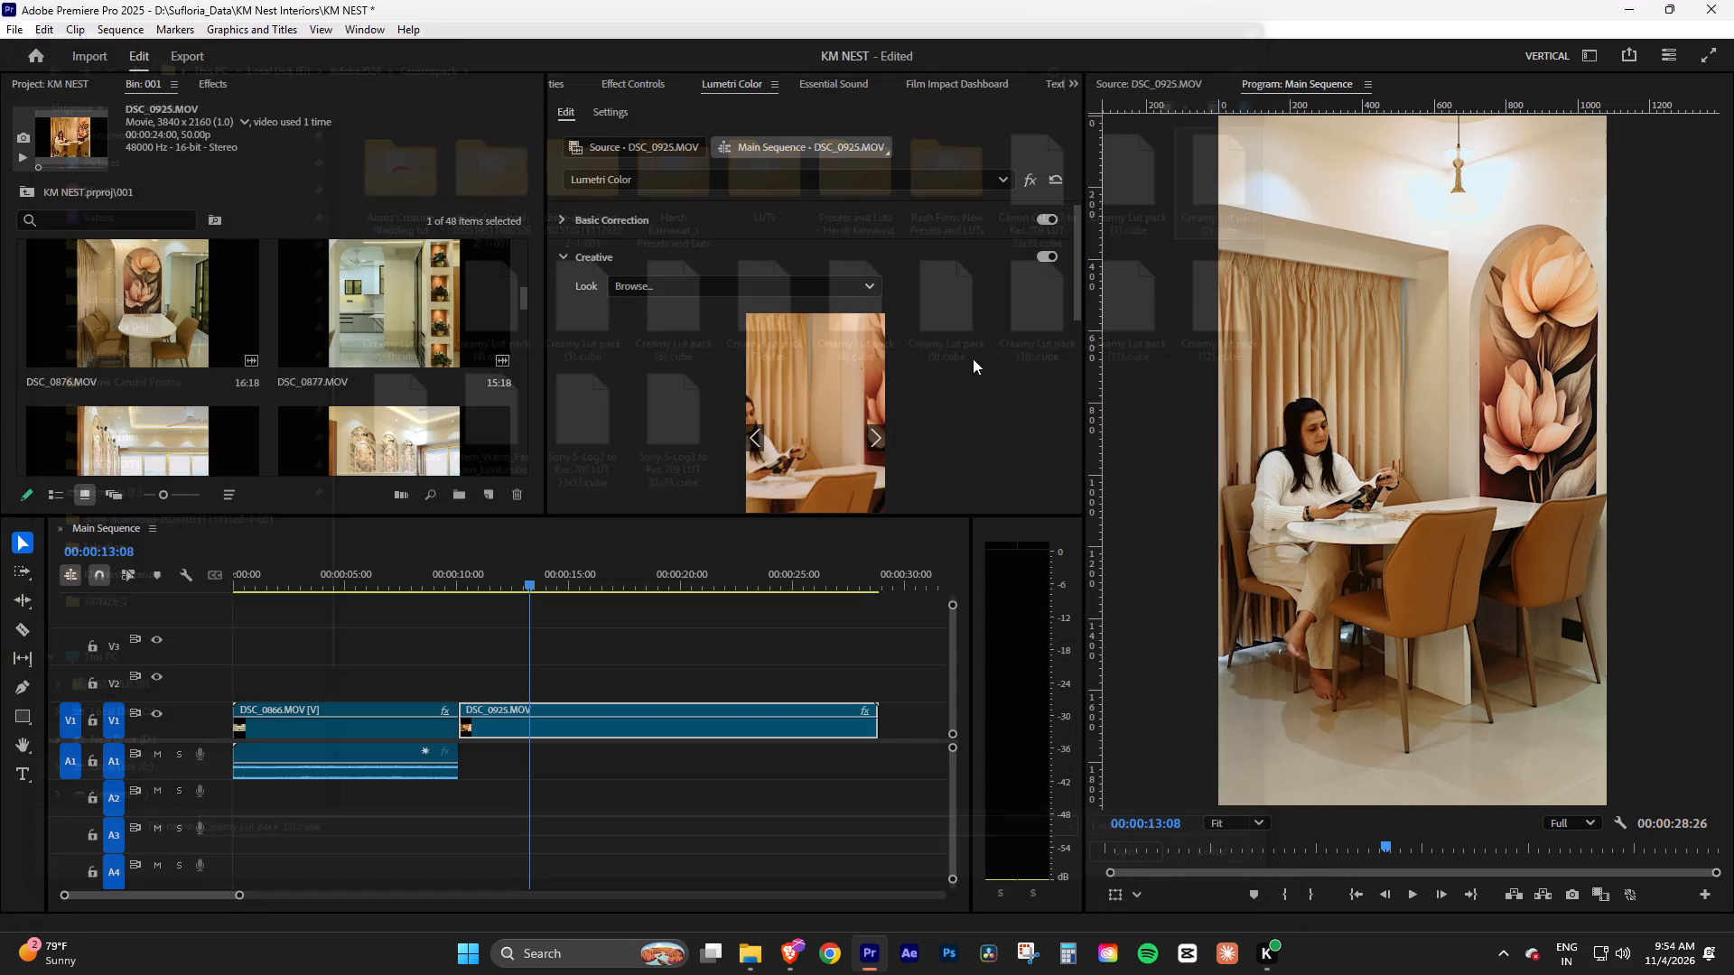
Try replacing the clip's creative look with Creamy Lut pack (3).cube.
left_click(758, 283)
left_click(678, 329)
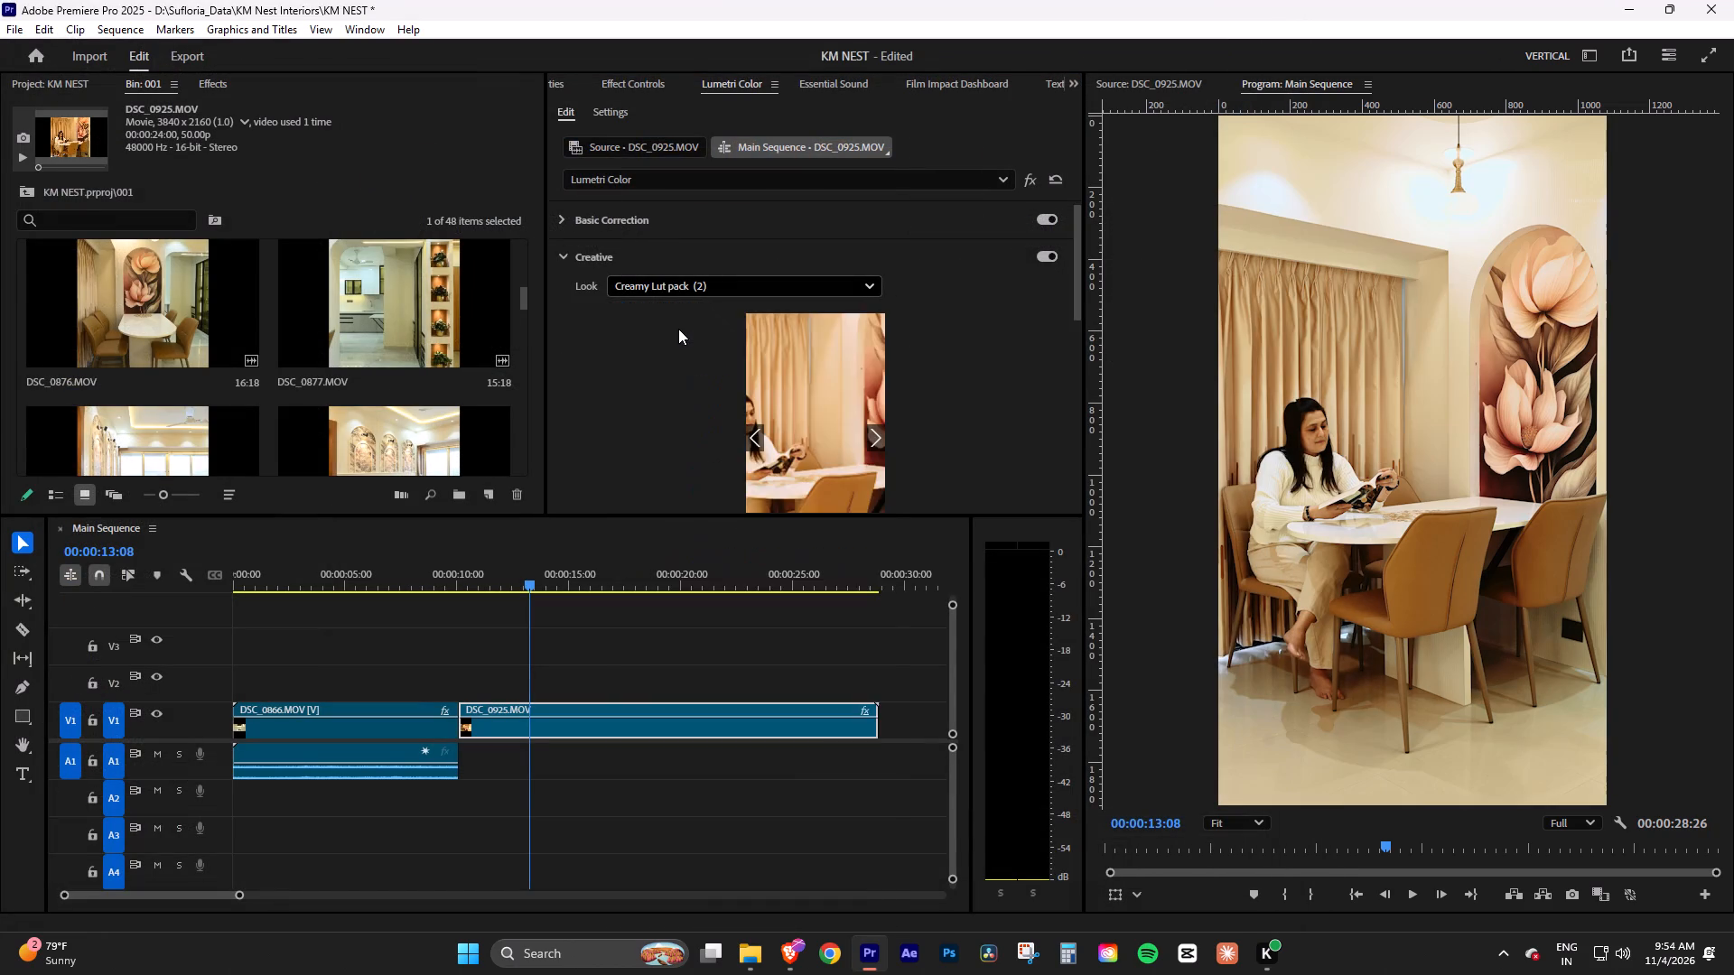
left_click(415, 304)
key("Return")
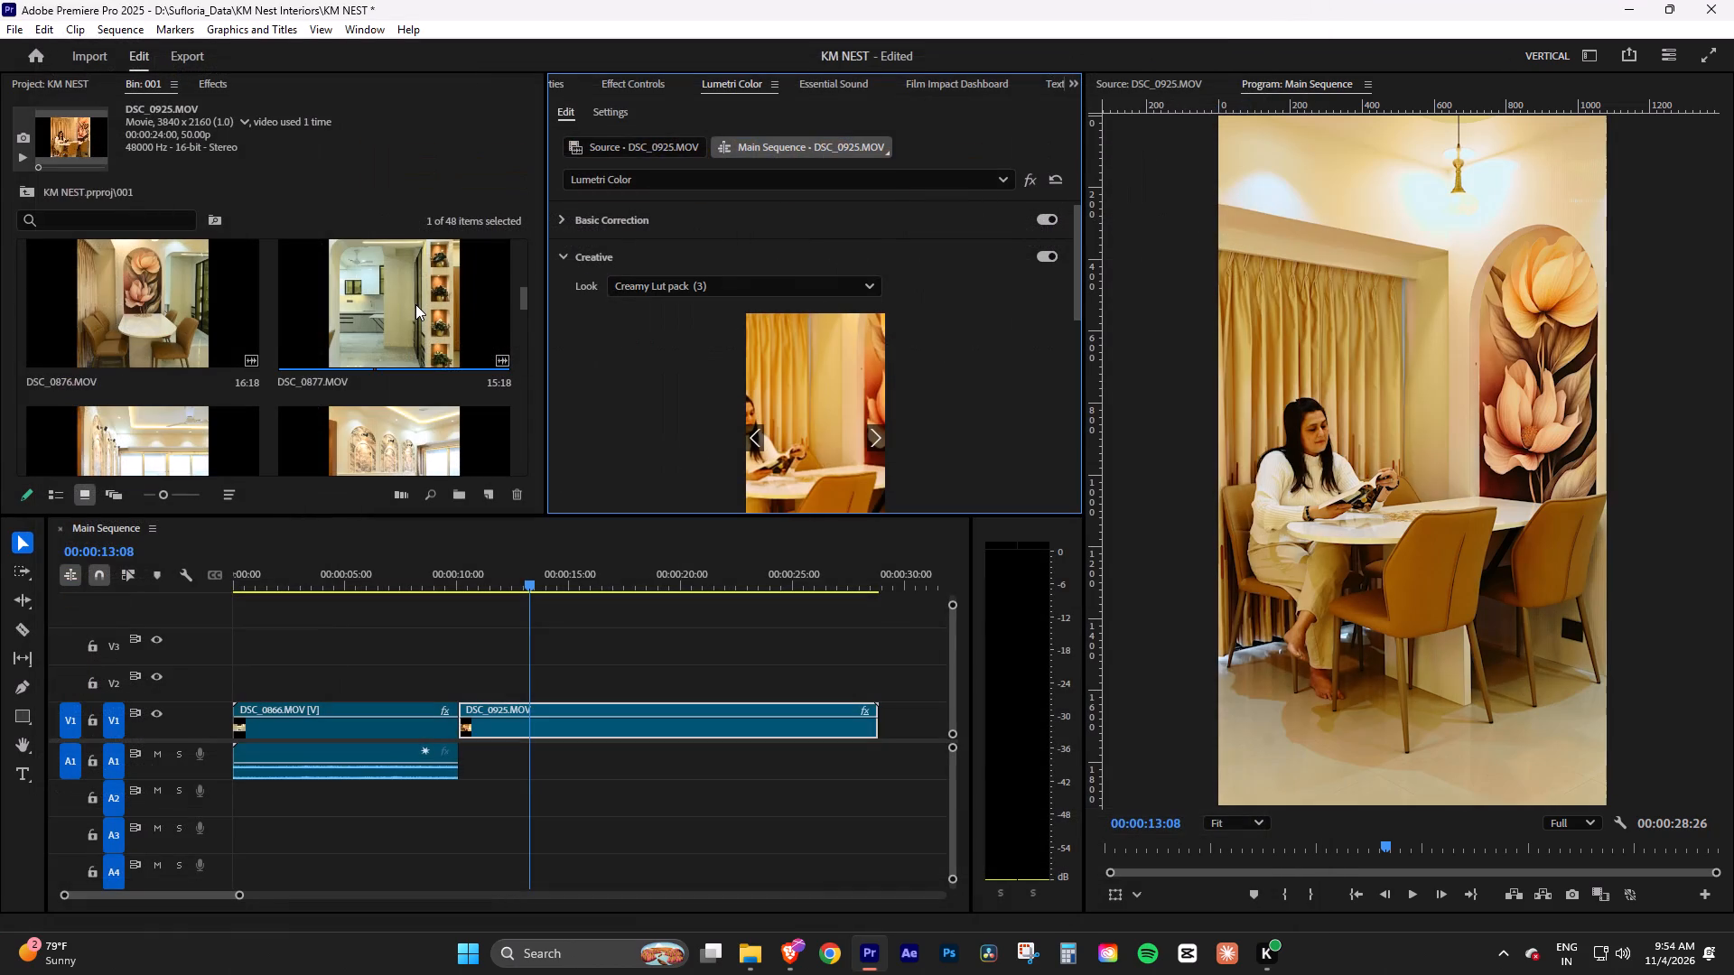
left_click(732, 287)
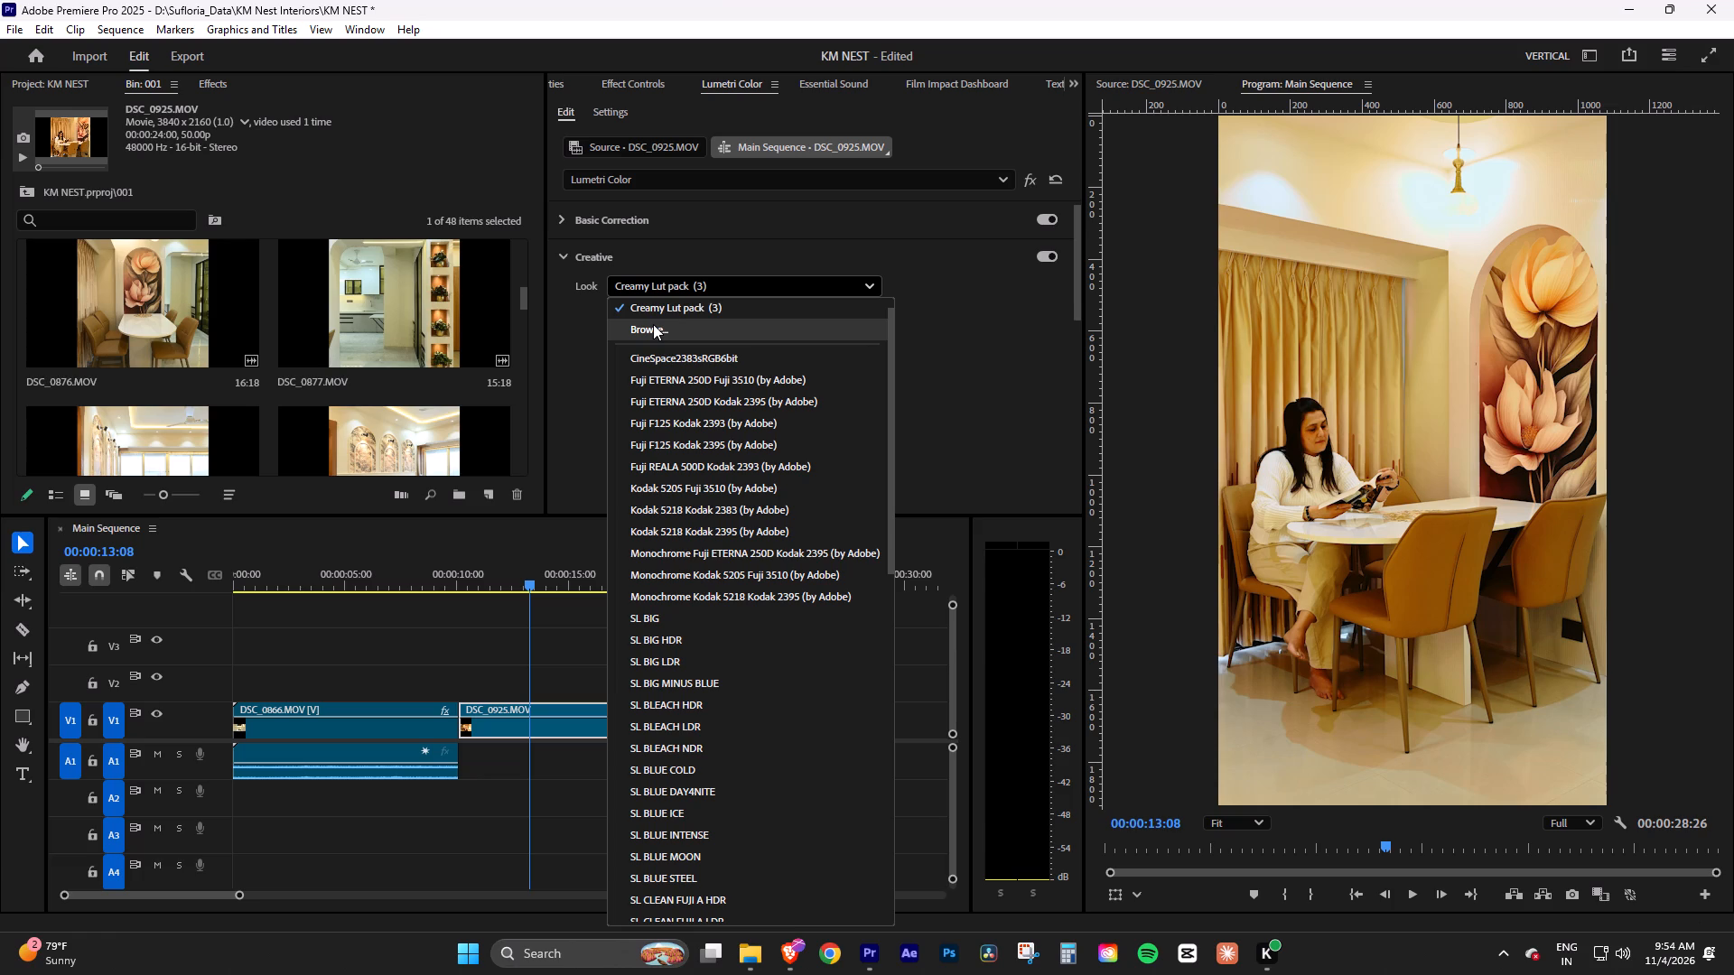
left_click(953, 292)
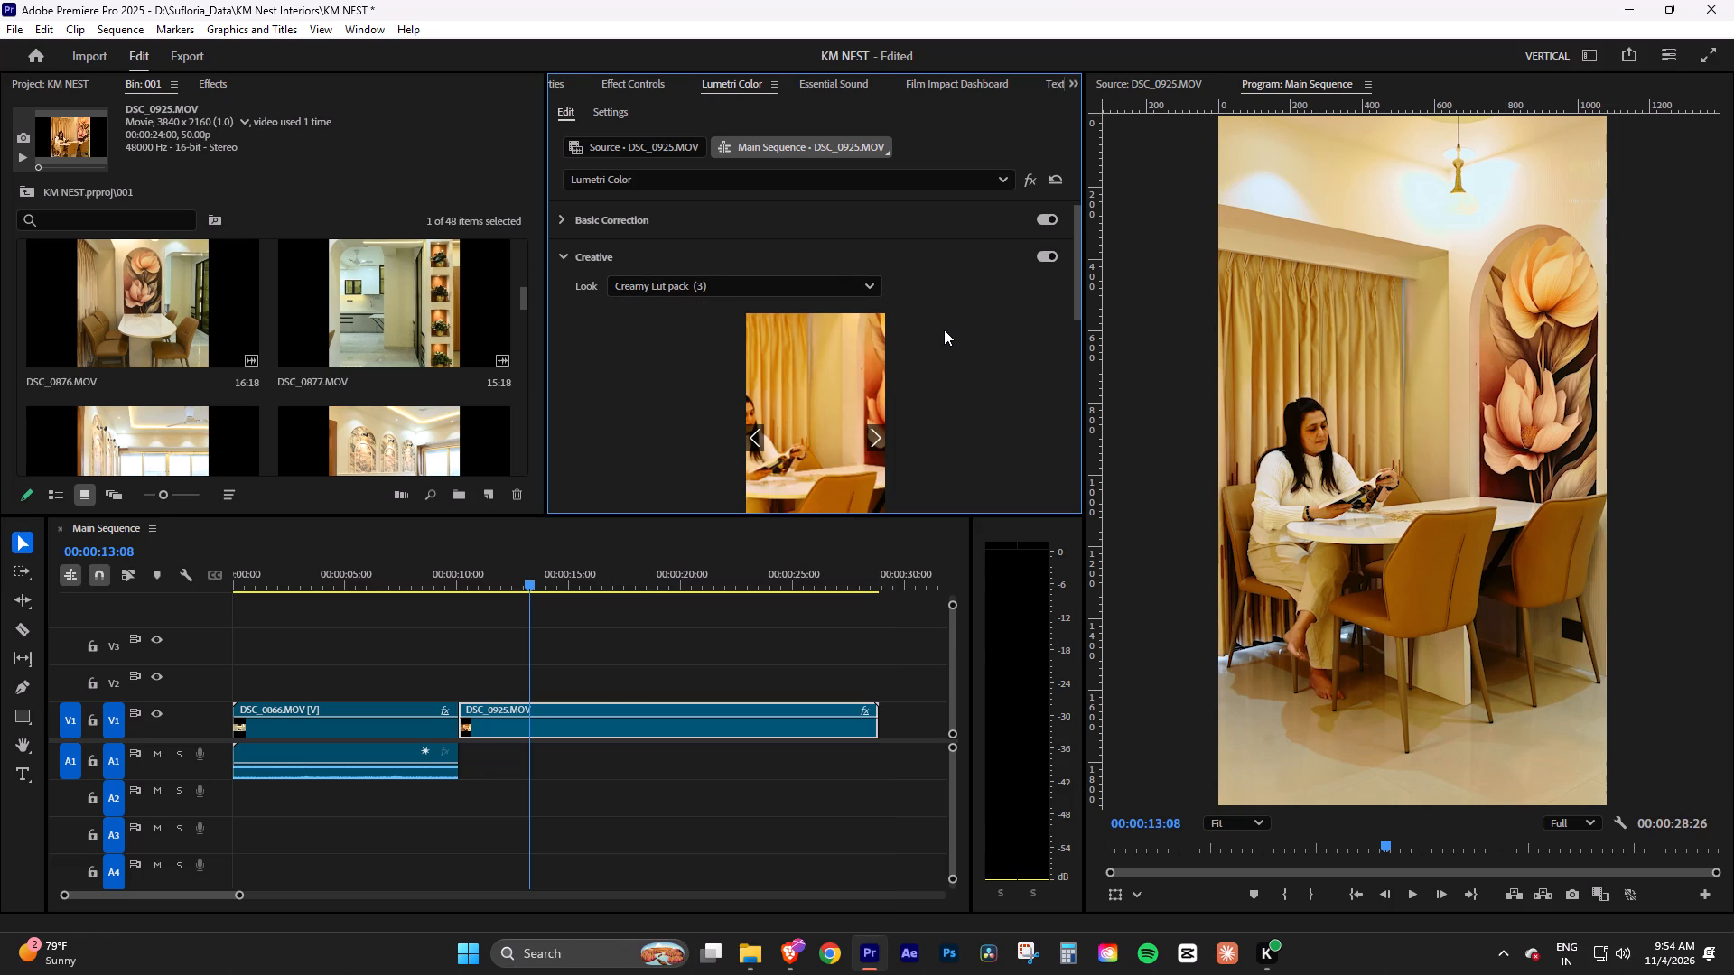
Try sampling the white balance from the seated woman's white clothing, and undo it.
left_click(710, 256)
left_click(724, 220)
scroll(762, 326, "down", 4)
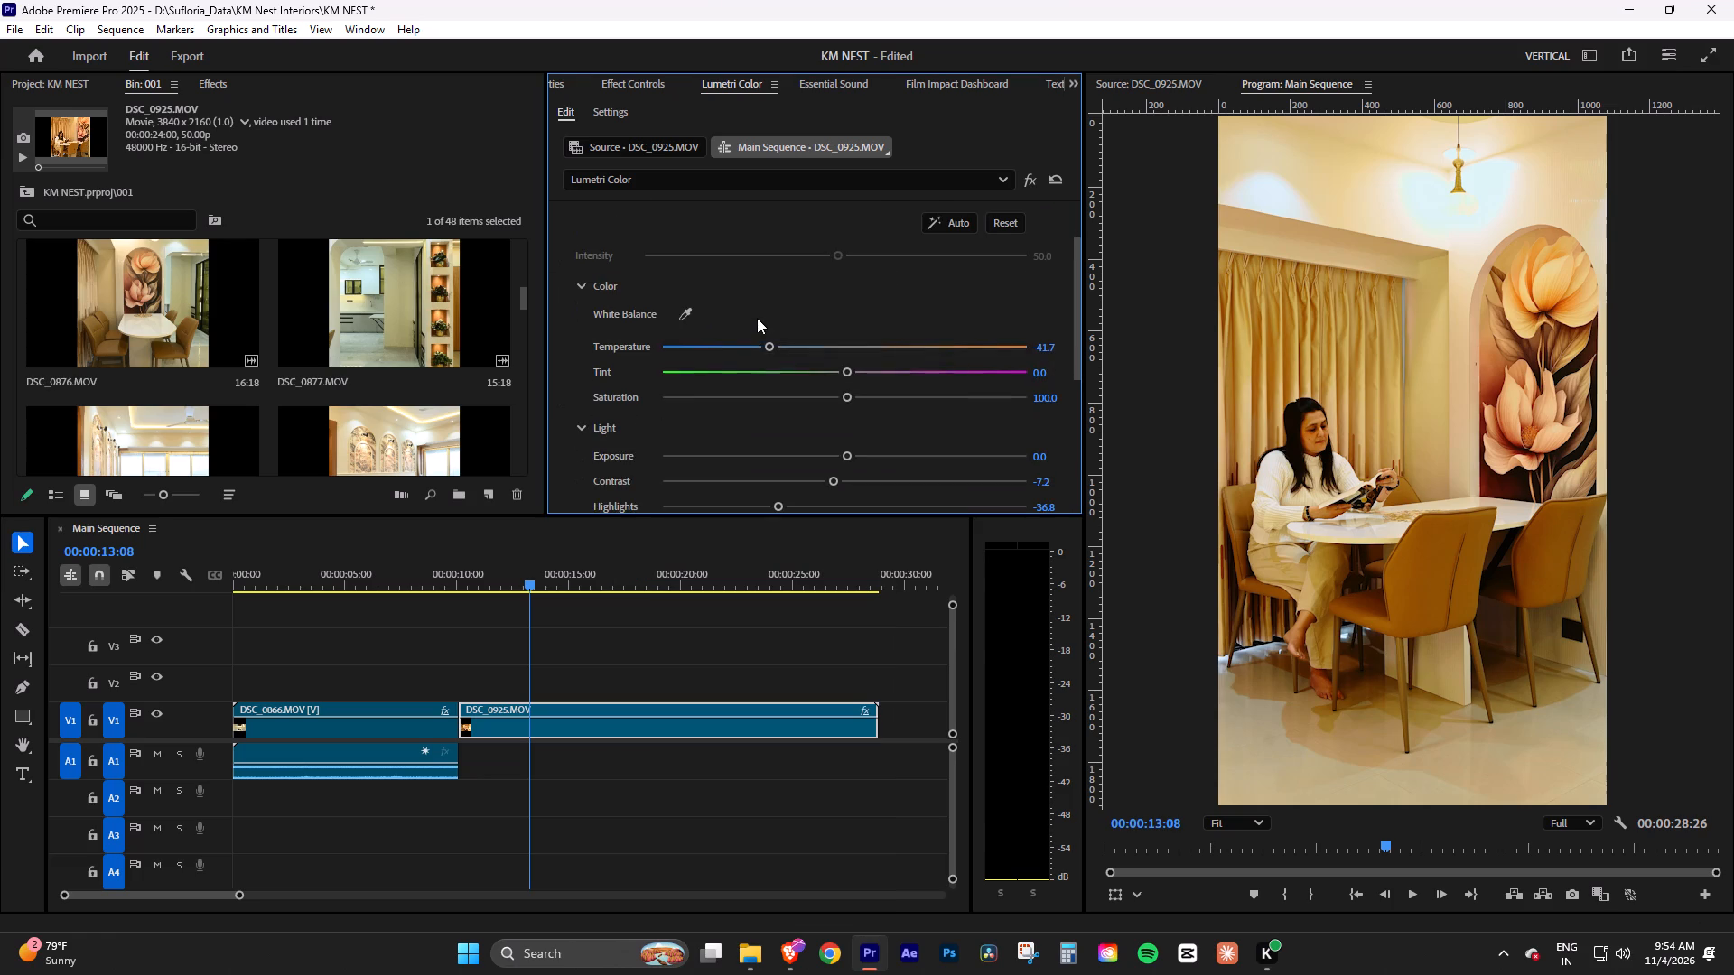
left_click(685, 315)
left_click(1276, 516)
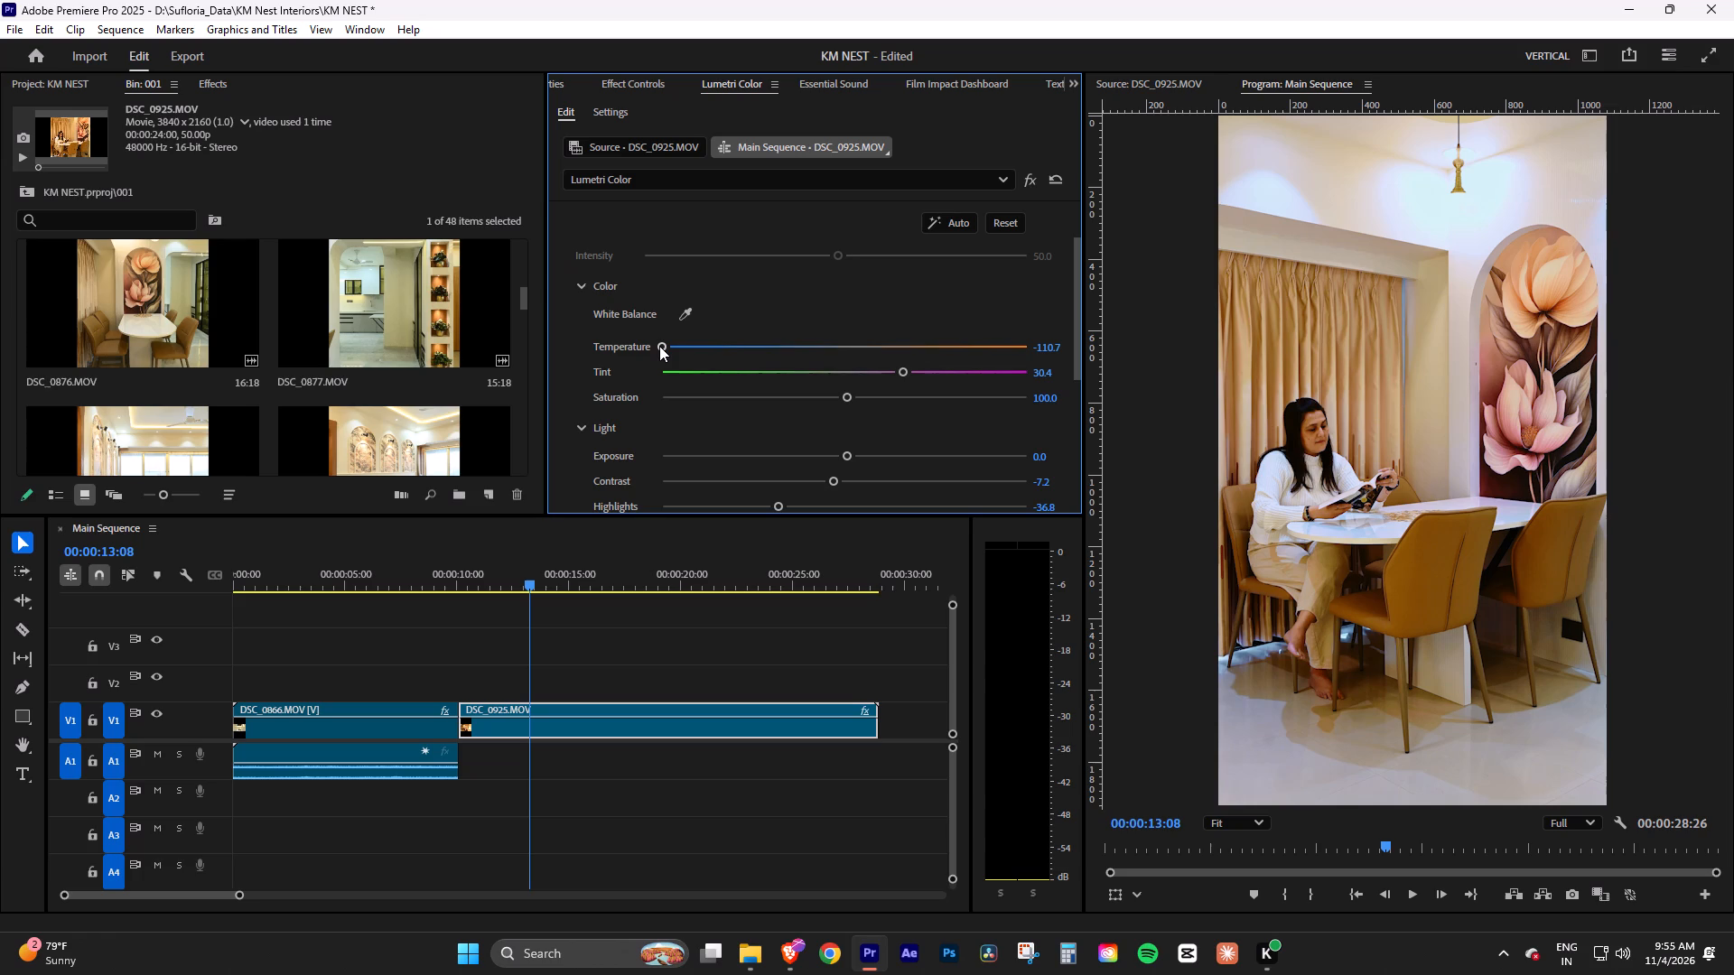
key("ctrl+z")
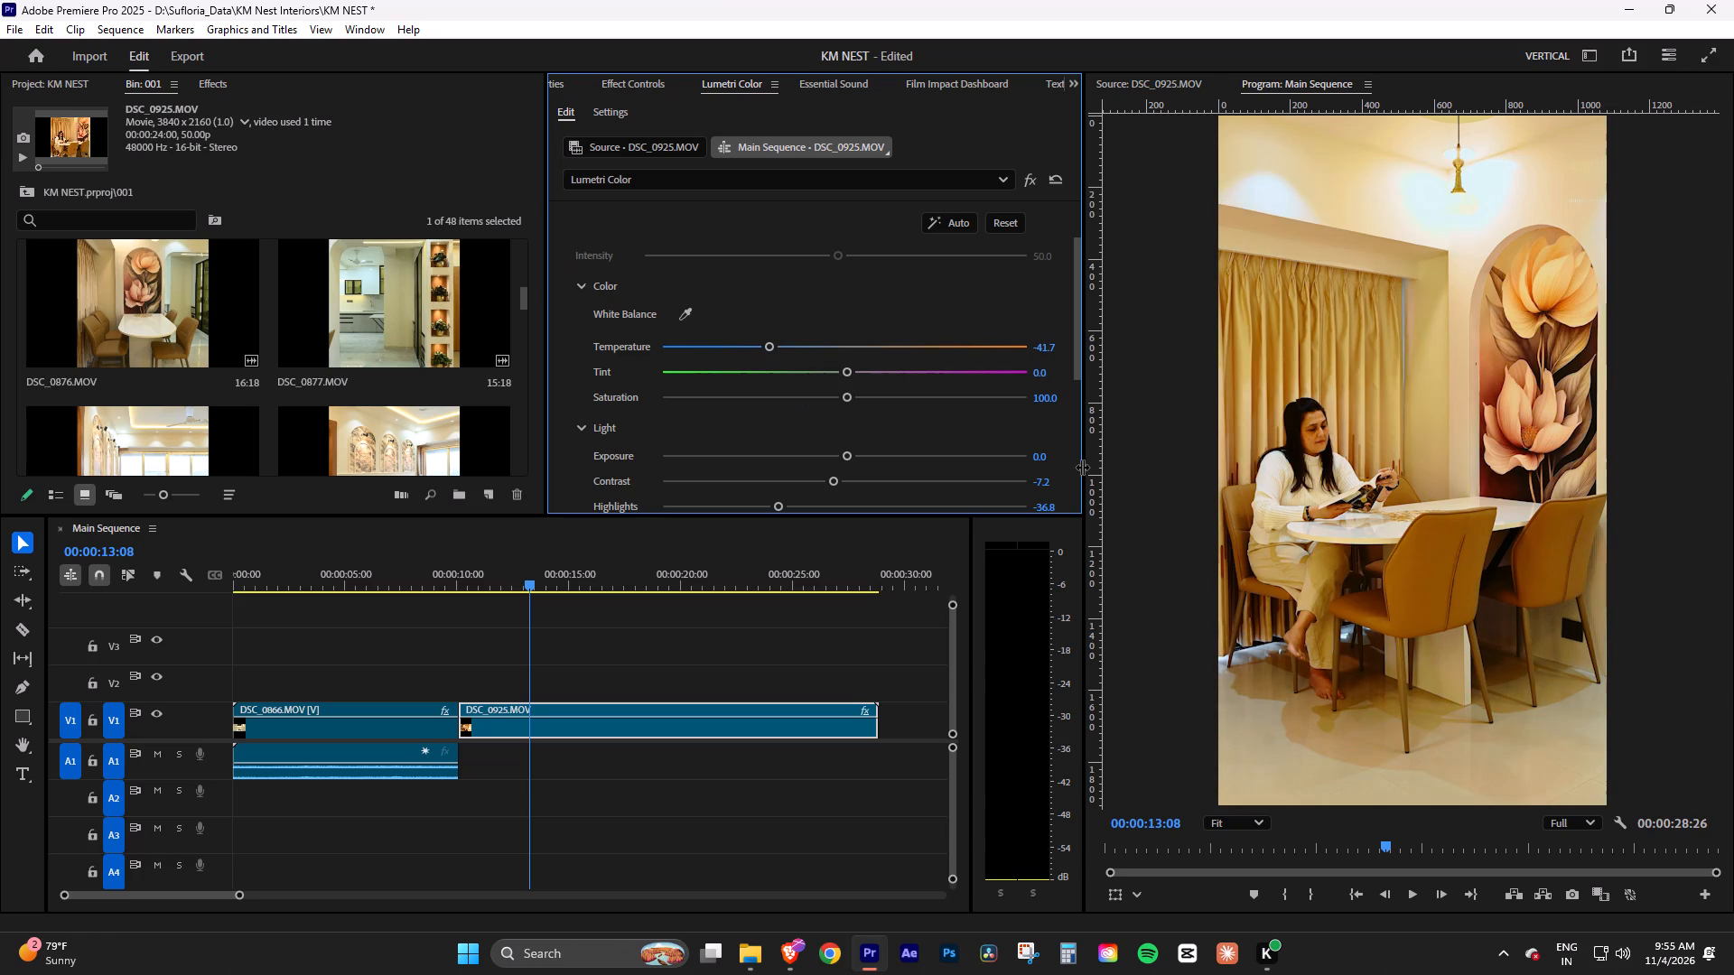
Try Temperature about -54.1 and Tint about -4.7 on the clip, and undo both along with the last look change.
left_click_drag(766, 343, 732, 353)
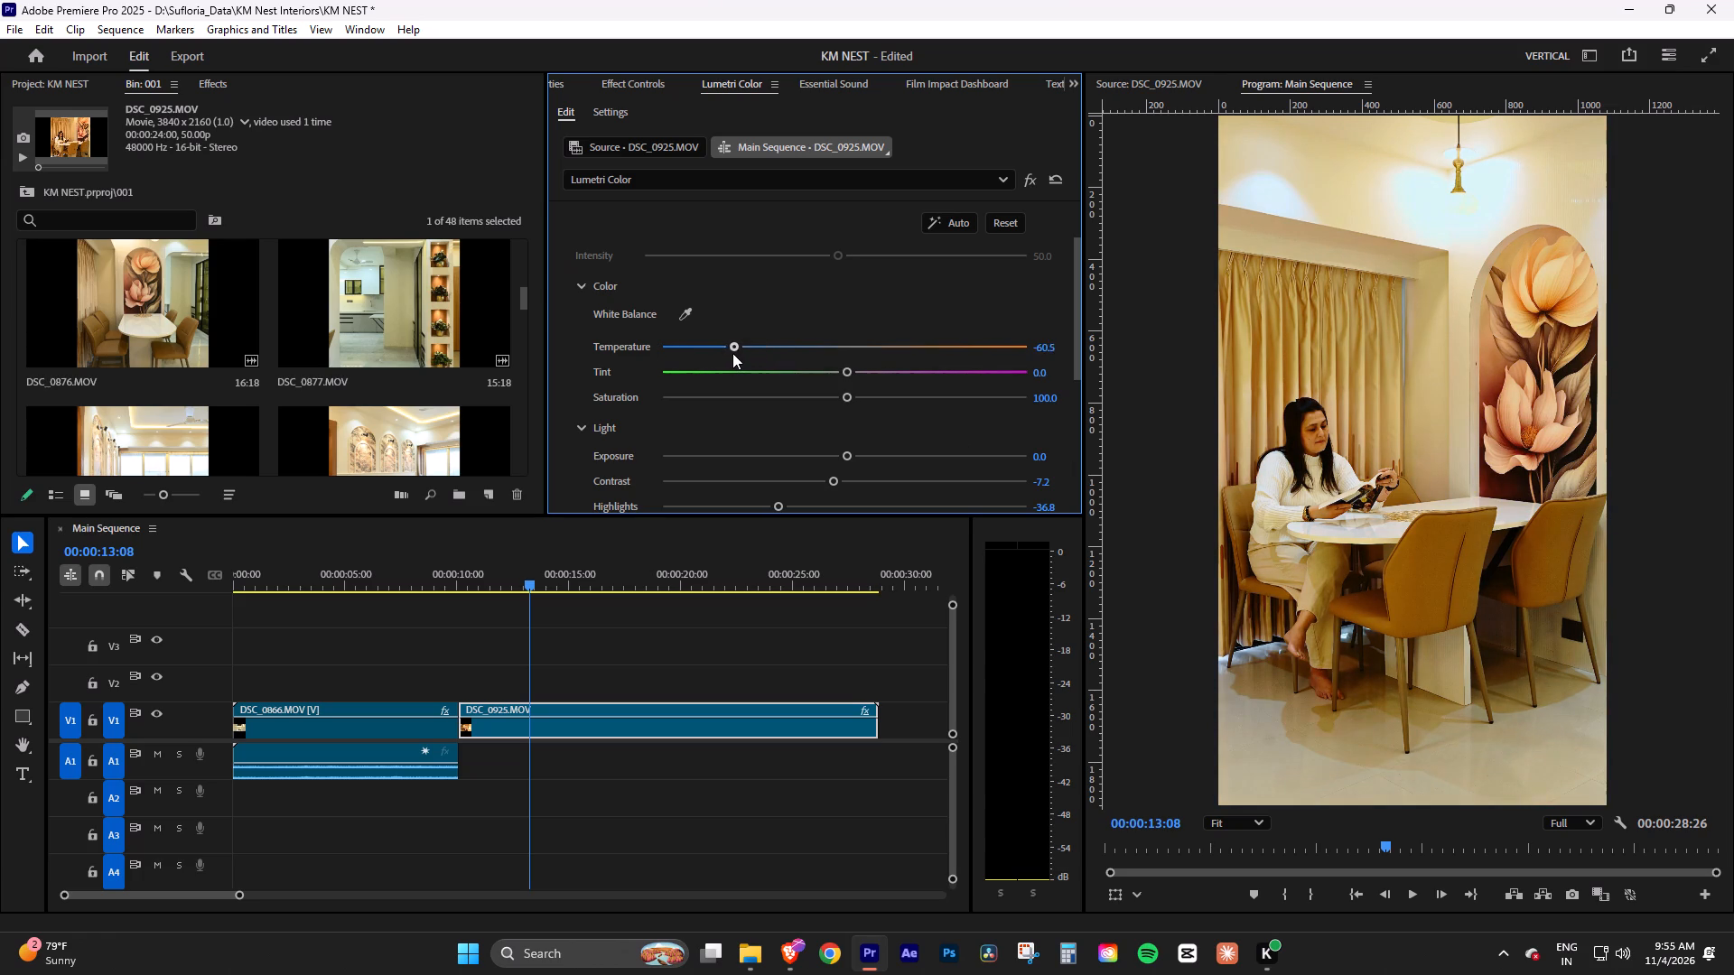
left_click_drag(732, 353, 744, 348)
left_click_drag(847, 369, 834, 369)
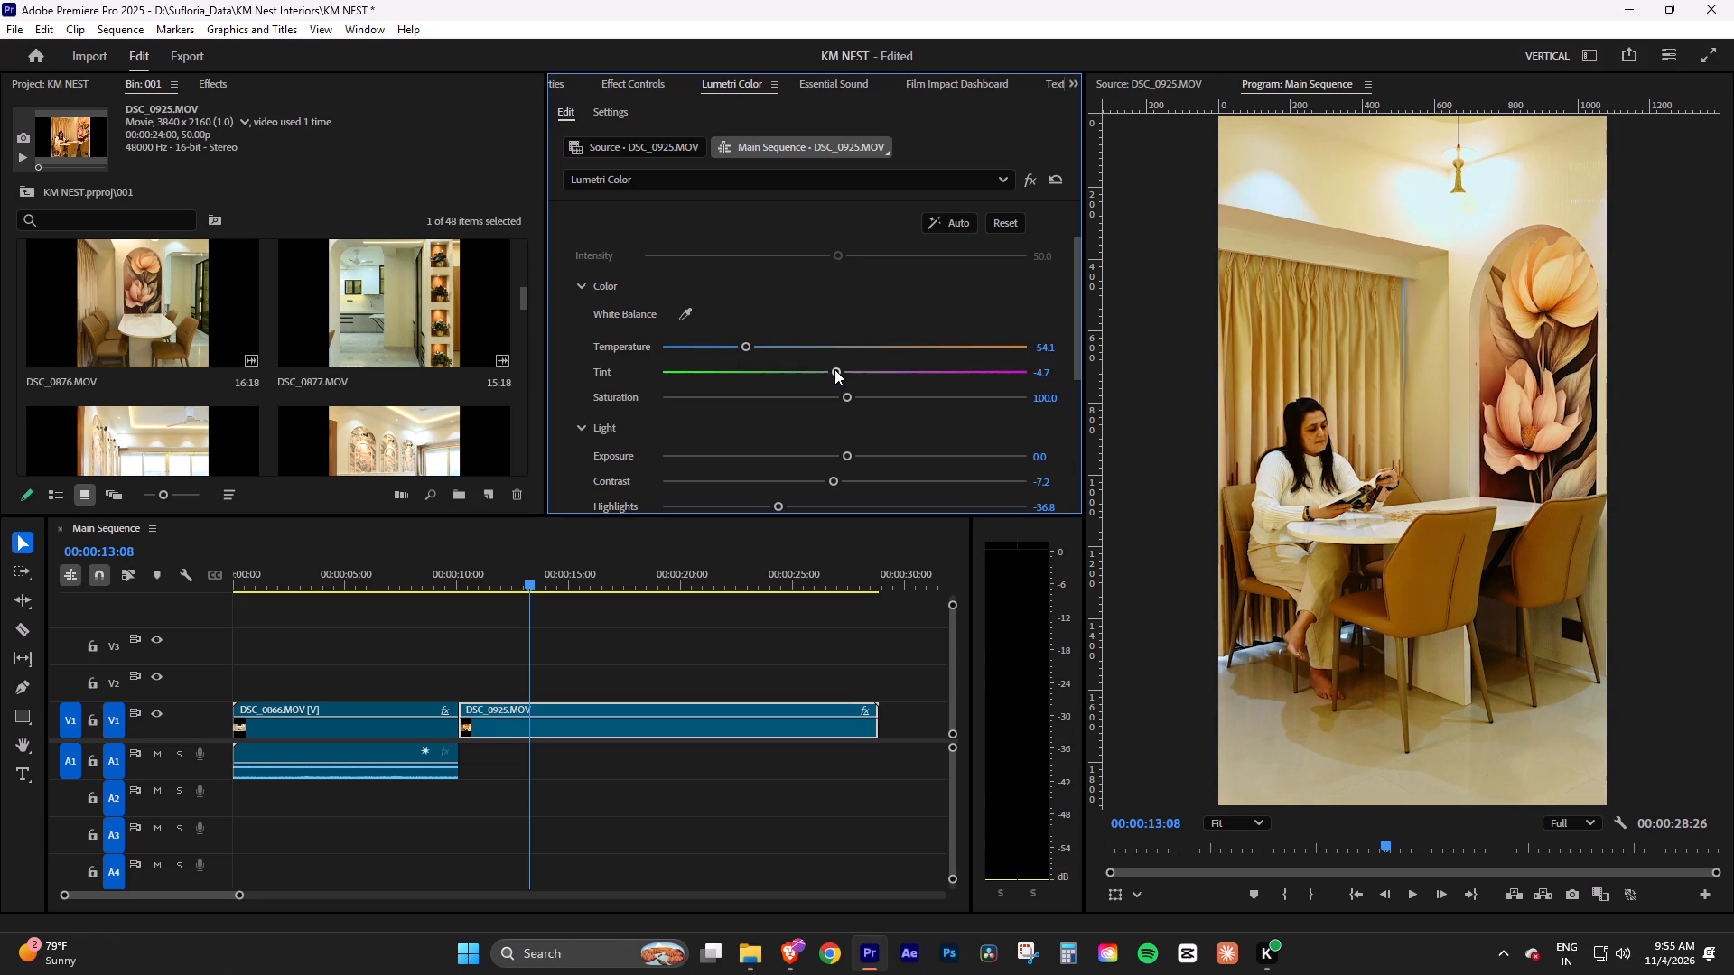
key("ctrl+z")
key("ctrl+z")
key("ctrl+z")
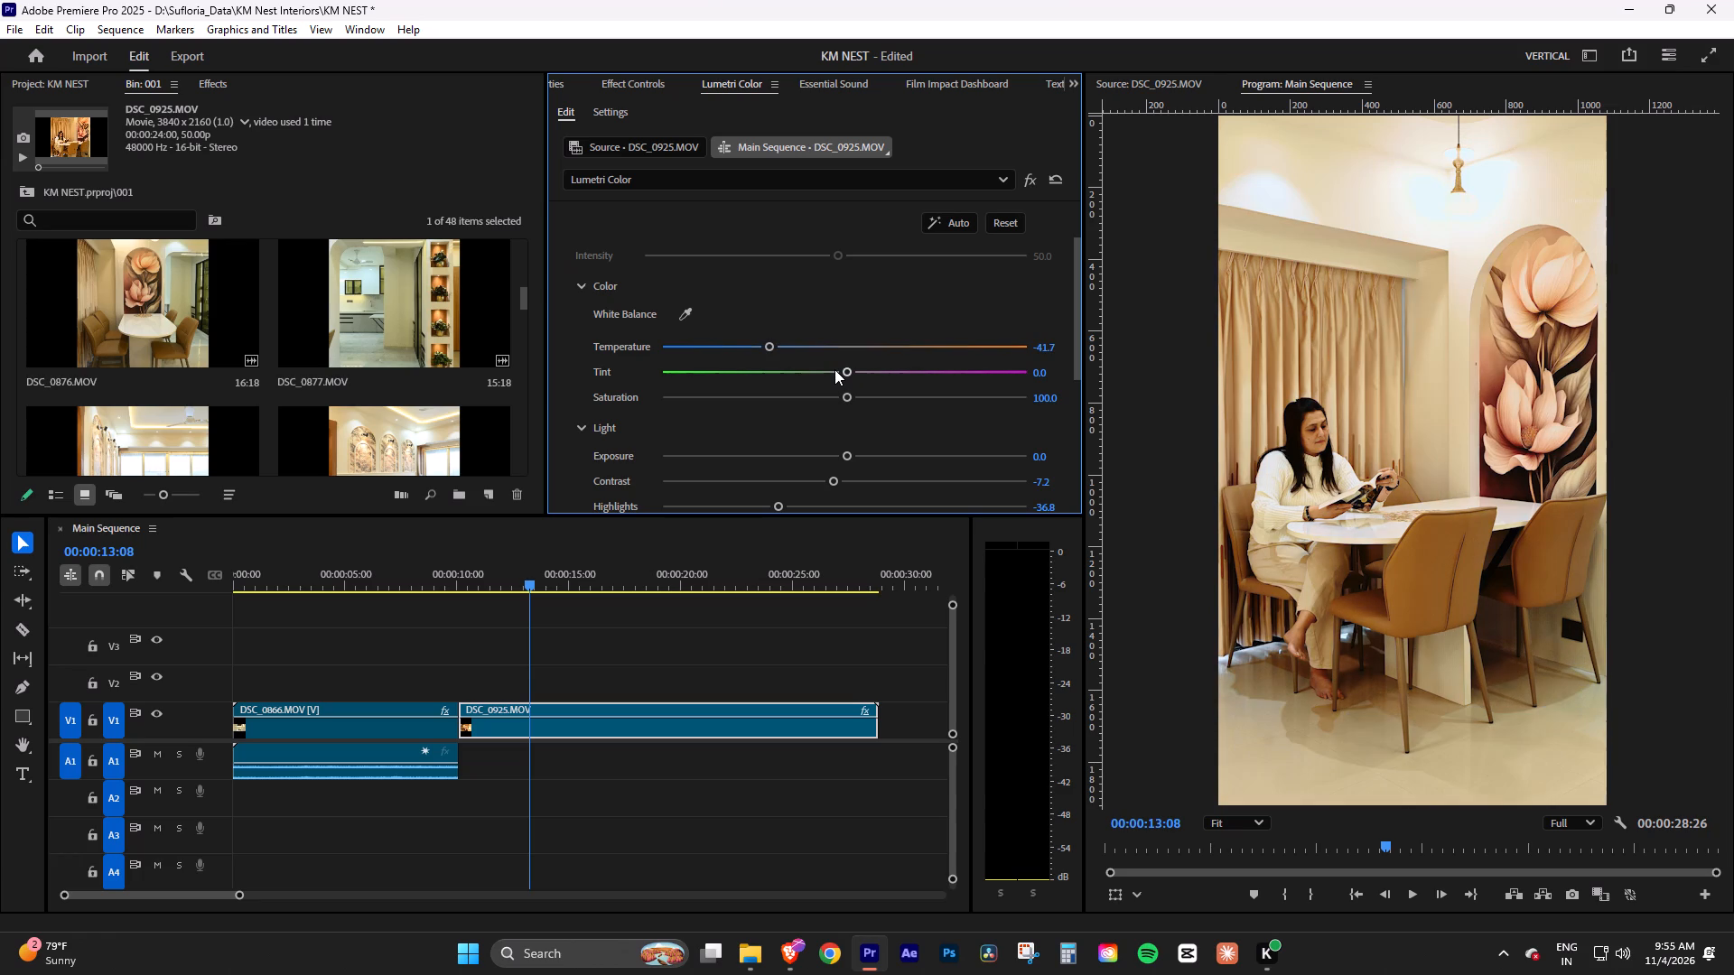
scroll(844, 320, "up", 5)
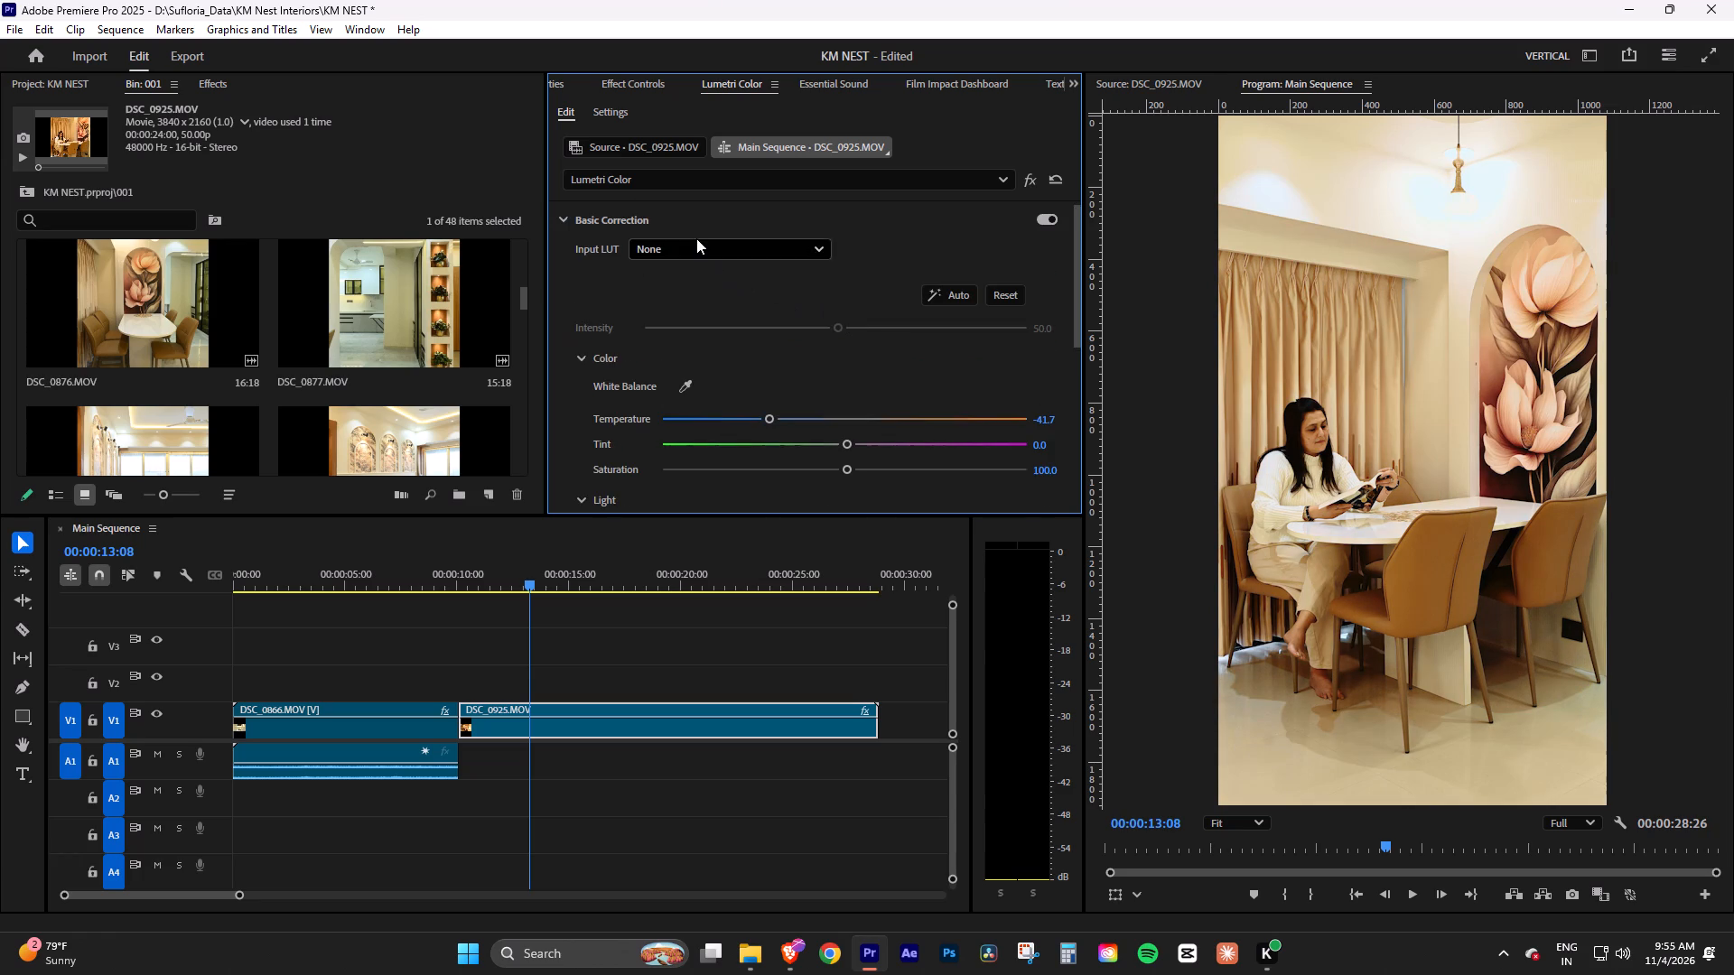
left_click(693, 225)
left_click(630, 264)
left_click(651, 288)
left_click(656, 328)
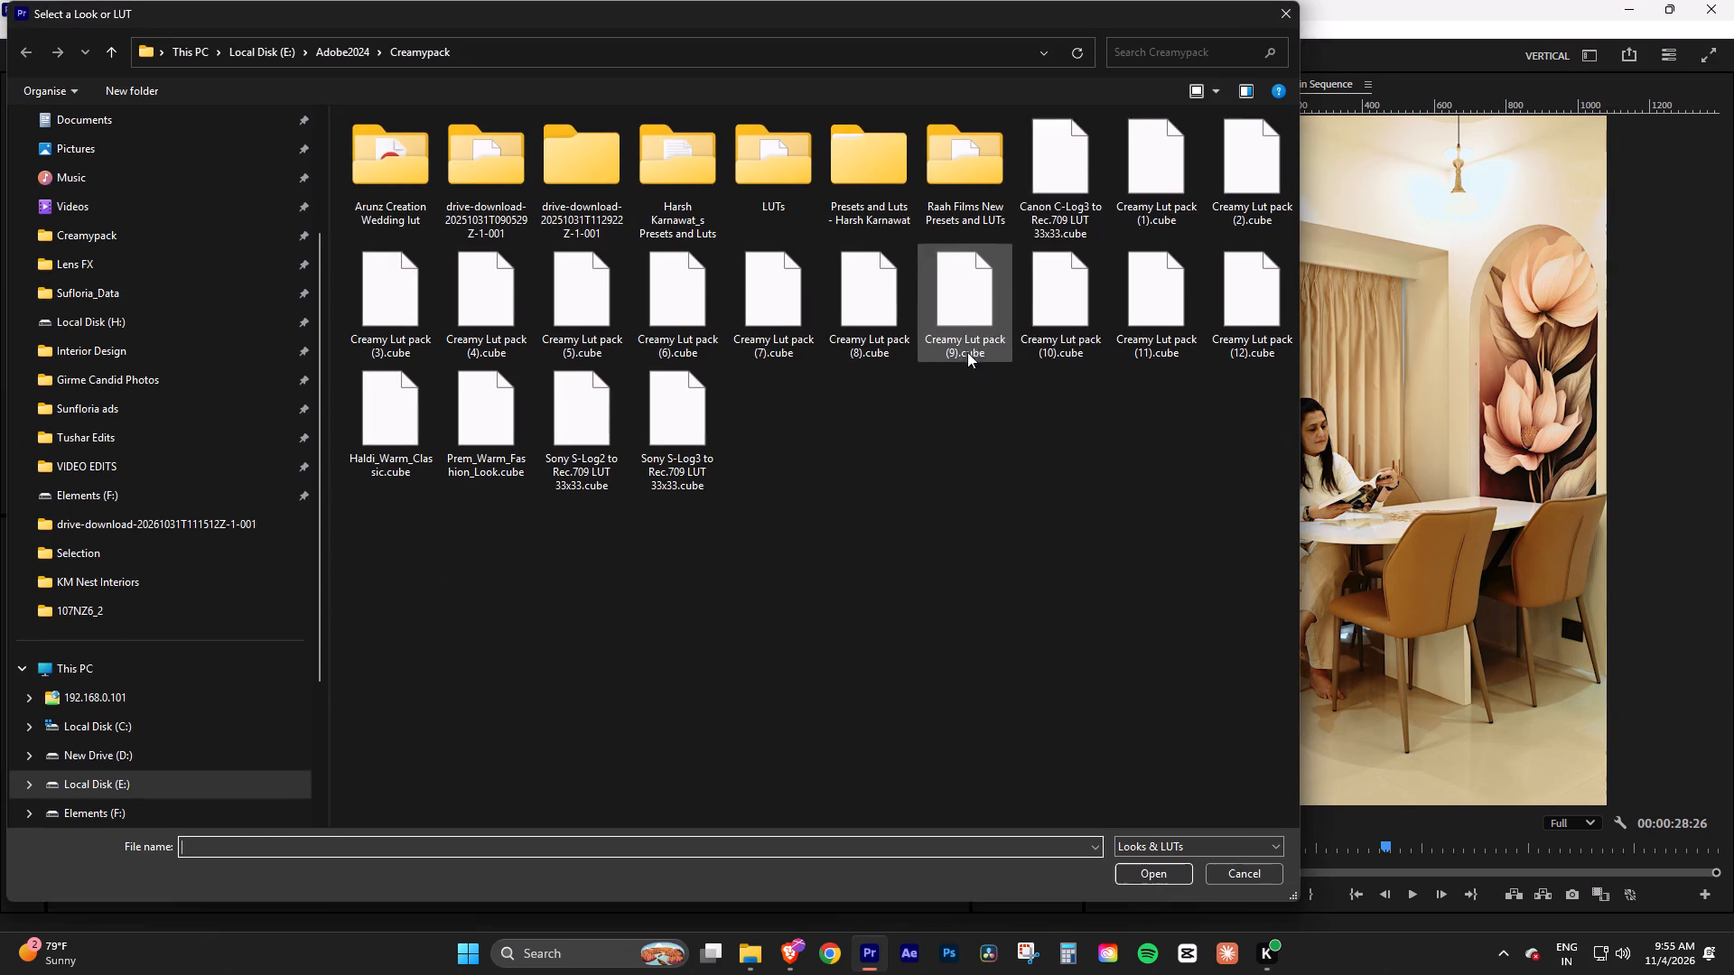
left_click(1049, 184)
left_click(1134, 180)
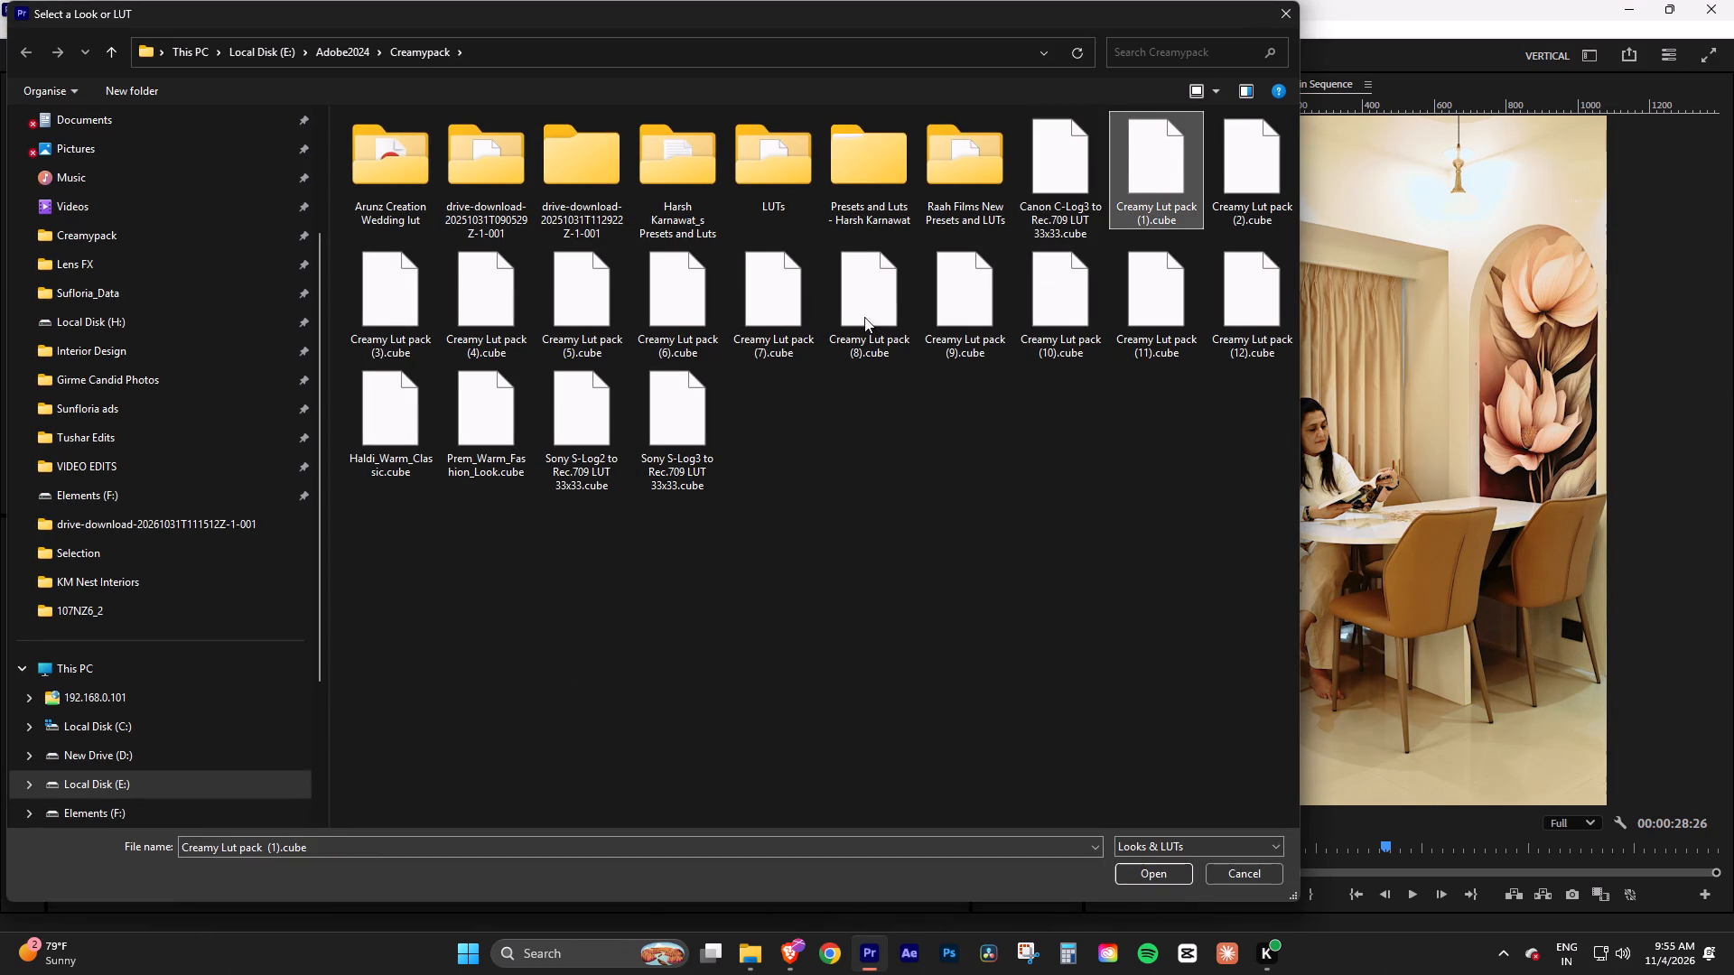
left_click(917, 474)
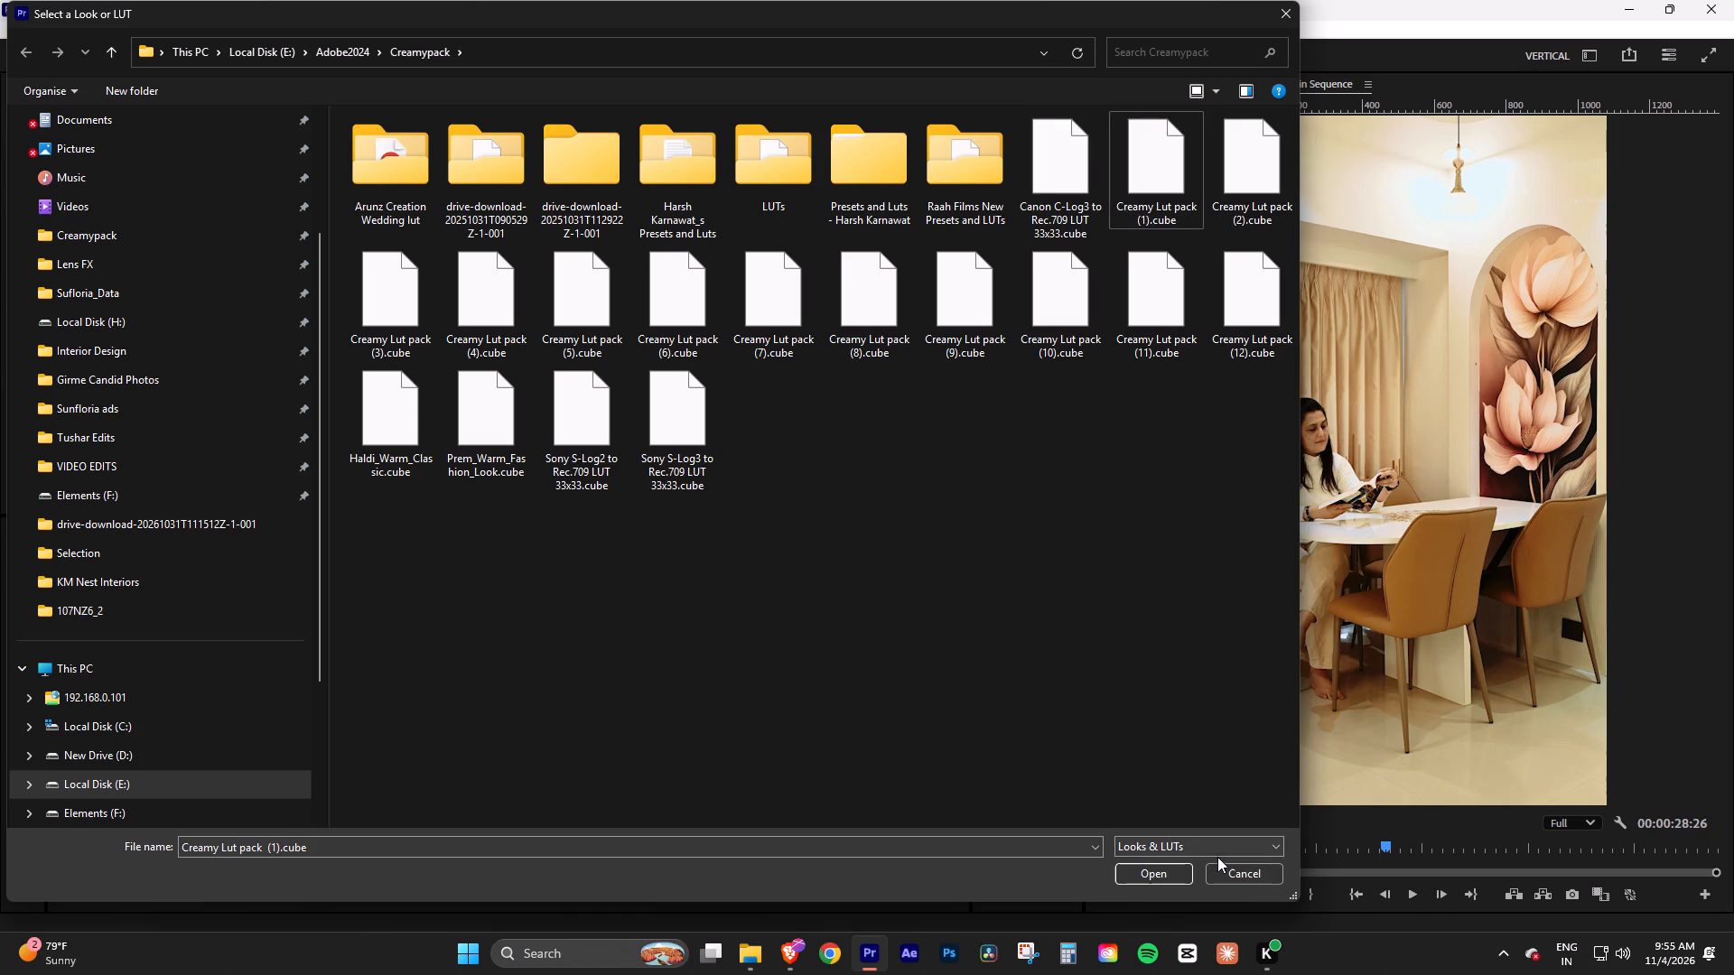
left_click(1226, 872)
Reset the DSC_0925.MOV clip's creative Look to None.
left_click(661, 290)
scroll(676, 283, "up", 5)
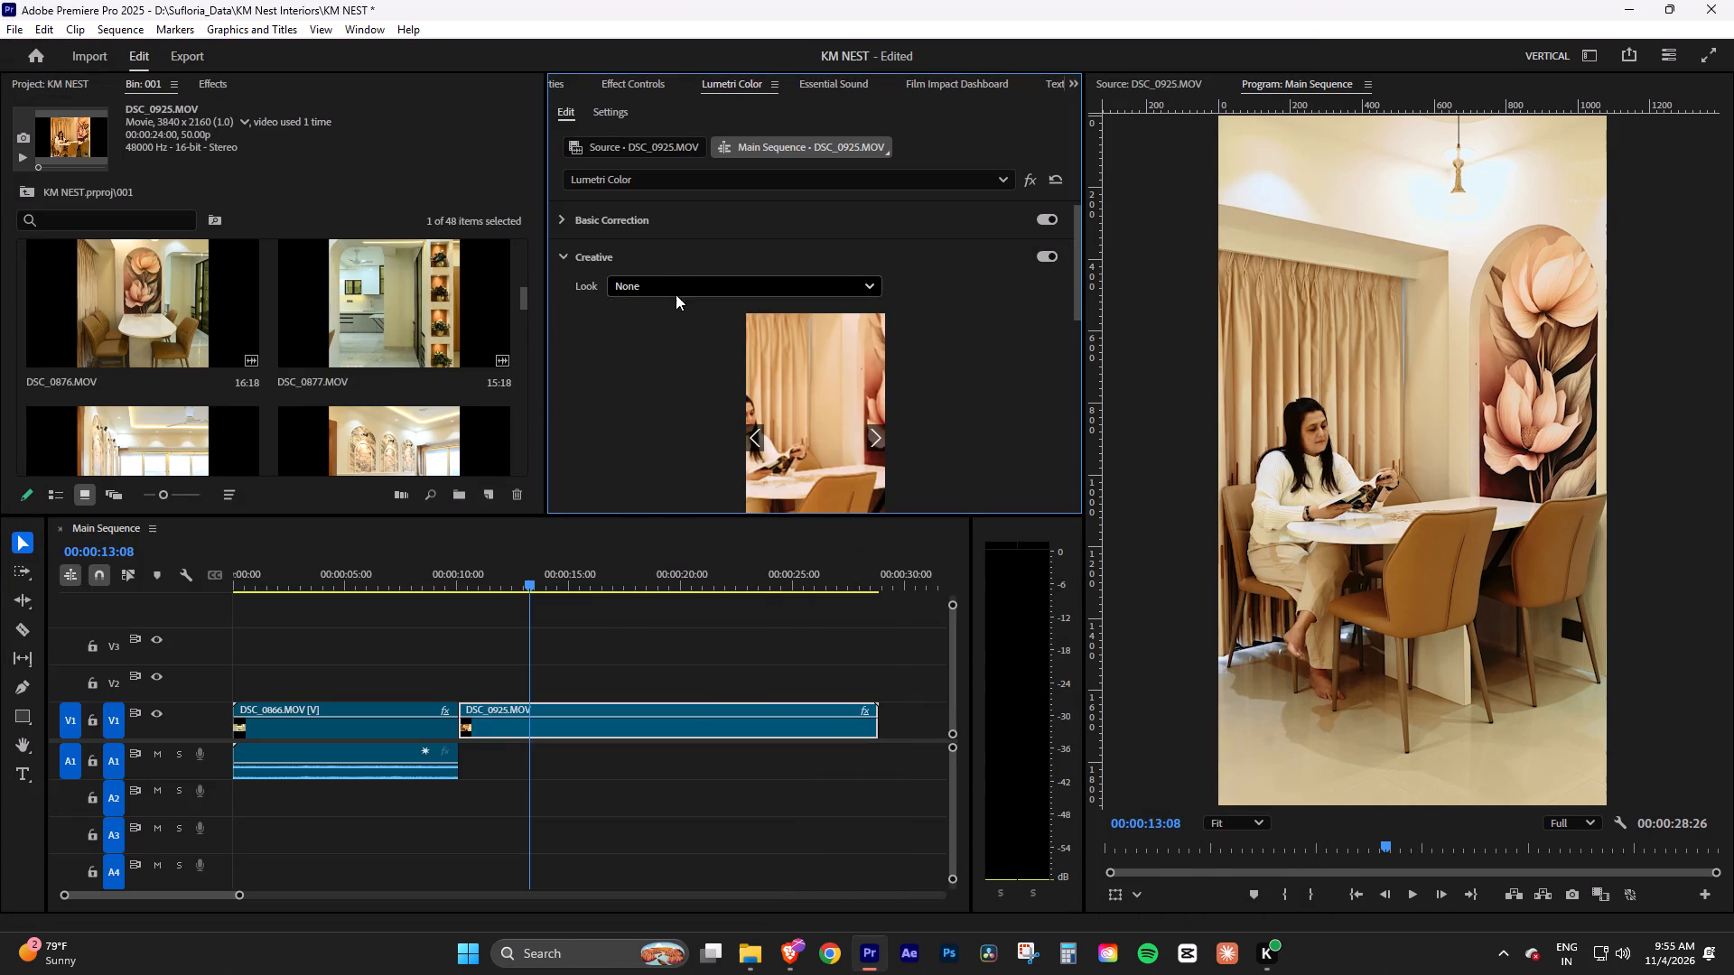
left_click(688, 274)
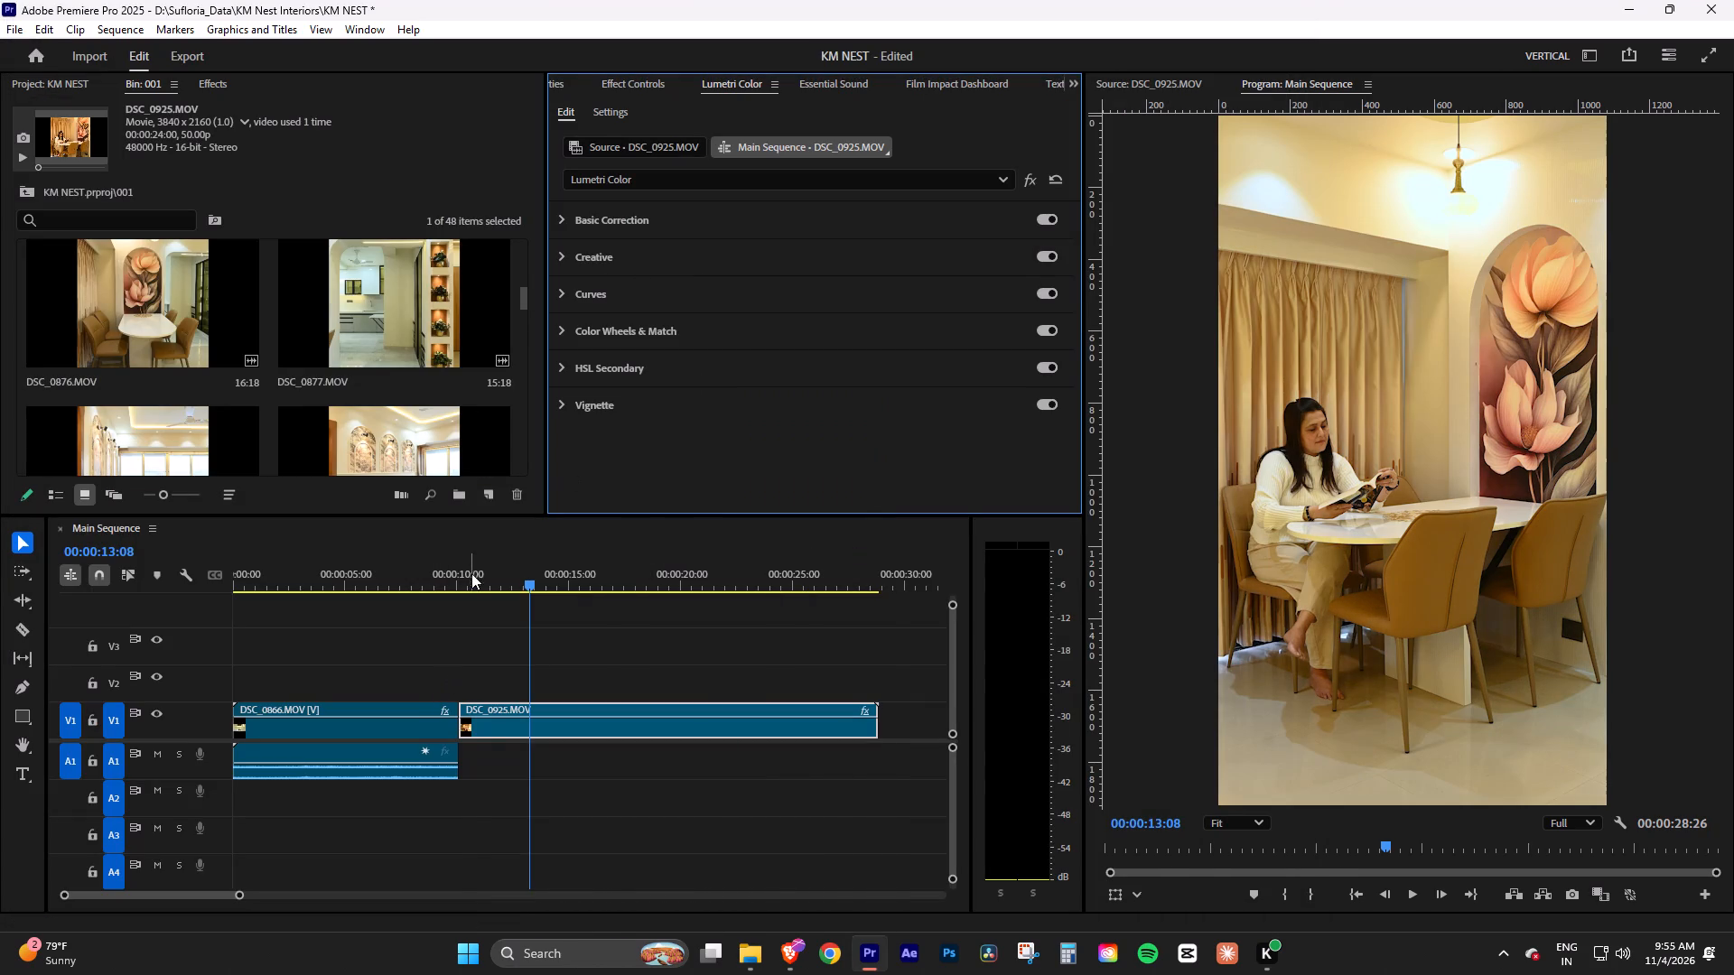
Open DSC_0866.MOV from bin 001 in the Source monitor and scrub through its opening.
left_click(471, 565)
left_click(567, 640)
left_click(339, 149)
key("grave")
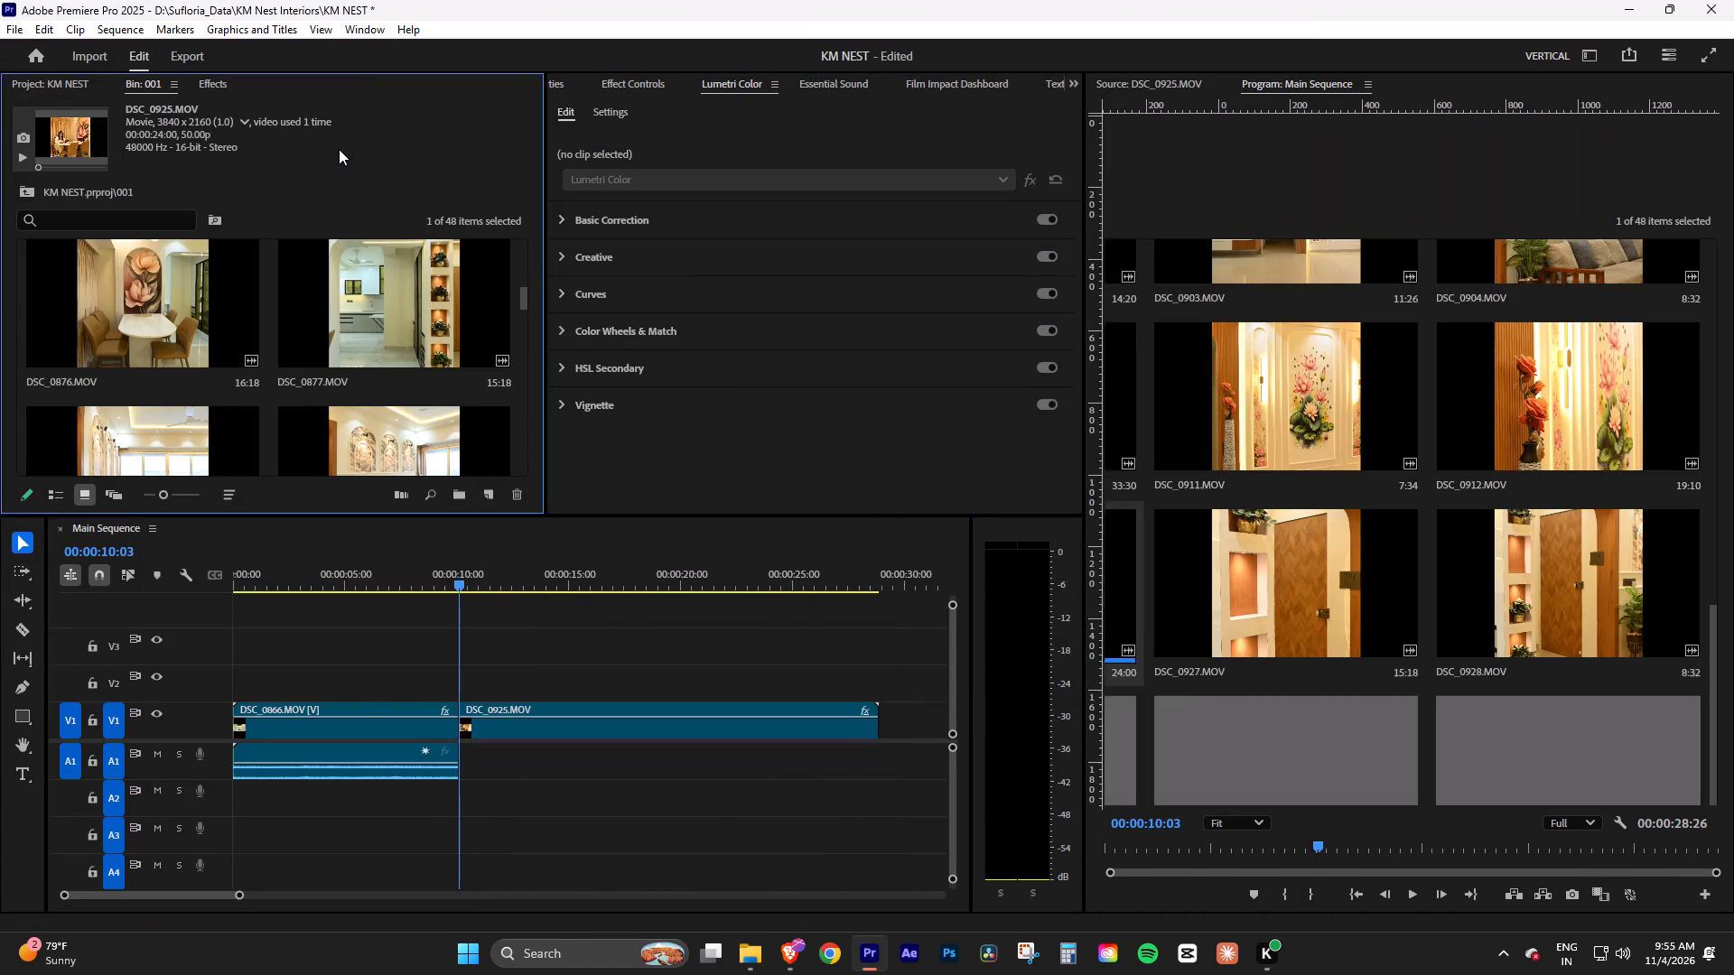
scroll(328, 438, "up", 16)
double_click(164, 331)
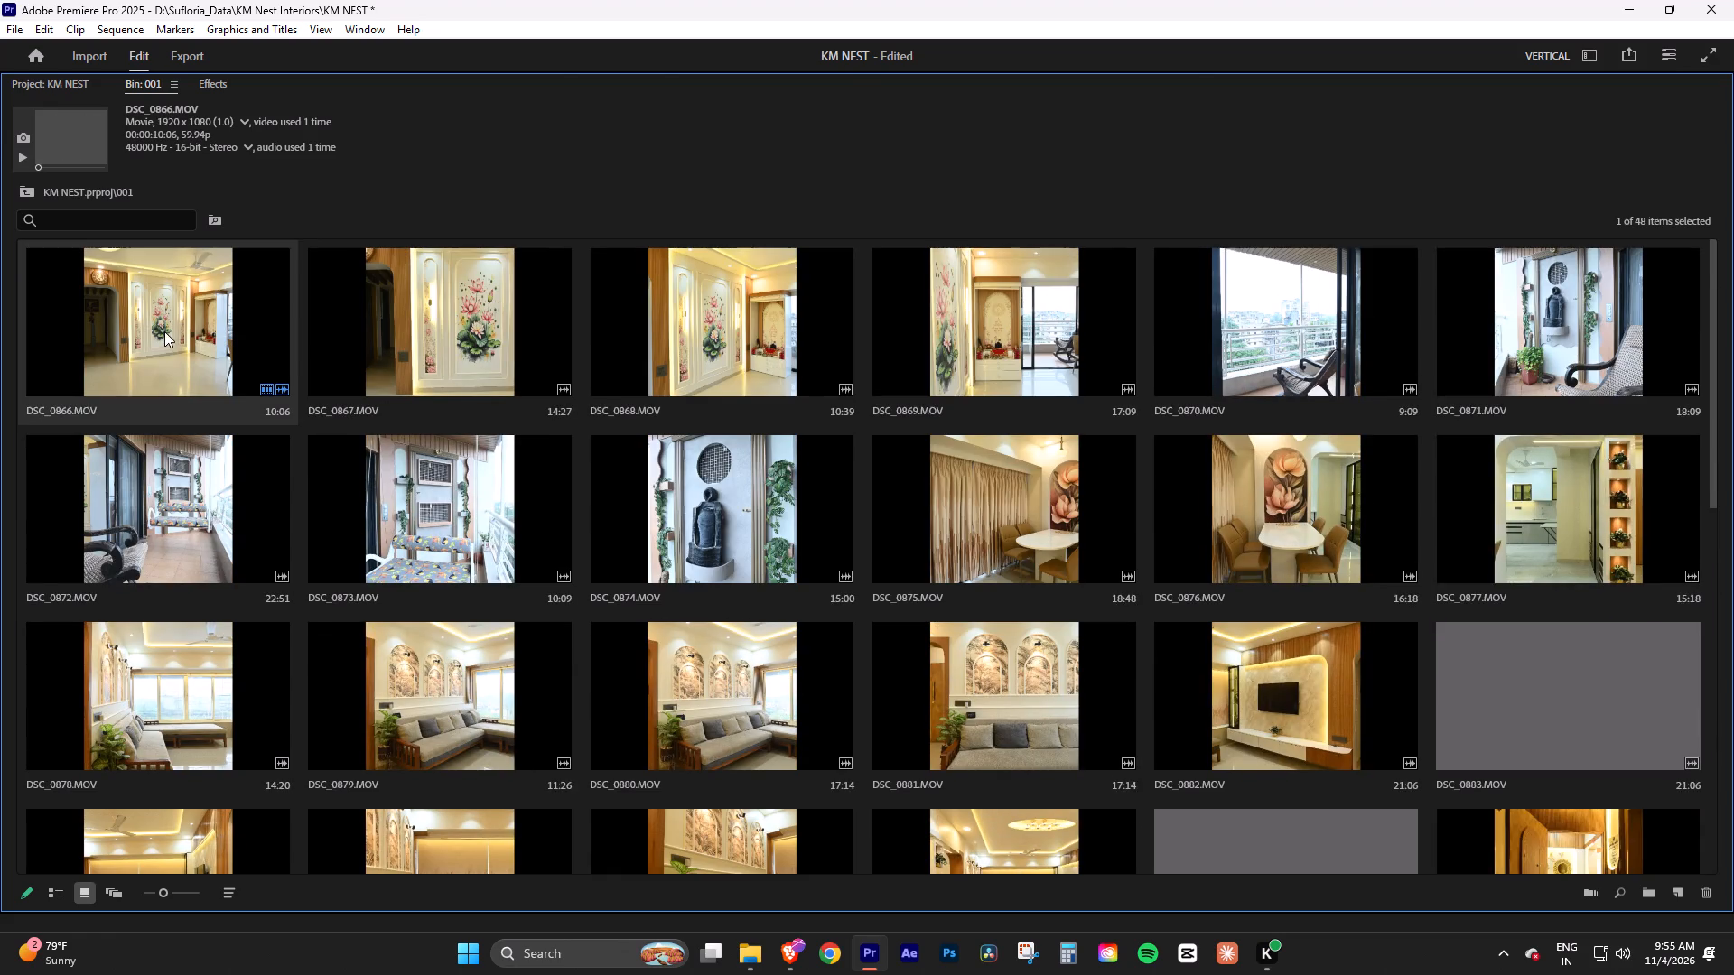
left_click_drag(1151, 844, 1185, 848)
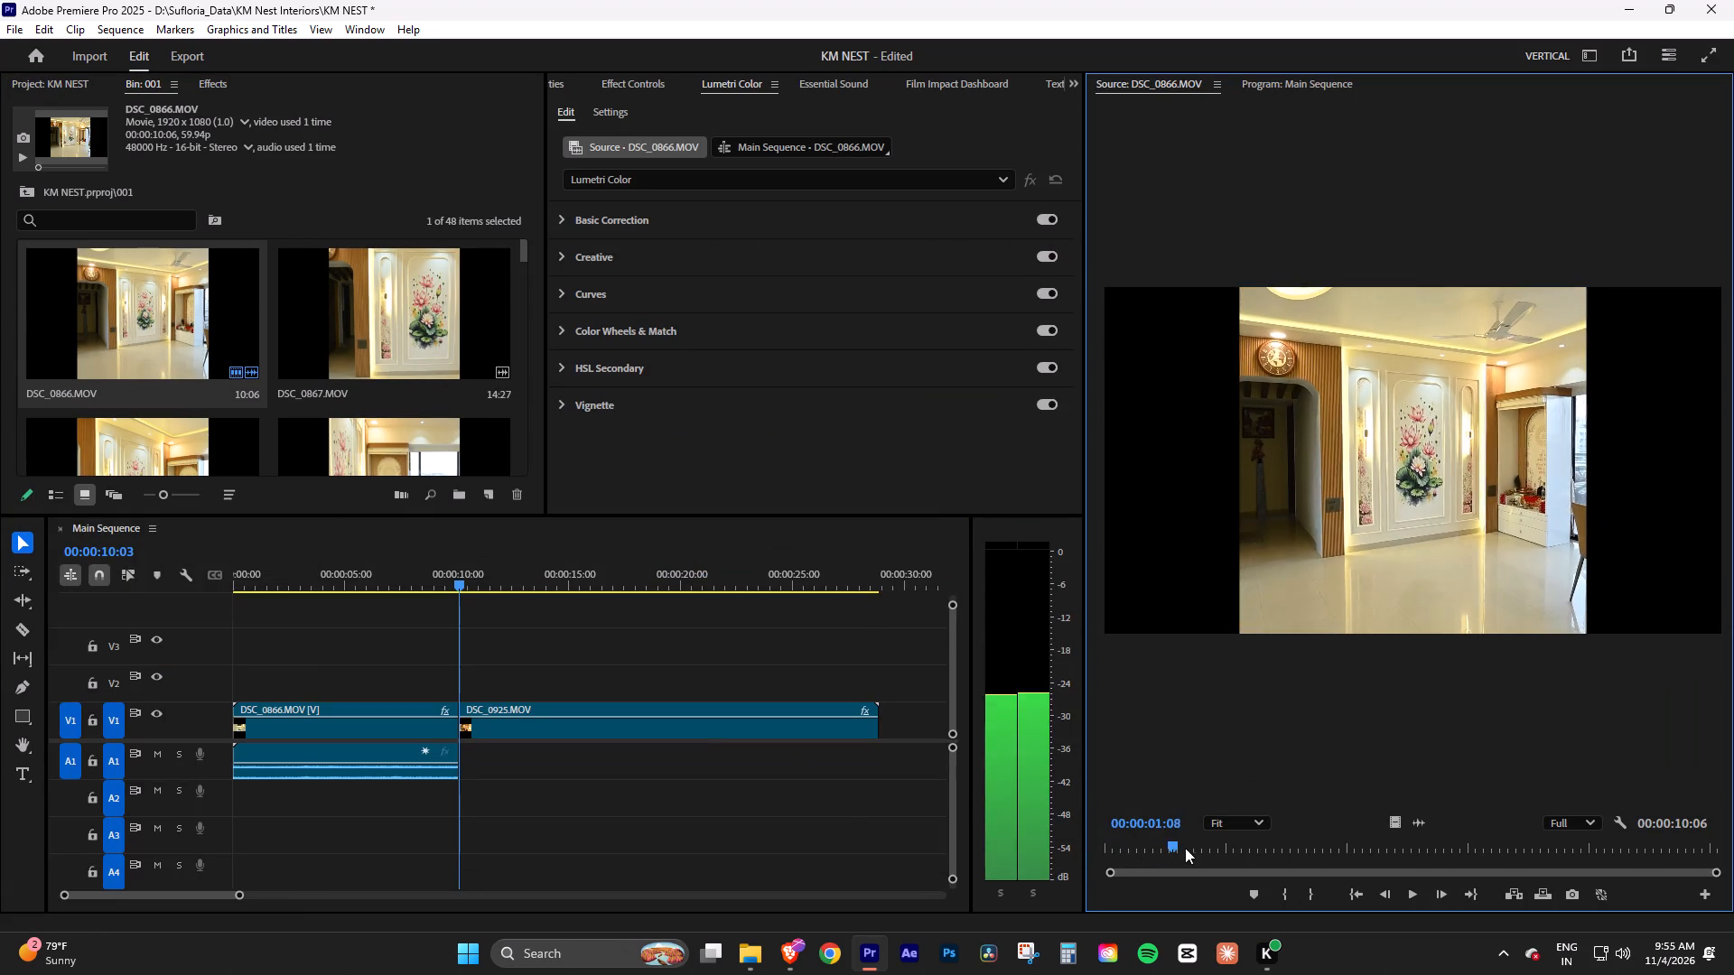
left_click_drag(1185, 848, 1218, 848)
Cut the DSC_0866.MOV clip at 00:00:02:12, delete the part before the cut and close the gap.
left_click_drag(429, 575, 196, 604)
left_click_drag(238, 896, 238, 894)
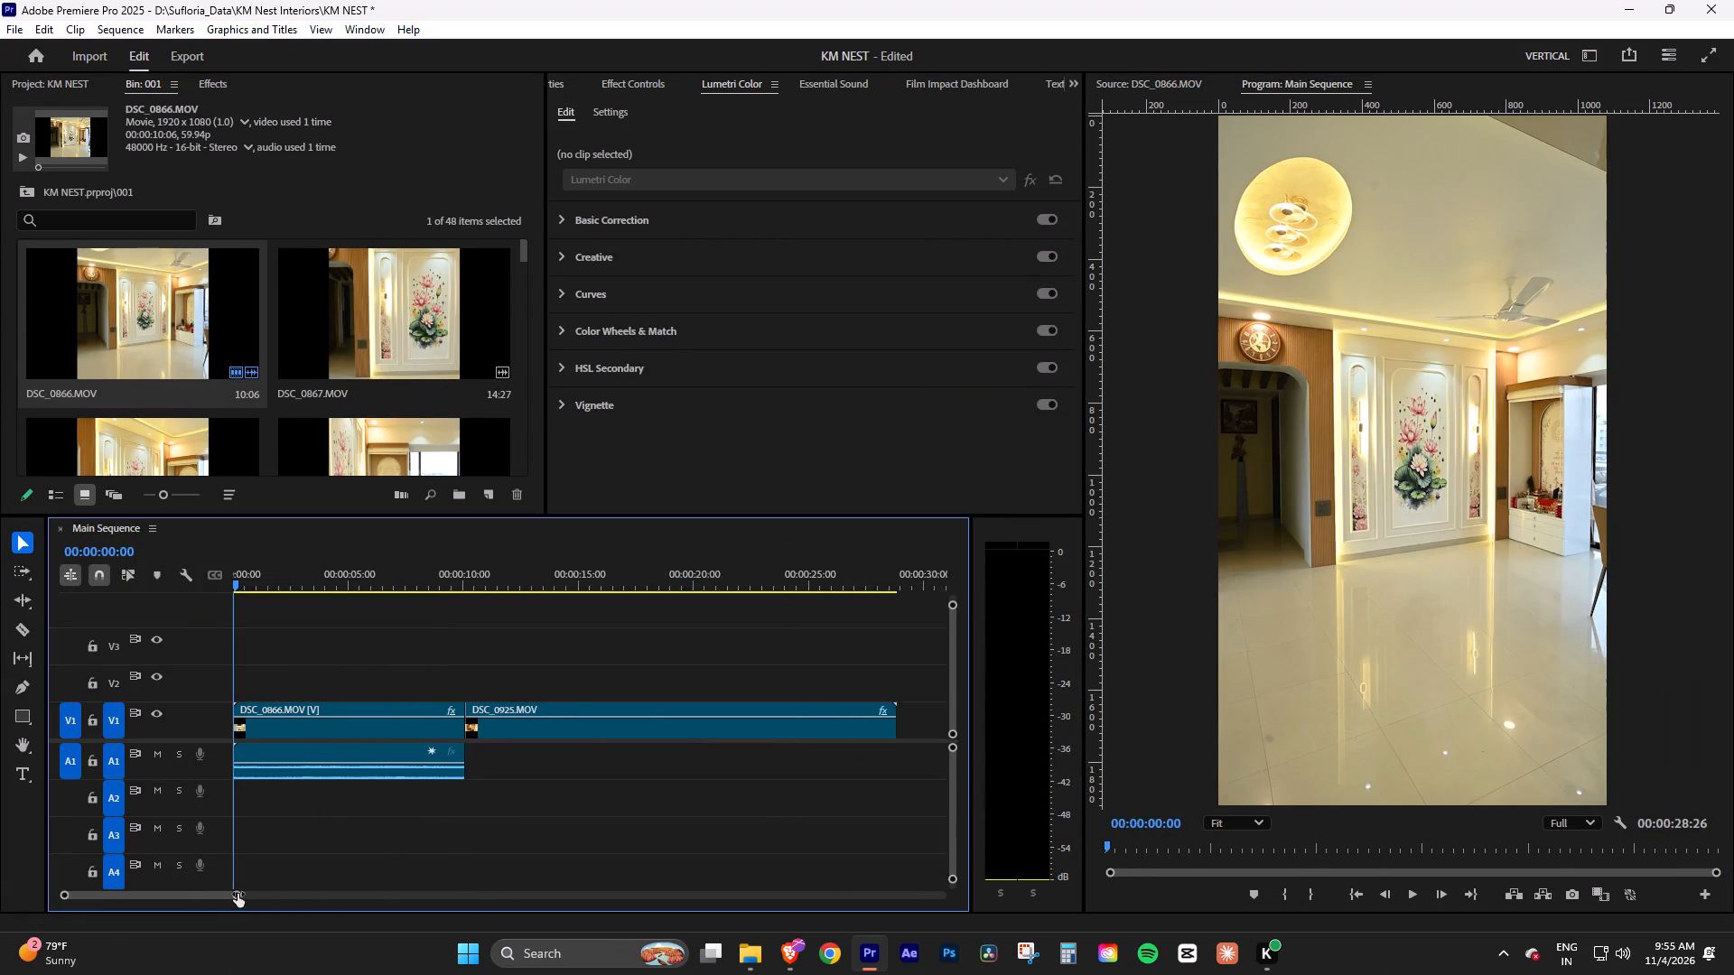
left_click_drag(238, 894, 227, 894)
left_click(1137, 522)
left_click(1380, 510)
type("`")
key("space")
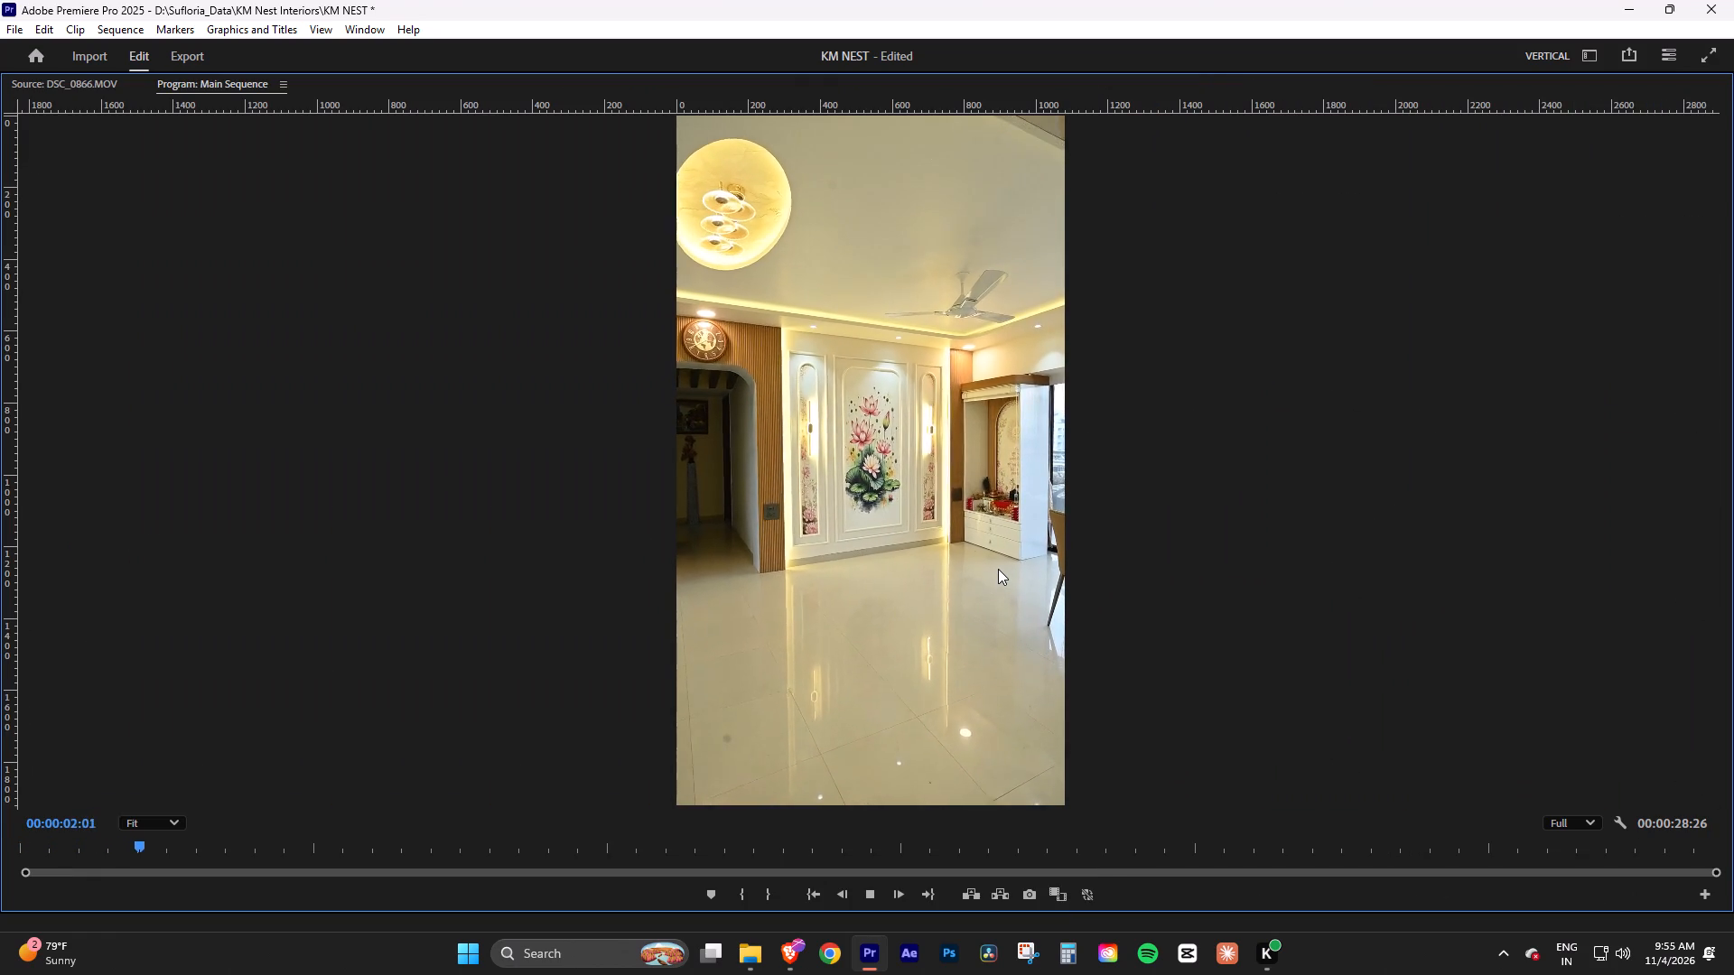
key("space")
type("`")
left_click_drag(373, 668, 397, 794)
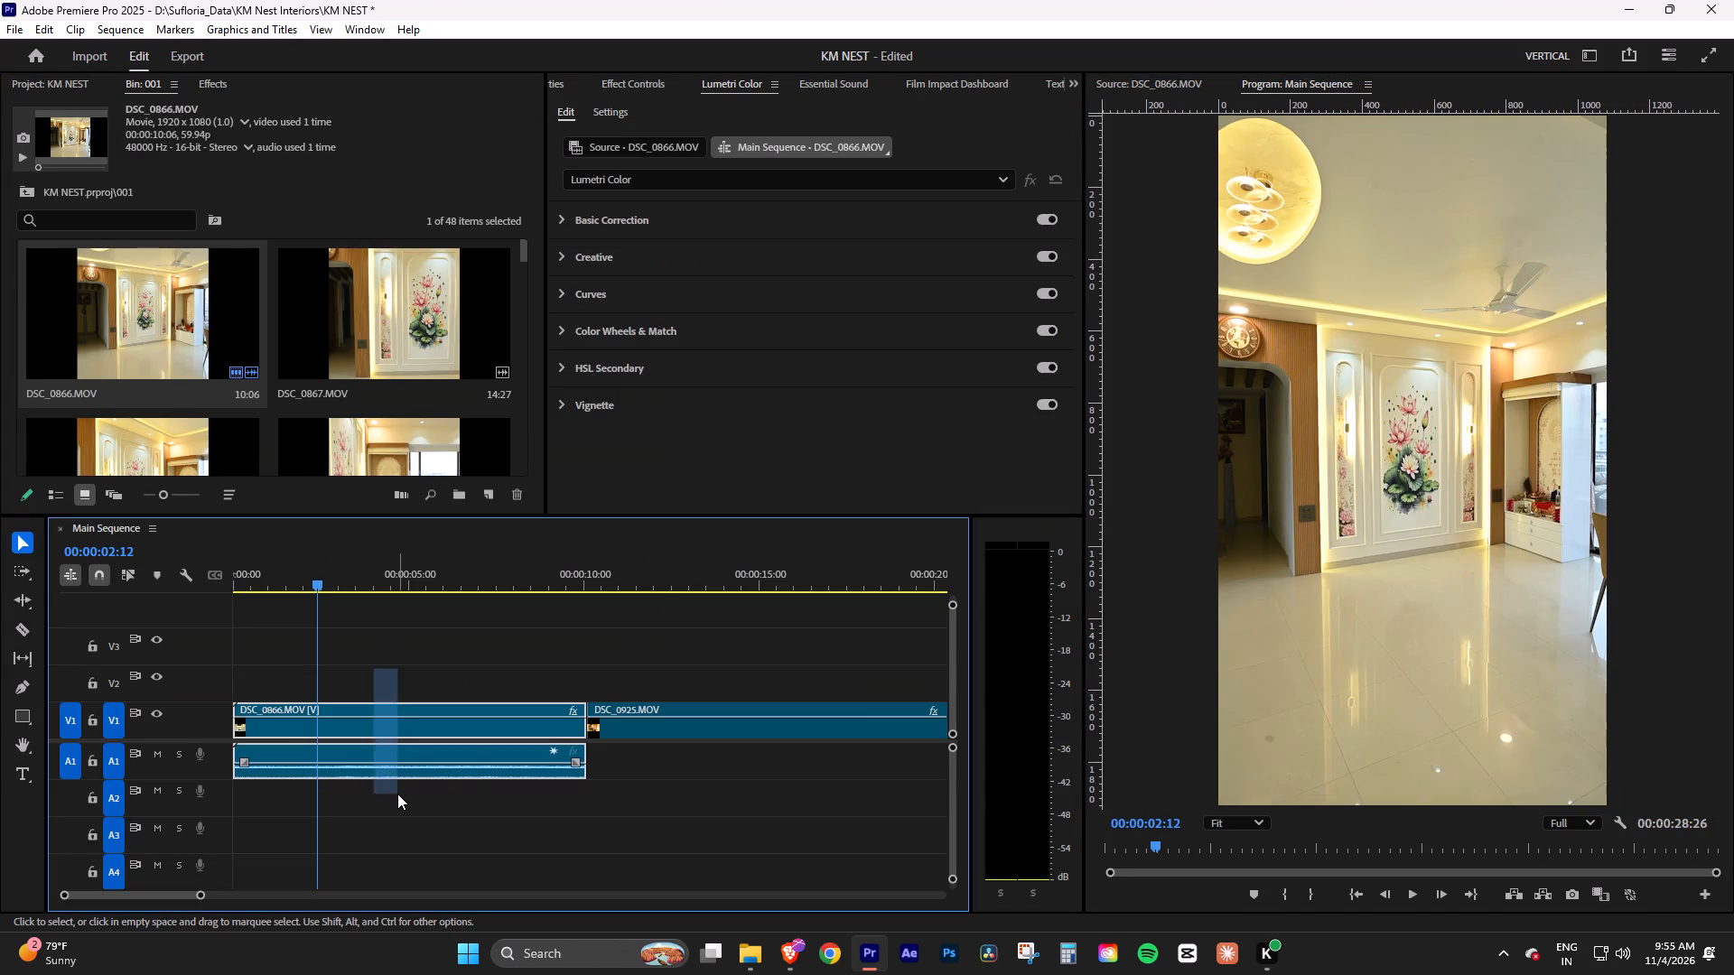
key("ctrl+k")
key("Delete")
right_click(291, 724)
left_click(303, 738)
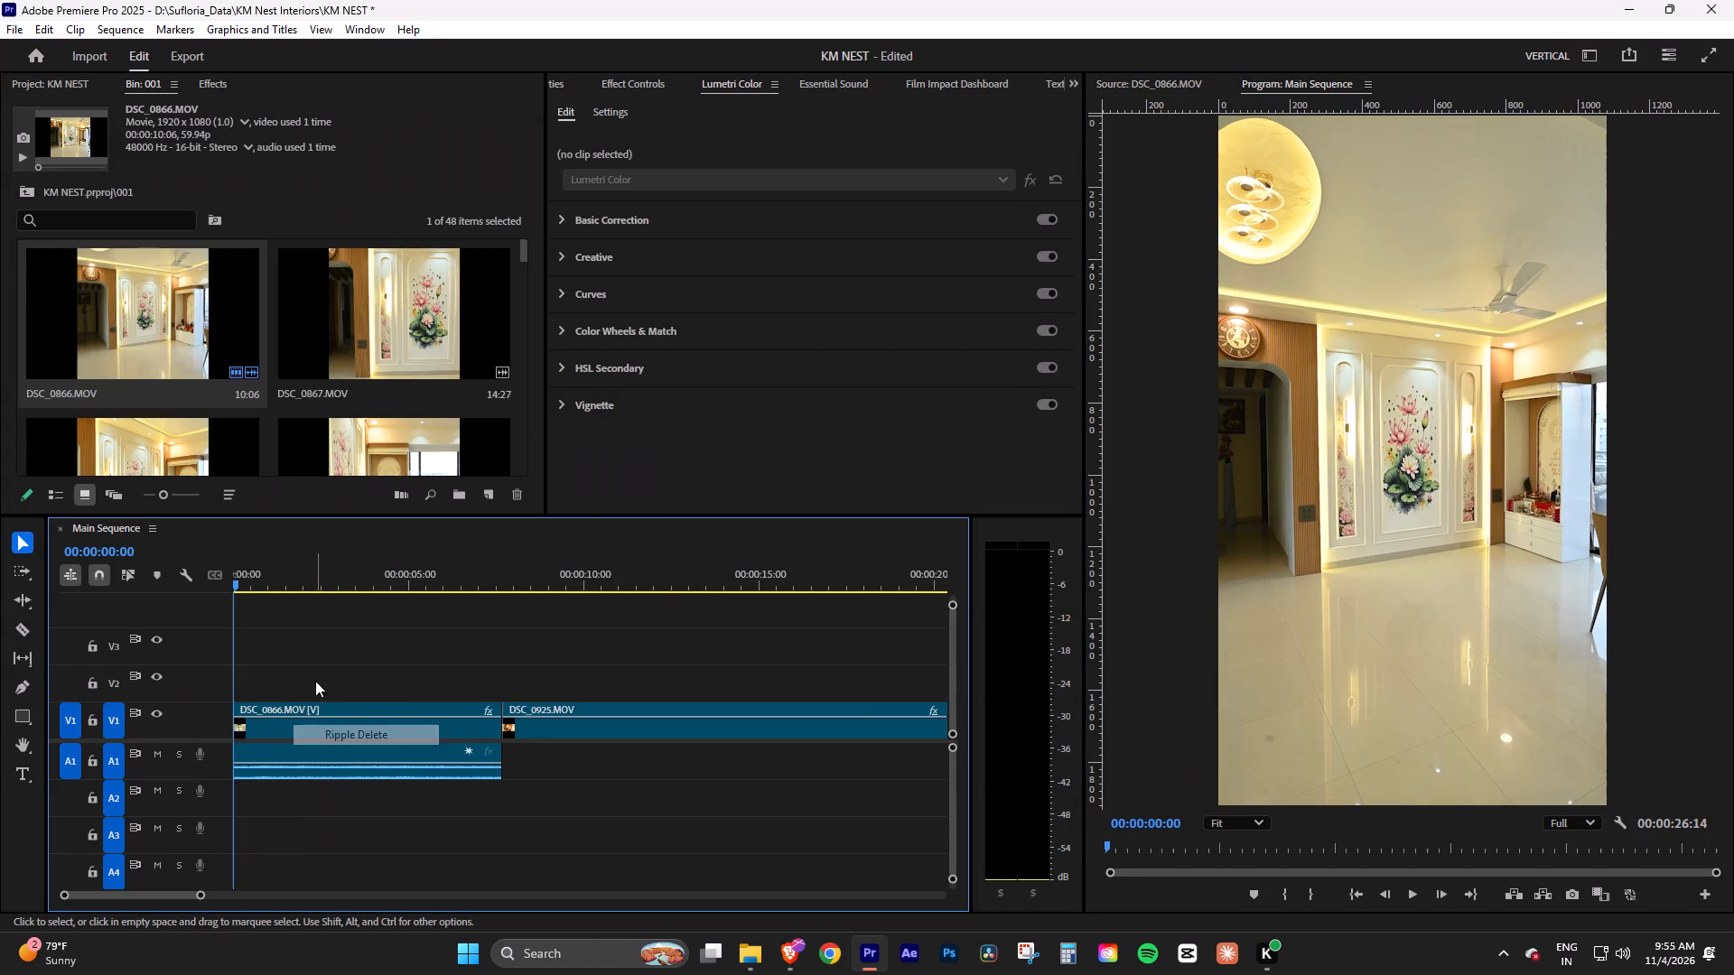
Set the speed of the trimmed DSC_0866.MOV clip to 50%.
left_click_drag(315, 684, 329, 711)
key("ctrl+r")
type("50")
key("Return")
Delete the DSC_0866.MOV audio from track A1.
left_click(322, 770)
key("Delete")
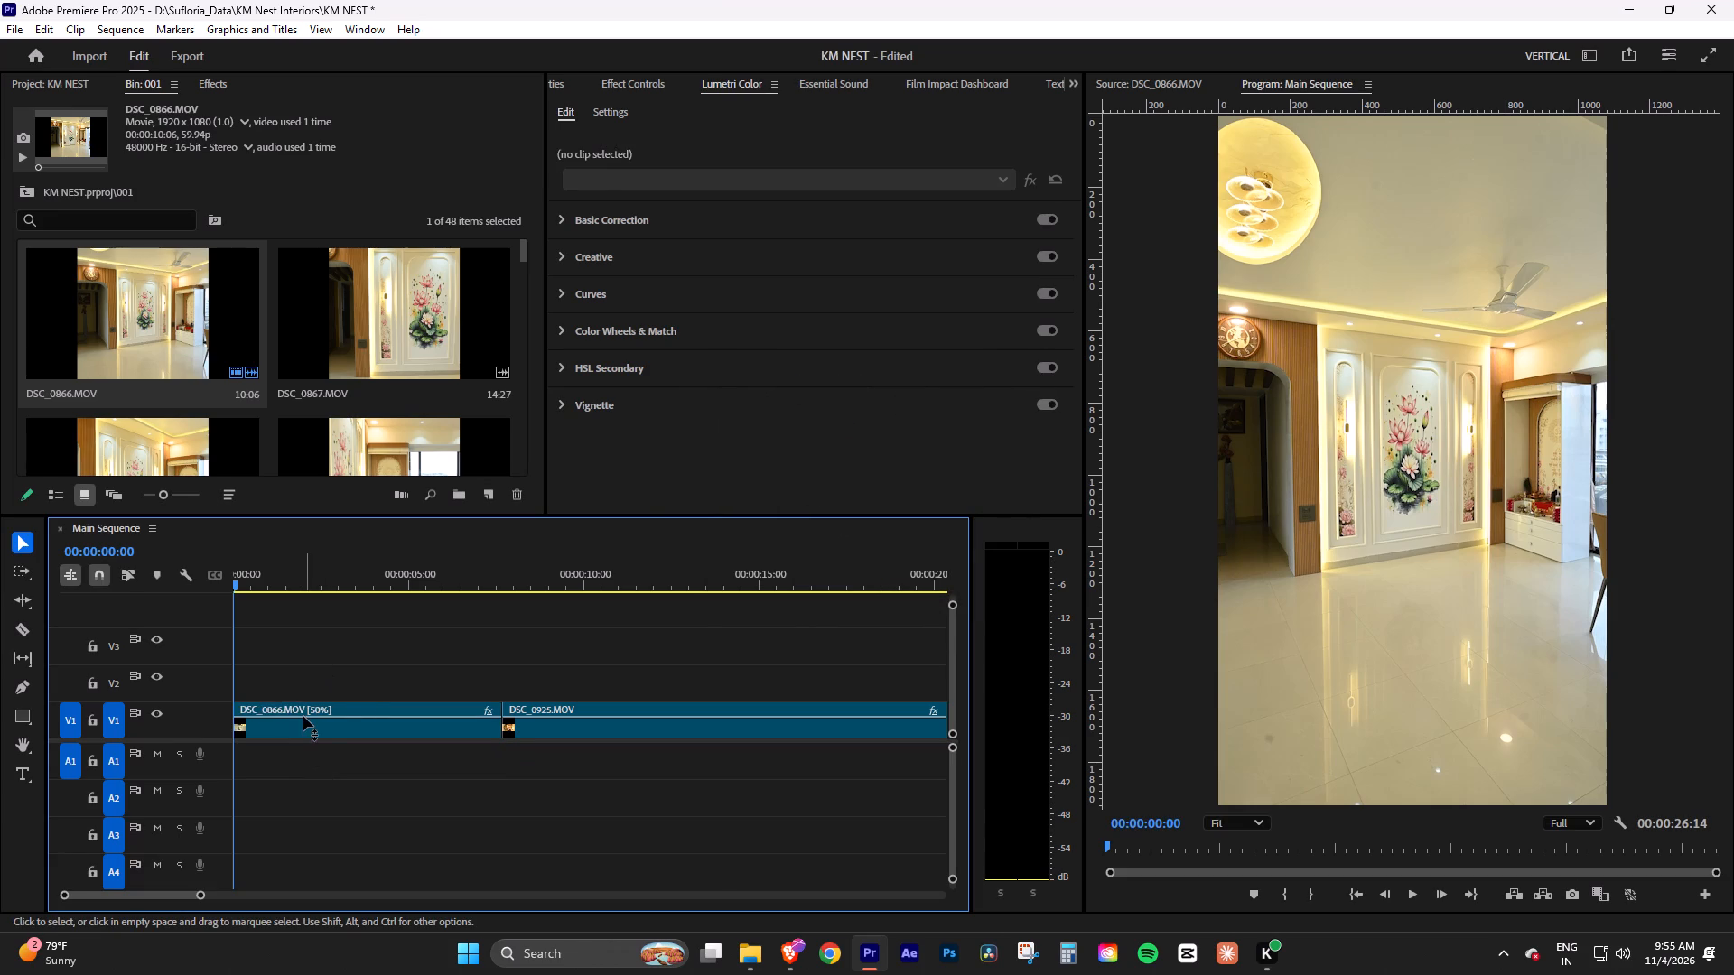
Select the DSC_0866.MOV clip in Main Sequence, play it to about 00:00:00:27 and open its Lumetri Basic Correction light settings.
left_click(303, 714)
key("space")
key("space")
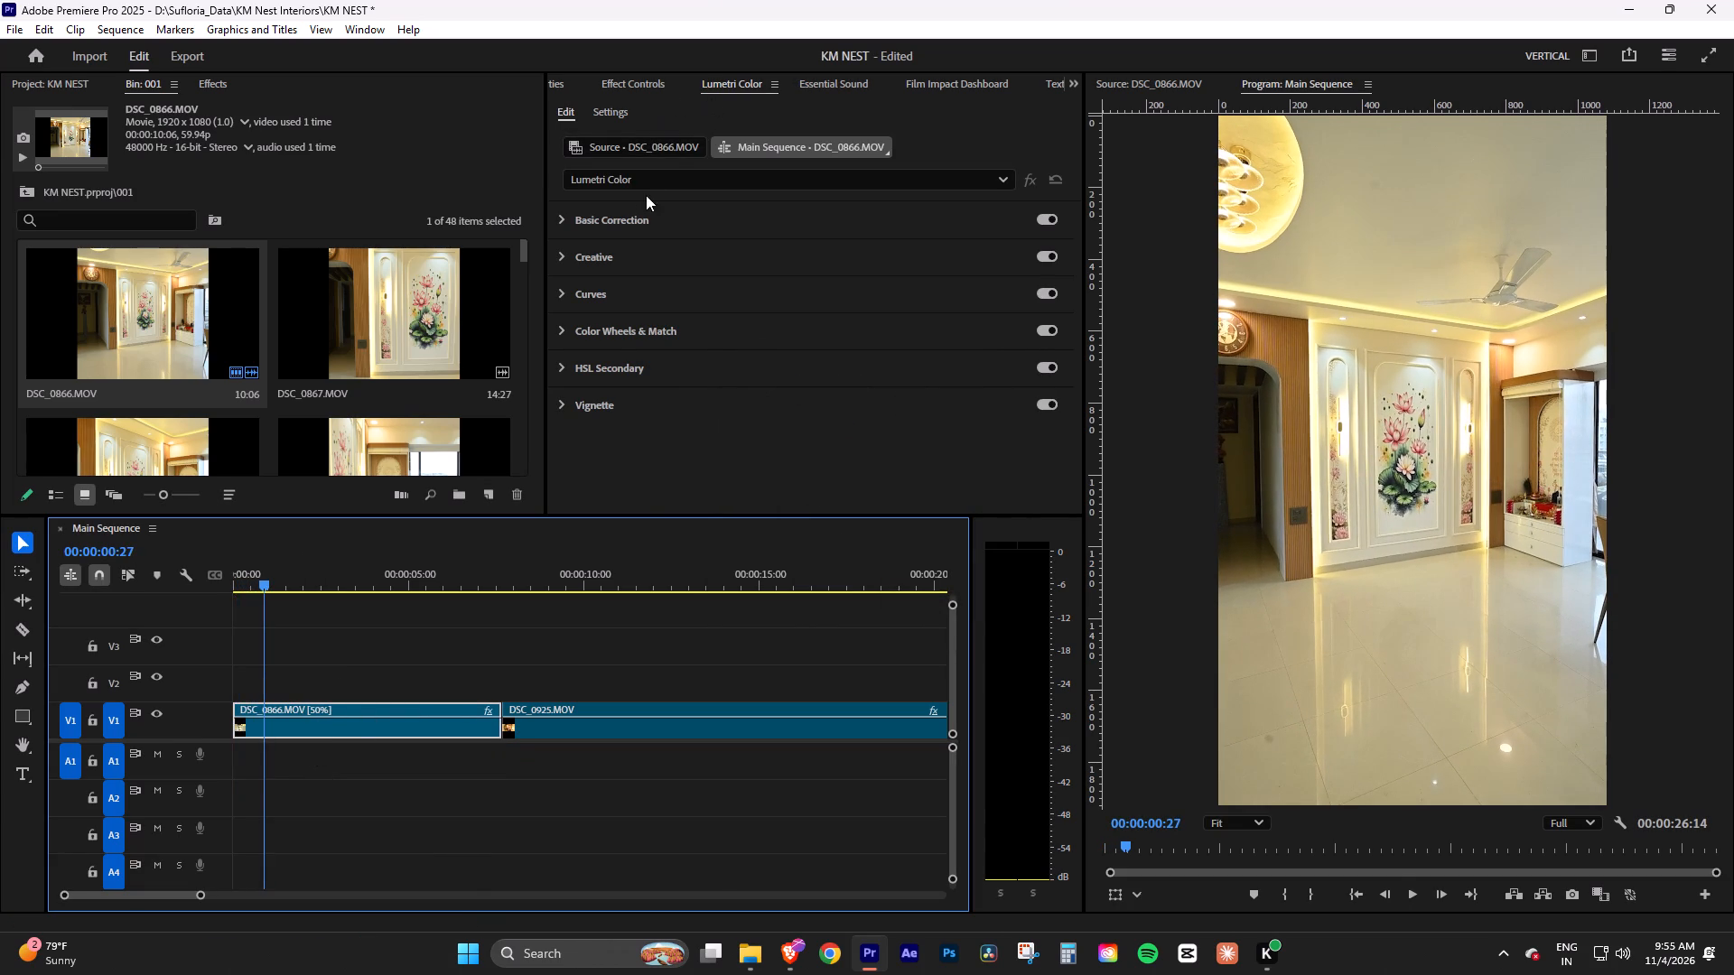
left_click(646, 221)
scroll(815, 274, "down", 5)
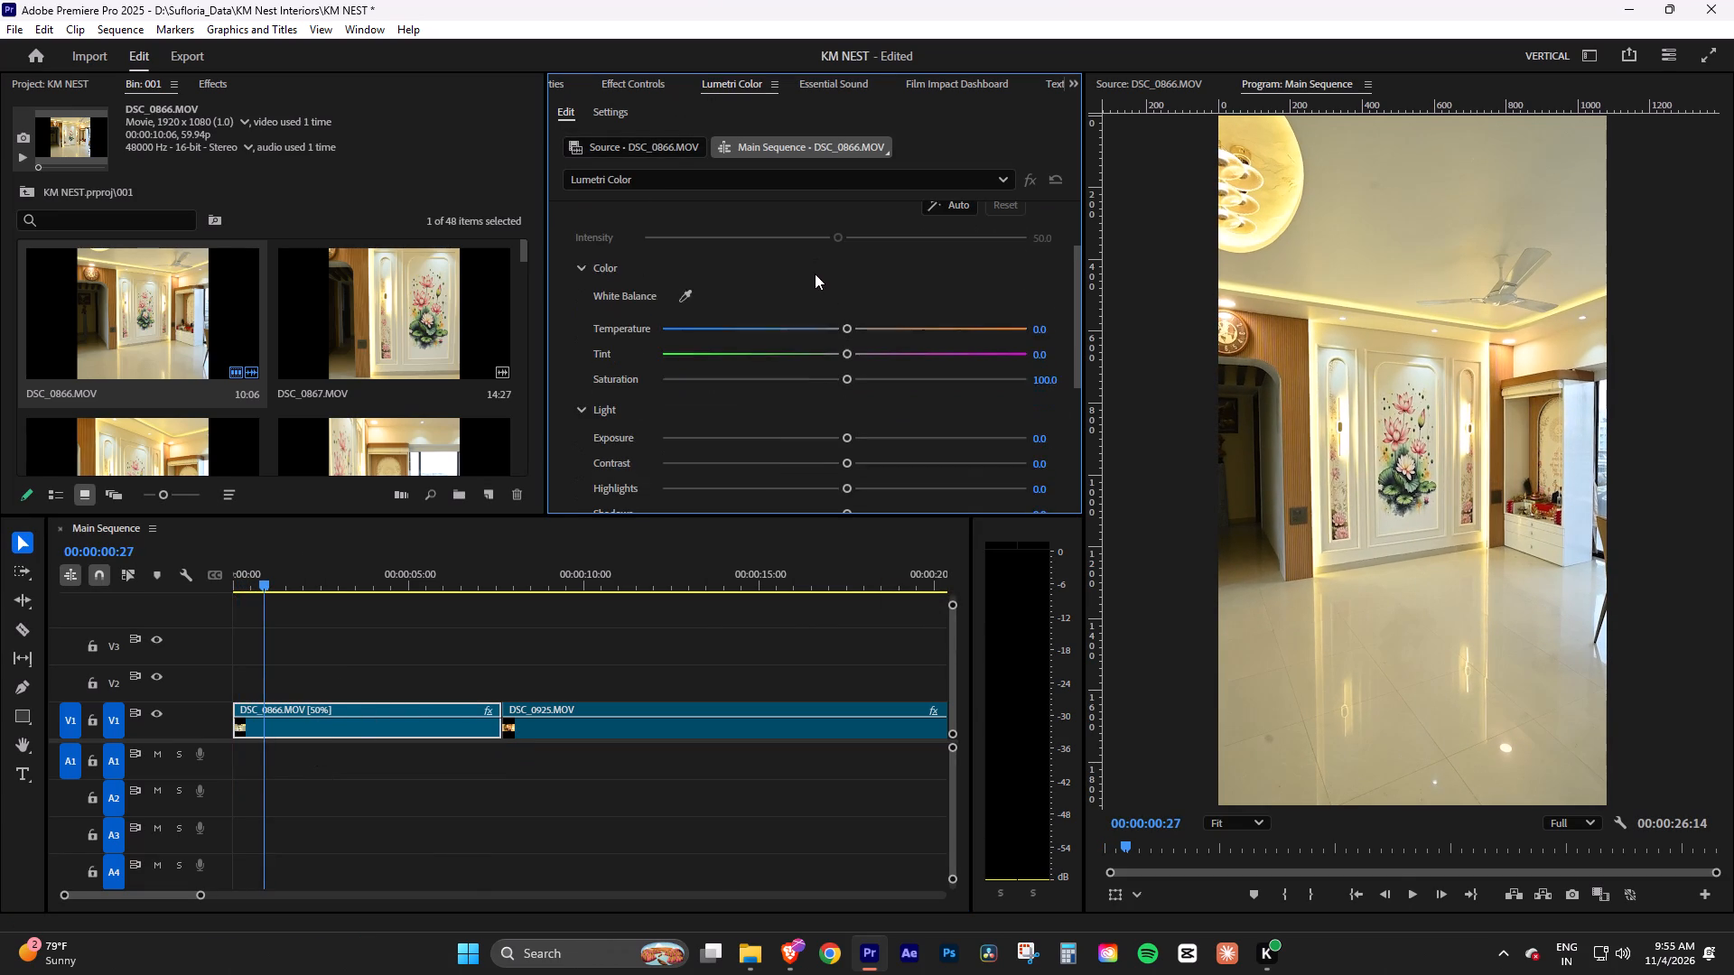
scroll(816, 280, "down", 4)
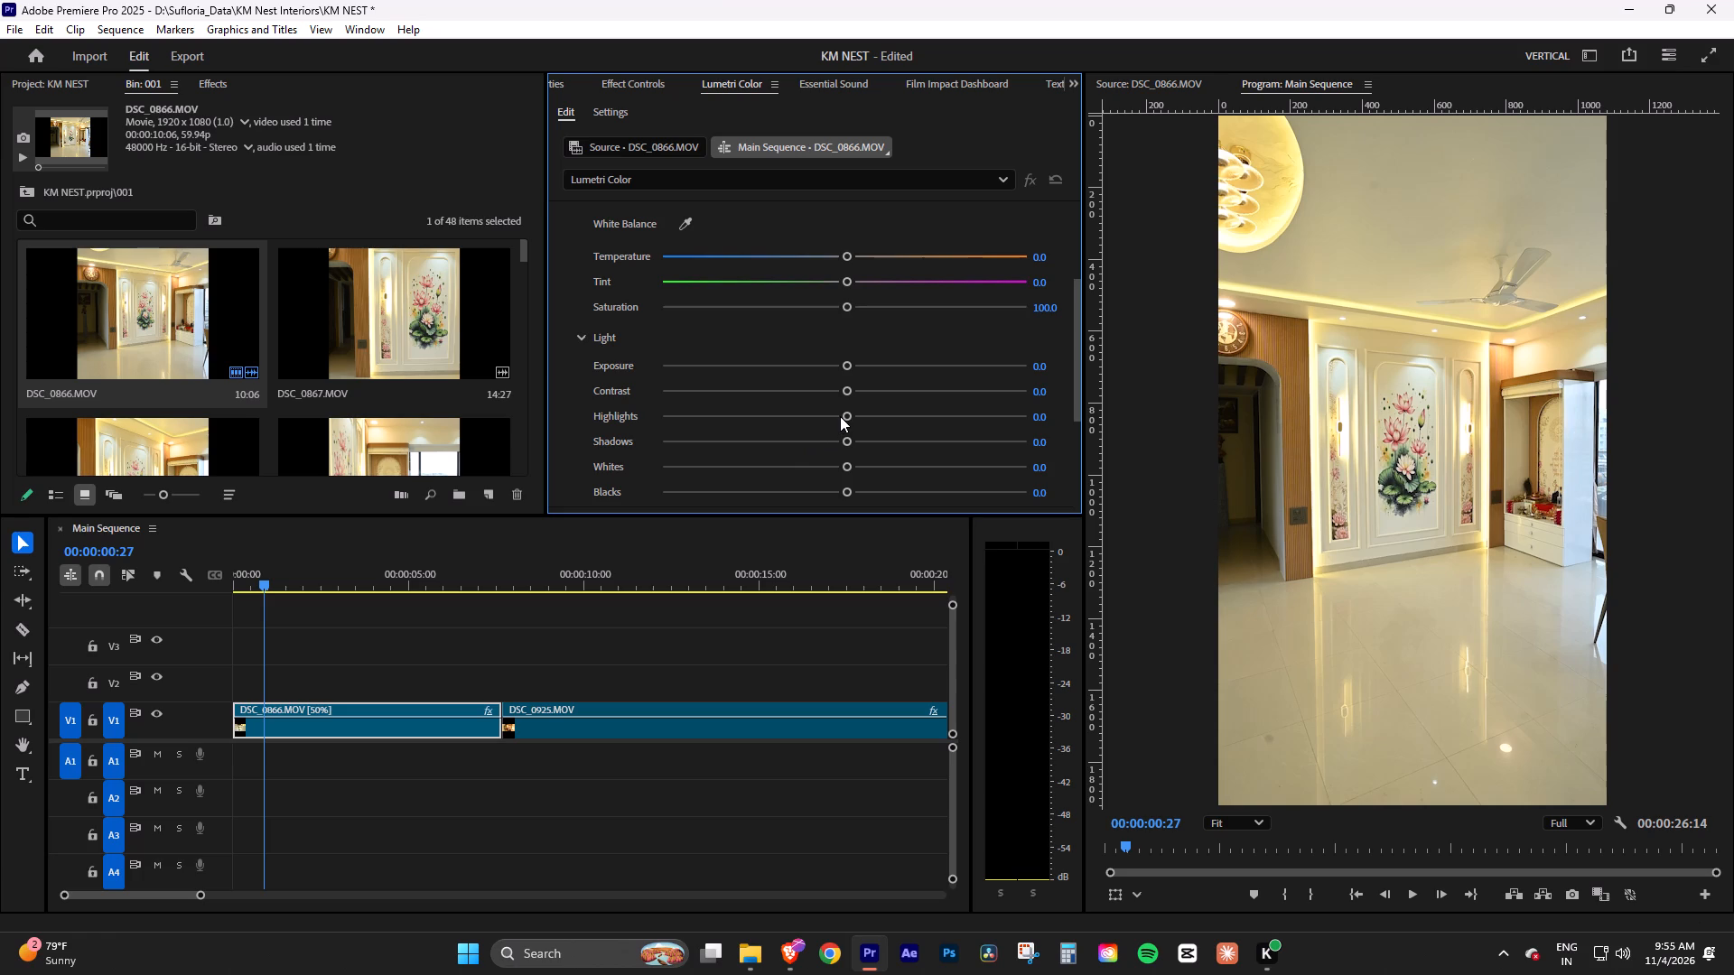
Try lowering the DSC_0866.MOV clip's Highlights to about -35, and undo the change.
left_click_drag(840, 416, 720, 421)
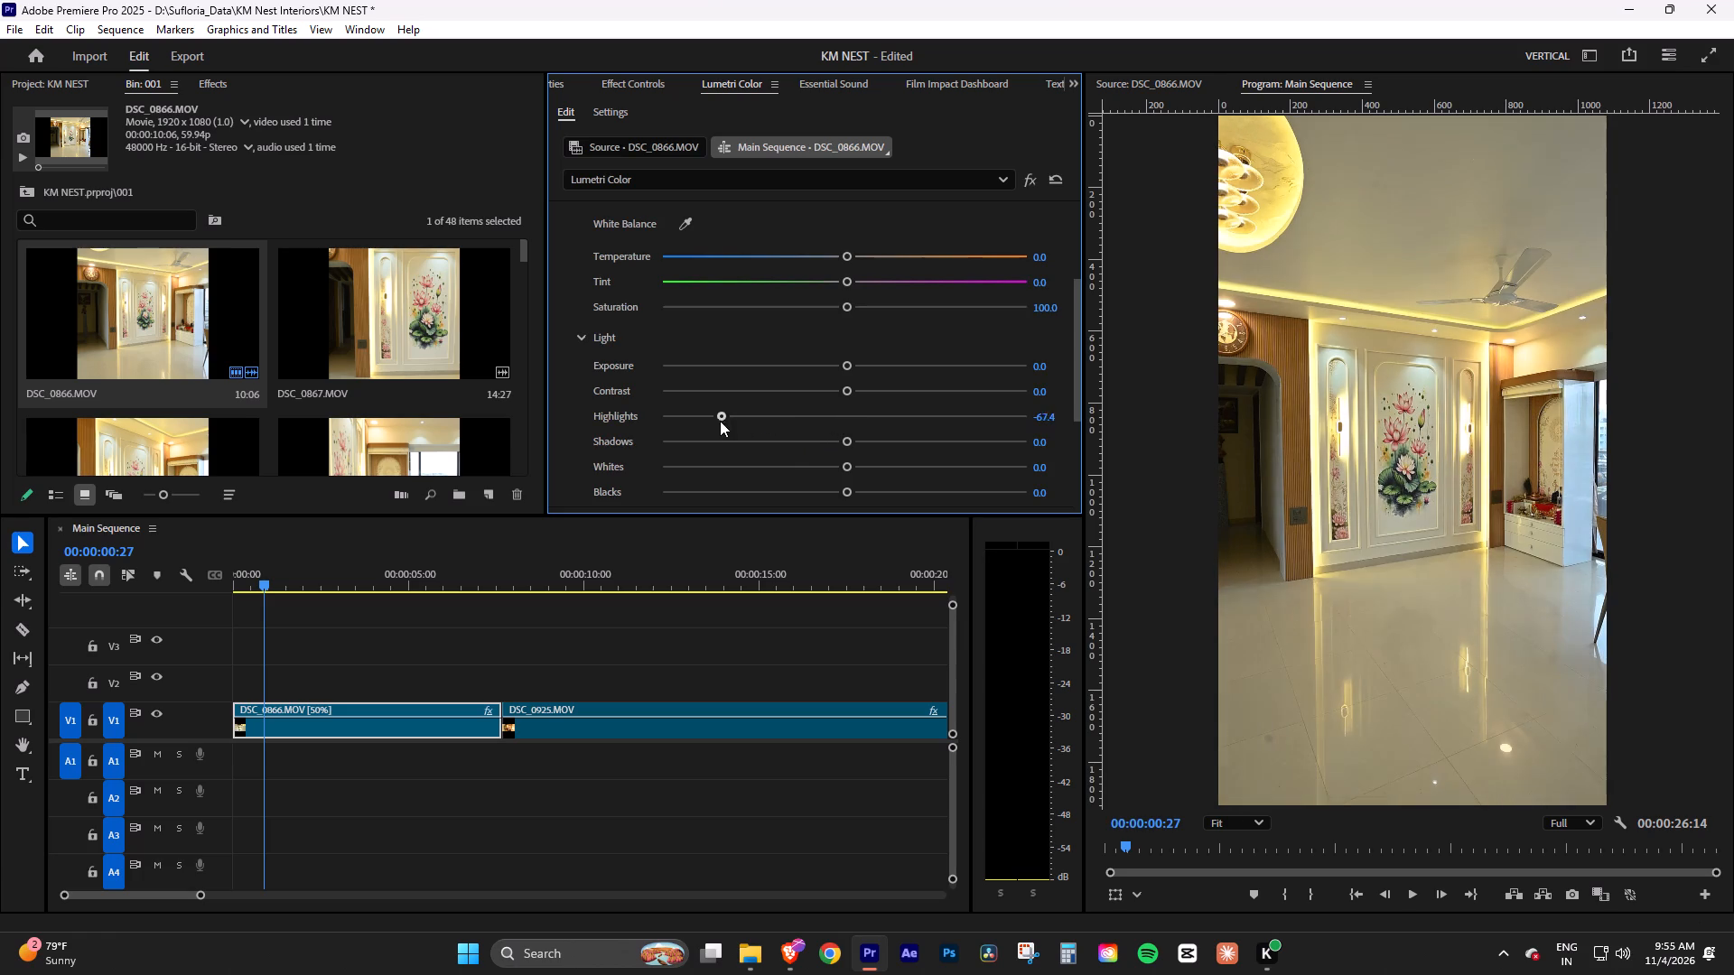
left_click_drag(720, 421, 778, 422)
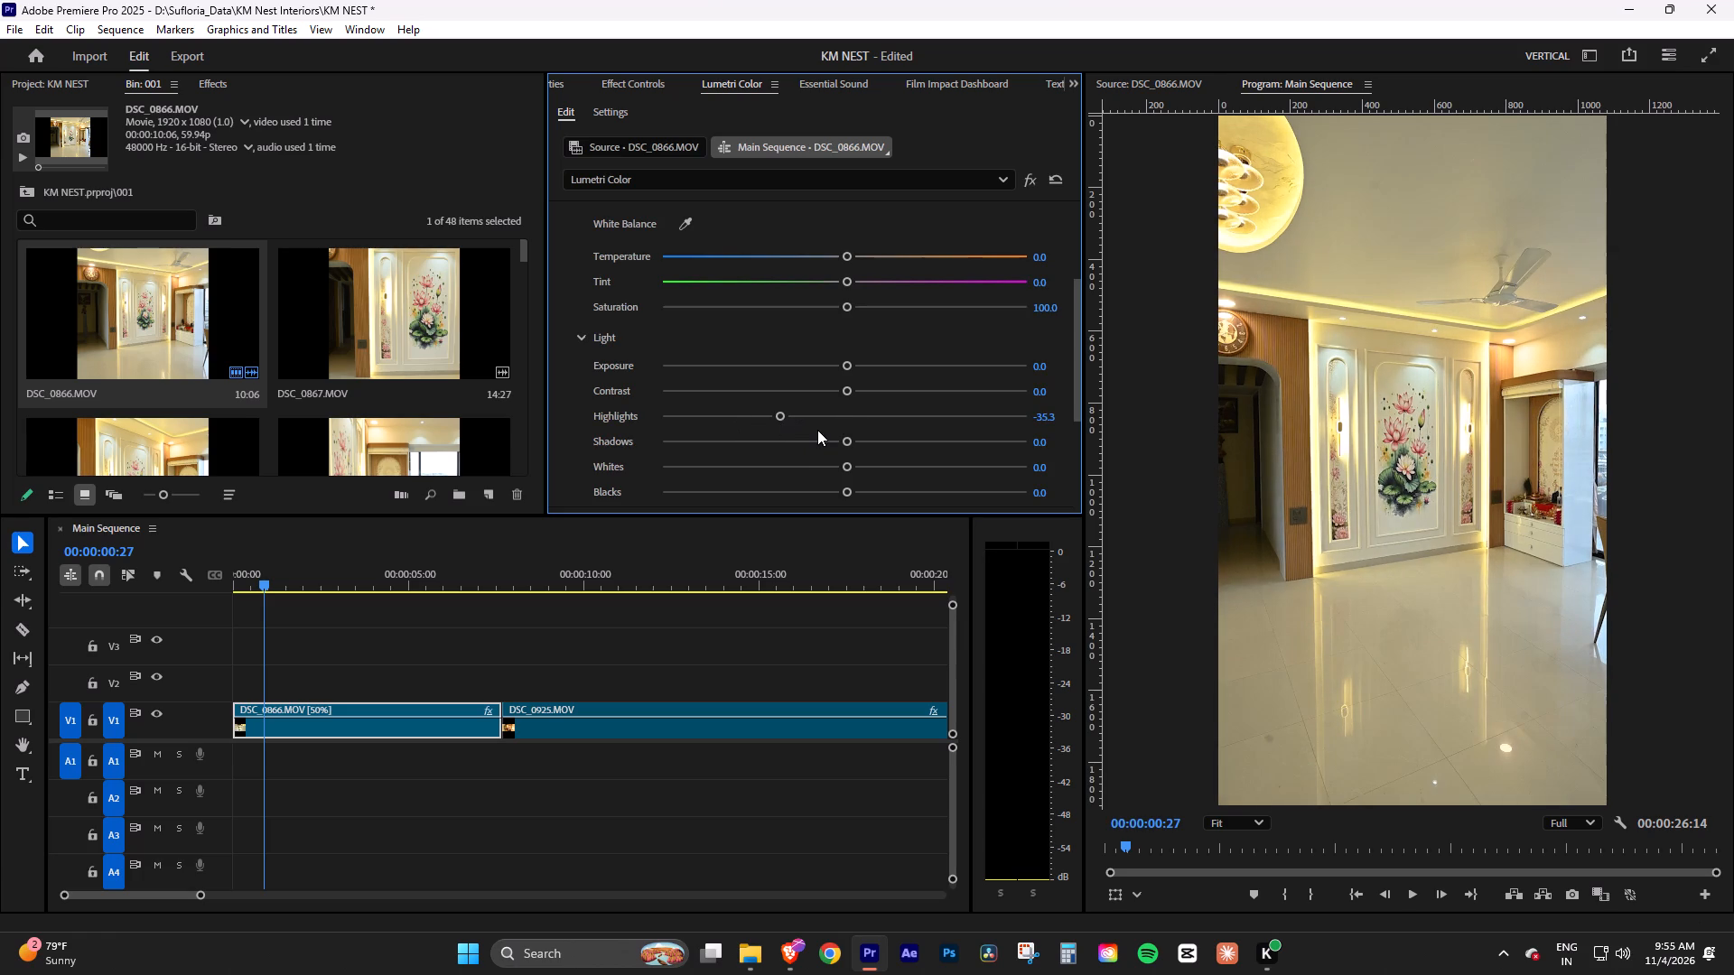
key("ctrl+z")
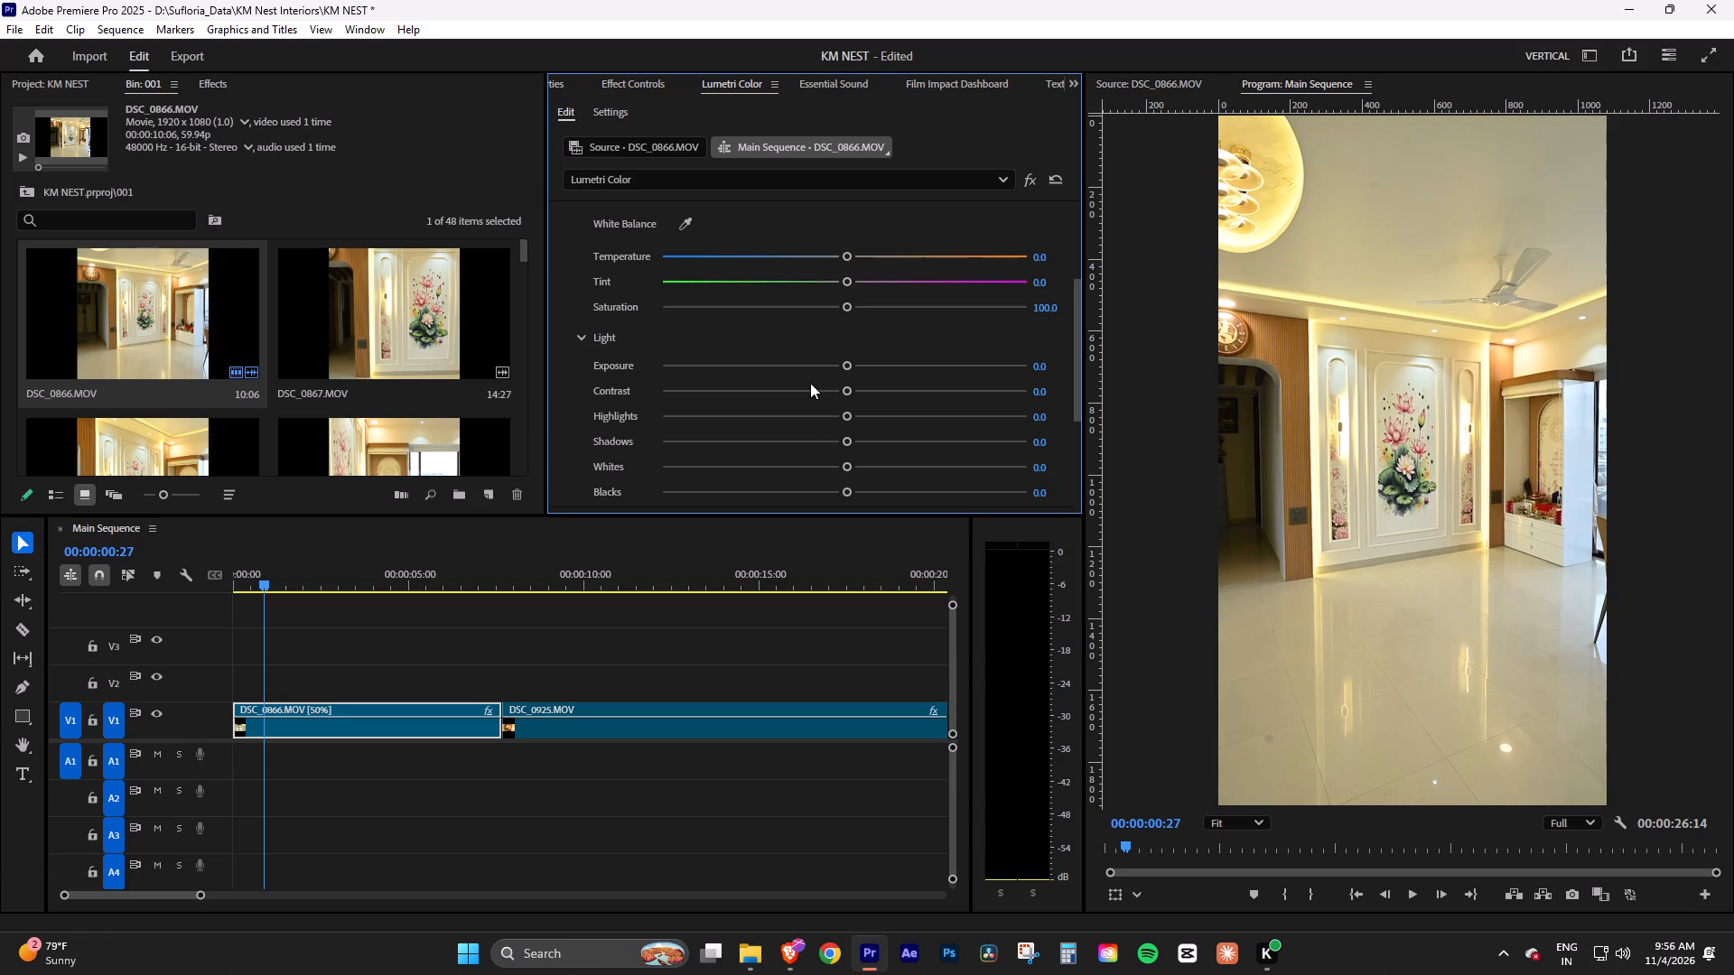
Lower the DSC_0866.MOV clip's Highlights to about -57.5 in the Lumetri Basic Correction.
left_click_drag(1077, 294, 1078, 314)
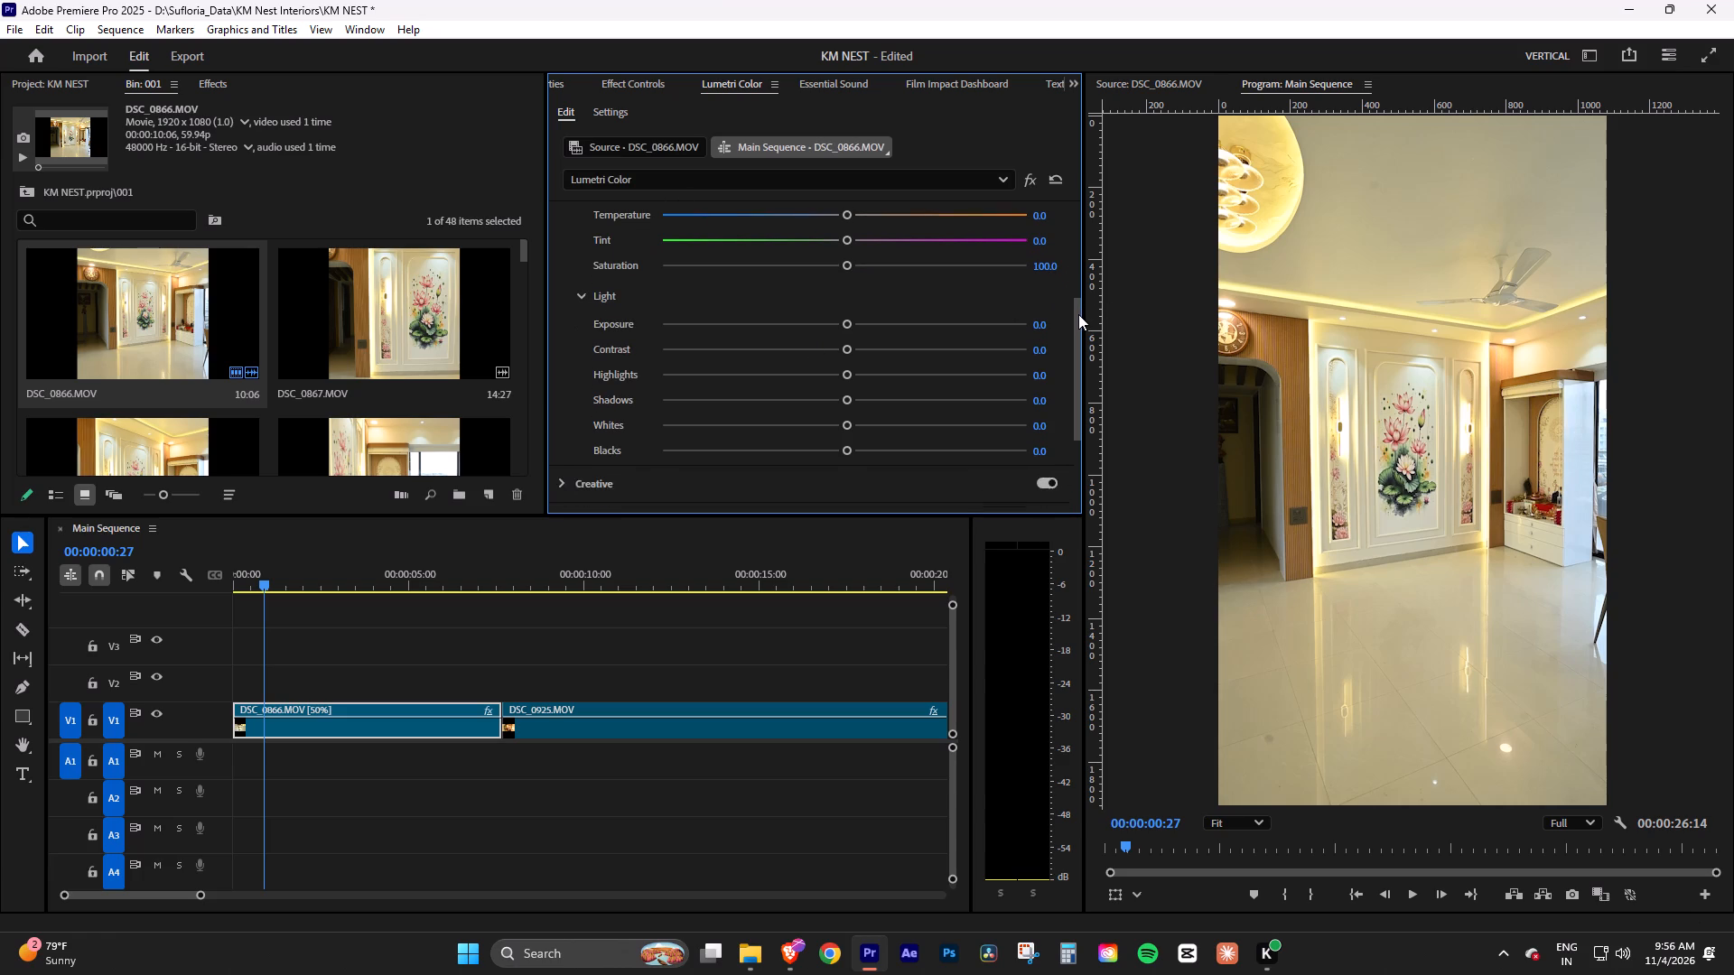
left_click_drag(1078, 314, 1077, 320)
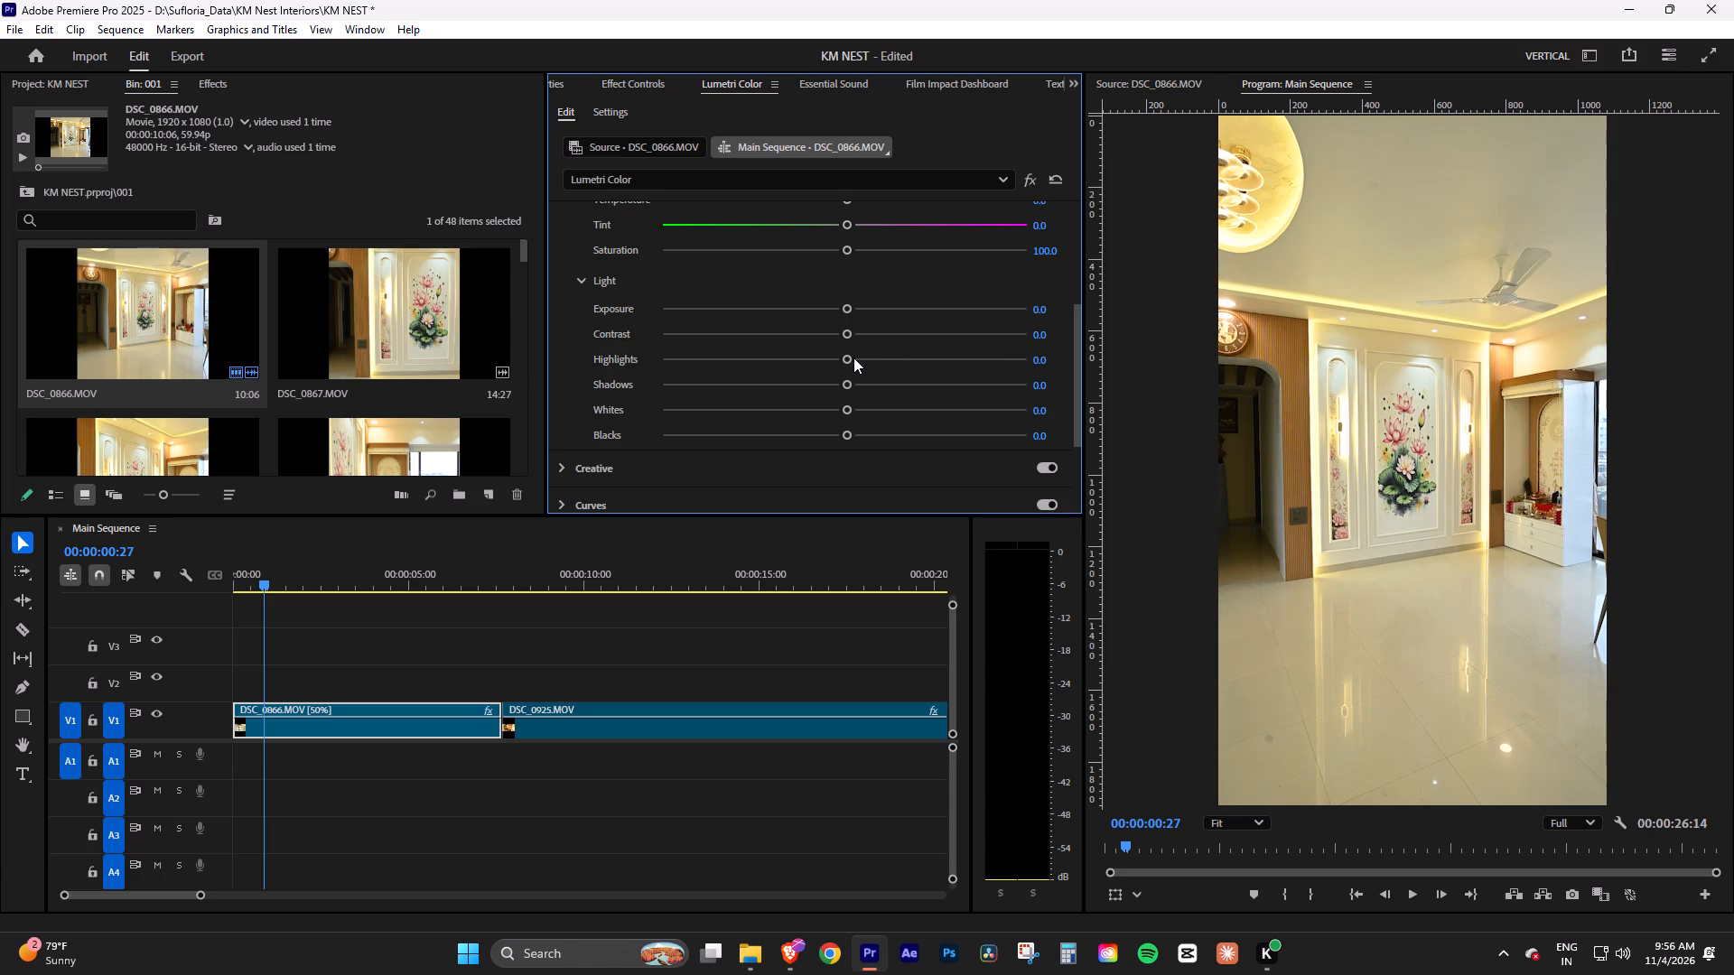
left_click_drag(844, 359, 738, 357)
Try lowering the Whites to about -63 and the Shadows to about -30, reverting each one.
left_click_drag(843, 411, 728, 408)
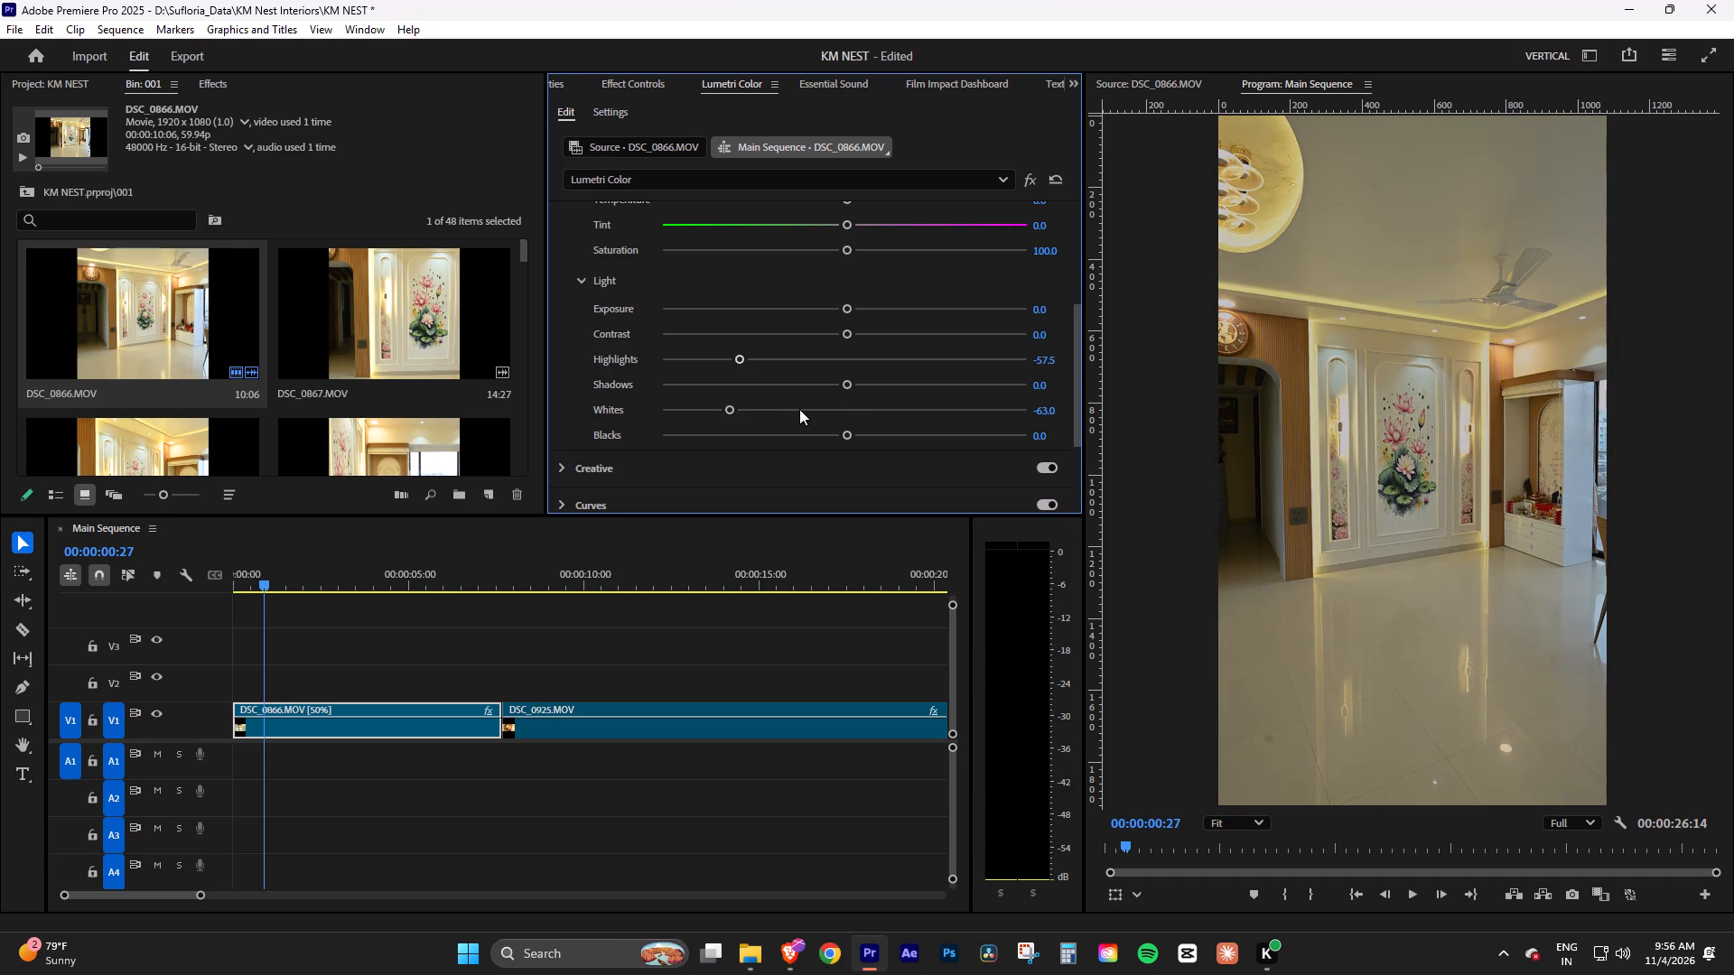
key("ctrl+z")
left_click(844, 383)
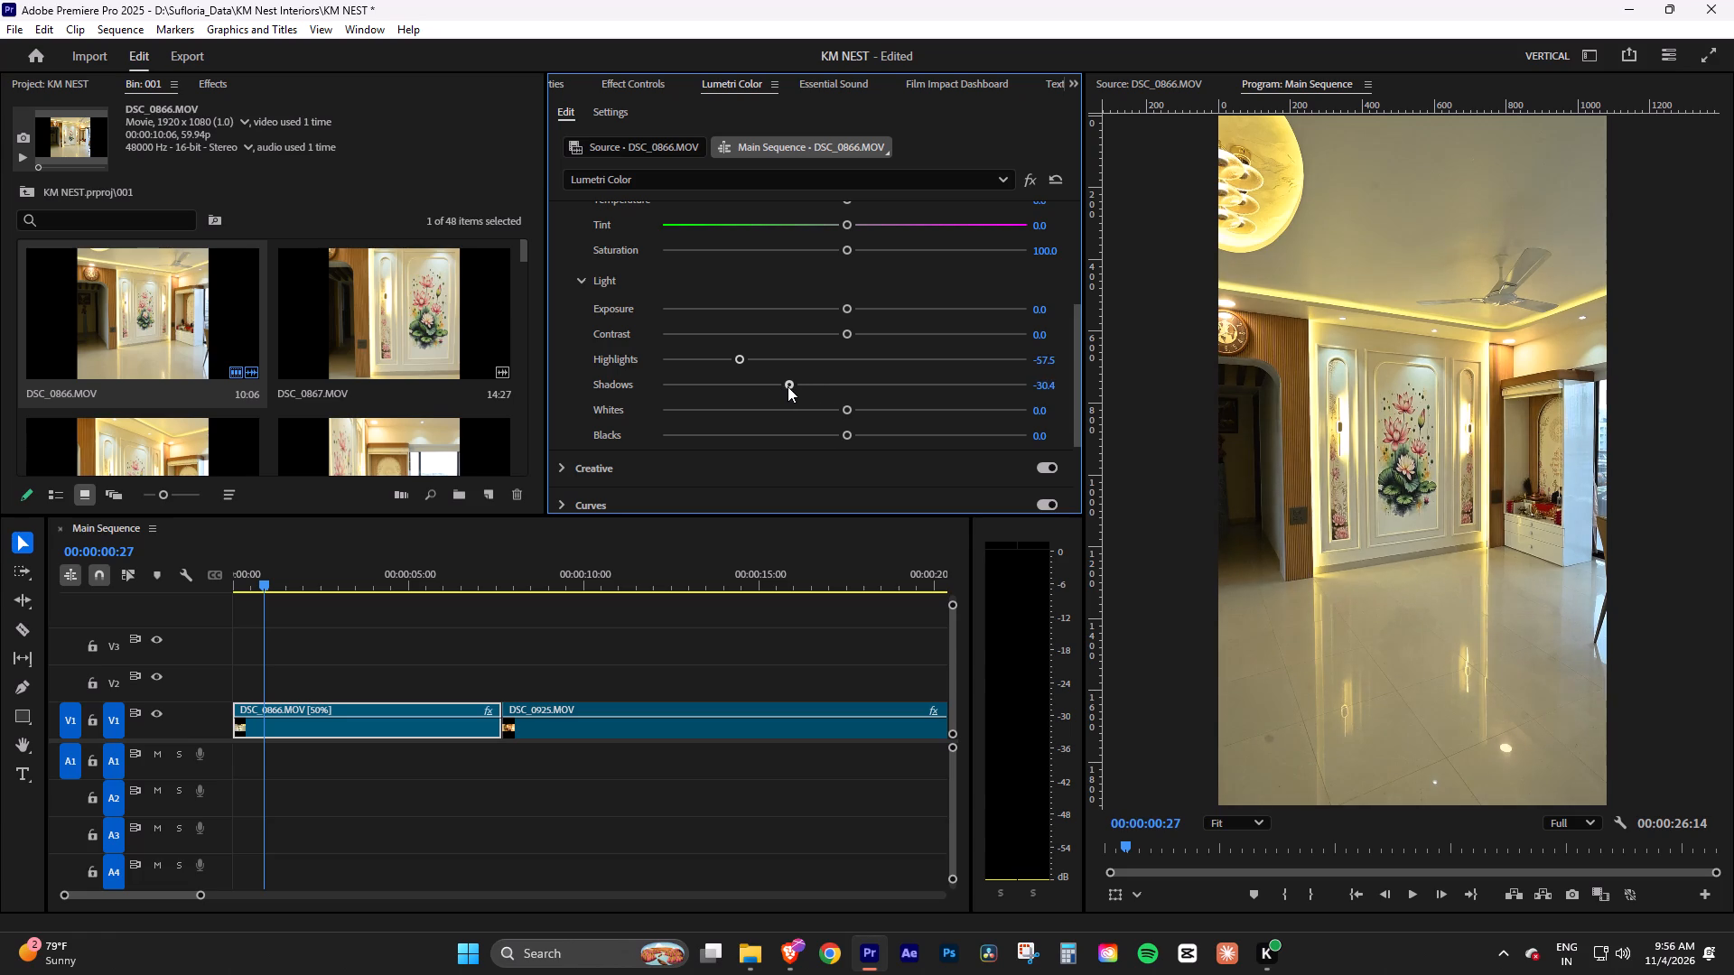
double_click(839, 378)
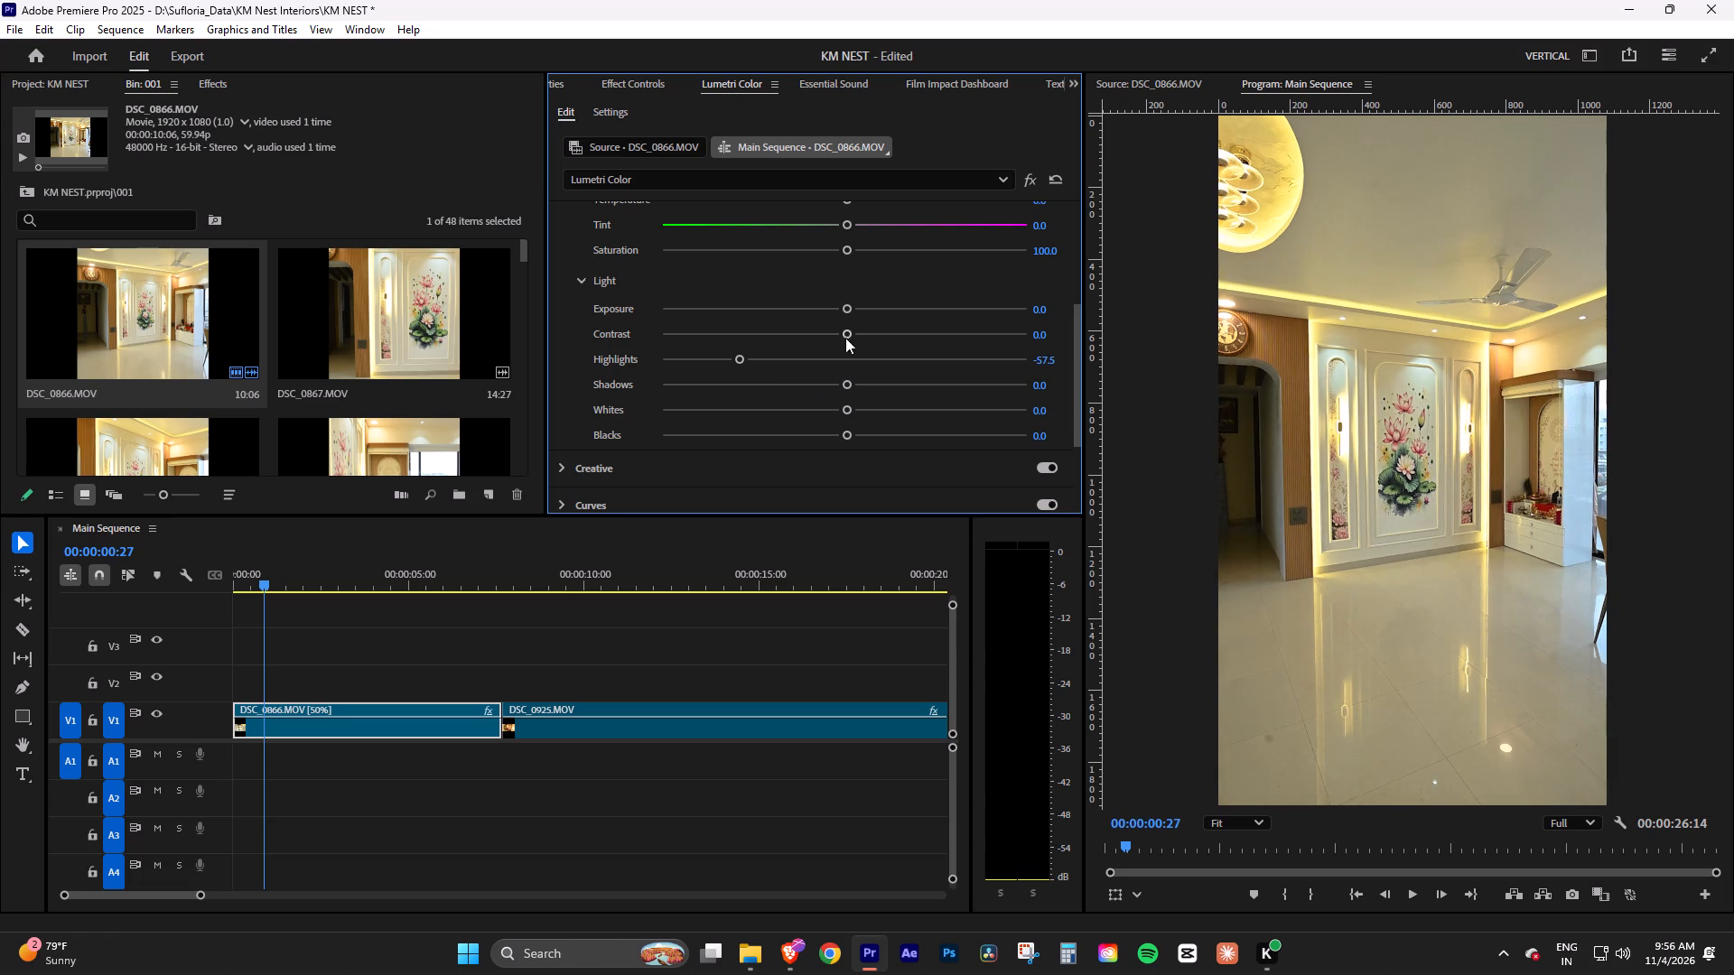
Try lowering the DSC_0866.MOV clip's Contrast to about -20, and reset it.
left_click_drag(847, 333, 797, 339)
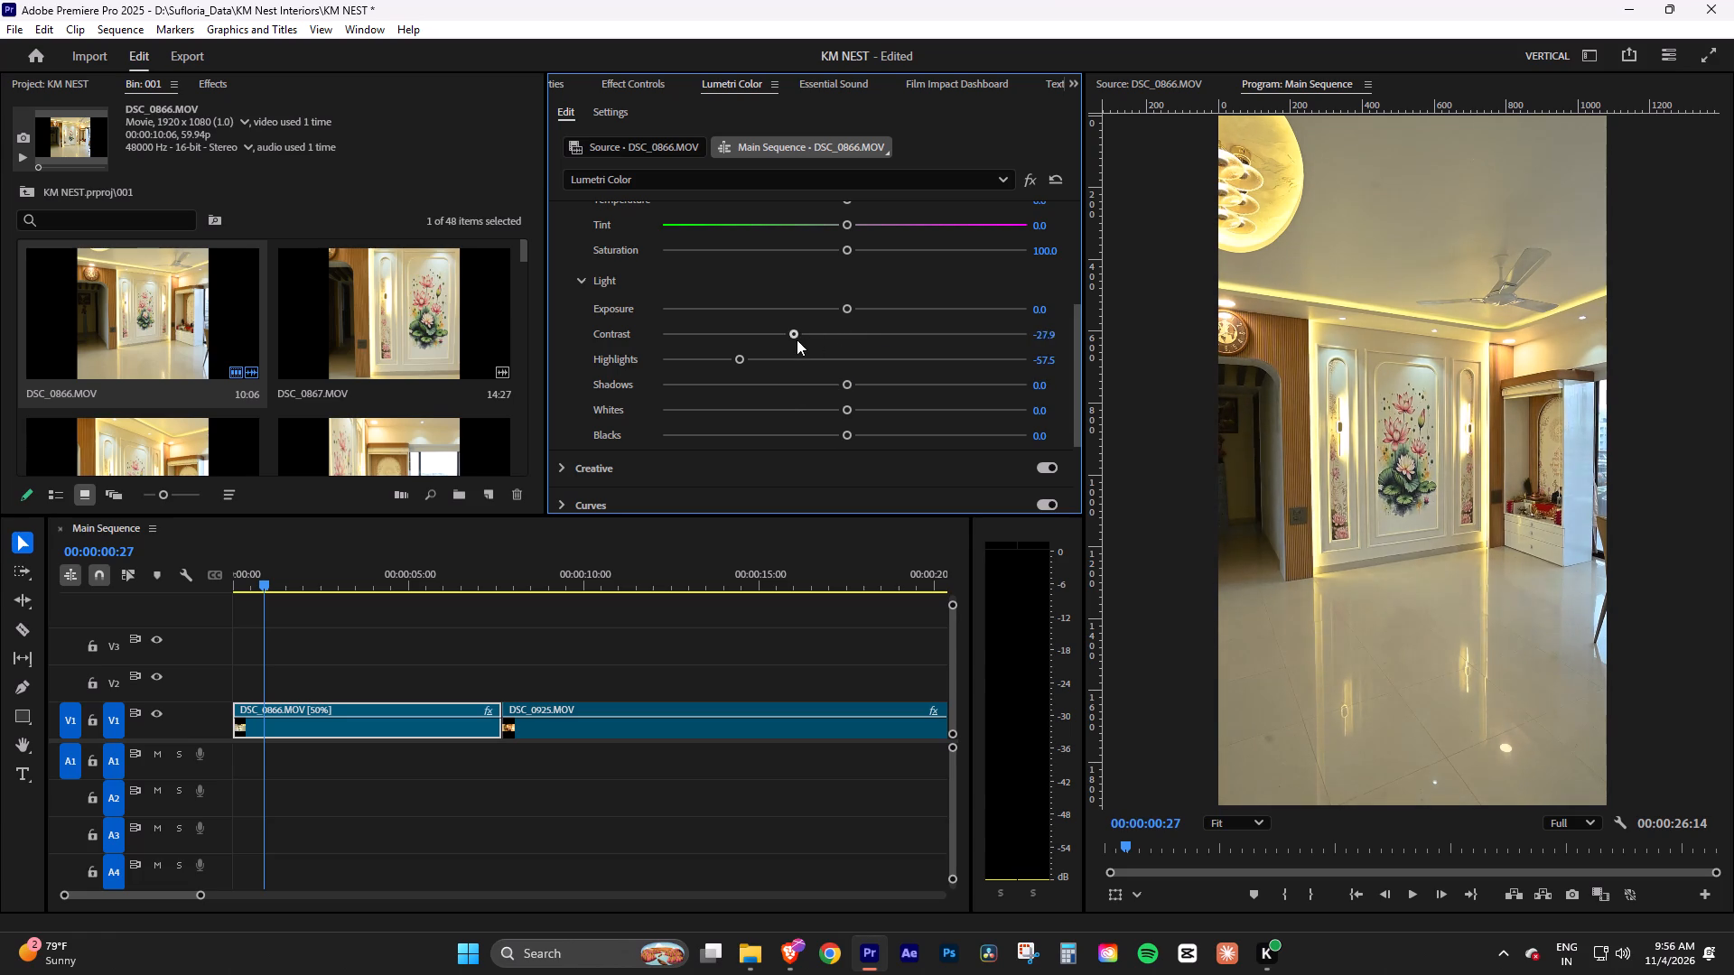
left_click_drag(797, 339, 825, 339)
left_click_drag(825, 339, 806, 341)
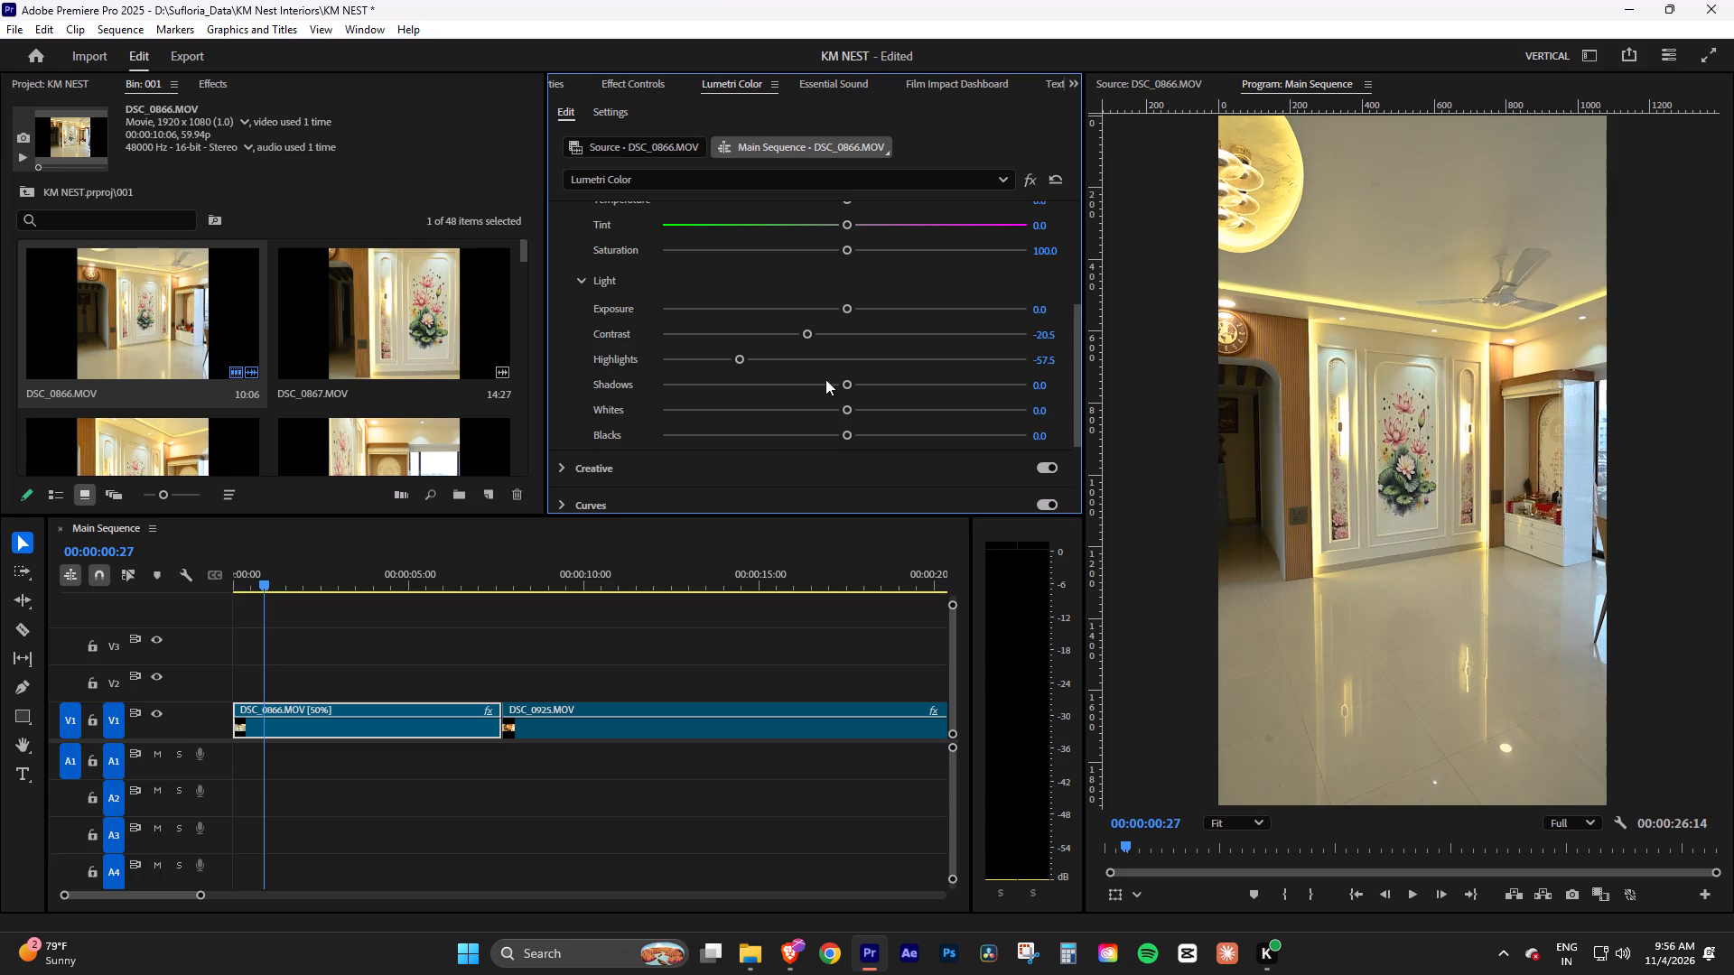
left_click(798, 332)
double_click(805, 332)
Set the DSC_0866.MOV clip's Contrast to about 9.6, Shadows to about -5.2 and Highlights to about -59.
left_click_drag(843, 331, 887, 326)
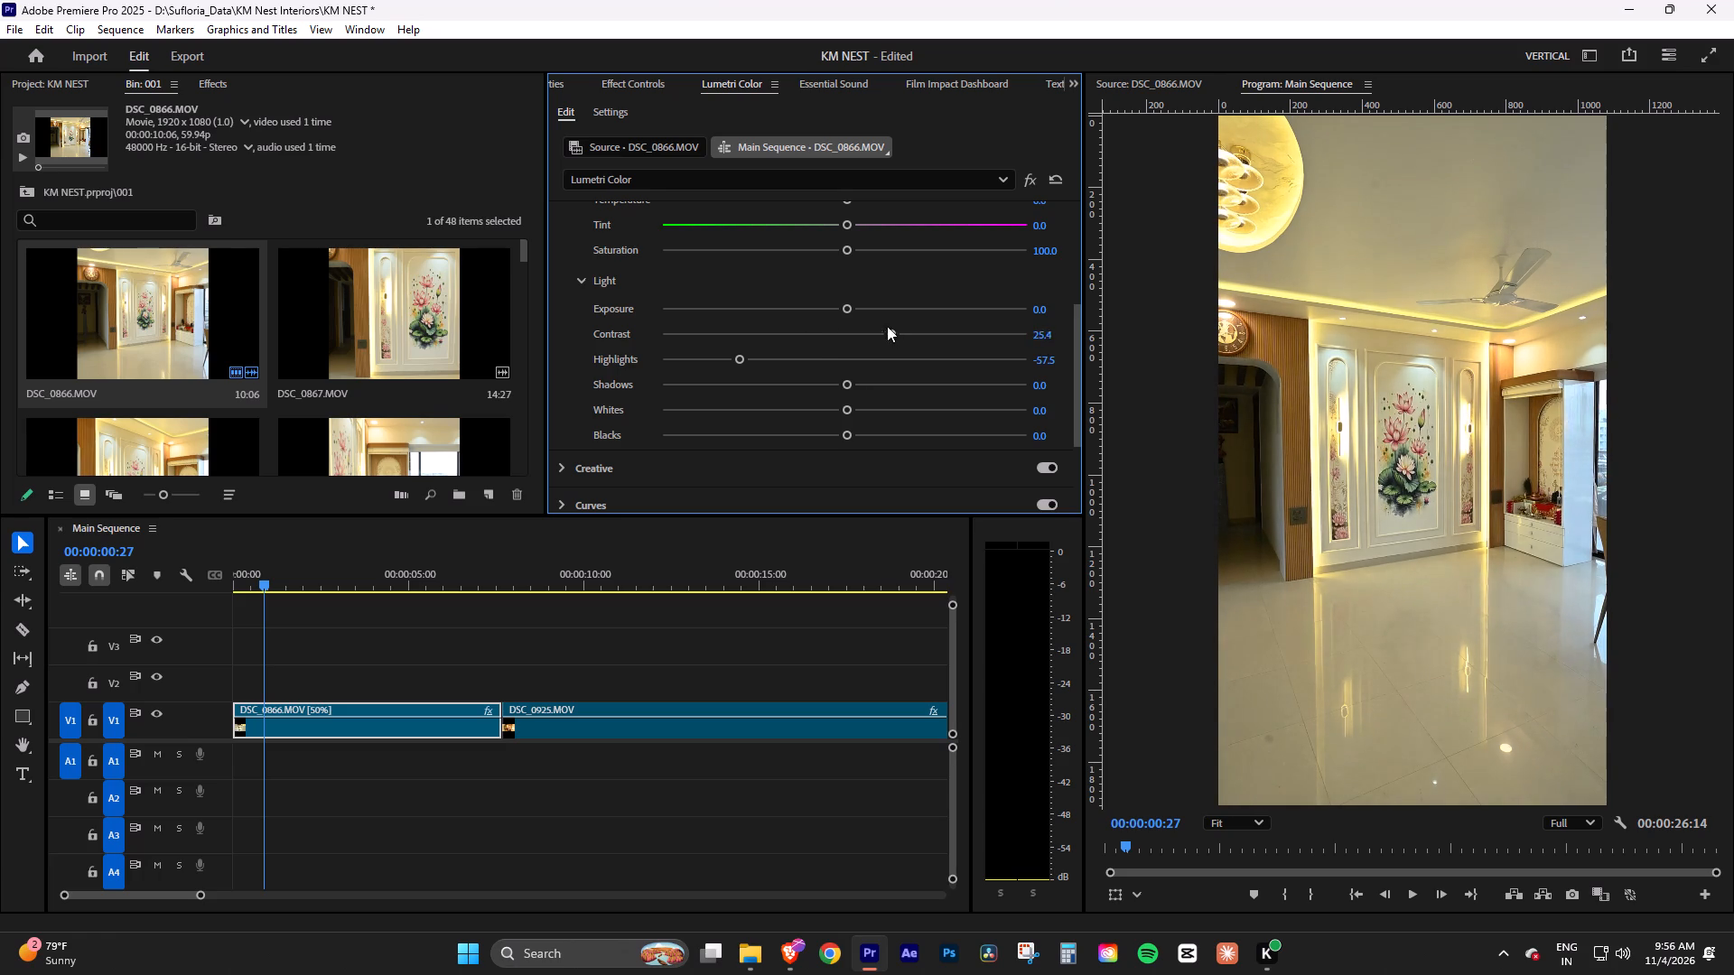
left_click_drag(887, 326, 861, 326)
left_click_drag(849, 385, 821, 385)
left_click_drag(821, 385, 834, 376)
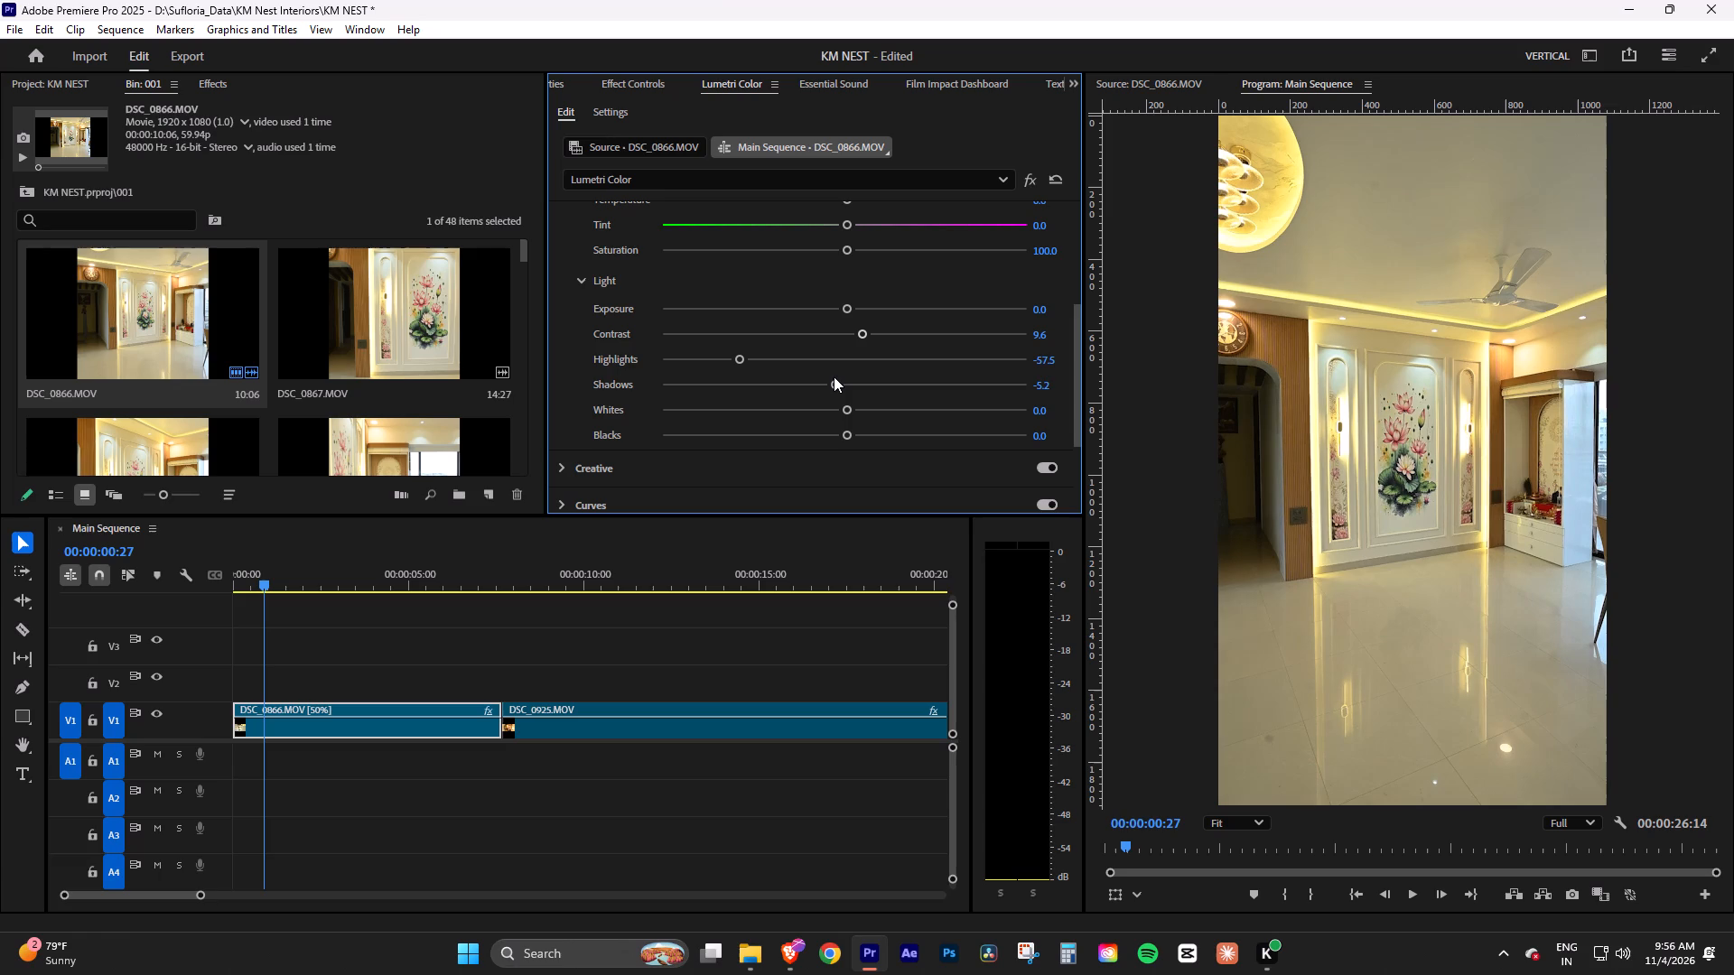
left_click_drag(735, 359, 760, 348)
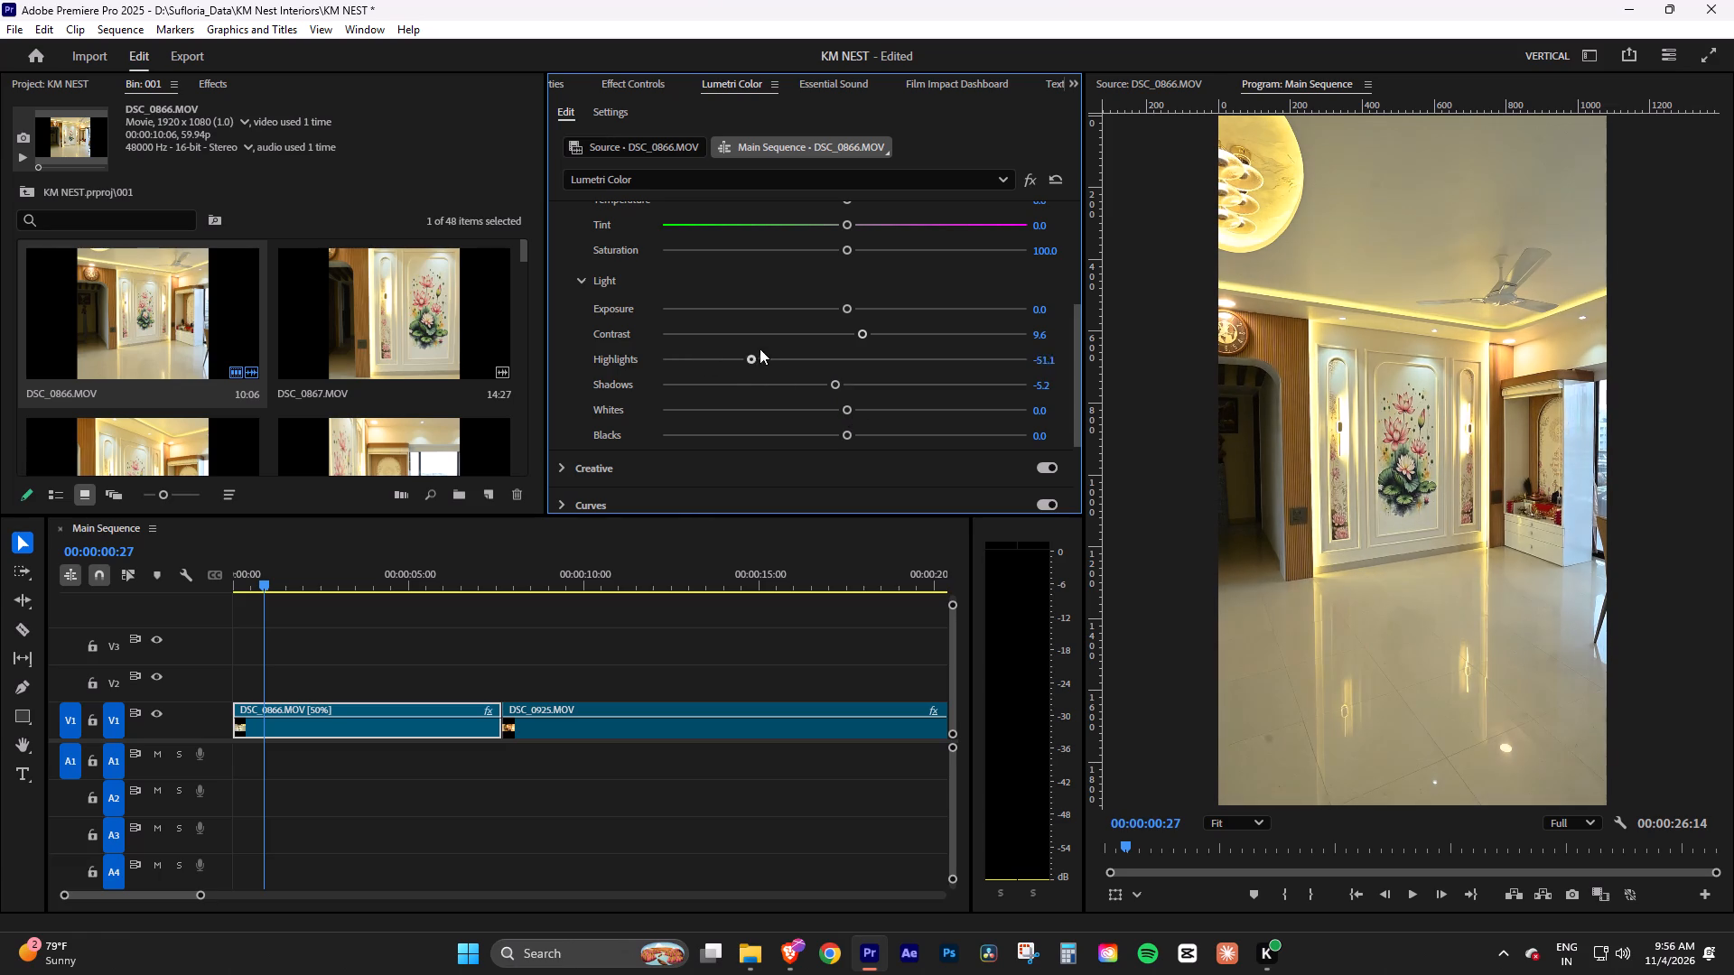
left_click_drag(760, 348, 735, 348)
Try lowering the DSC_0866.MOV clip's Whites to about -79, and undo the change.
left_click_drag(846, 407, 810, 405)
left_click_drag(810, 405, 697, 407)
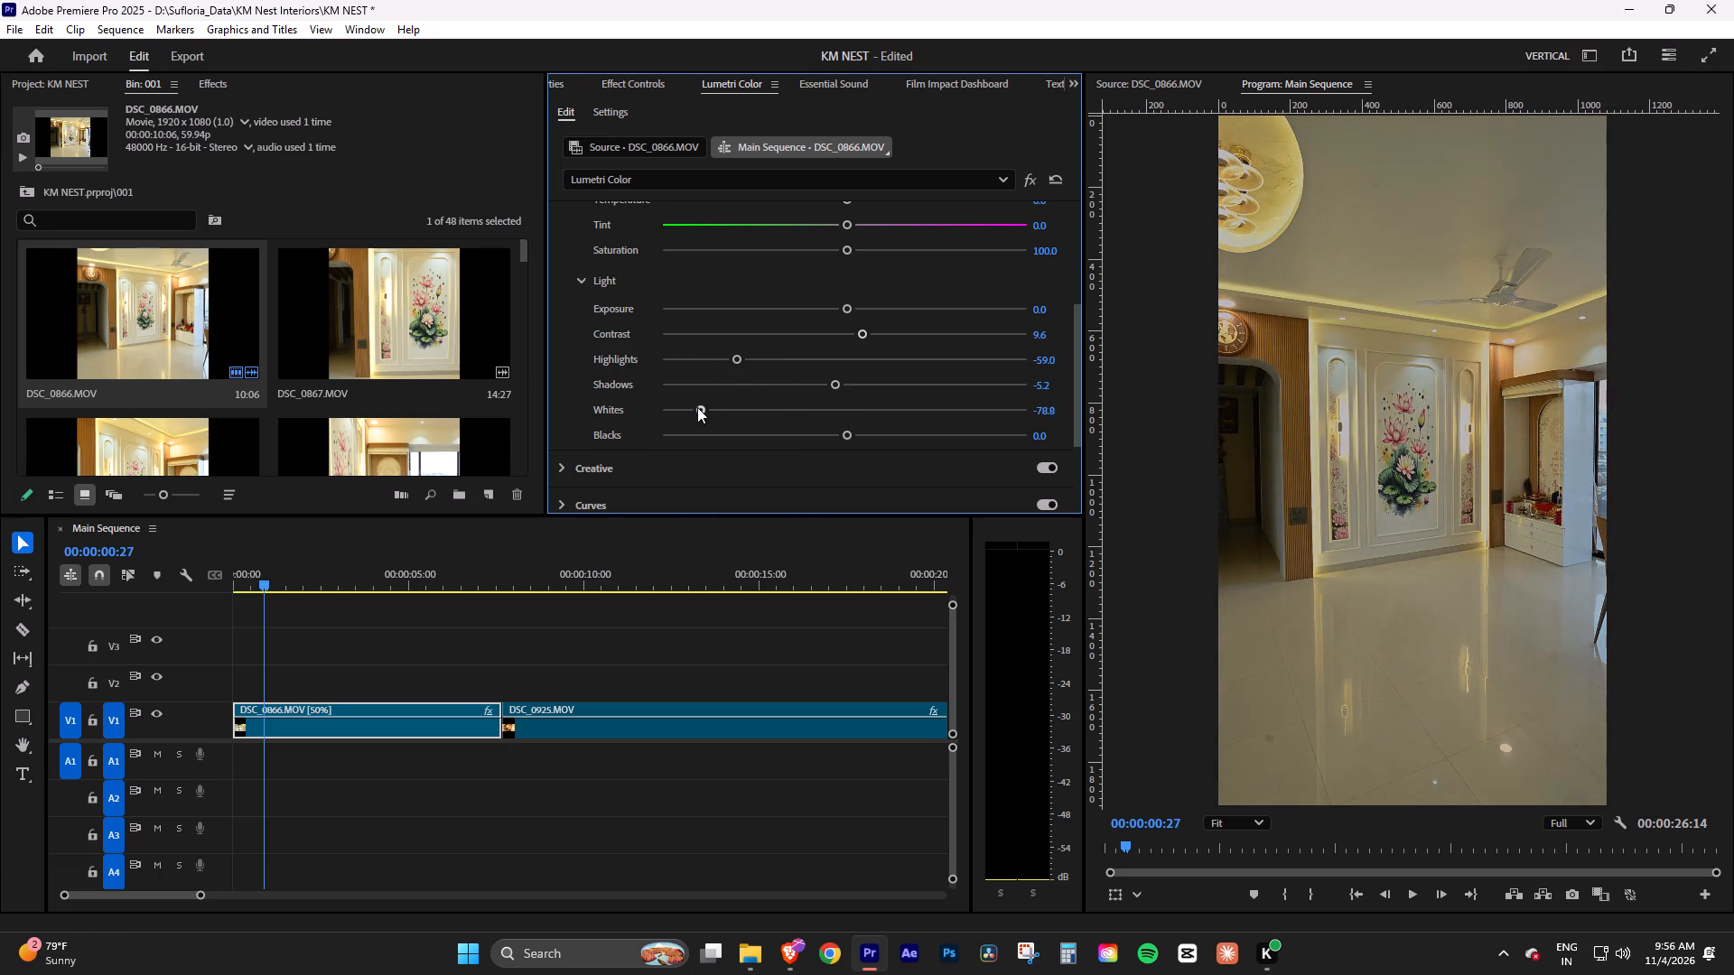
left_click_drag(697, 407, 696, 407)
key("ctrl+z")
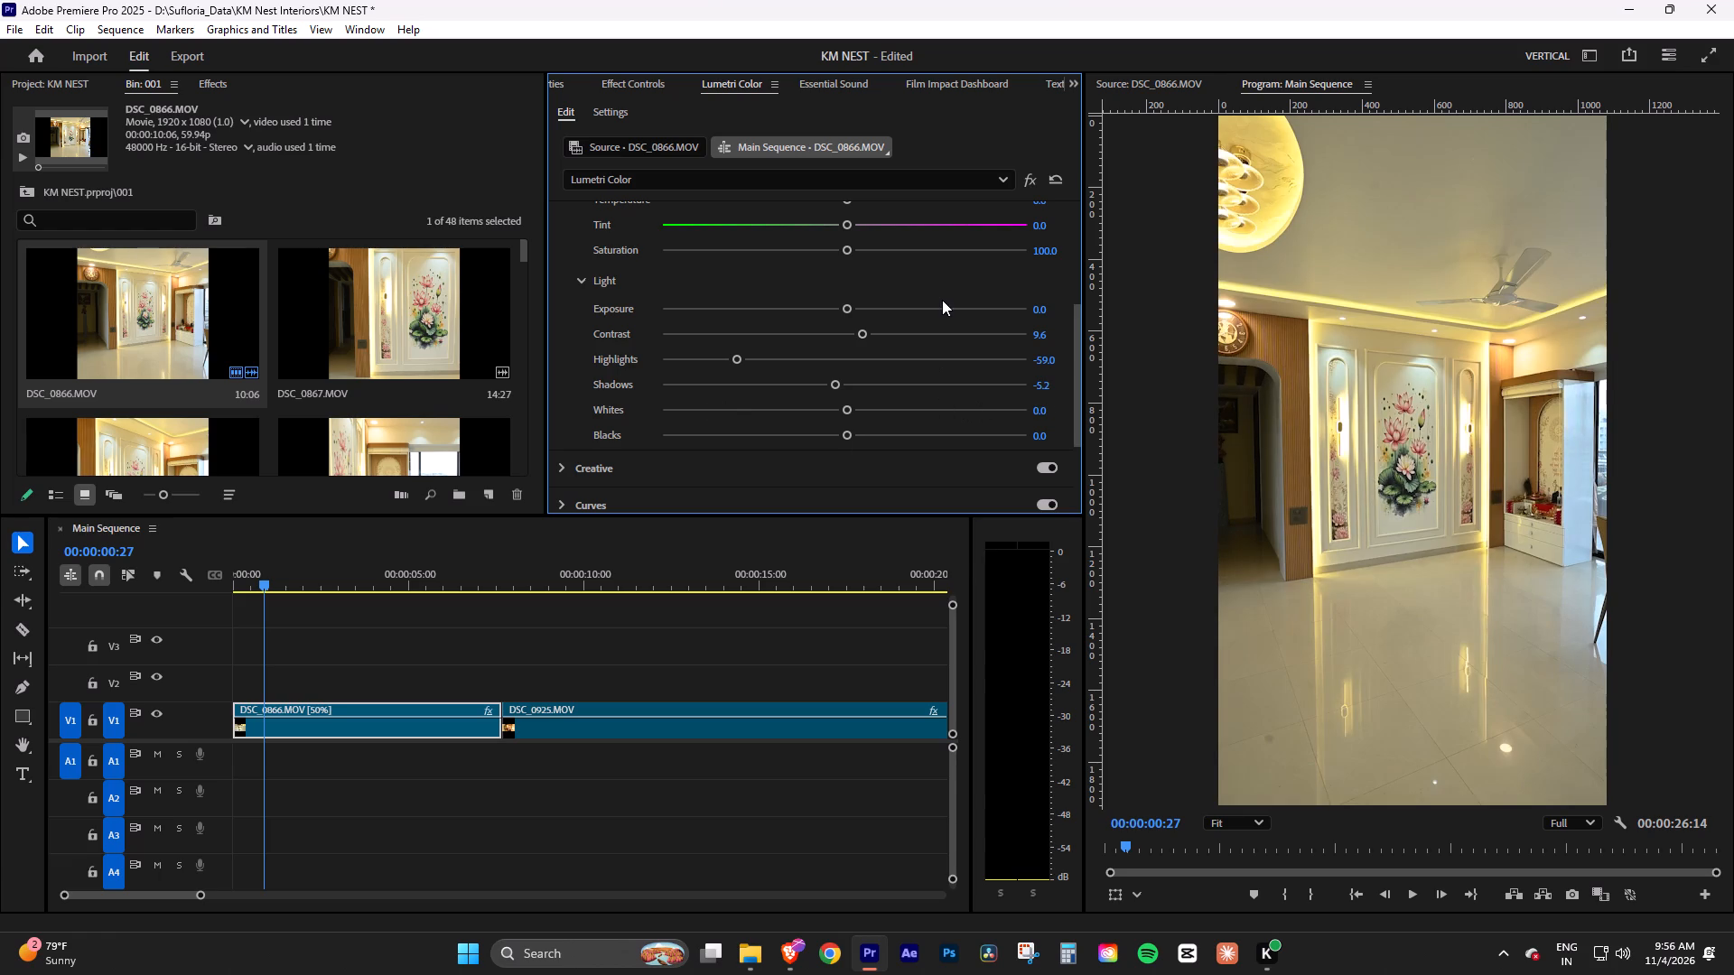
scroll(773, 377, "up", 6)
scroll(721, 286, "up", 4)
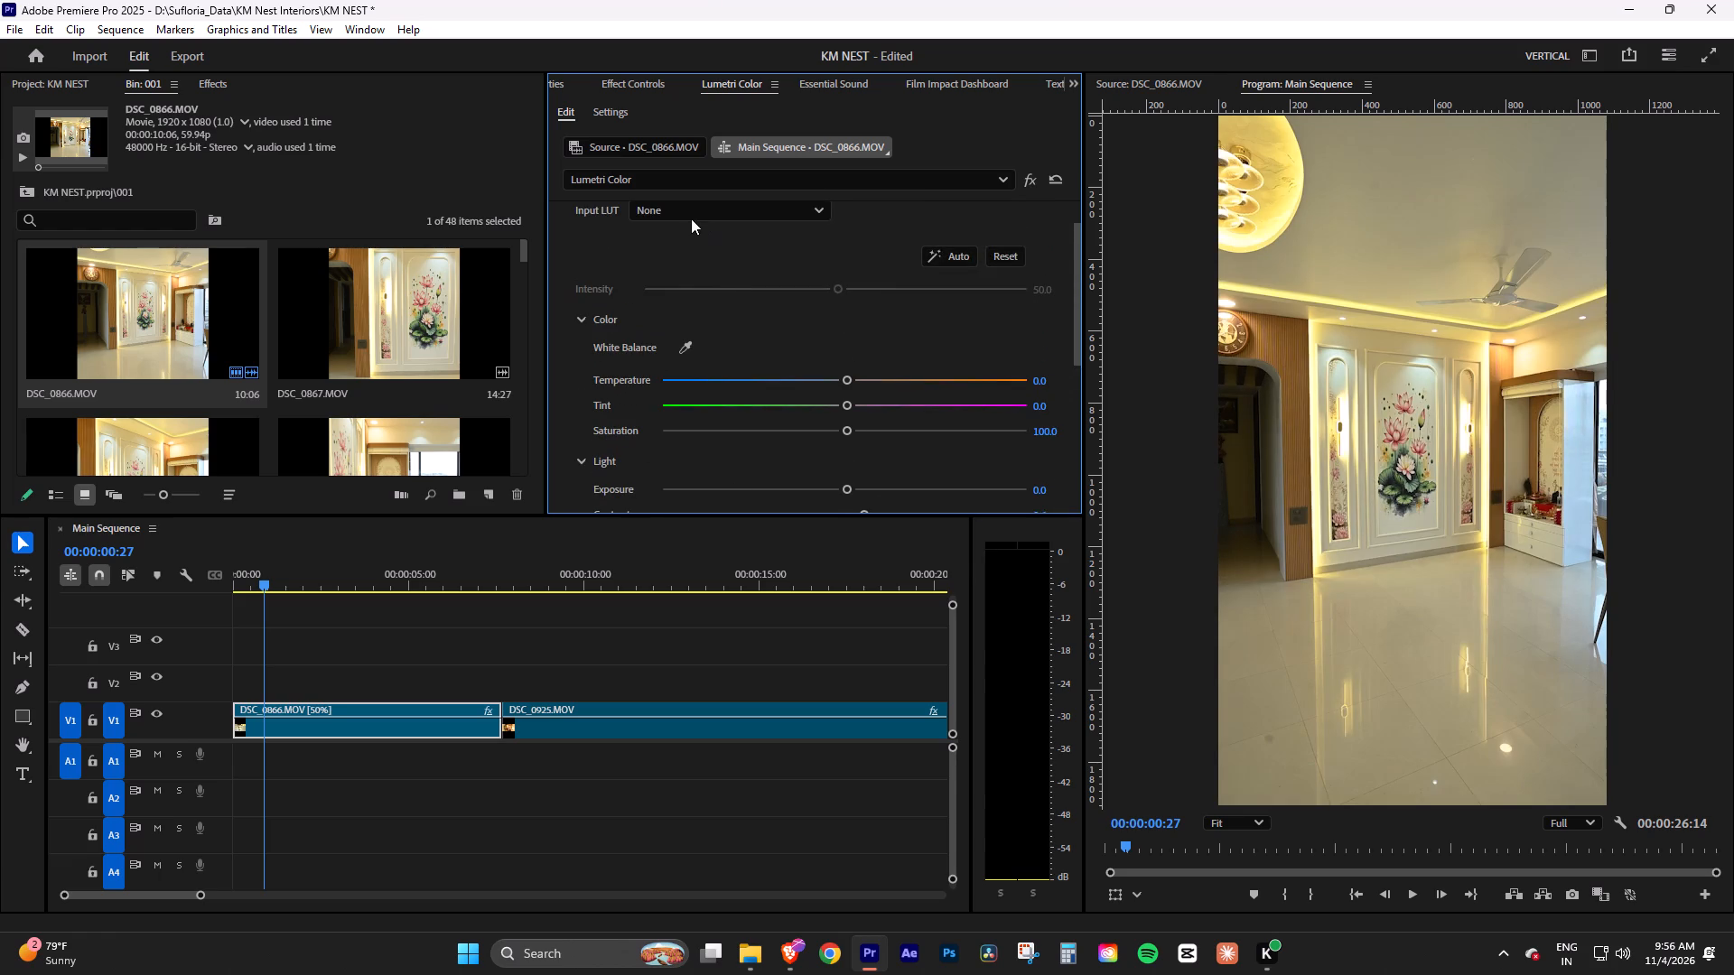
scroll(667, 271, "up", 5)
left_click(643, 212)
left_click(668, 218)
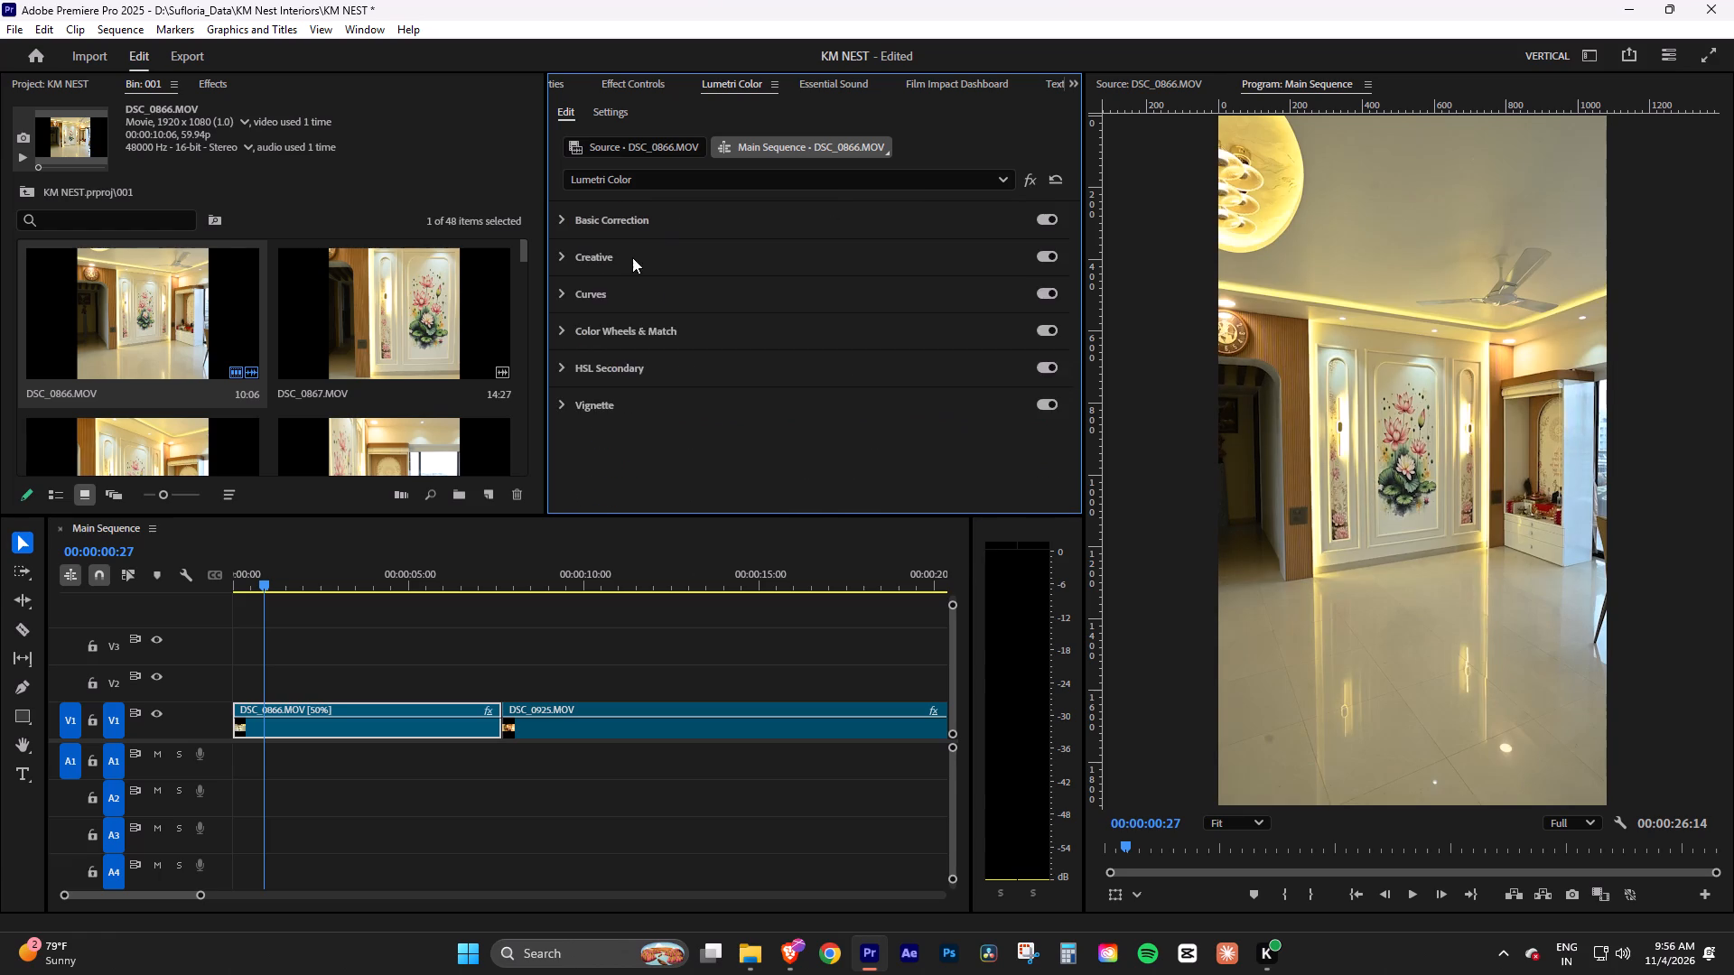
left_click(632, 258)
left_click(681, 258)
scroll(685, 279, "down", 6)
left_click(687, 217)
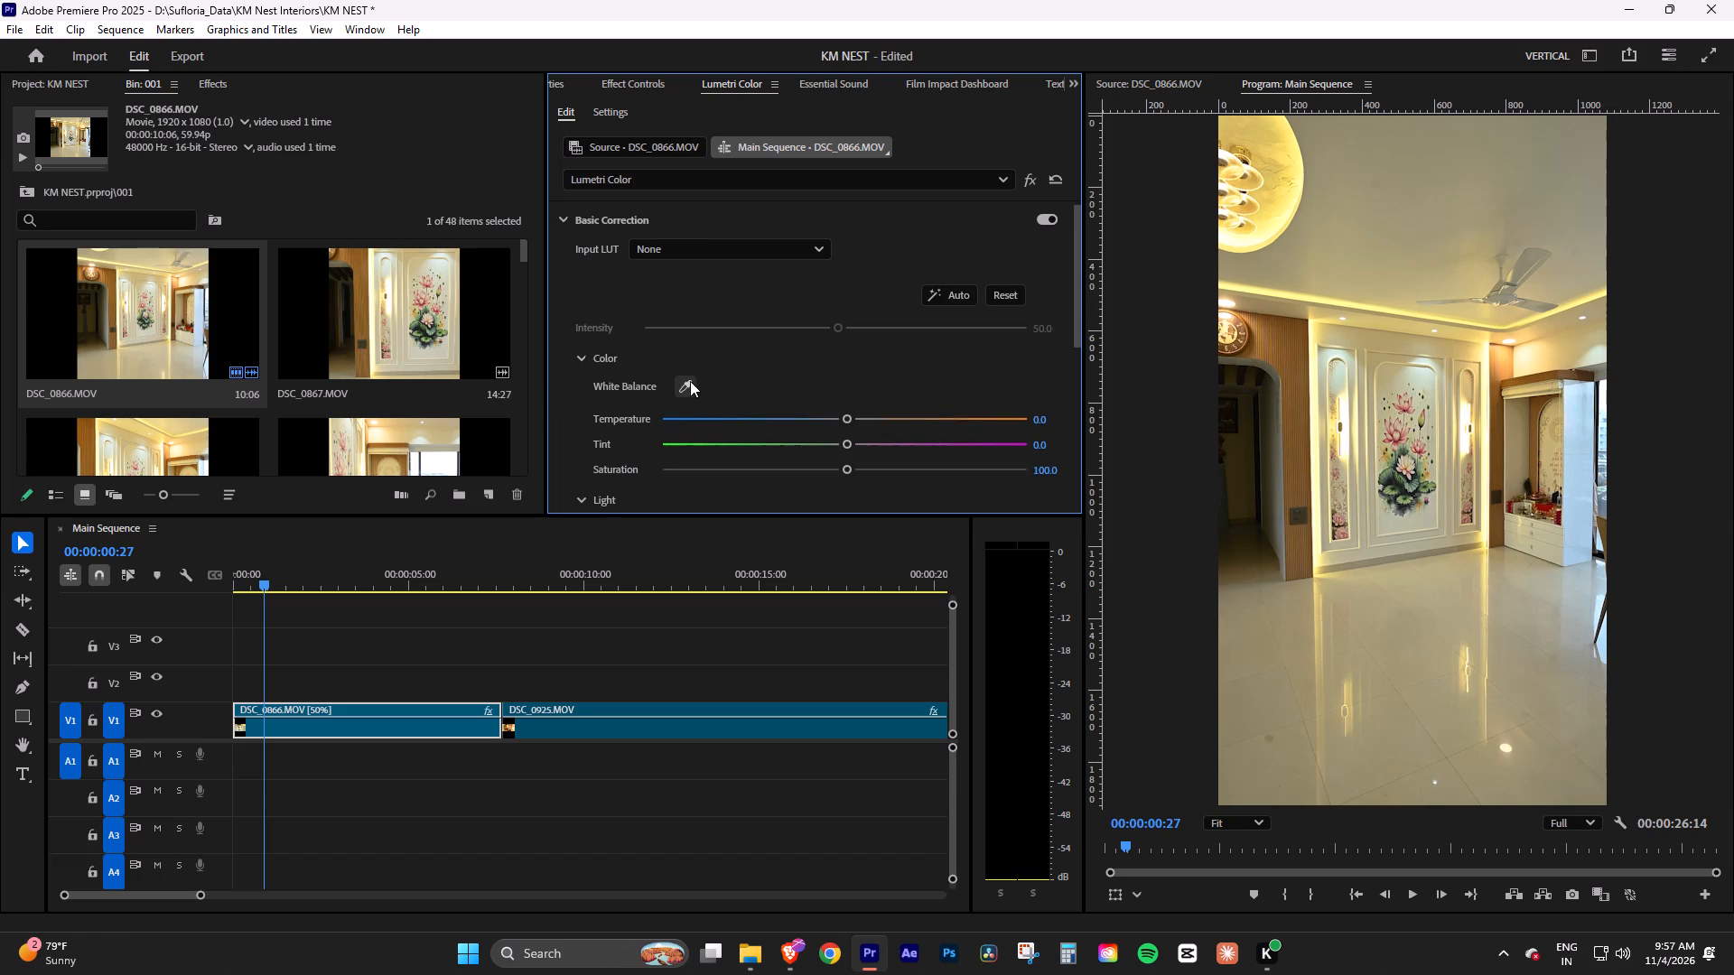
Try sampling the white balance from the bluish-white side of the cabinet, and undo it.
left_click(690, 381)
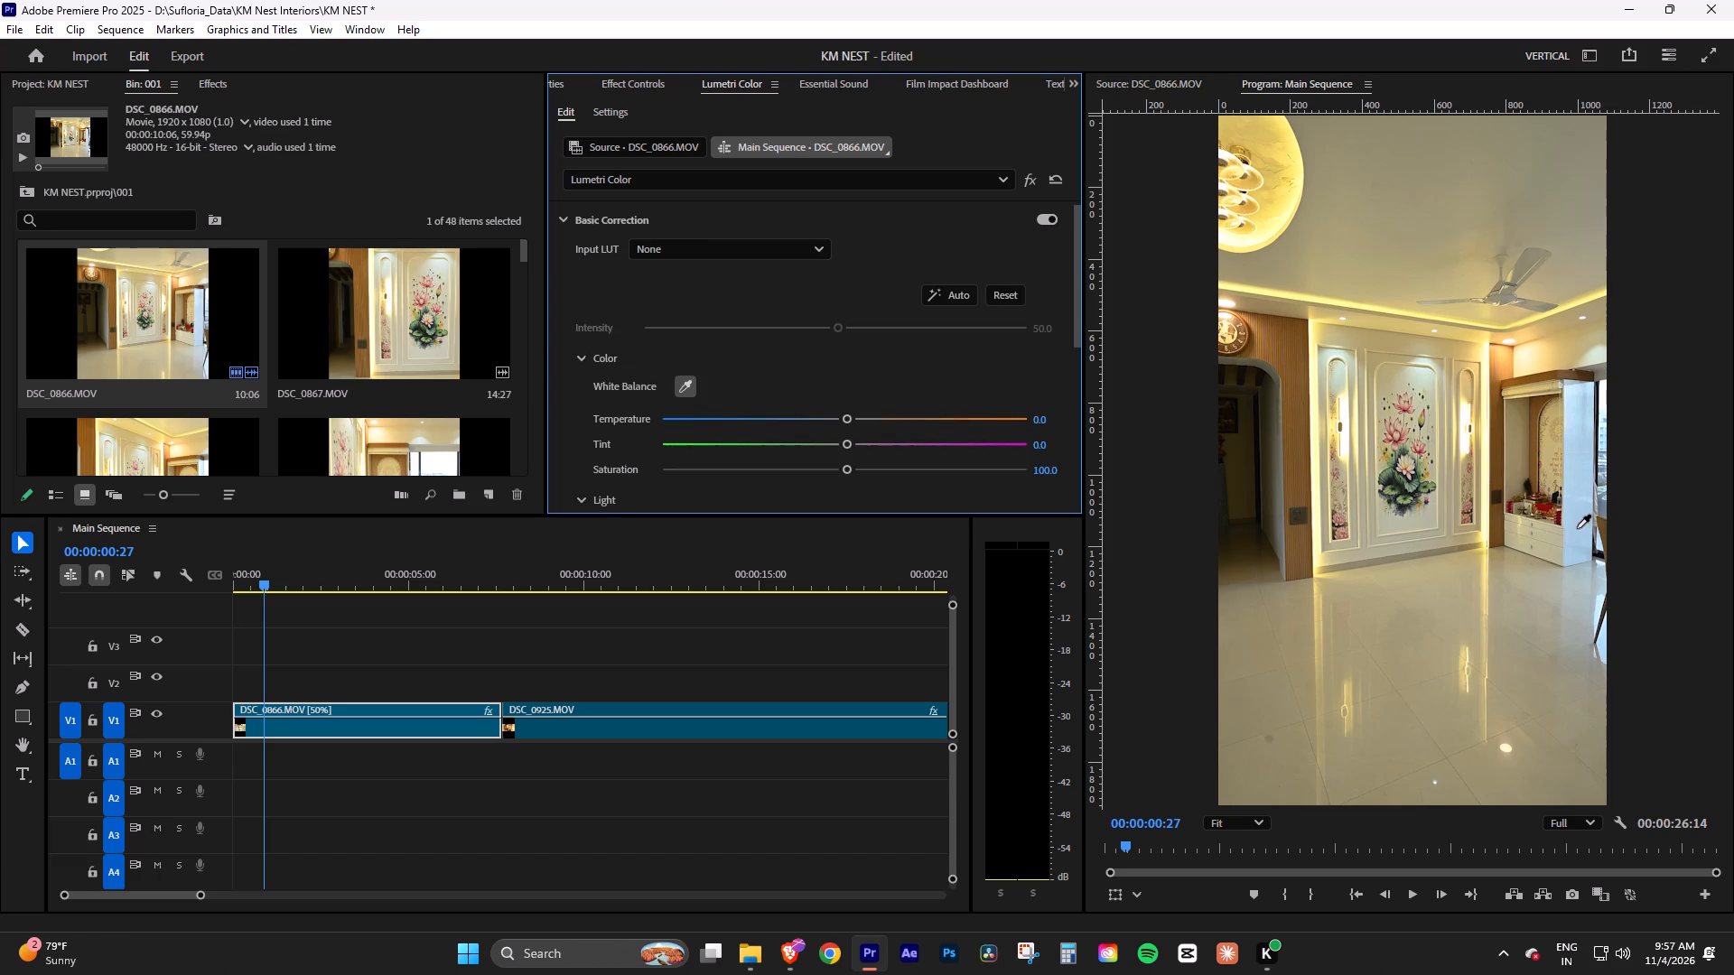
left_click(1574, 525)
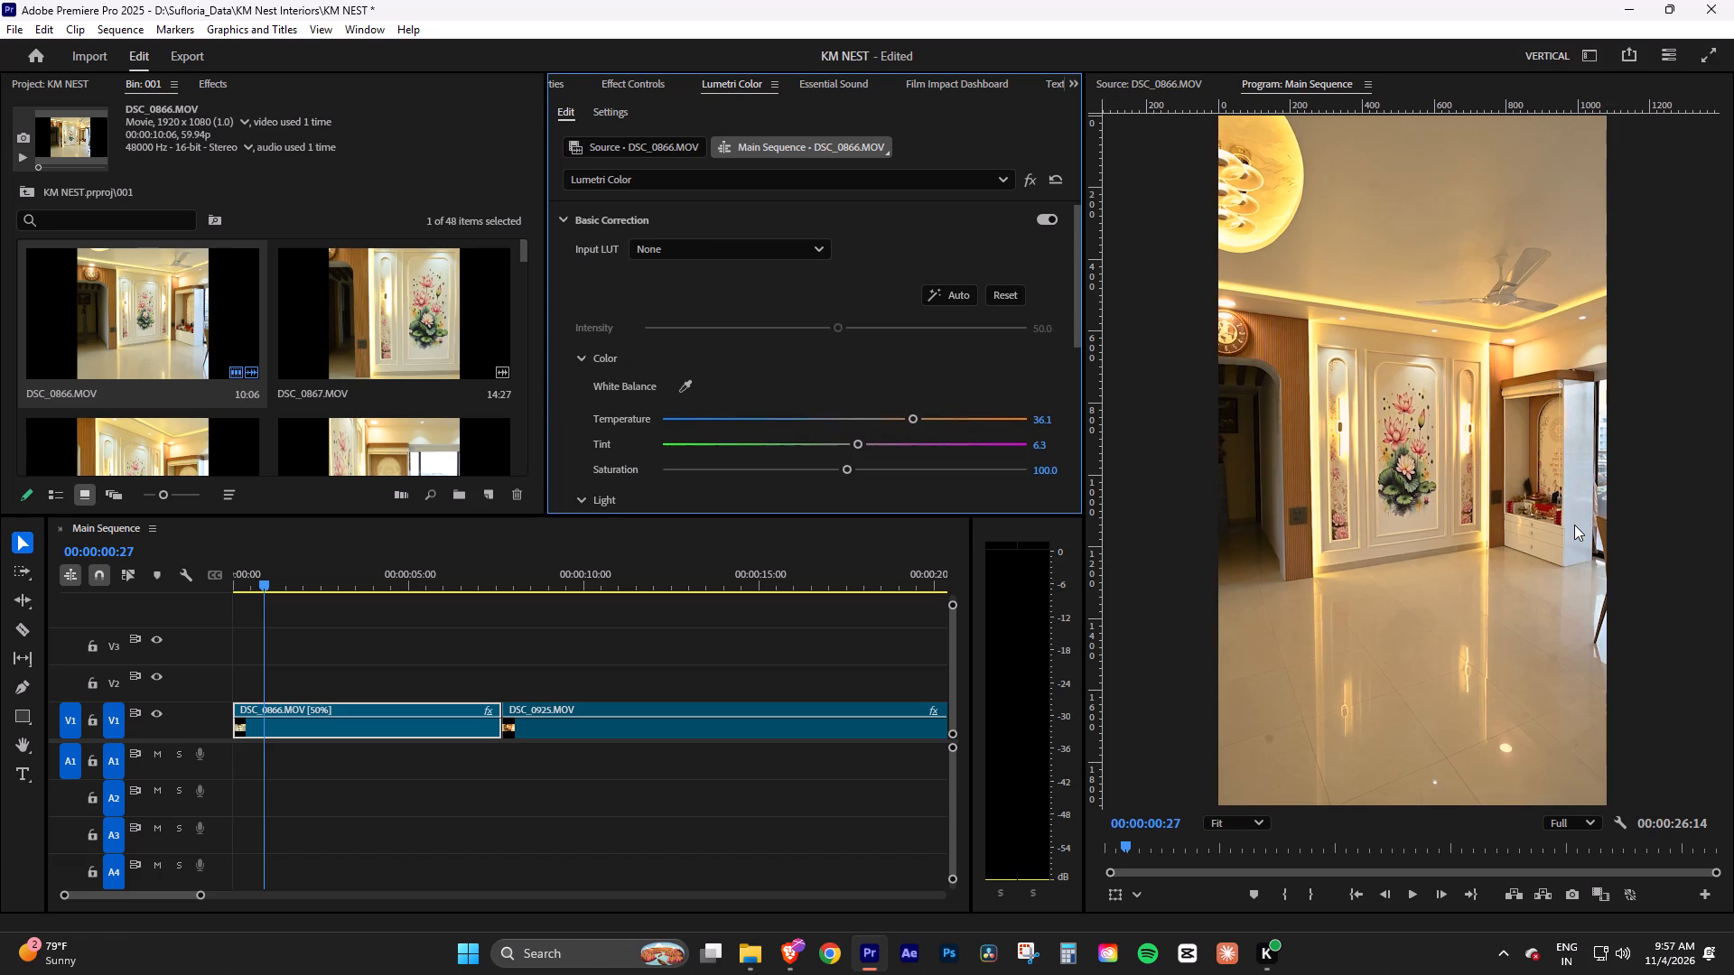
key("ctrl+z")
Sample the DSC_0866.MOV clip's white balance from the white drawer fronts at the base of the cabinet.
left_click(684, 384)
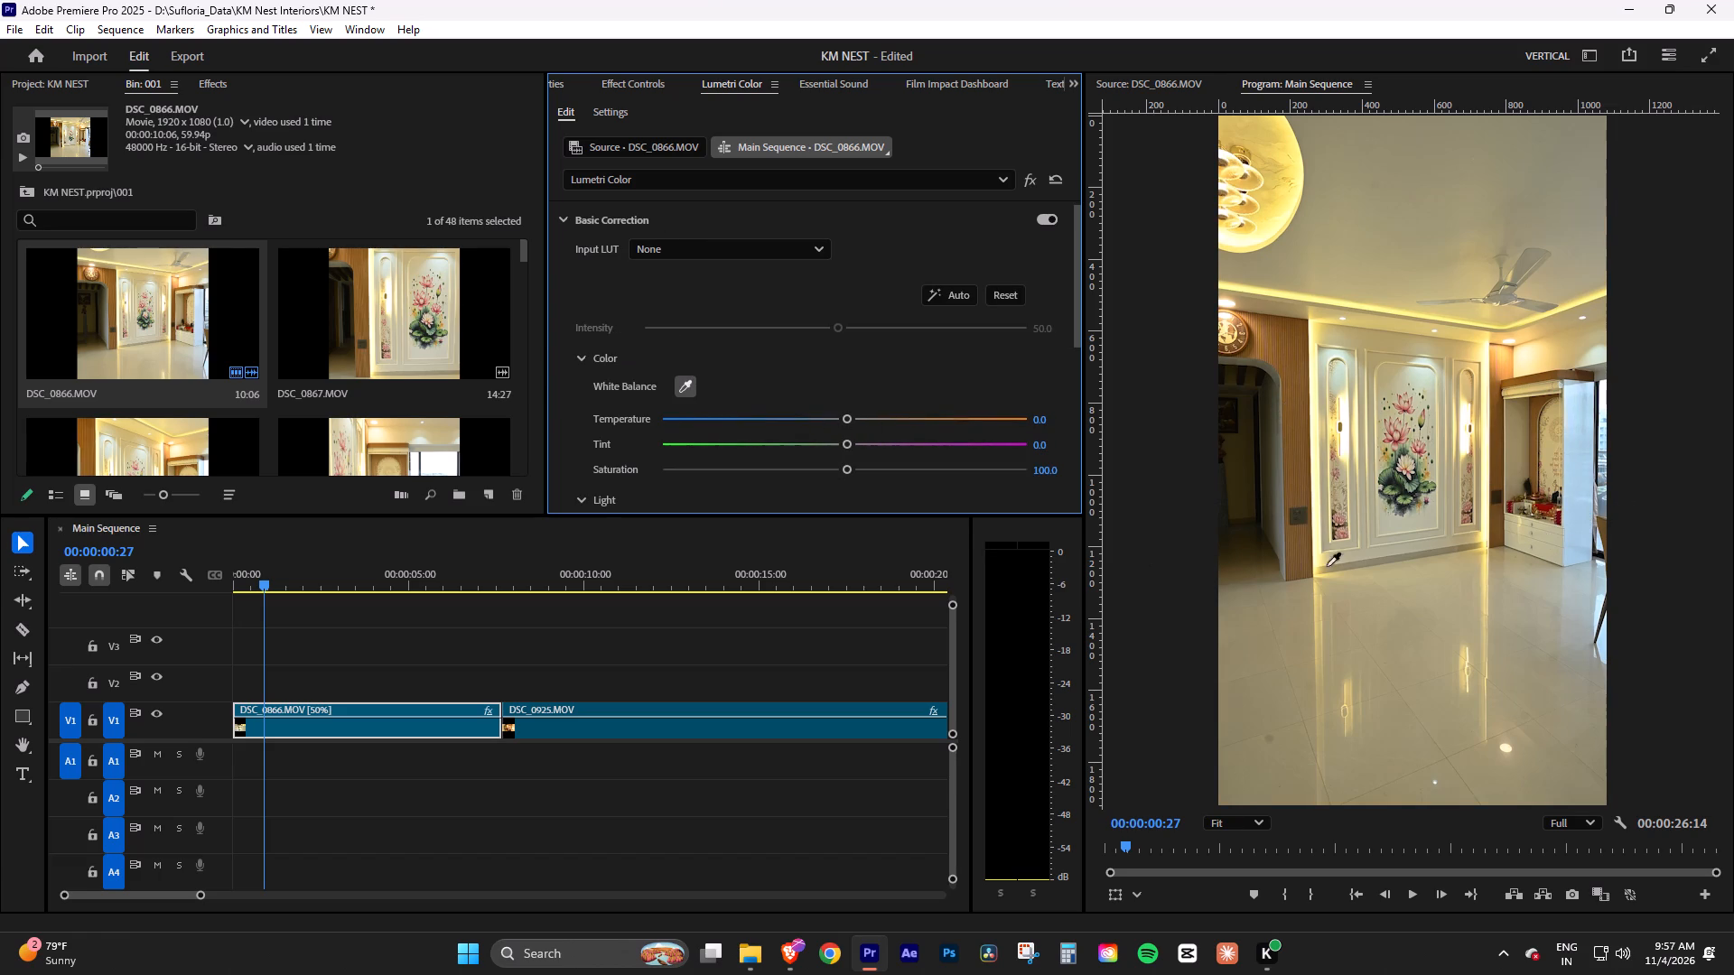
left_click(1554, 540)
Raise the DSC_0866.MOV clip's Contrast to about 33, lower its Shadows past -23 and collapse the Basic Correction settings.
scroll(912, 385, "down", 2)
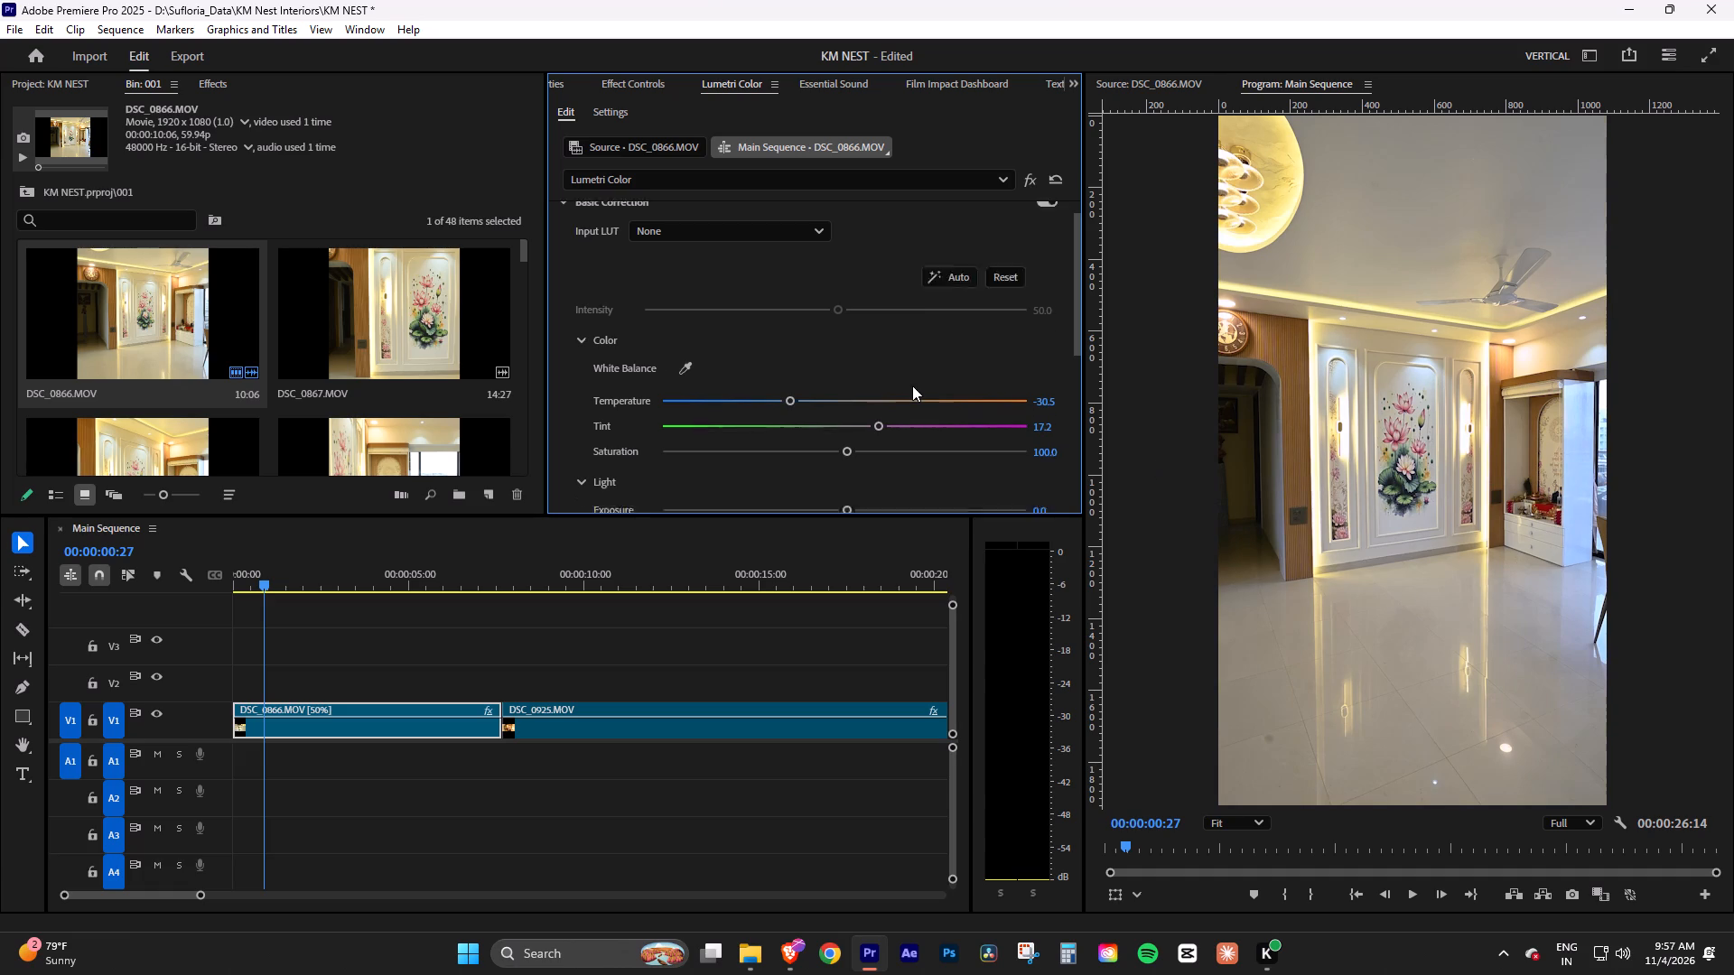
scroll(912, 385, "down", 7)
left_click_drag(865, 388, 875, 388)
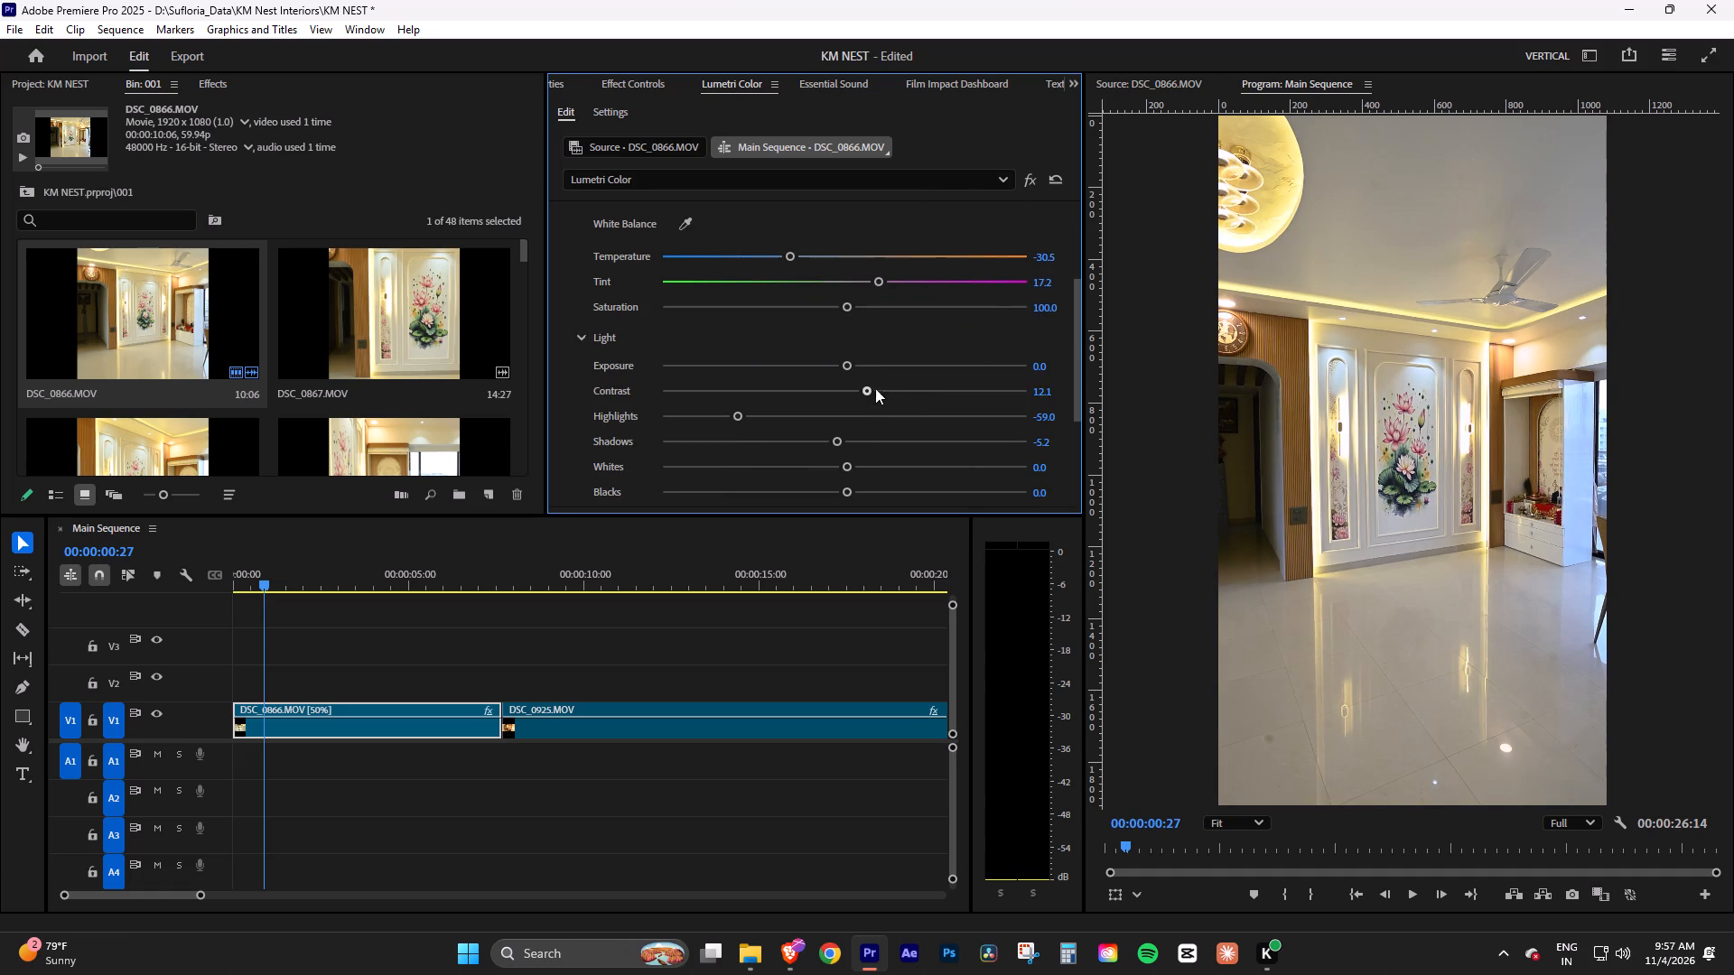
left_click_drag(875, 388, 904, 376)
left_click_drag(834, 440, 792, 439)
left_click_drag(792, 439, 787, 439)
scroll(844, 431, "up", 11)
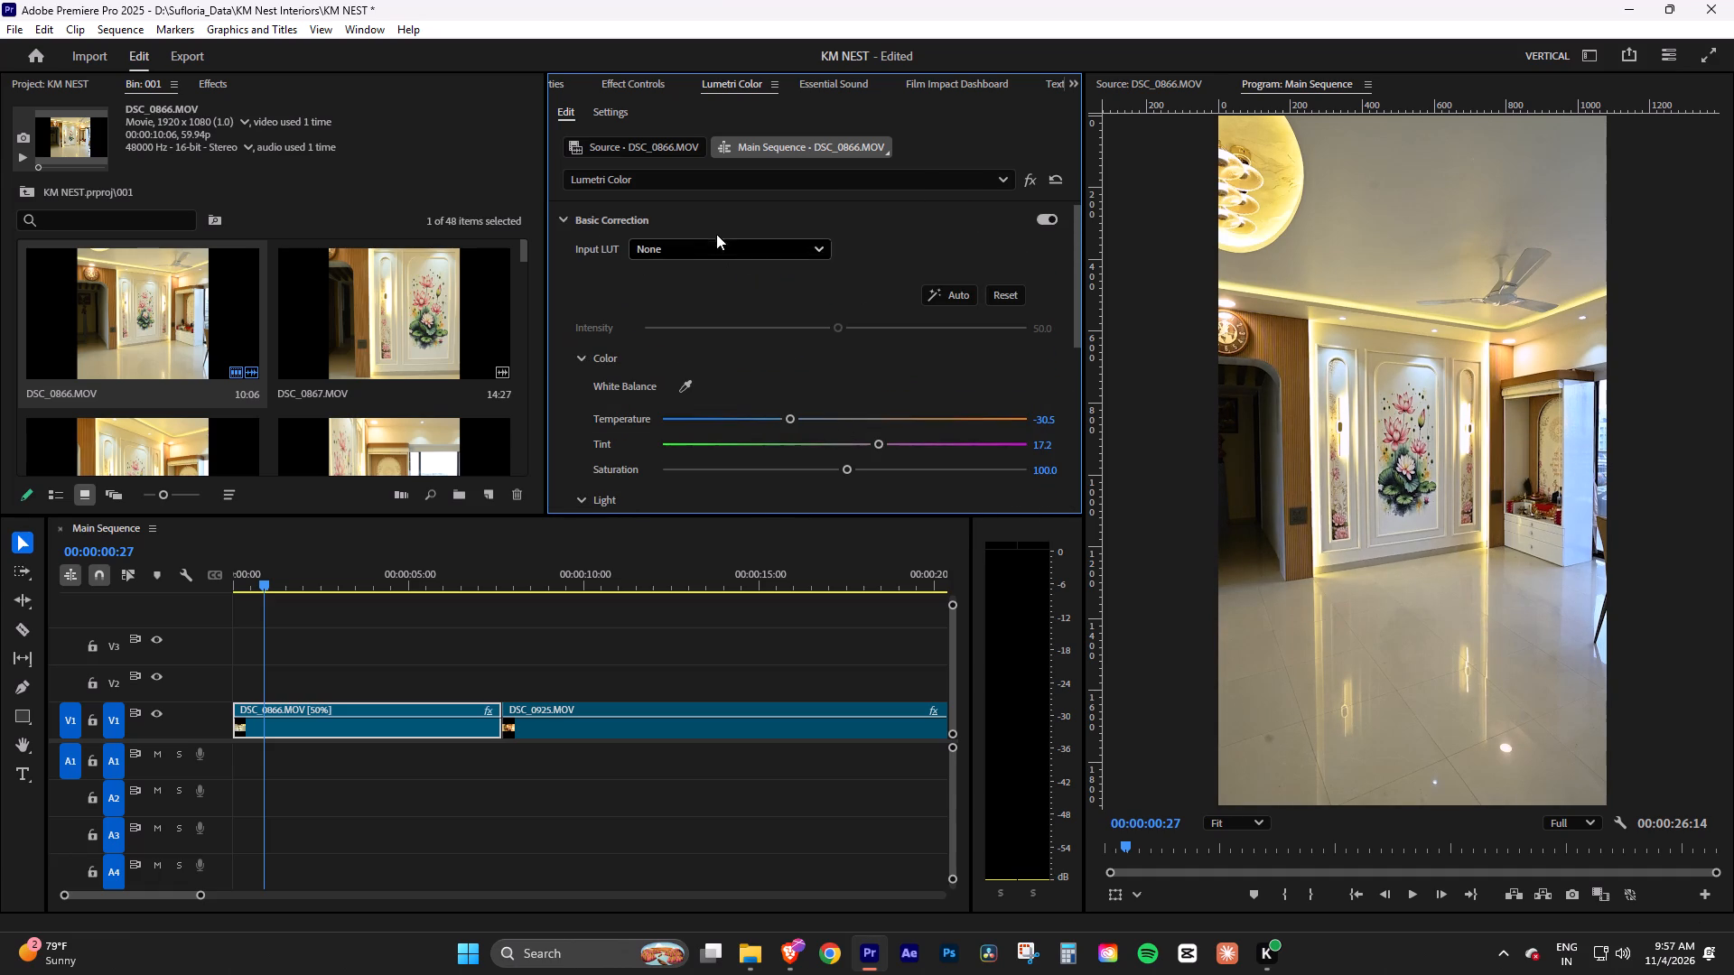
left_click(714, 226)
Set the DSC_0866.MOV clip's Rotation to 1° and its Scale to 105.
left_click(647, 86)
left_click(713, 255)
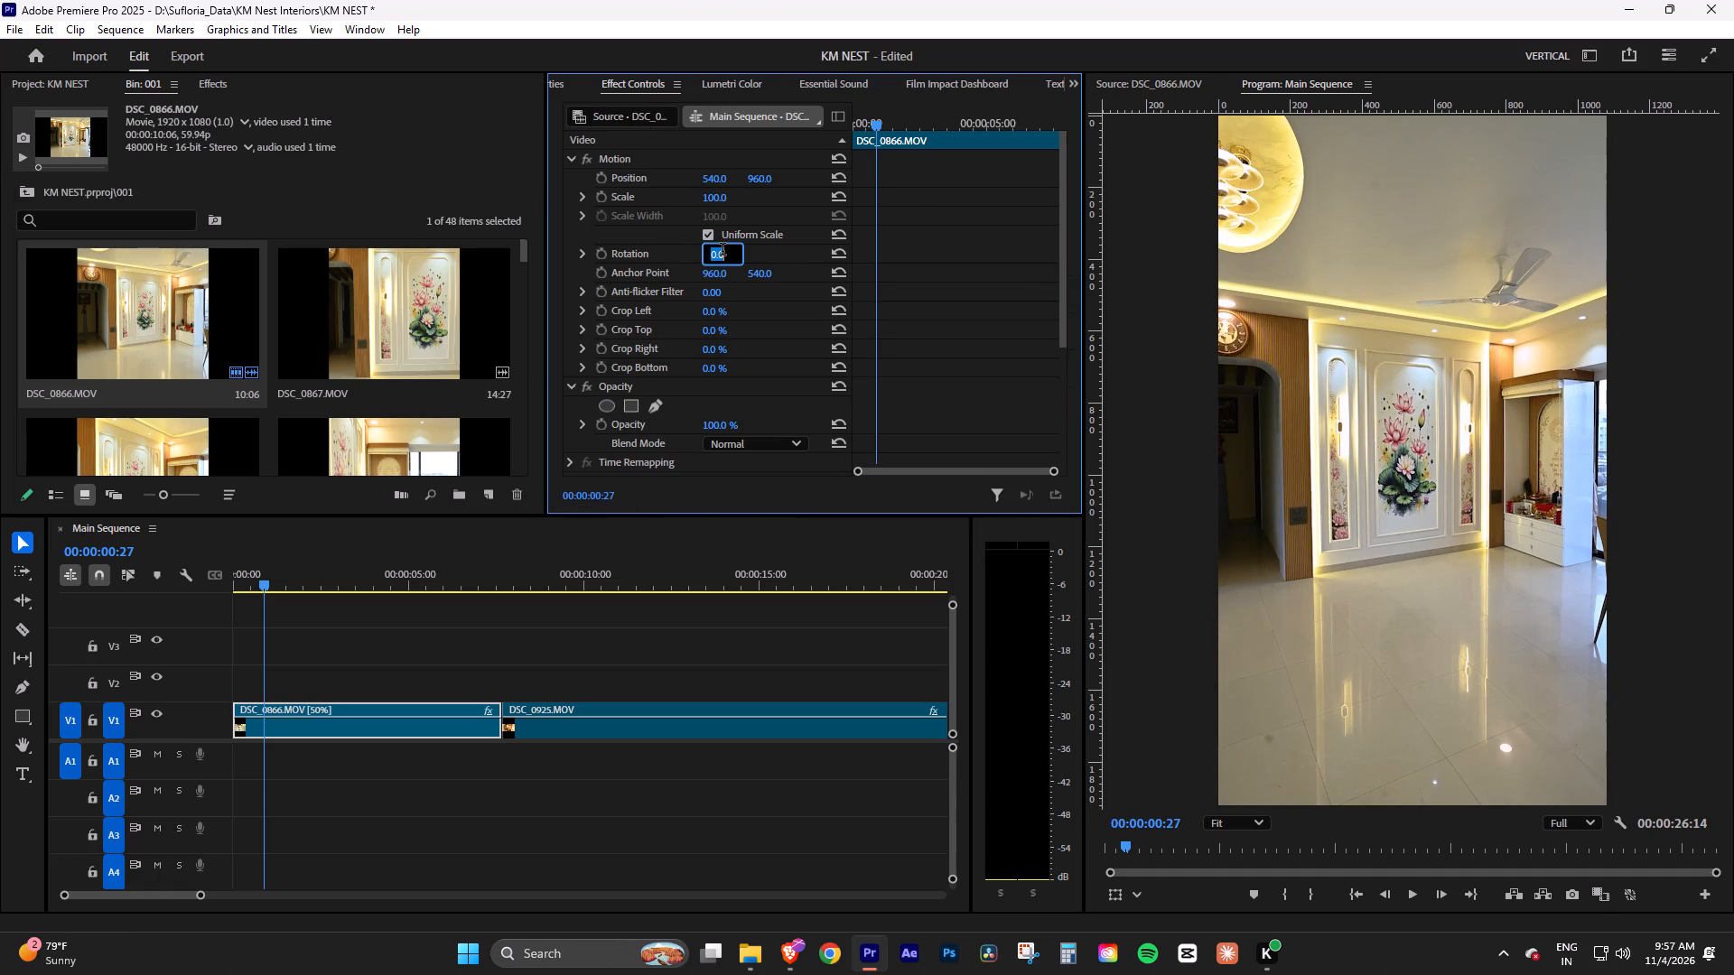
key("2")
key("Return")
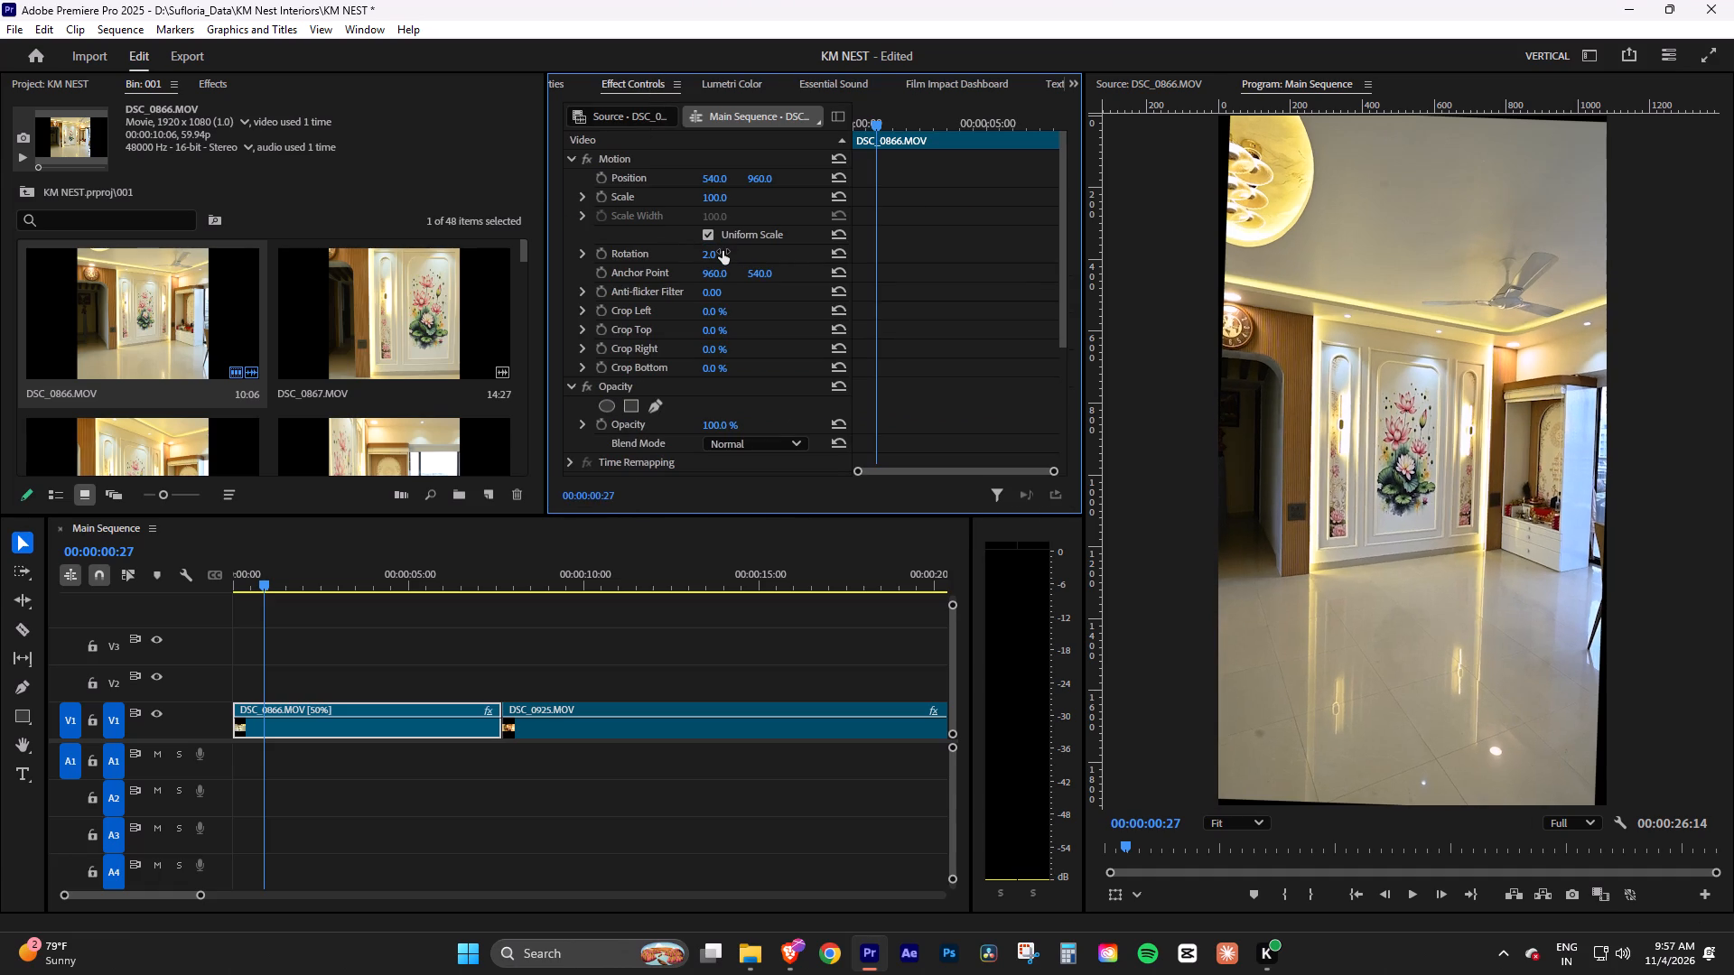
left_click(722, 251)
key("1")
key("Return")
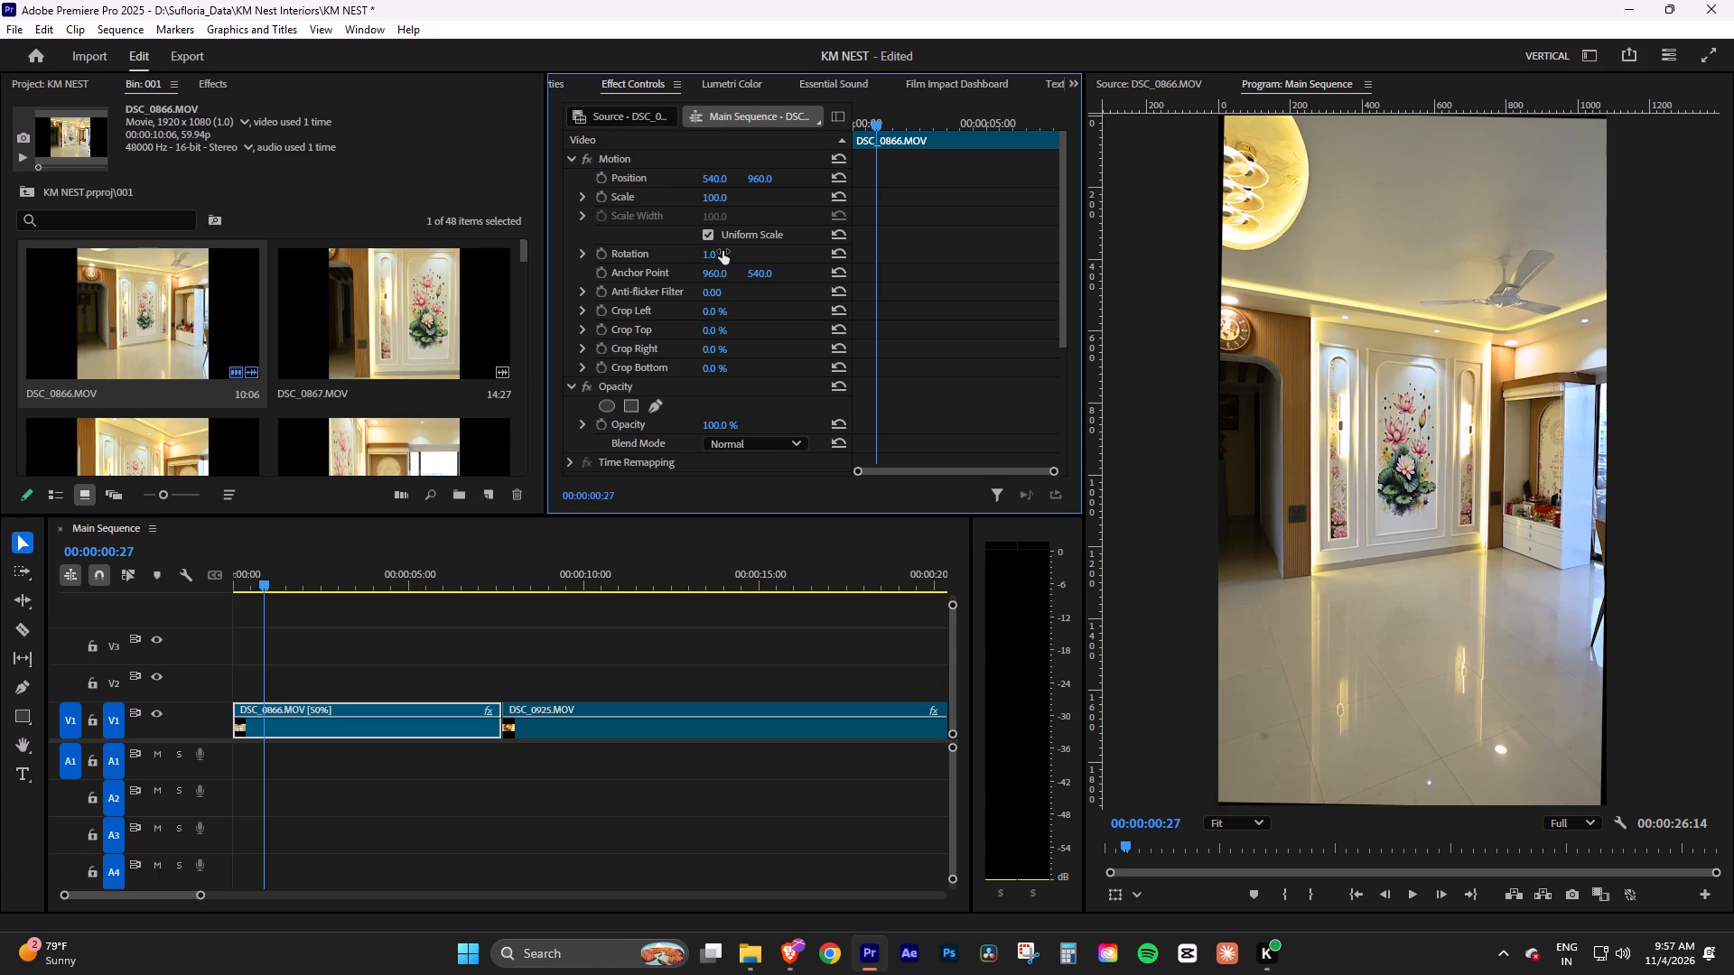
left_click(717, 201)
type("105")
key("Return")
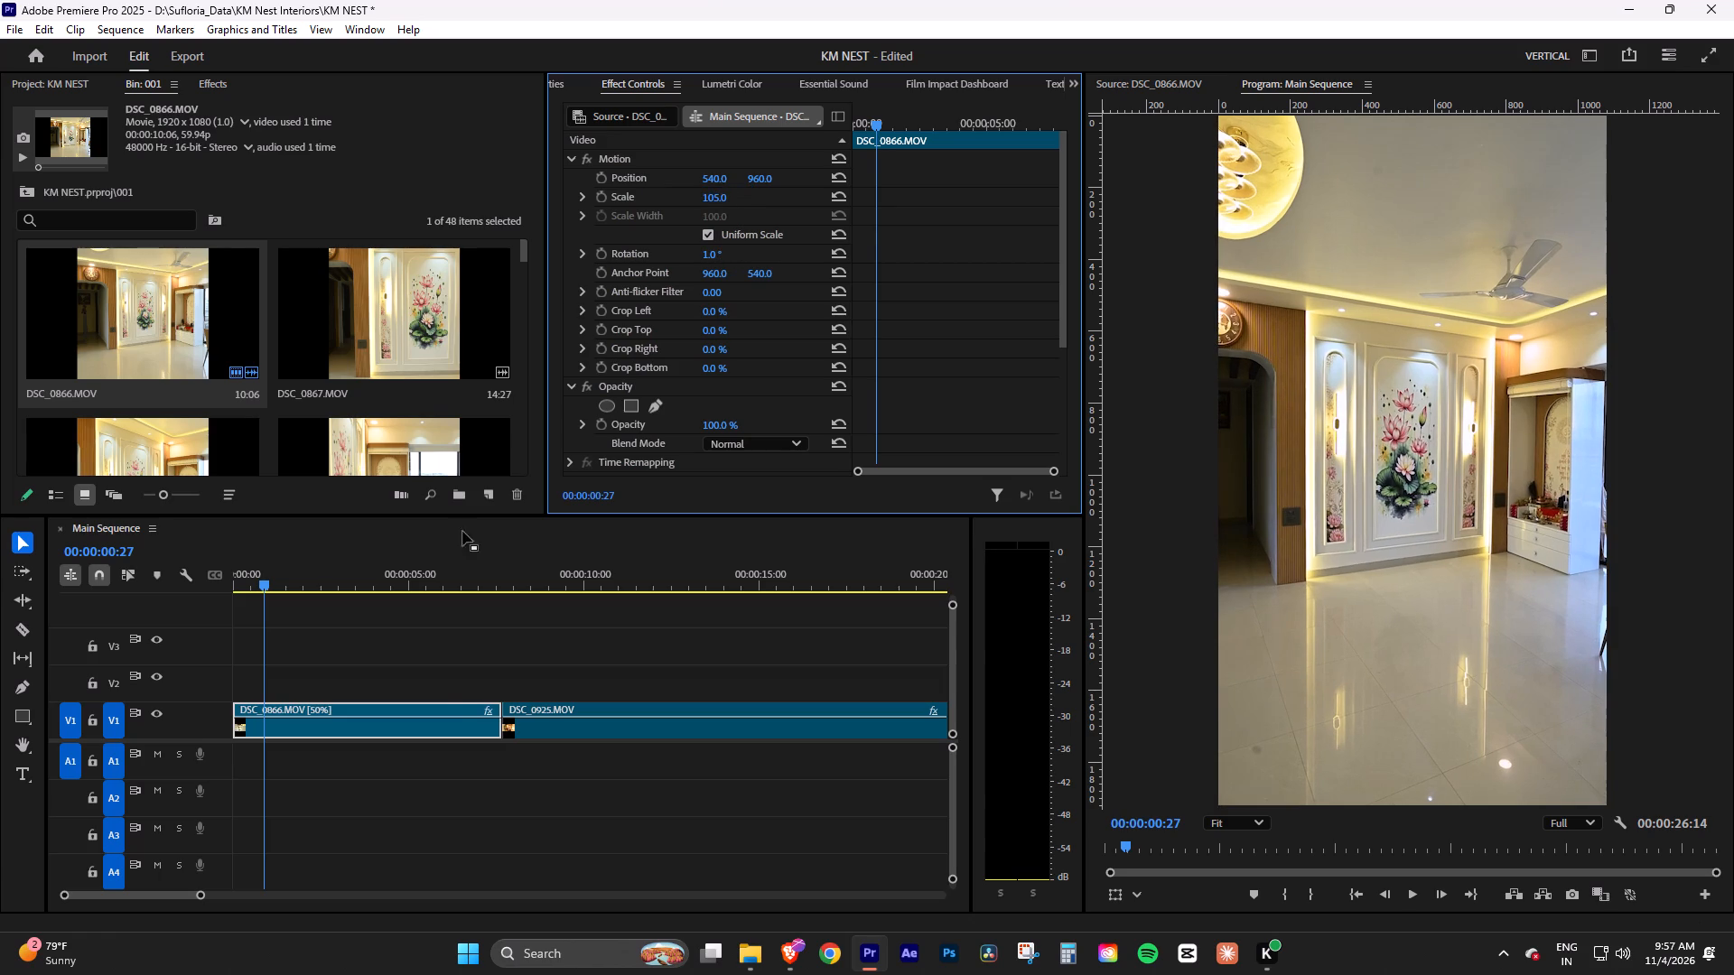
Play Main Sequence from its start to review the straightened and colour-corrected DSC_0866.MOV clip.
left_click(293, 616)
left_click_drag(276, 583, 185, 598)
left_click(410, 678)
left_click(388, 733)
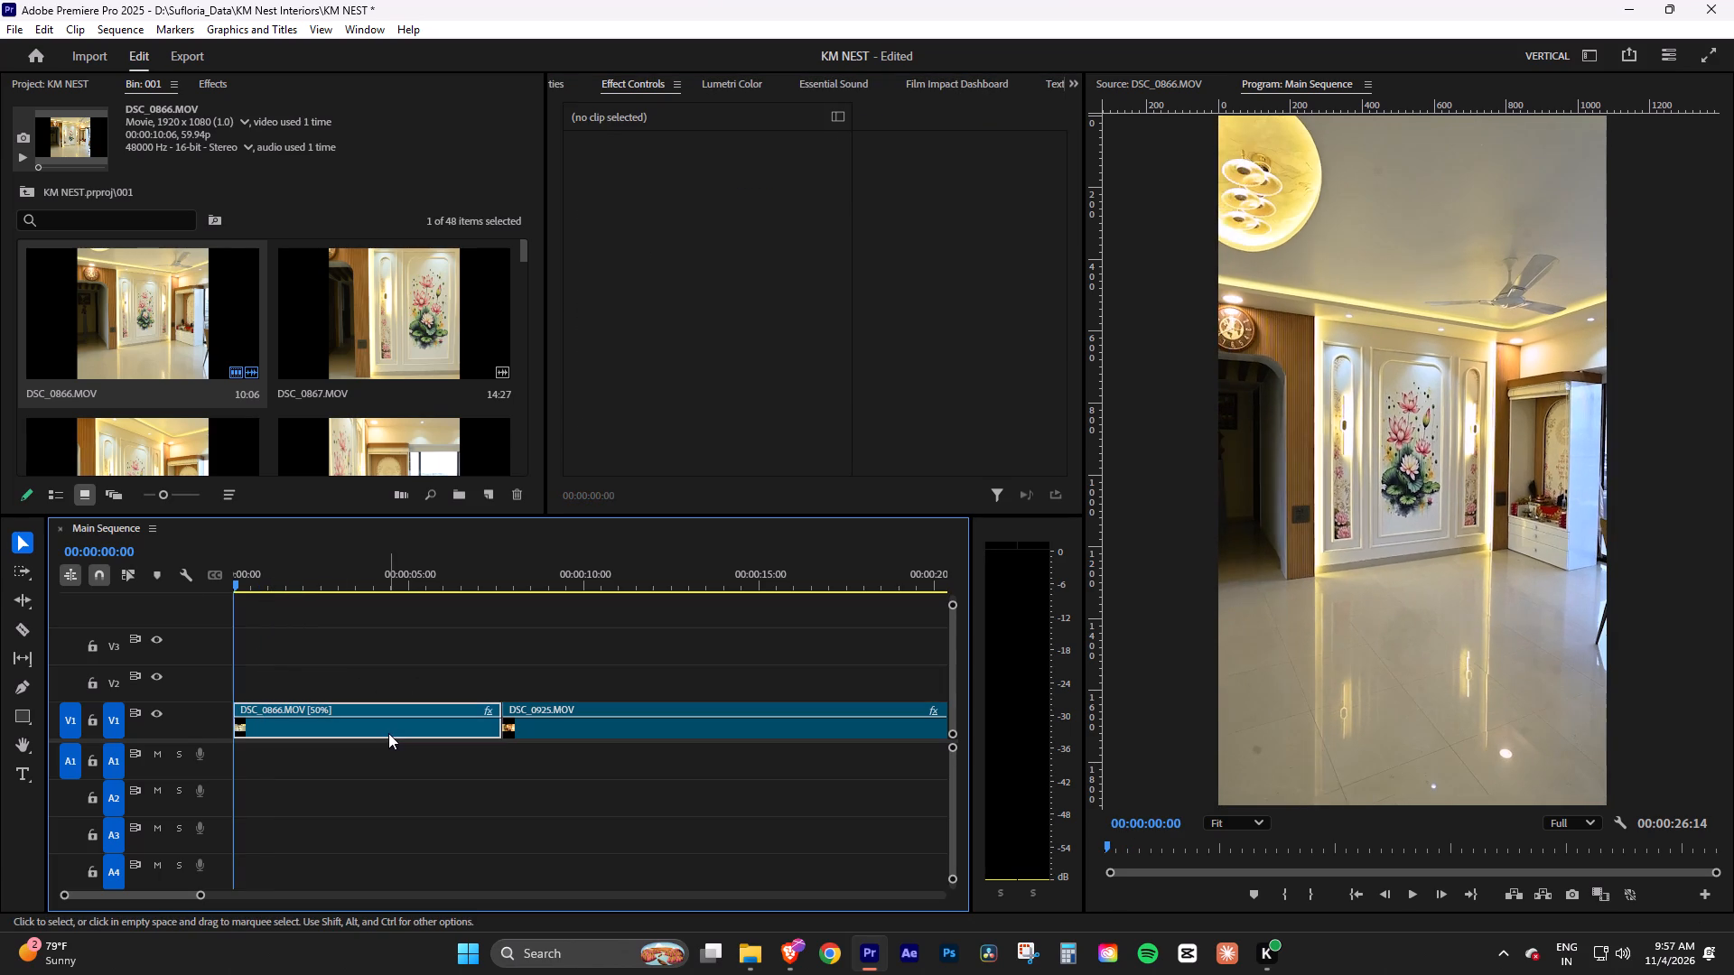
key("space")
key("space")
key("space")
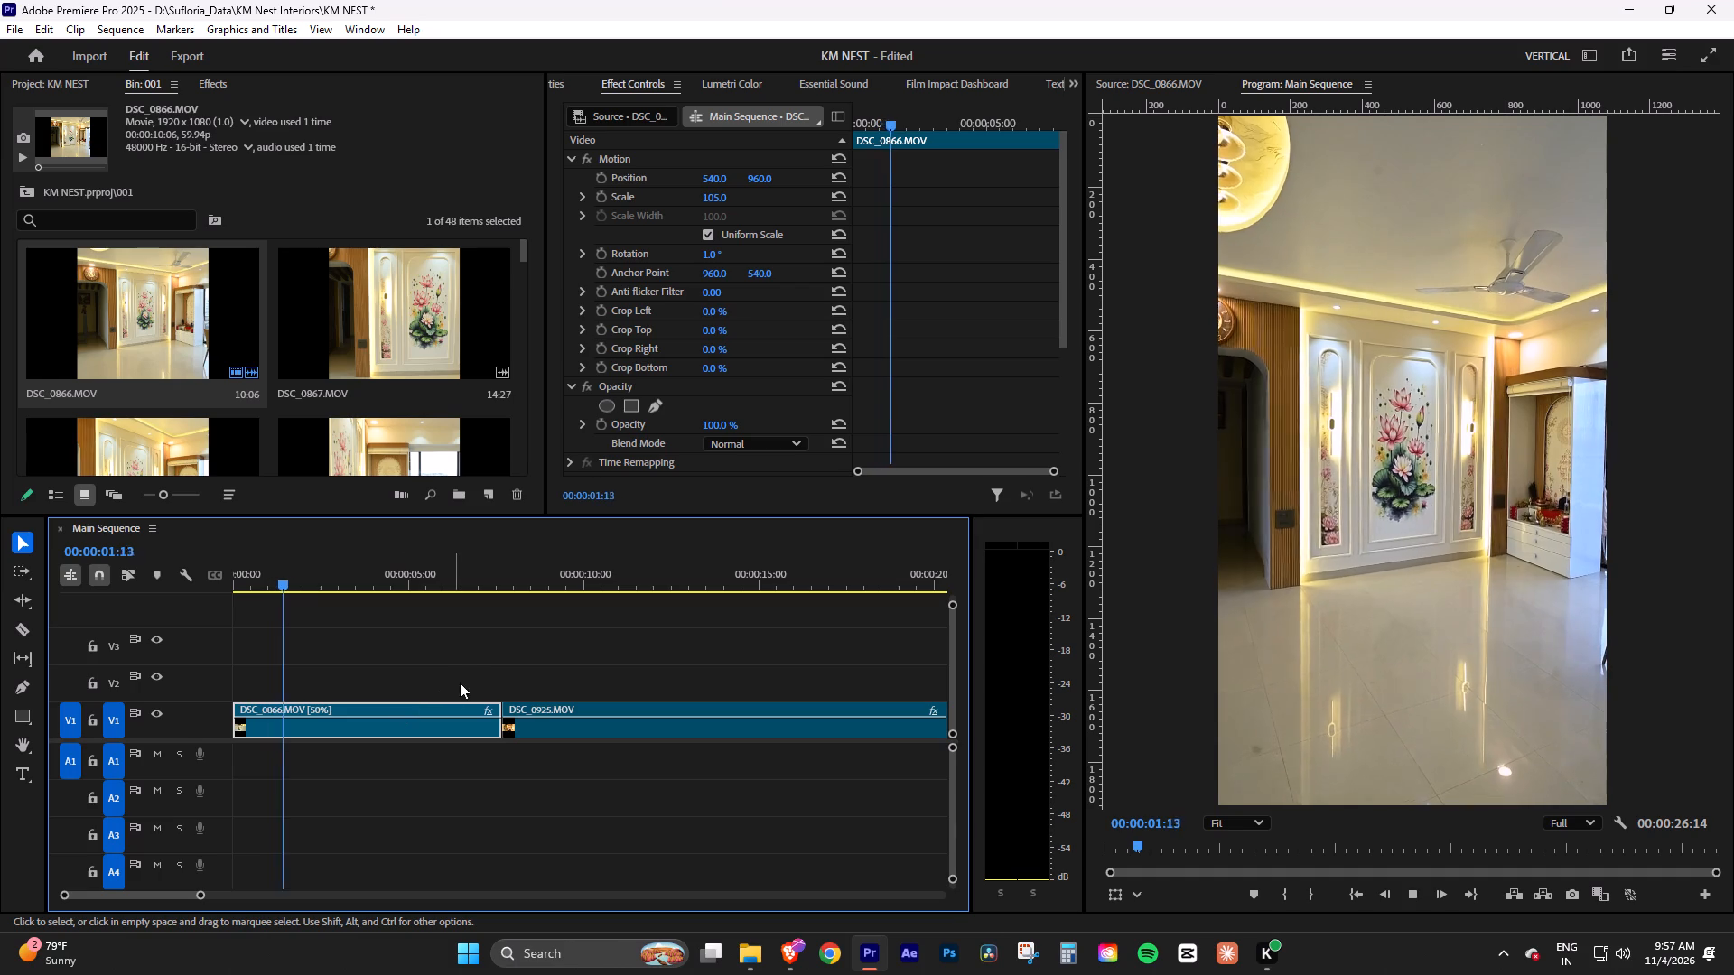
key("space")
key("space")
key("space")
left_click(480, 655)
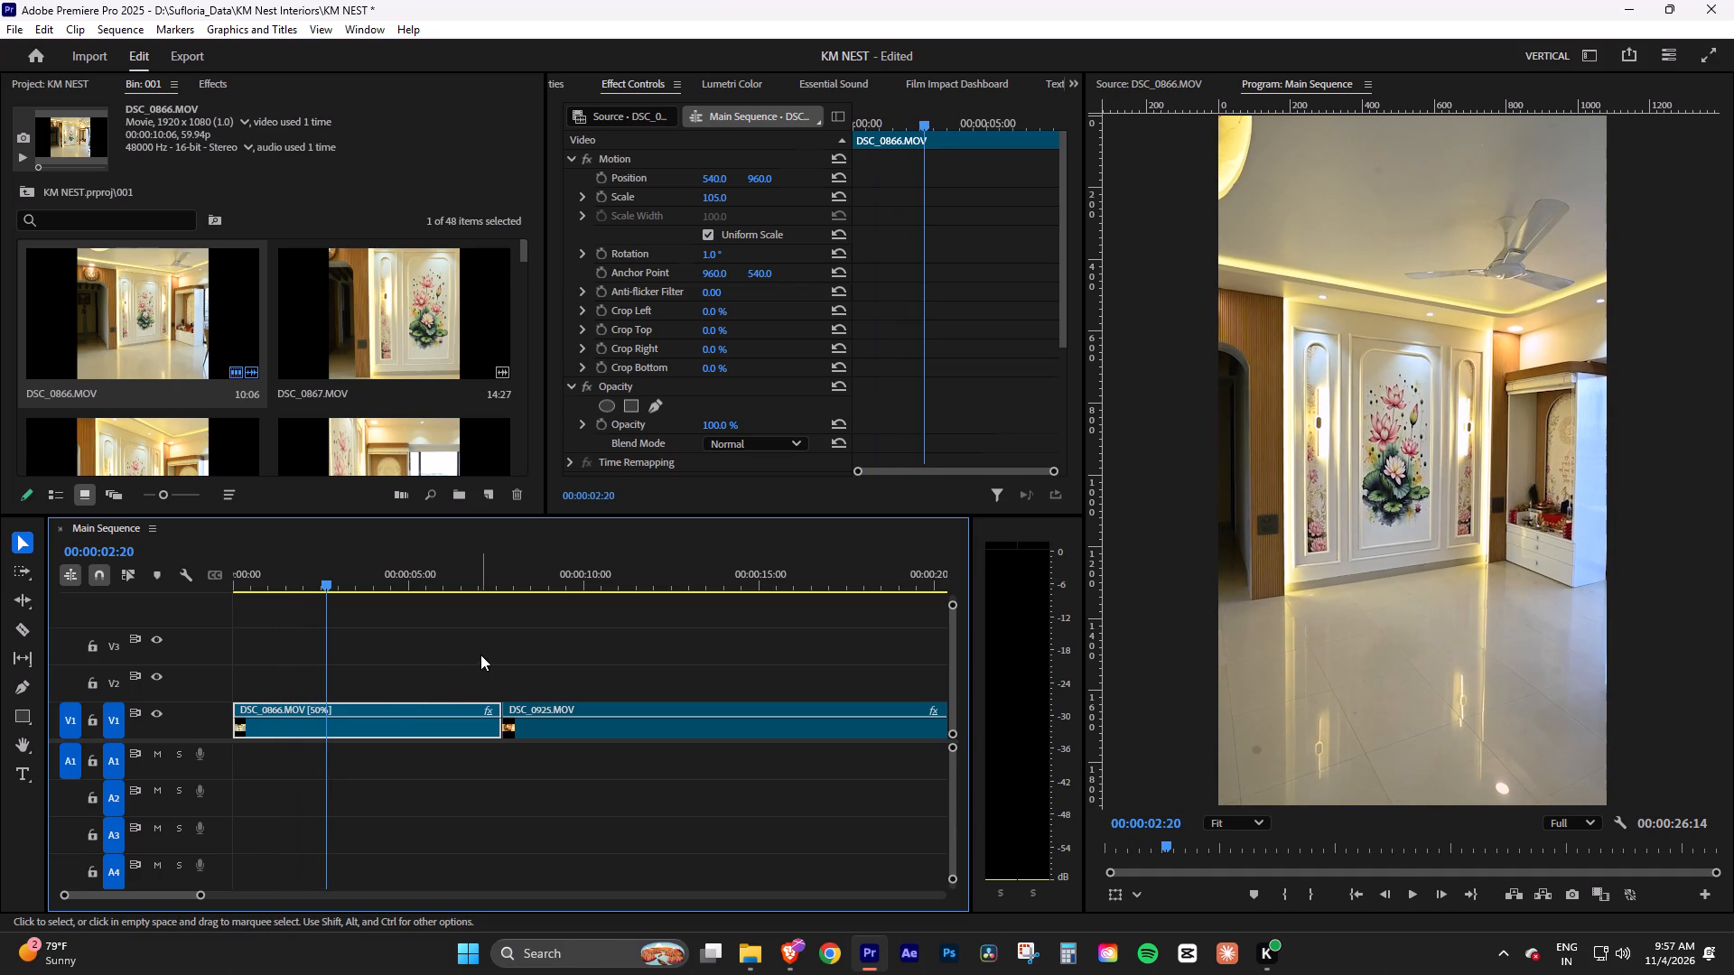
Save the project.
left_click(442, 731)
key("ctrl+s")
Continue playback through the rest of DSC_0866.MOV and into DSC_0925.MOV to review both clips.
left_click(442, 699)
key("space")
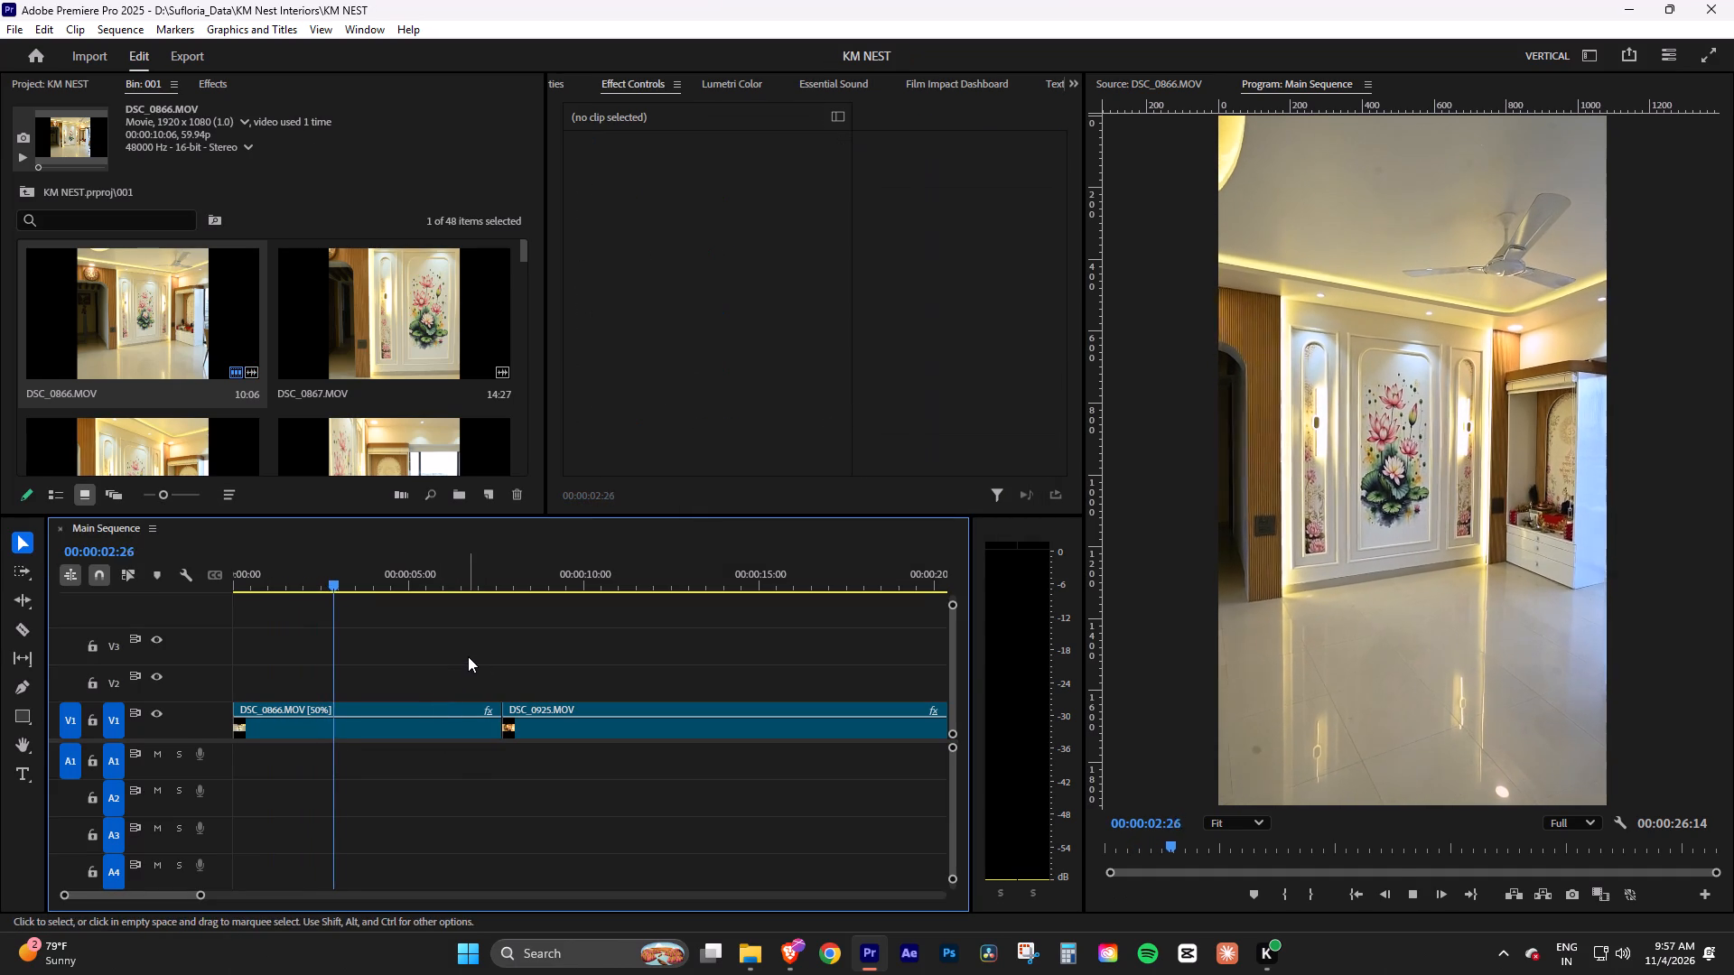
key("space")
key("space")
key("space")
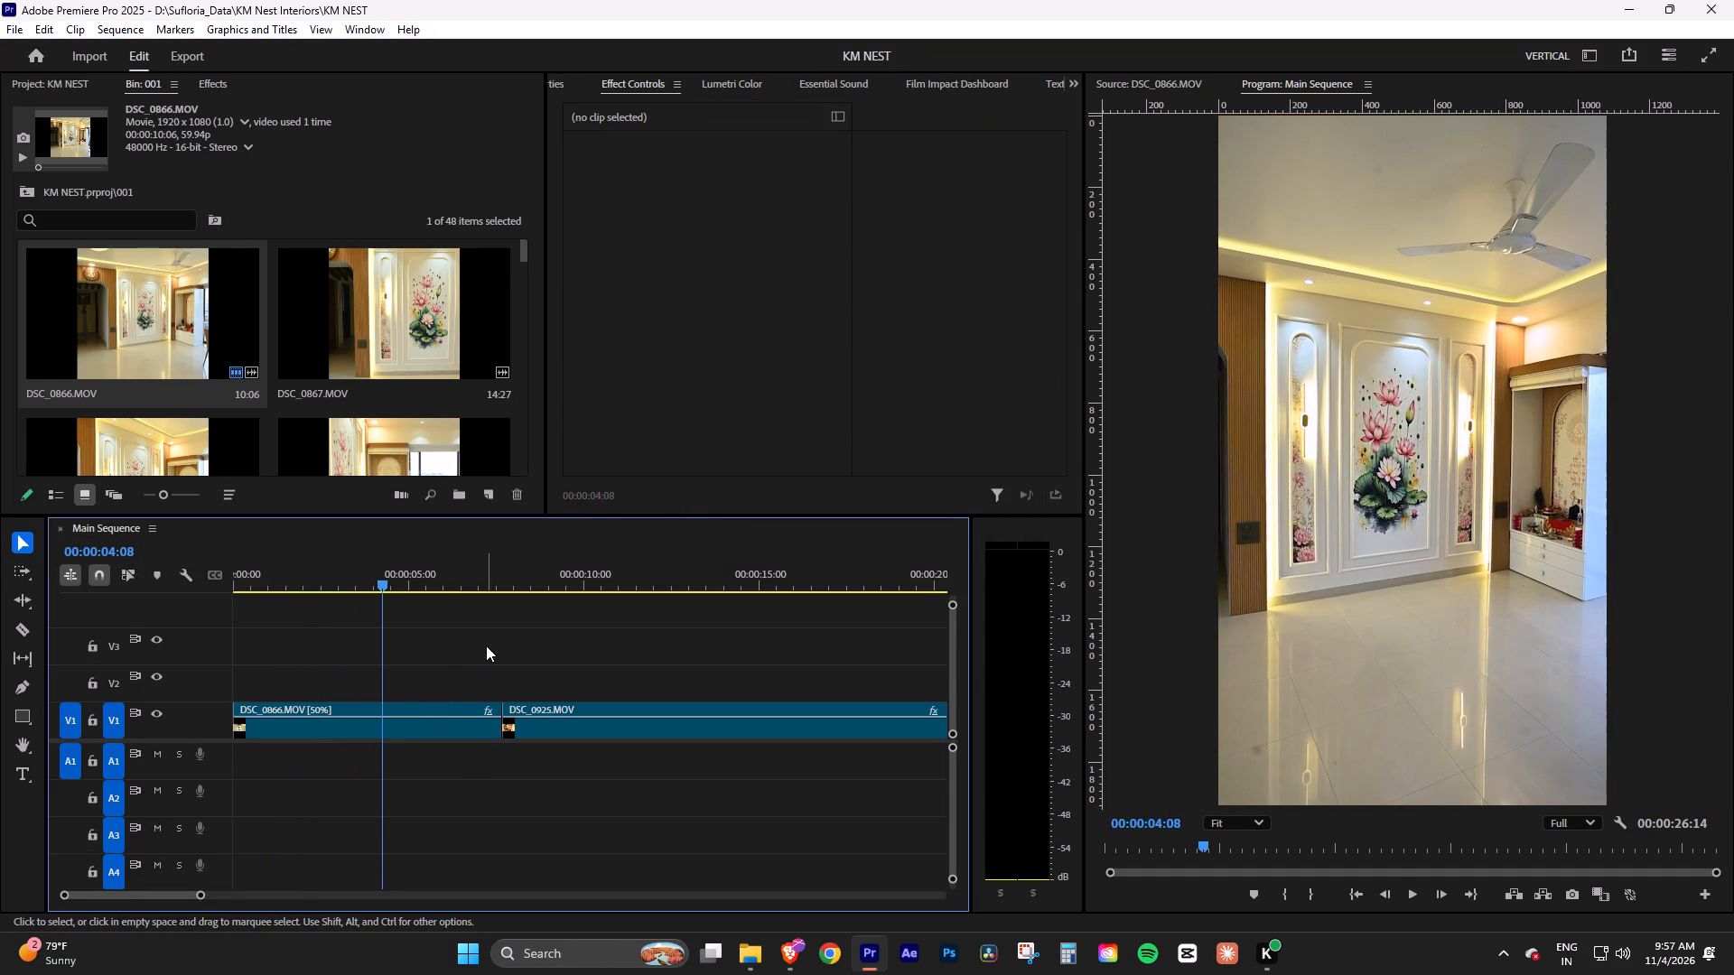
key("space")
key("space")
key("space")
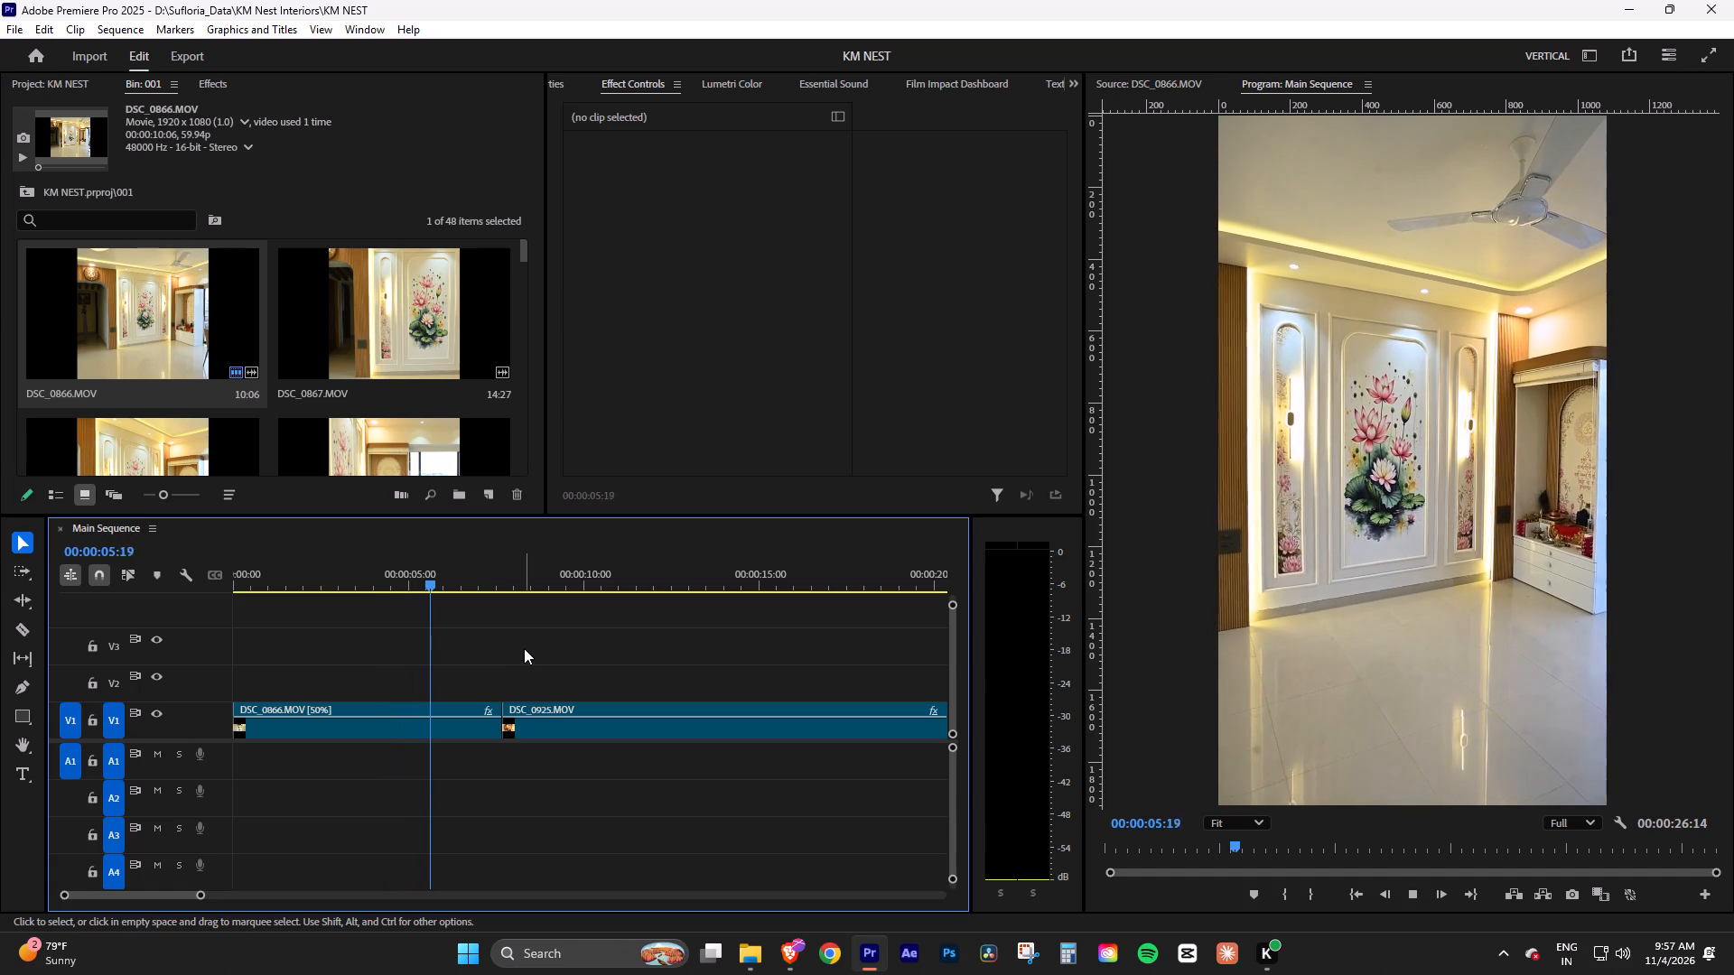
key("space")
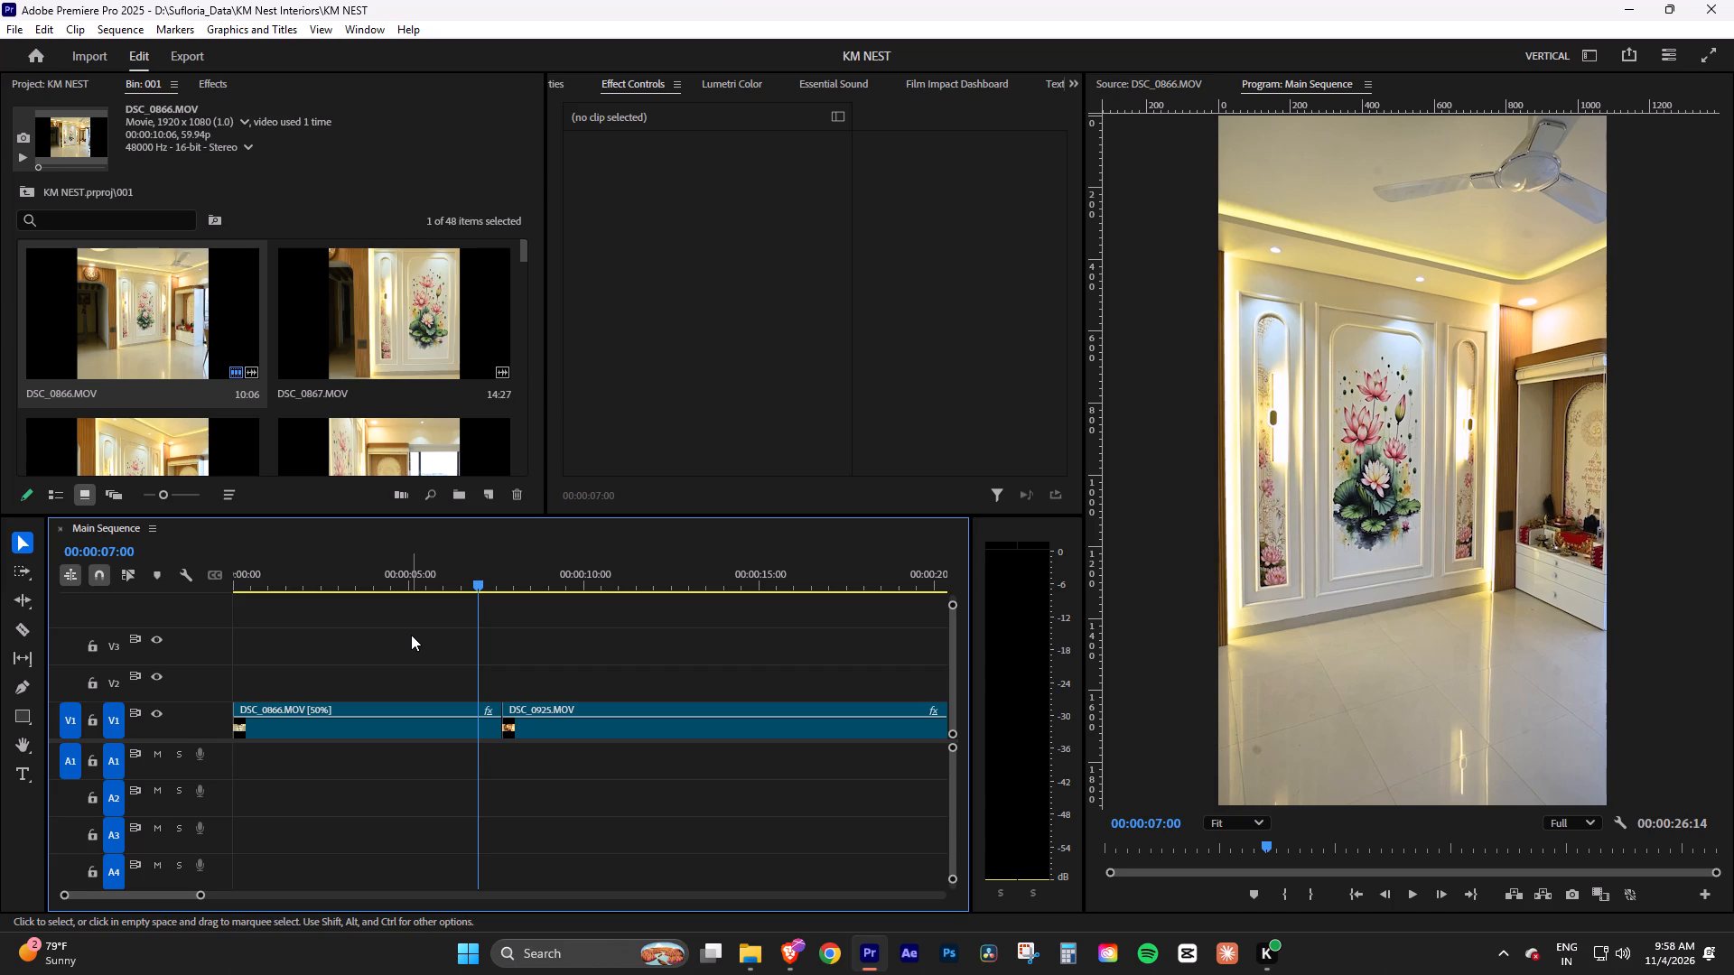
key("space")
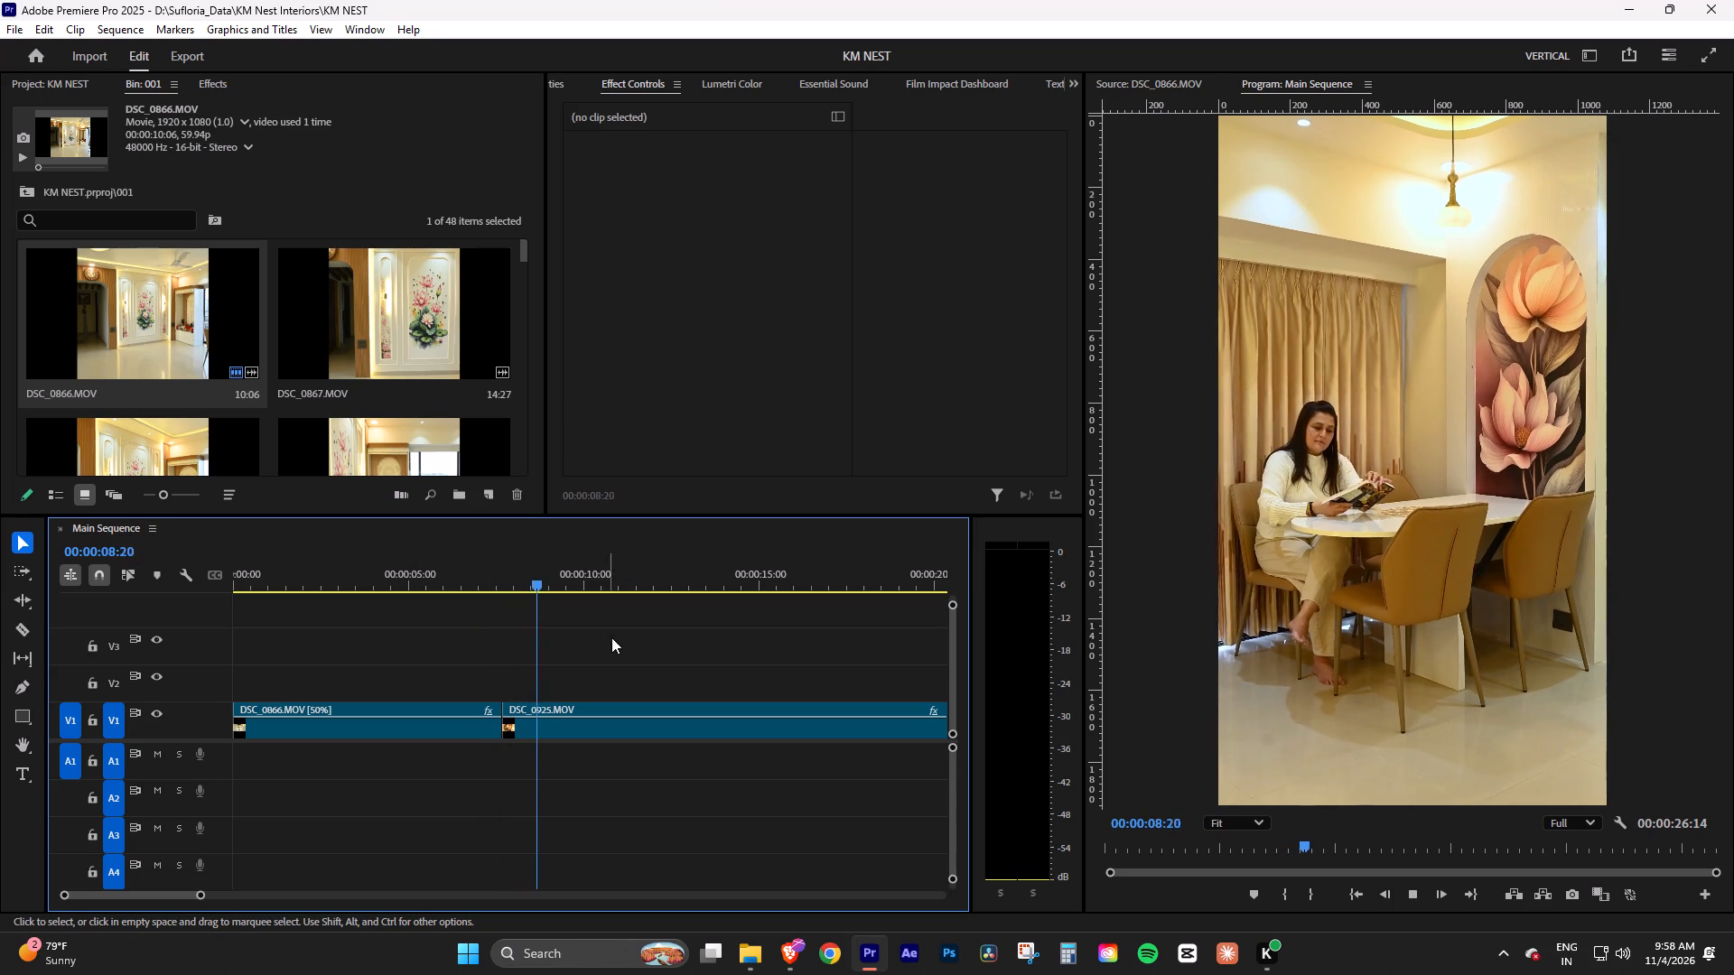
key("space")
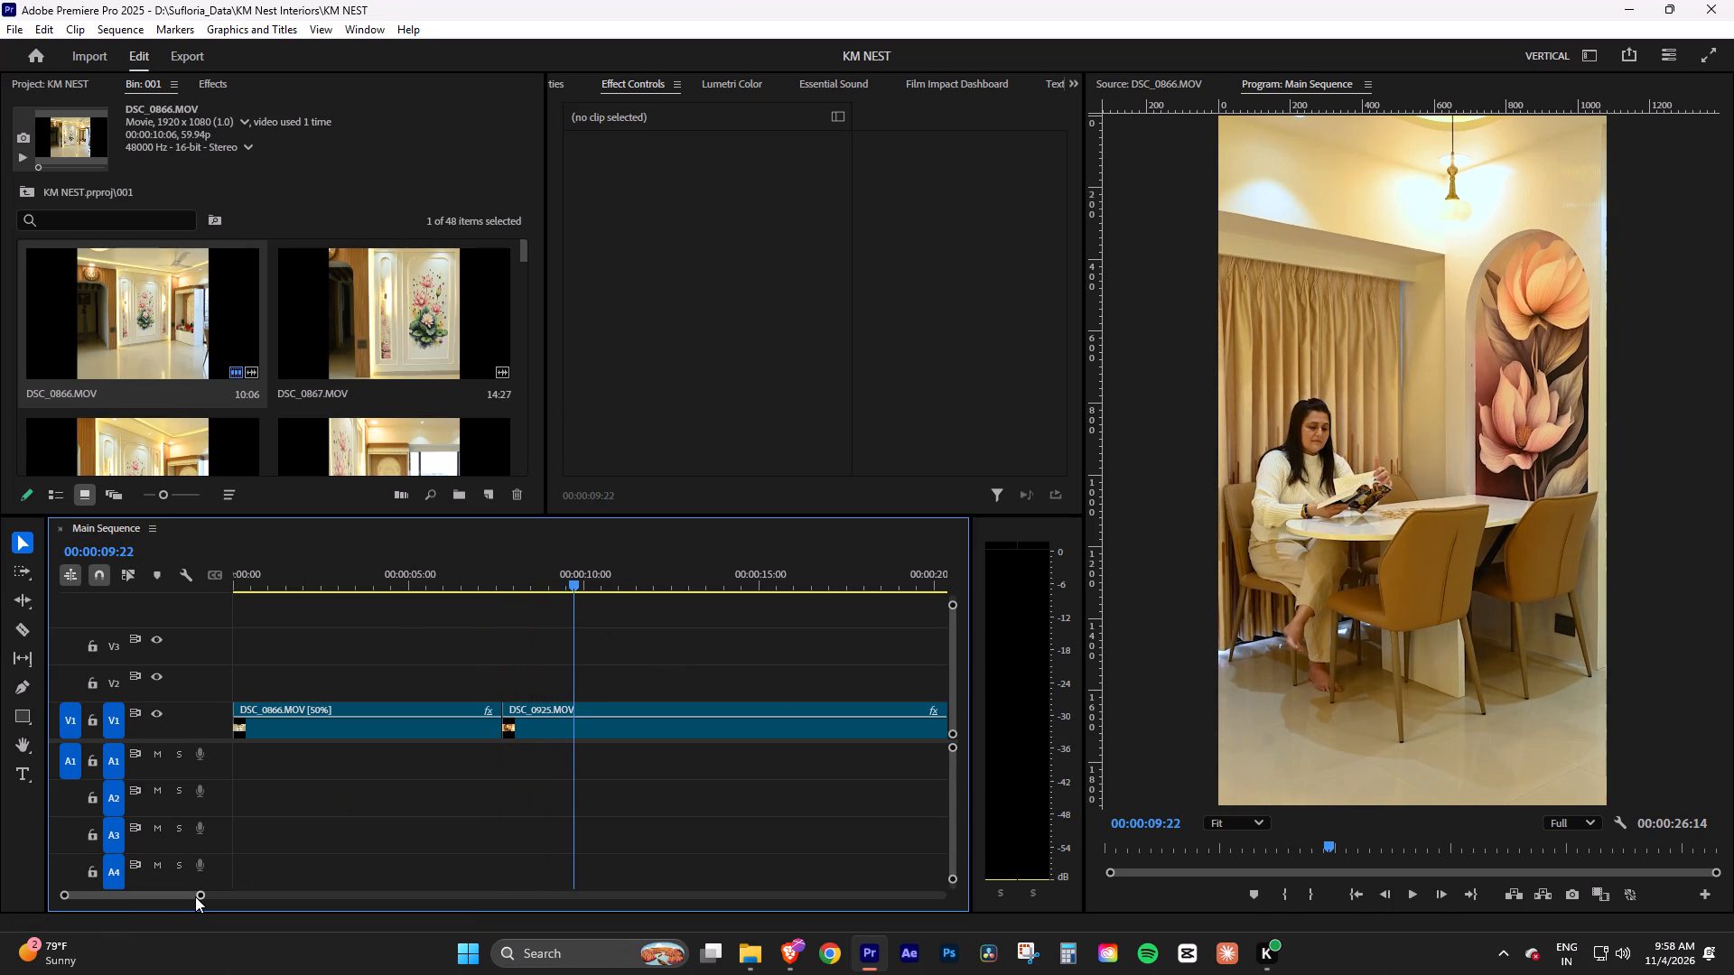
Select the DSC_0925.MOV clip and open its Lumetri Color settings.
left_click_drag(195, 896, 184, 900)
left_click_drag(203, 895, 324, 896)
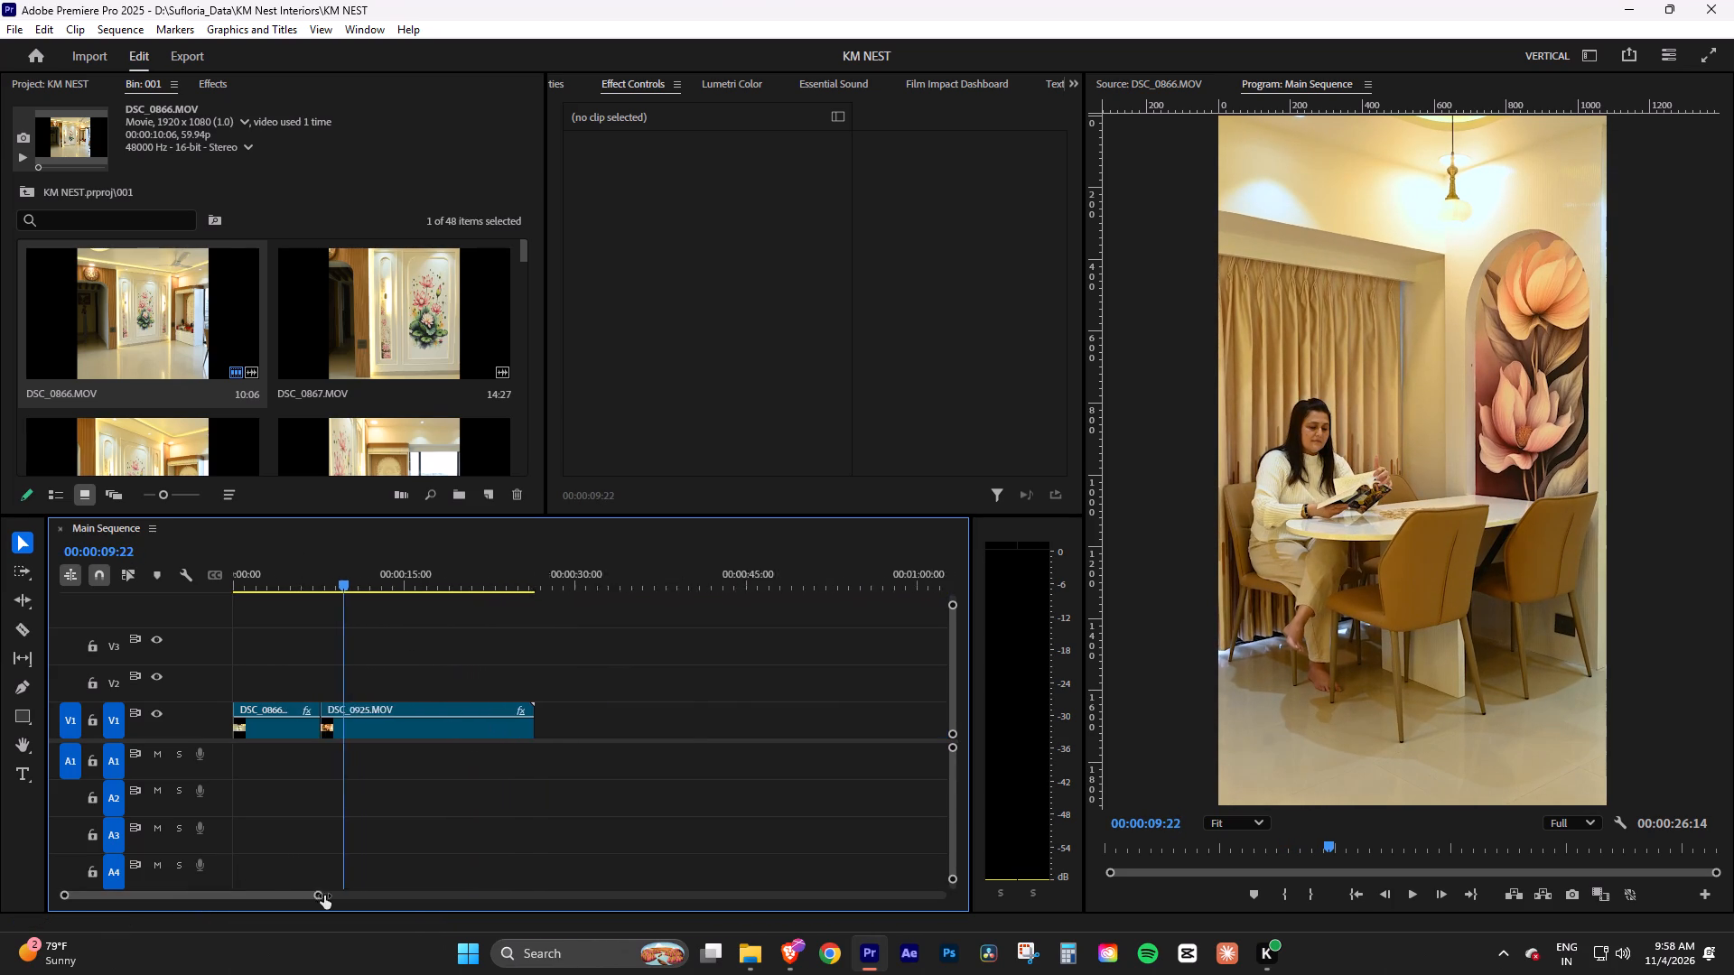
left_click_drag(324, 896, 296, 893)
left_click(528, 779)
left_click(533, 725)
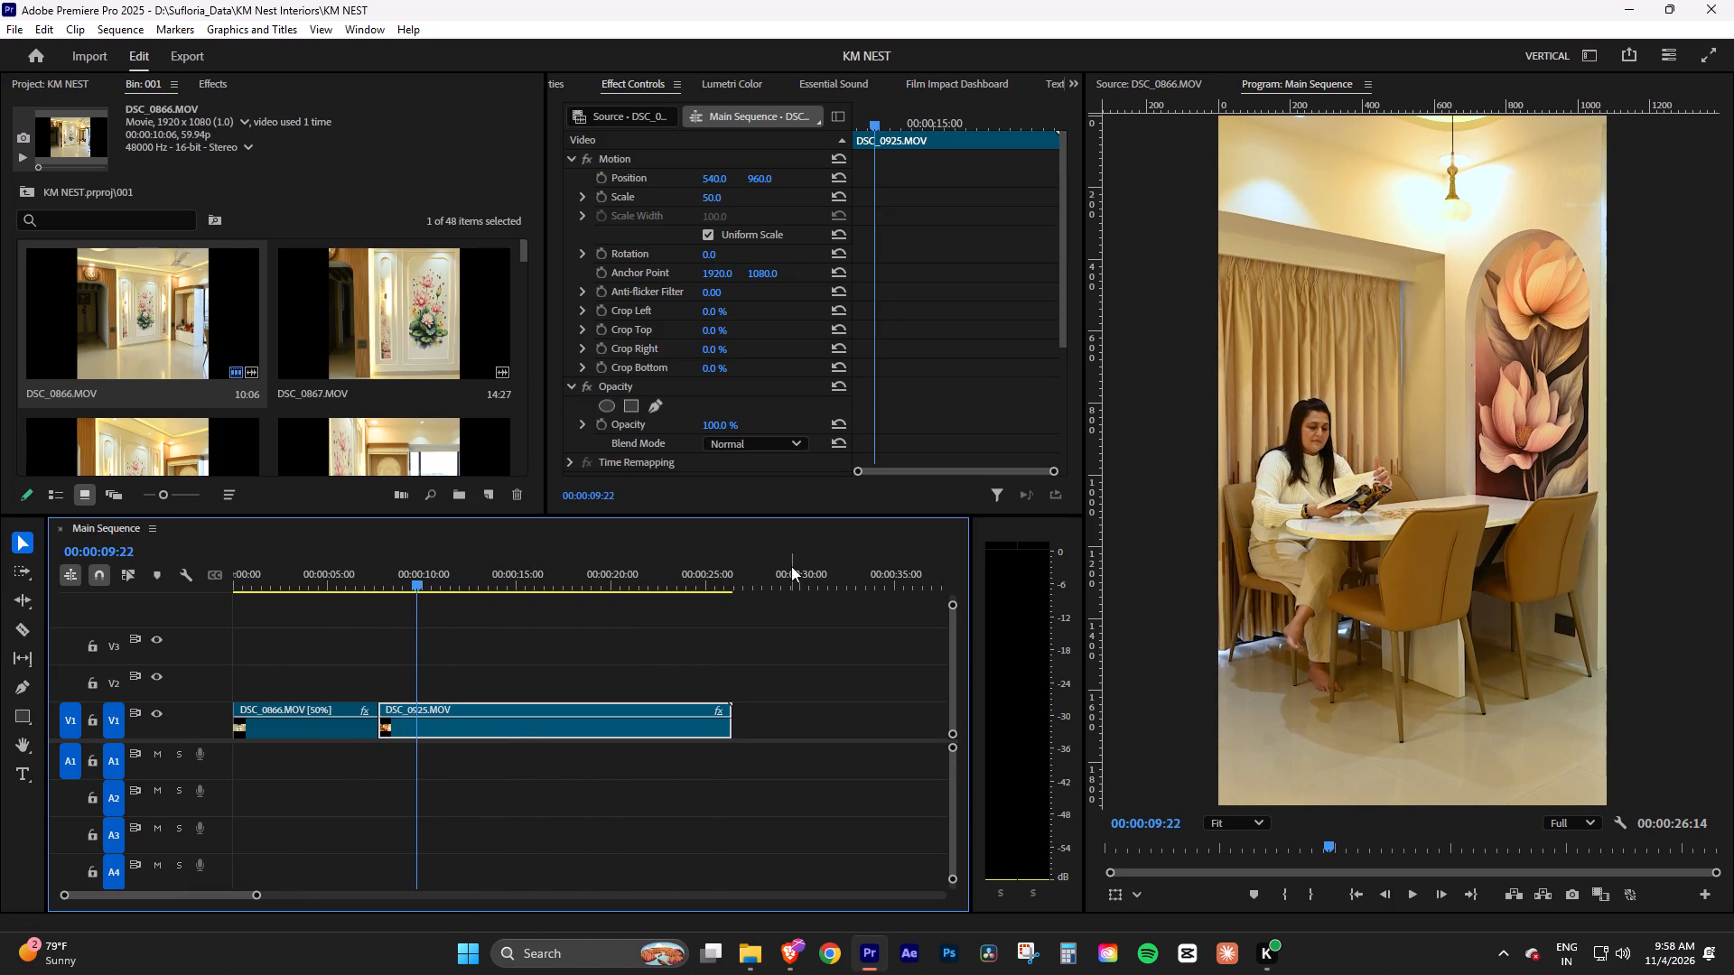
left_click(751, 81)
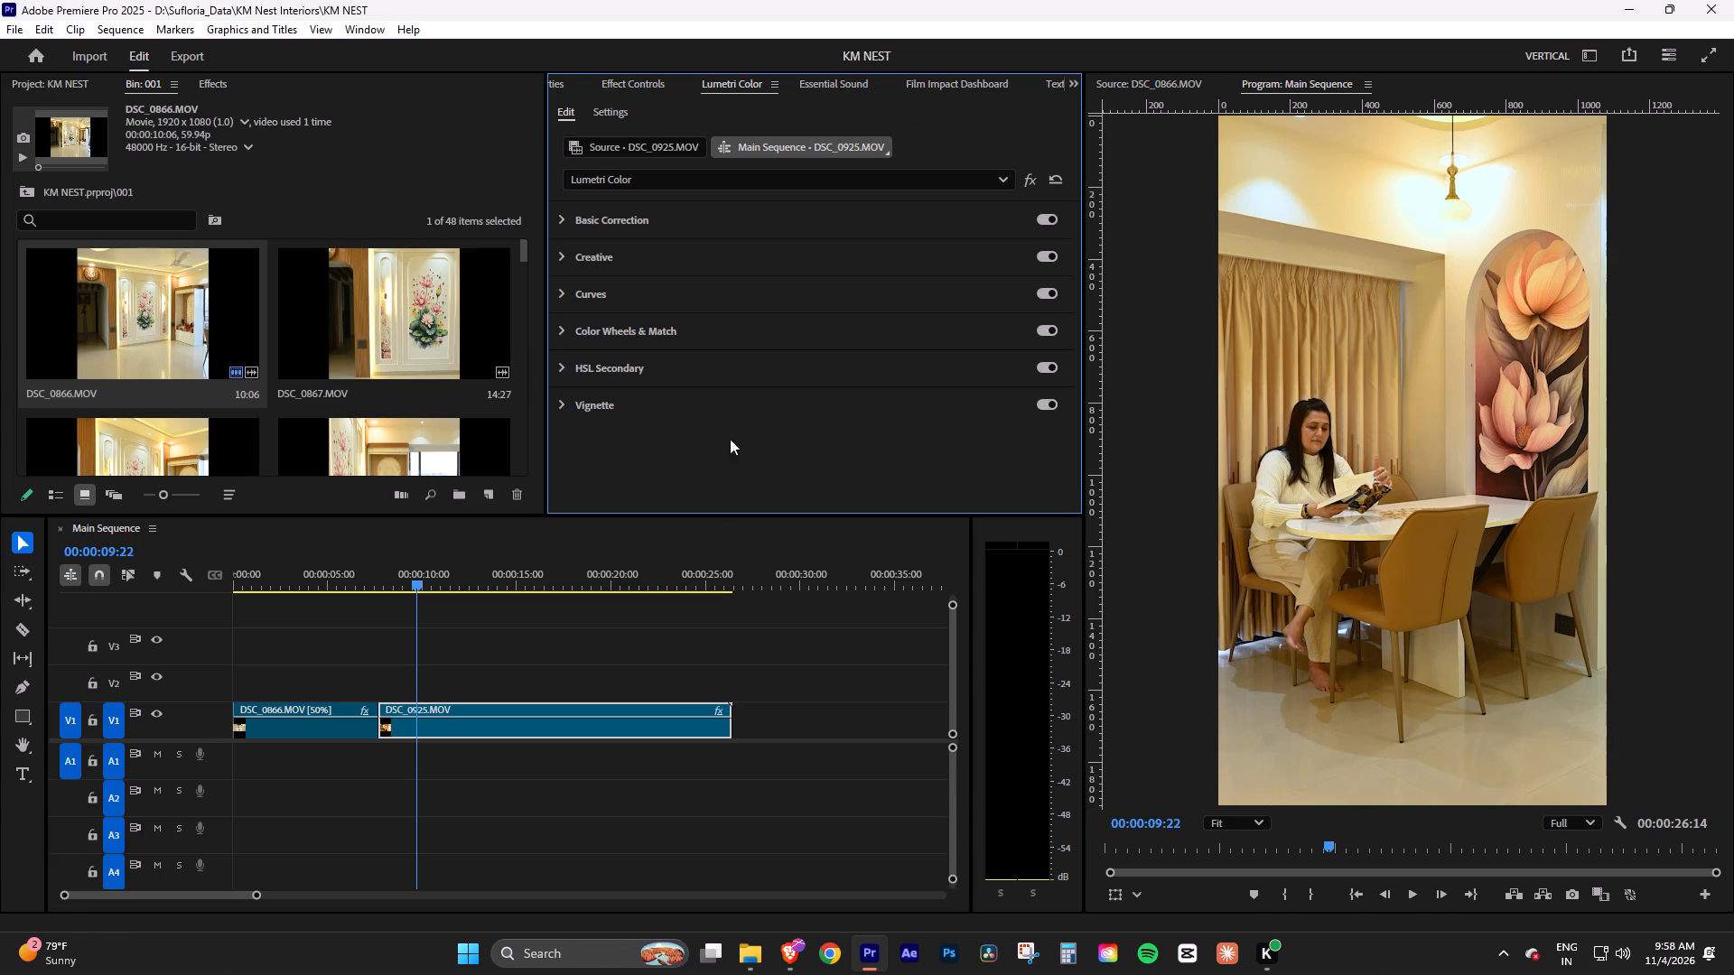
Delete both the DSC_0866.MOV and DSC_0925.MOV clips from Main Sequence, emptying track V1.
left_click_drag(538, 647, 231, 753)
key("Delete")
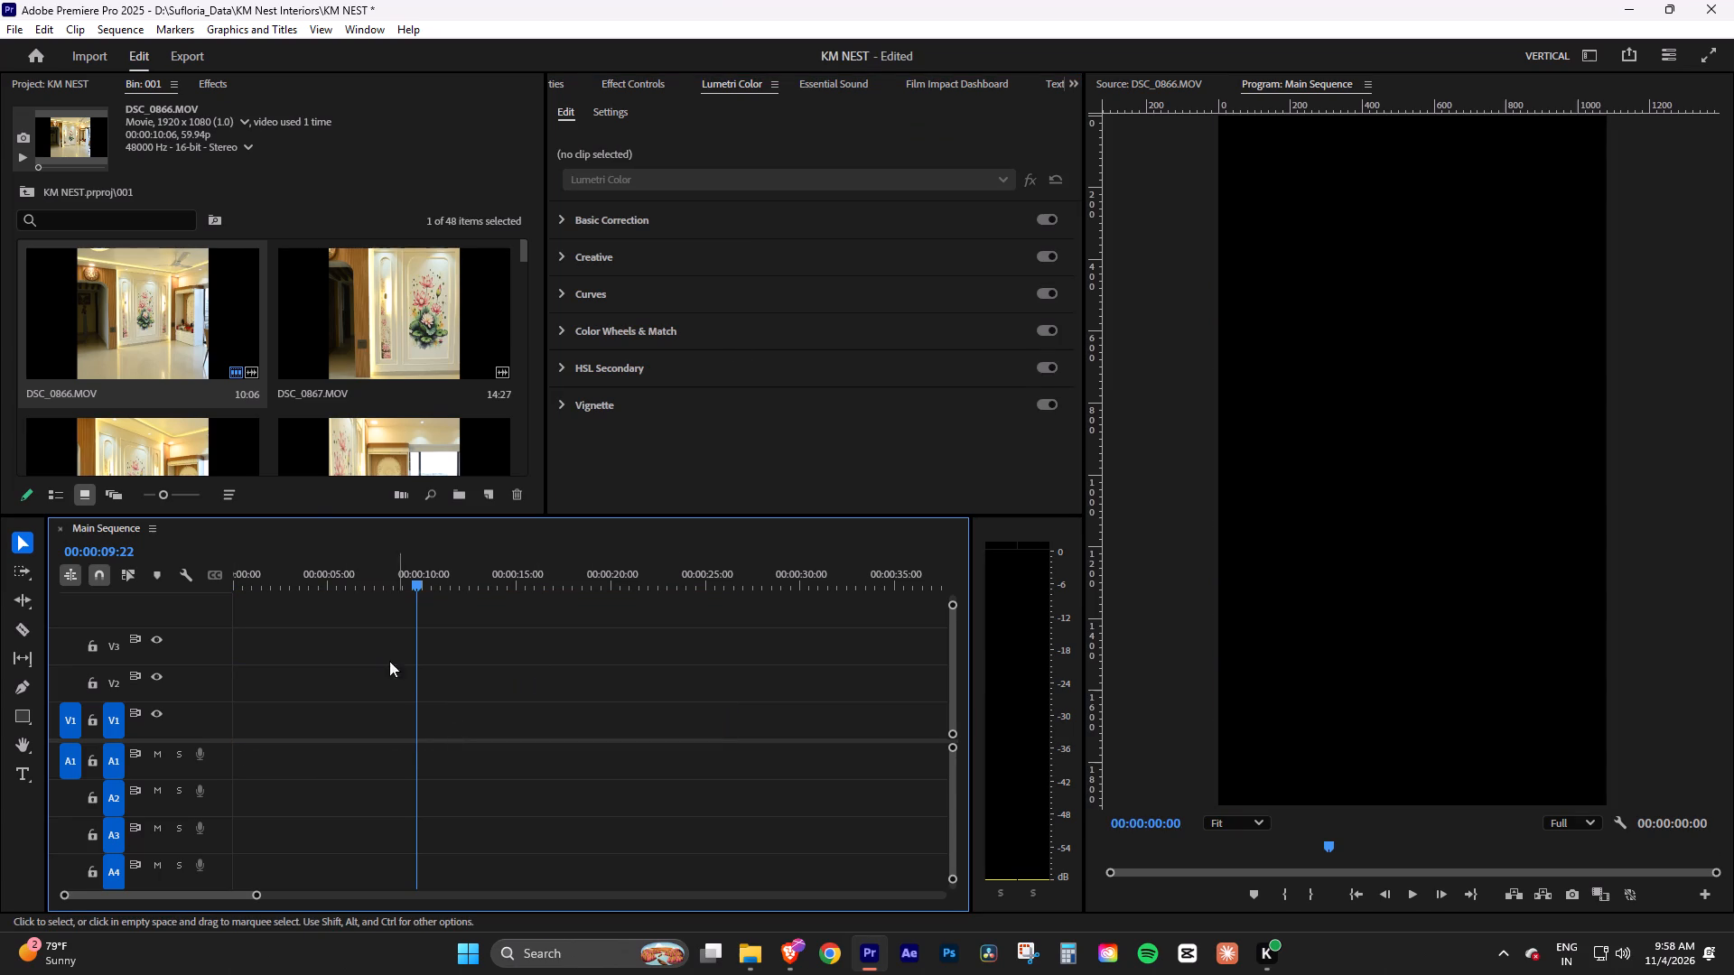
Enlarge bin 001 to full size and look through its DSC clip thumbnails down to DSC_0934.MOV.
left_click(375, 130)
key("grave")
scroll(722, 504, "down", 5)
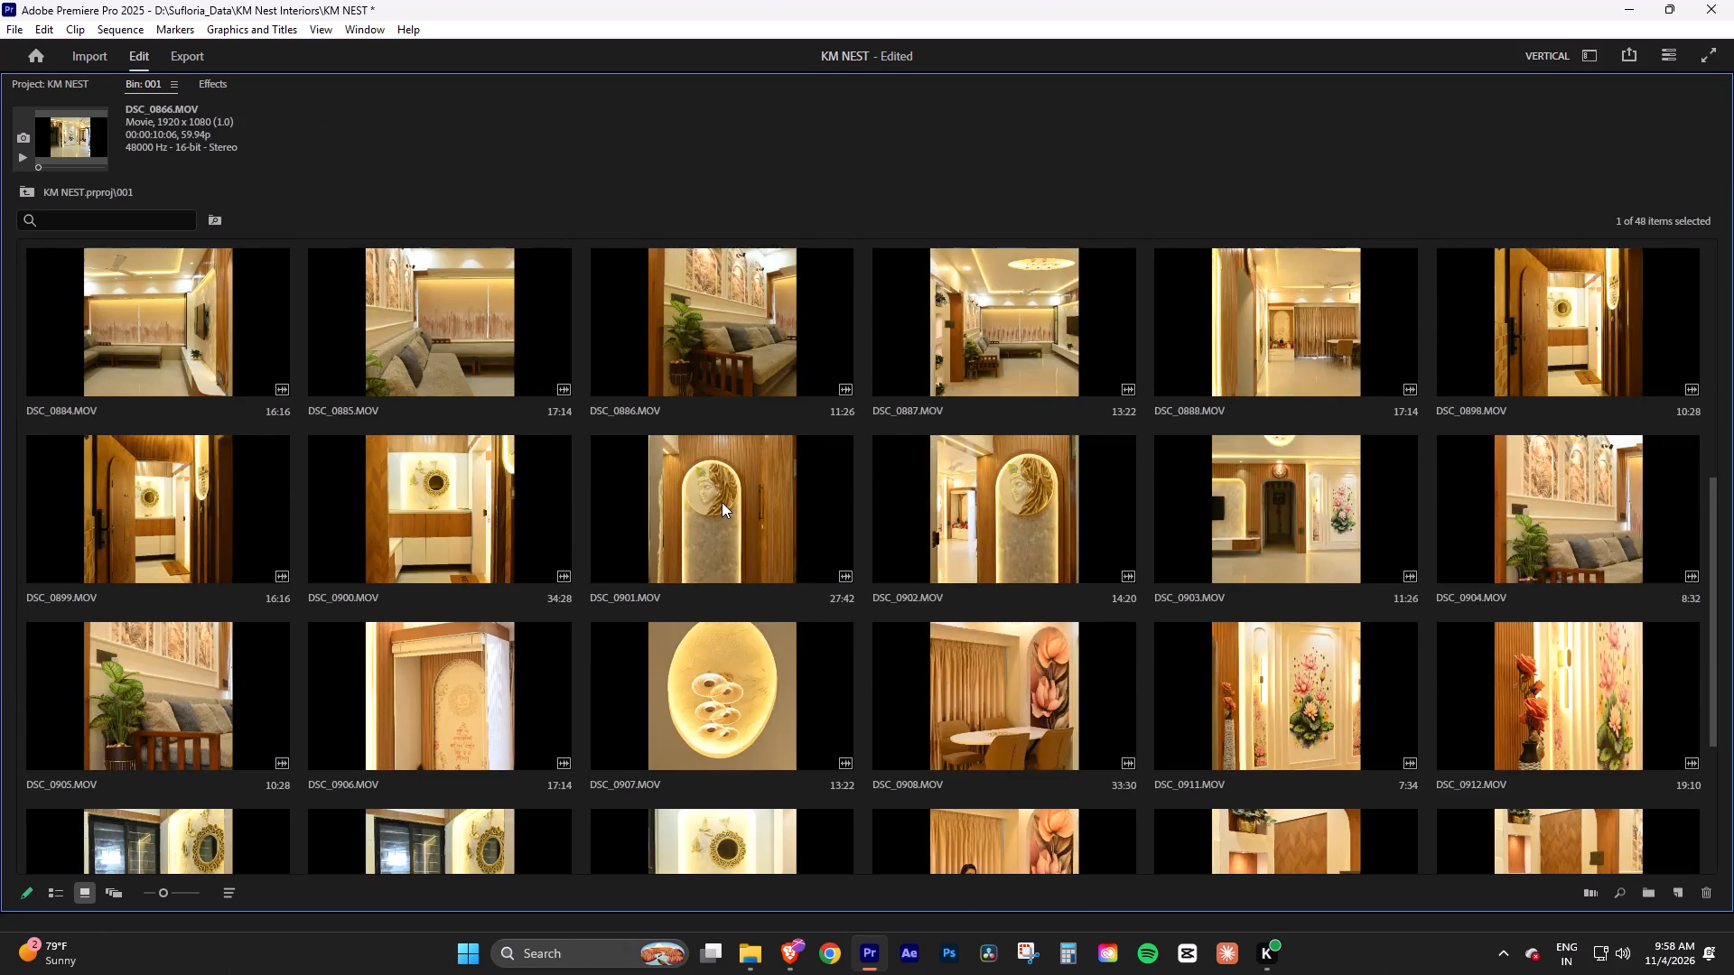
scroll(722, 502, "down", 12)
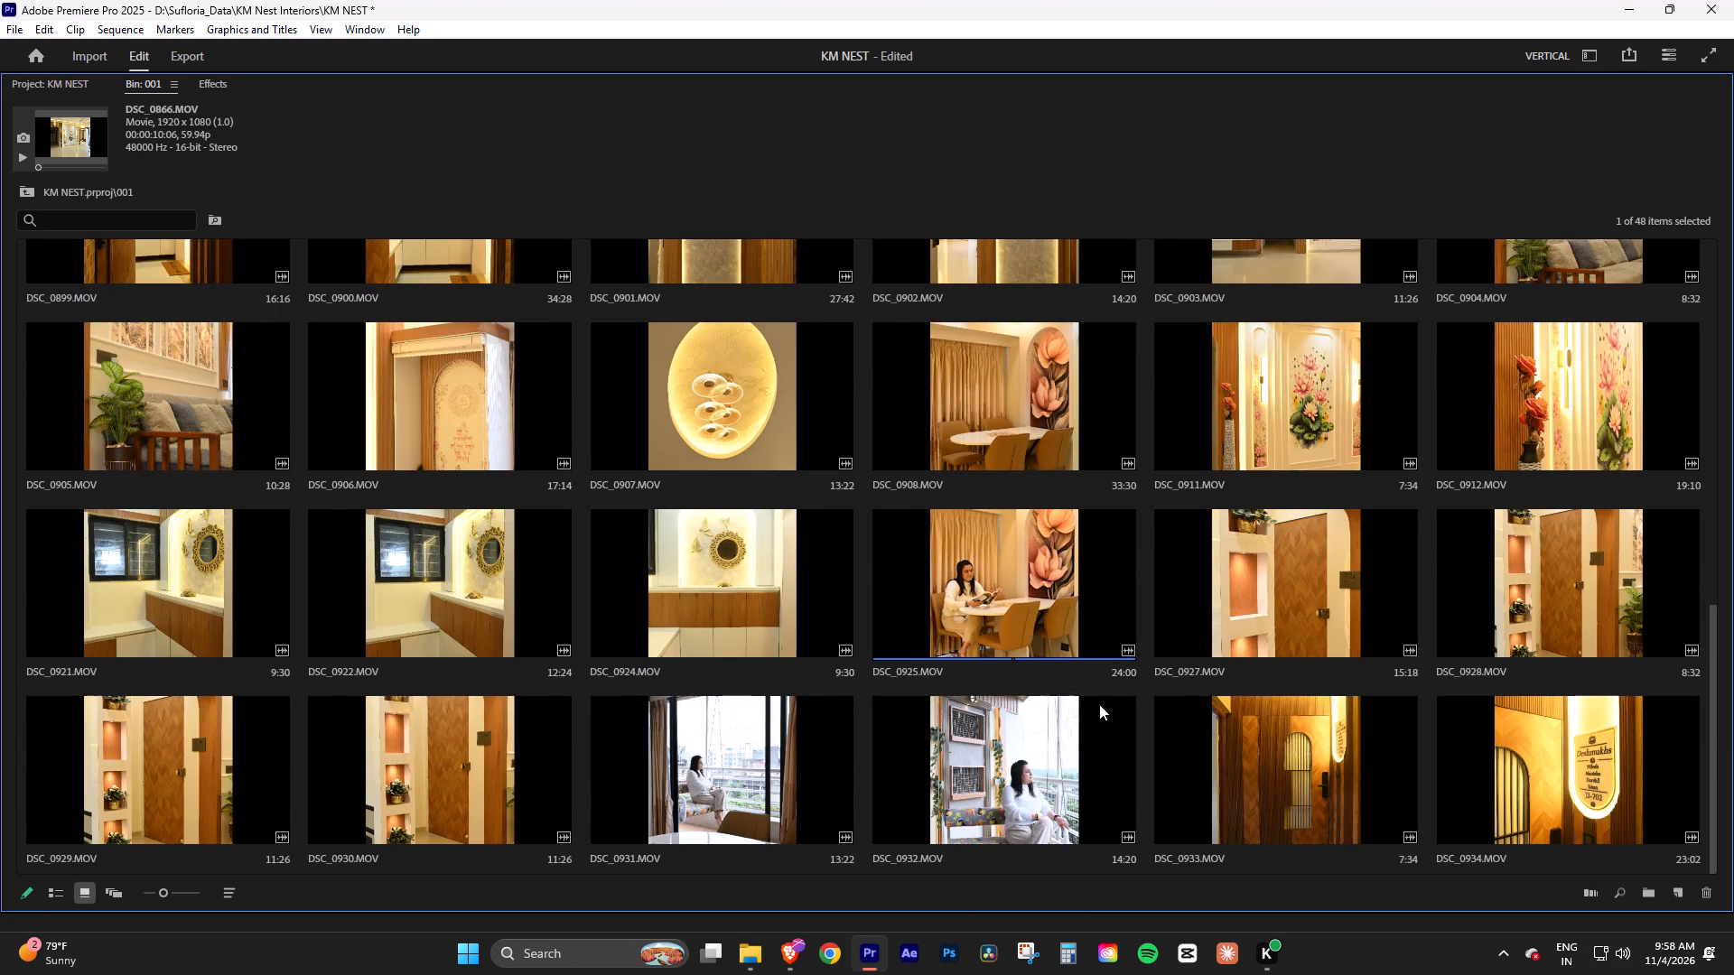
scroll(1163, 803, "down", 6)
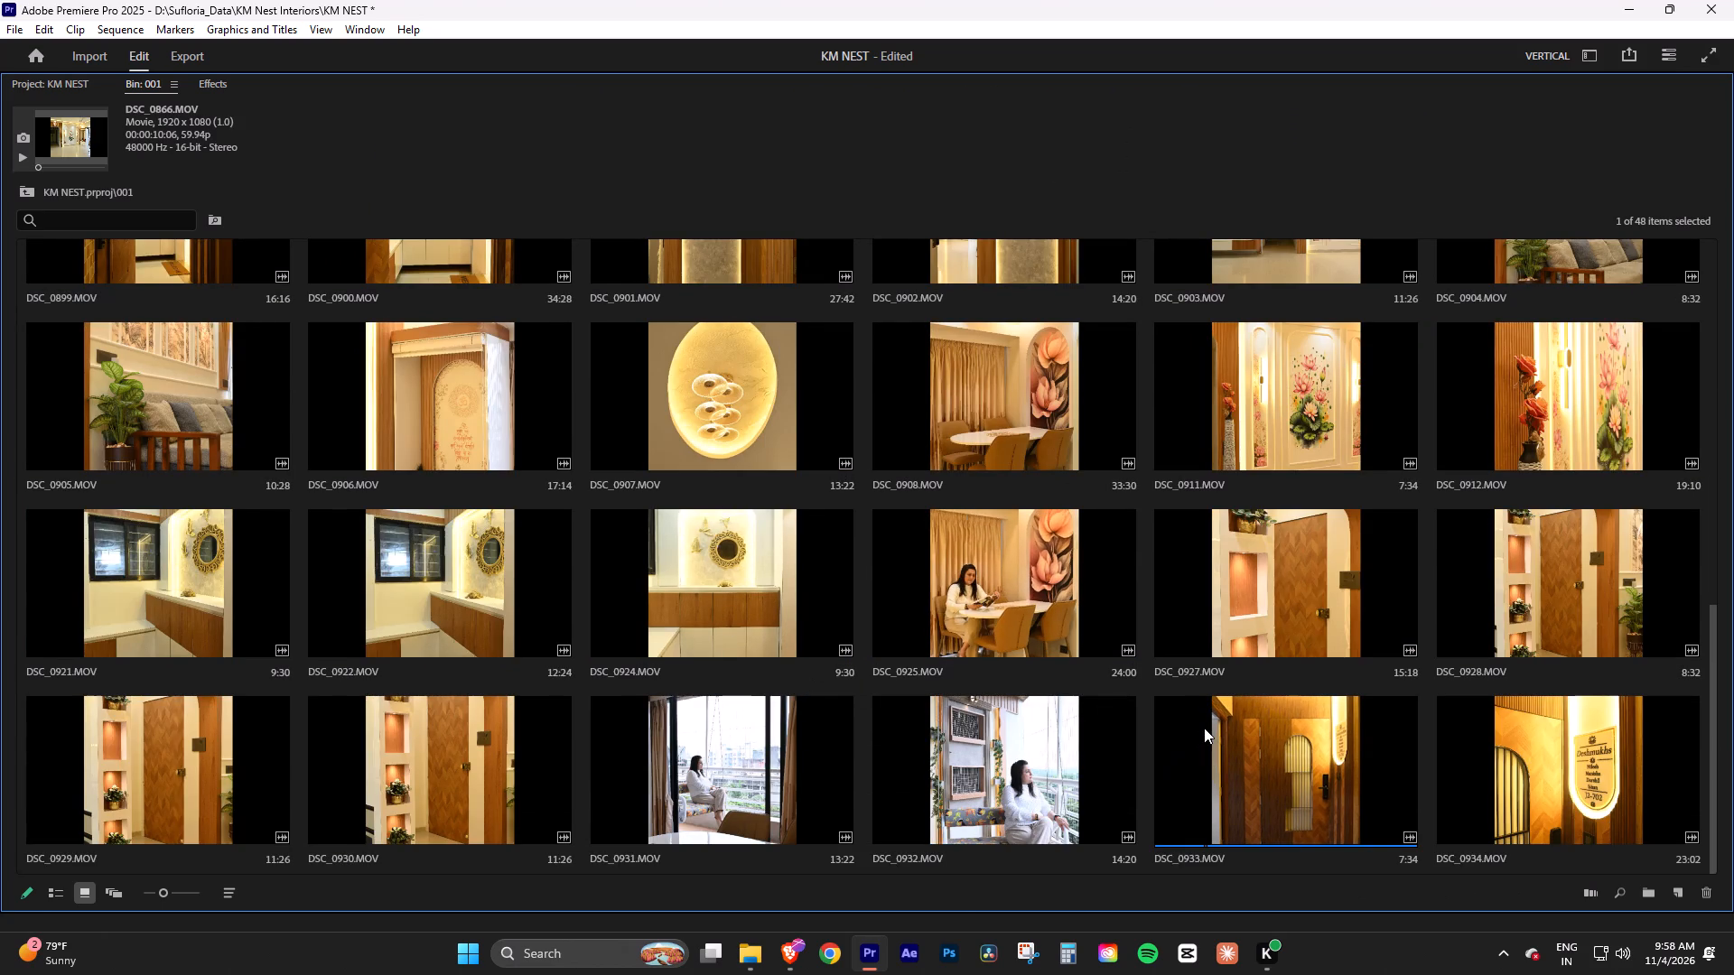
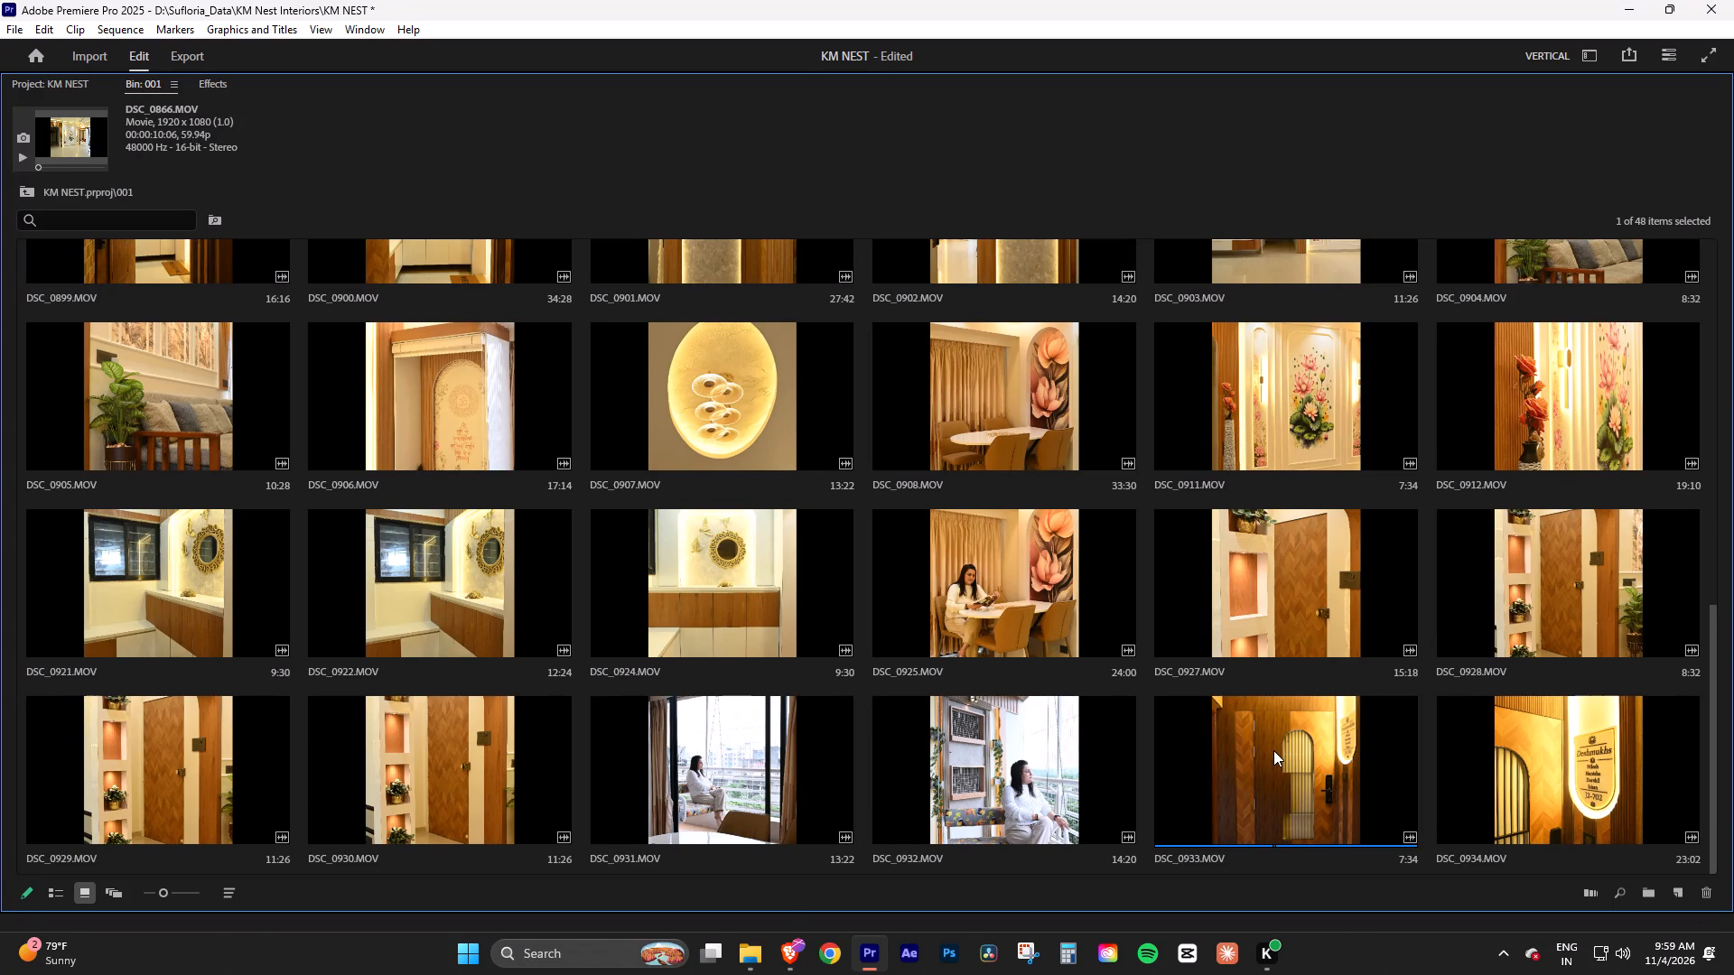
Check the top level of the KM NEST project, and reopen bin 001 at full size.
left_click(648, 197)
key("grave")
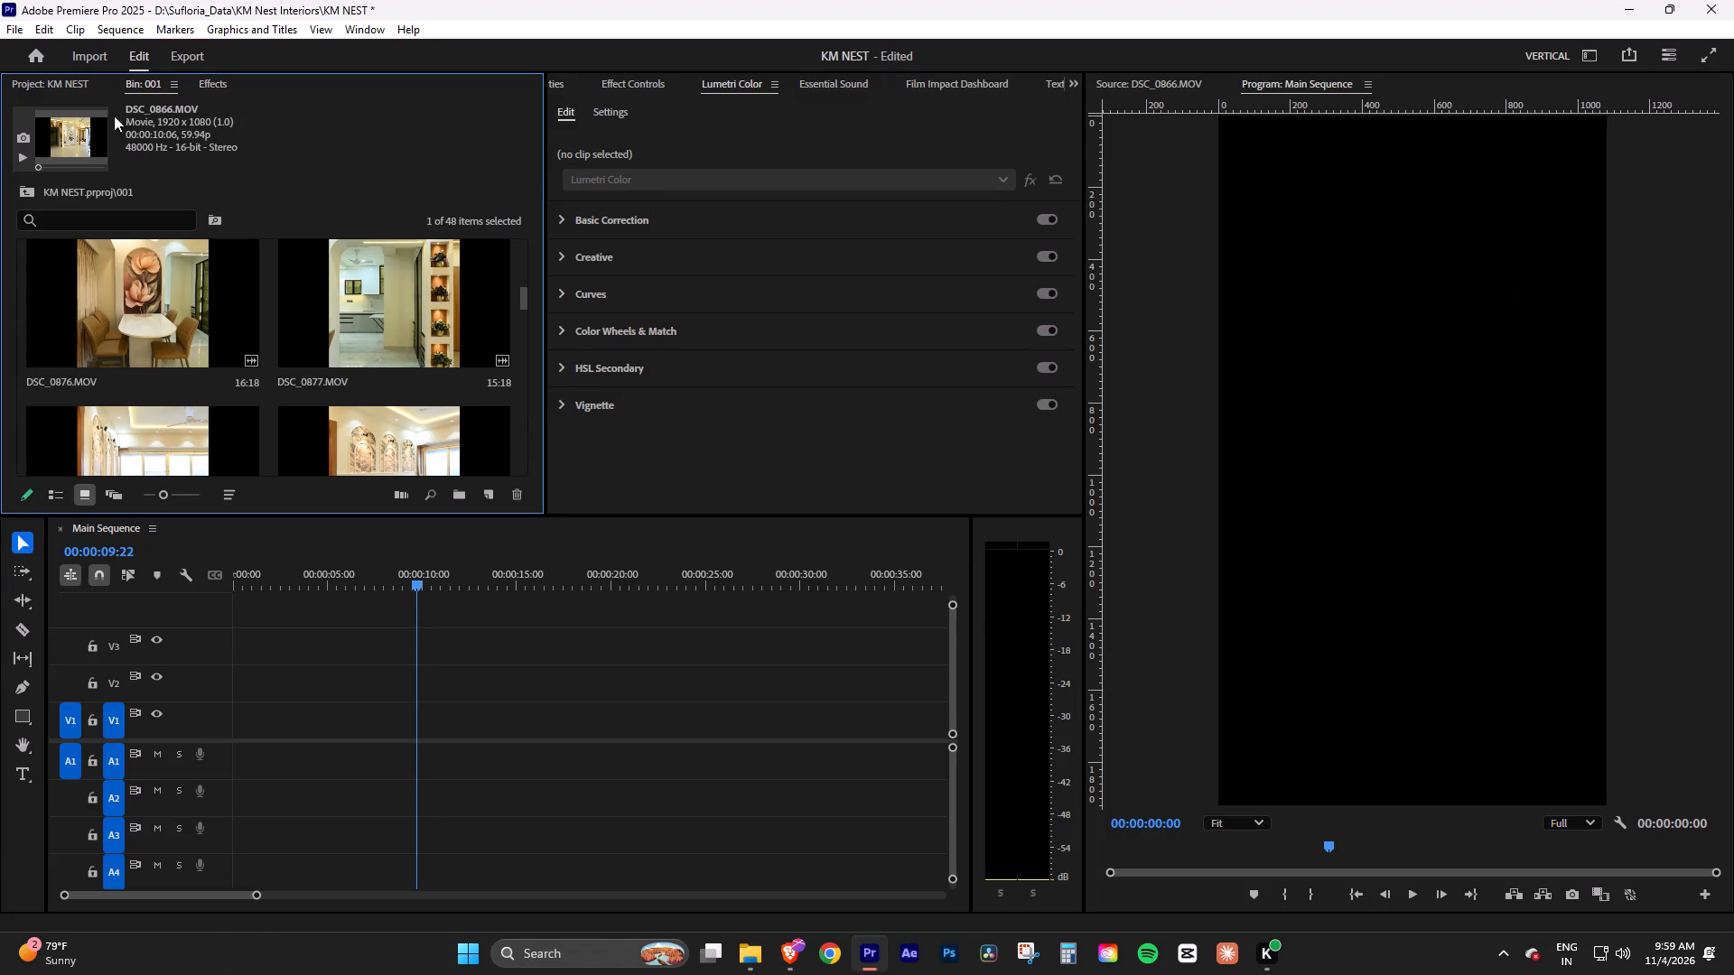
left_click(74, 70)
left_click(143, 65)
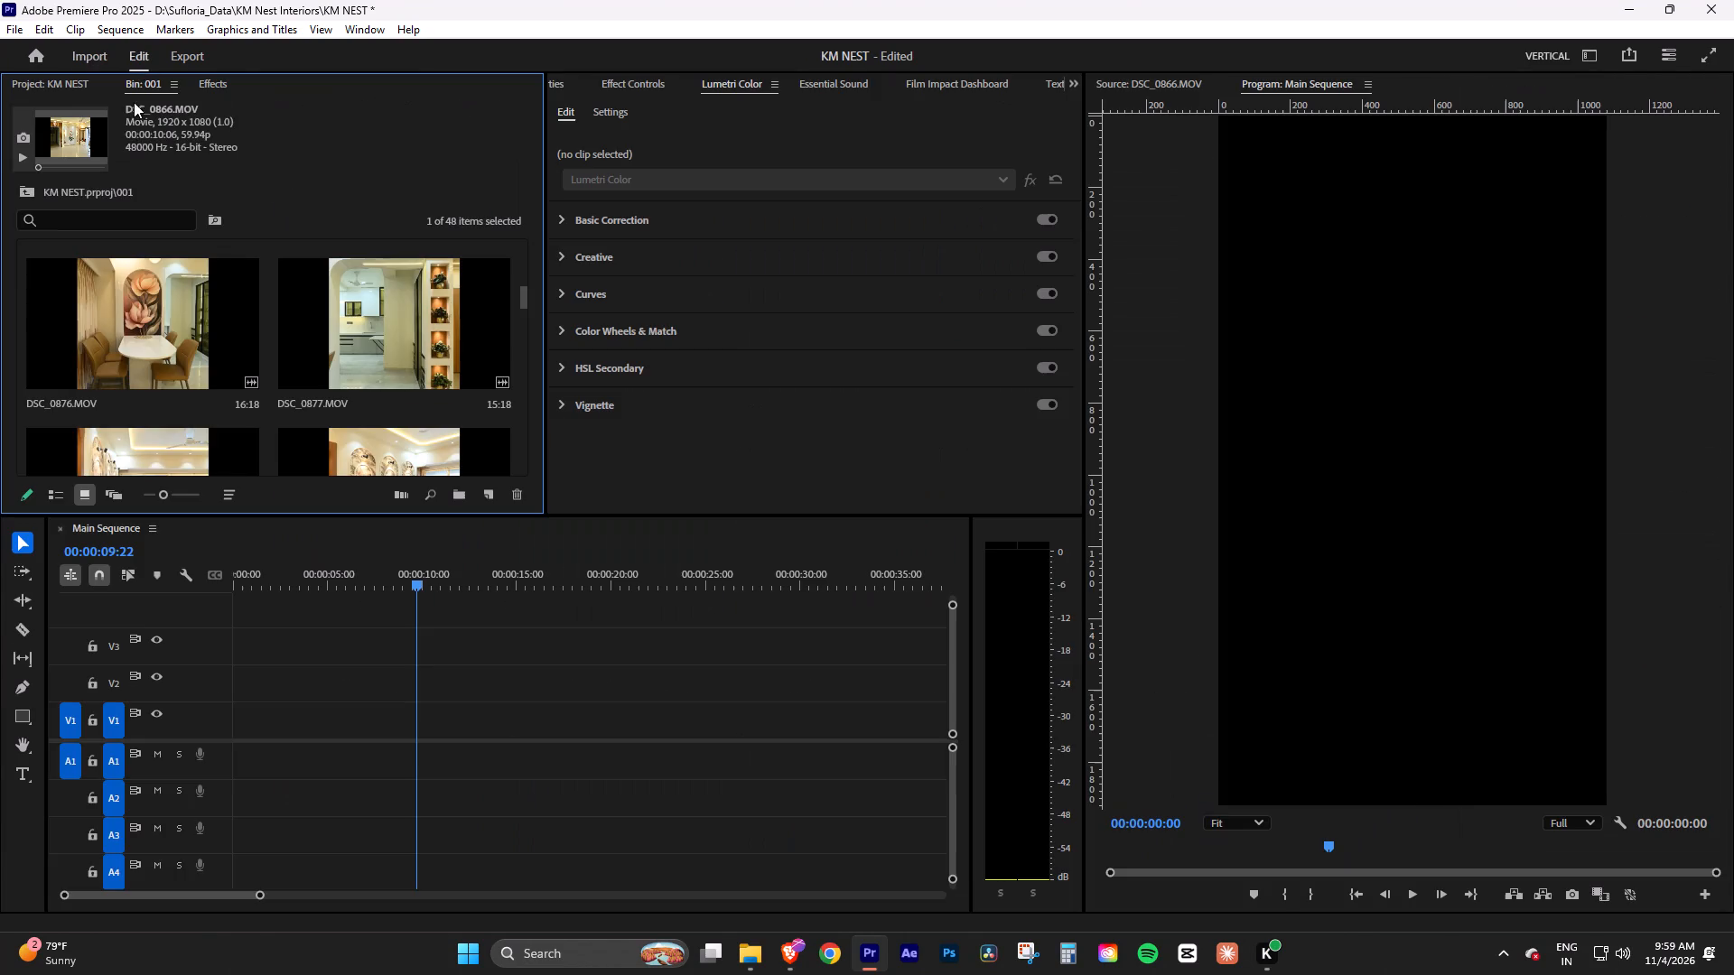
left_click(82, 86)
left_click(355, 411)
left_click(126, 290)
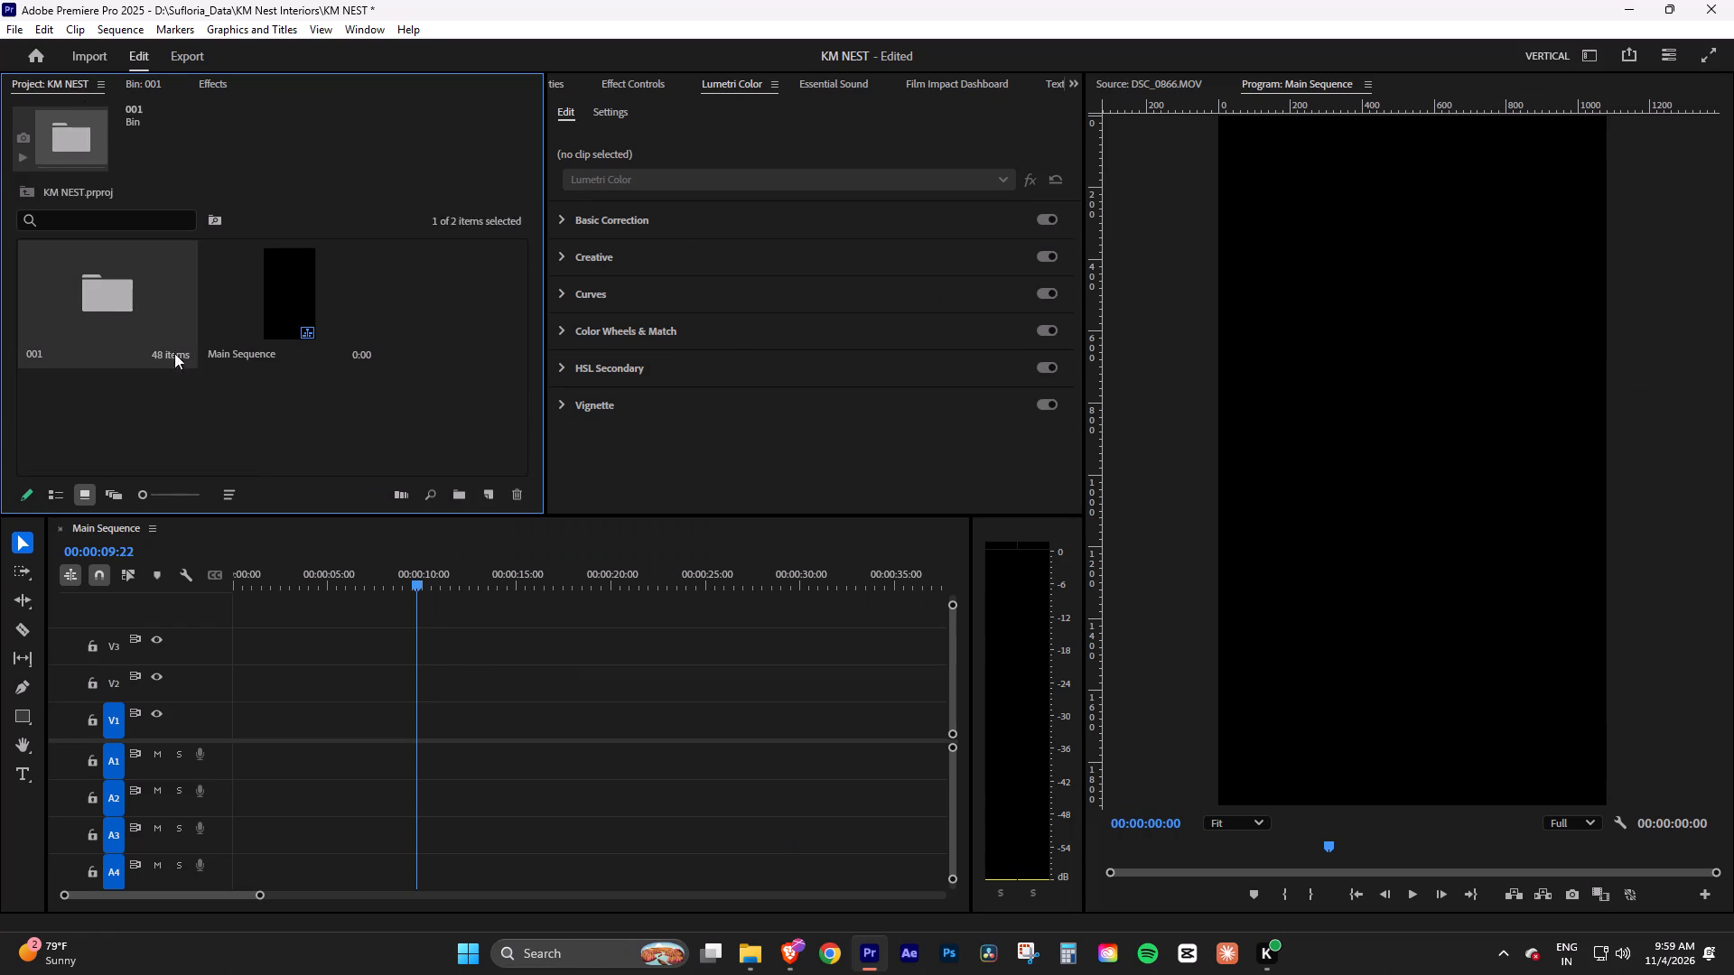
left_click(300, 419)
double_click(134, 308)
left_click(383, 192)
key("grave")
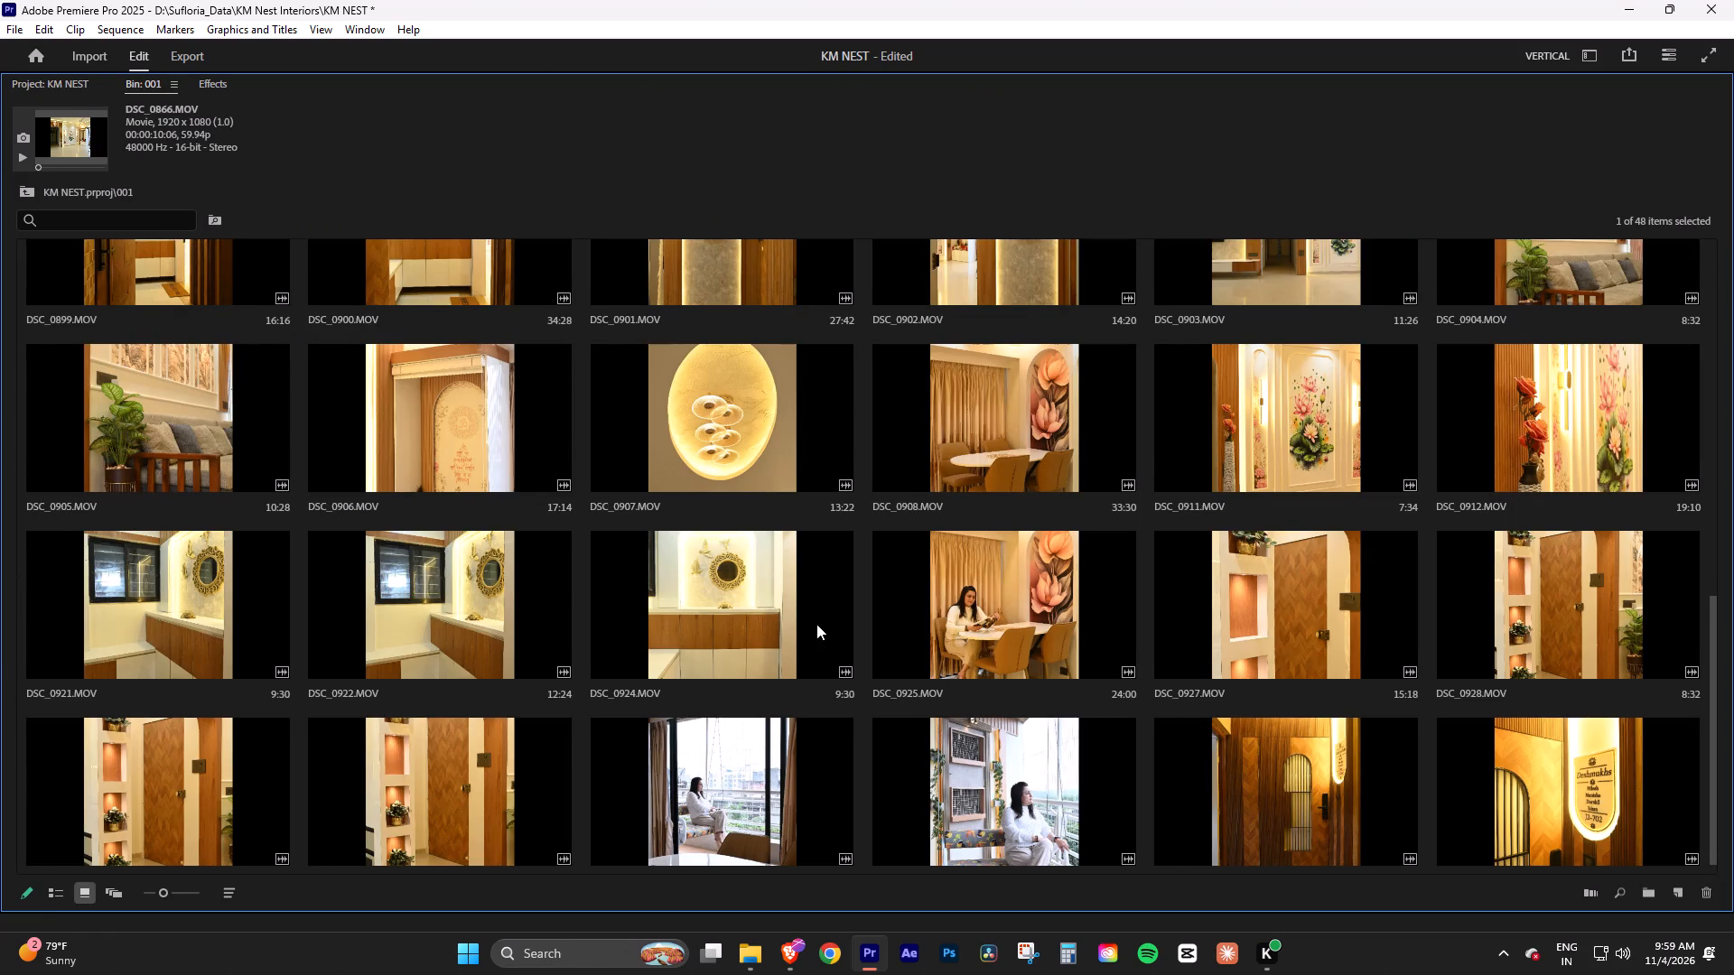
Shrink the clip thumbnails in bin 001 so more fit in view, and look through the DSC clips.
scroll(816, 624, "down", 11)
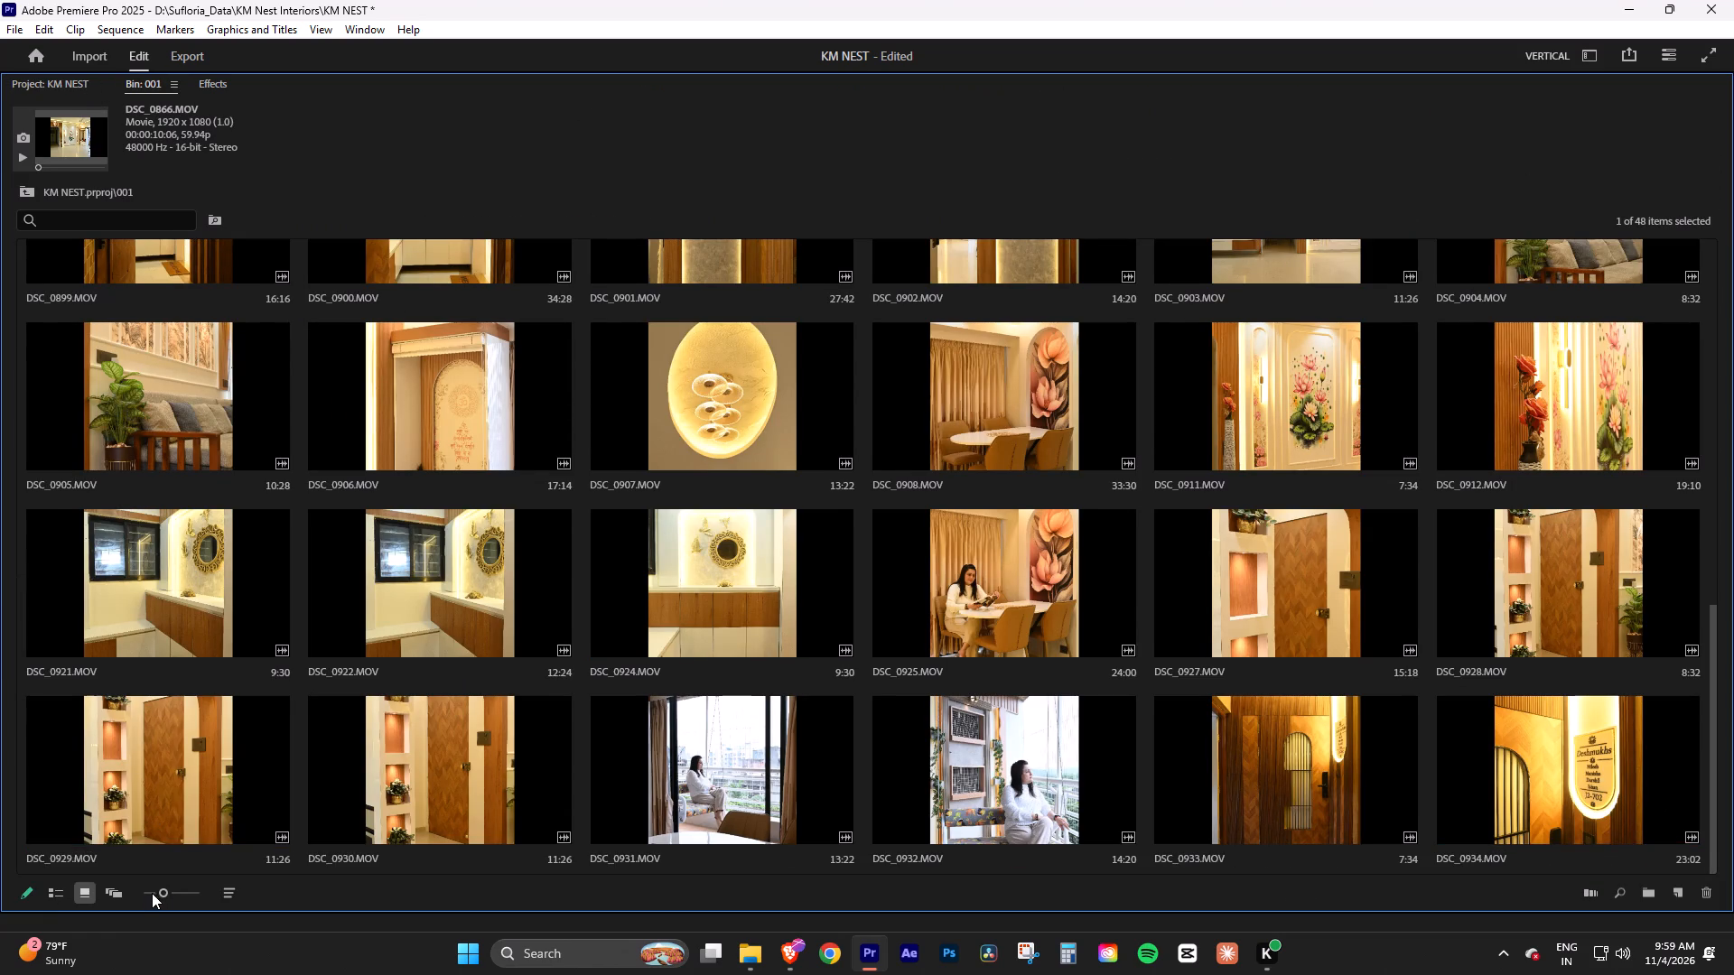
left_click(148, 892)
scroll(1010, 762, "down", 9)
scroll(1200, 768, "down", 5)
scroll(1198, 745, "up", 8)
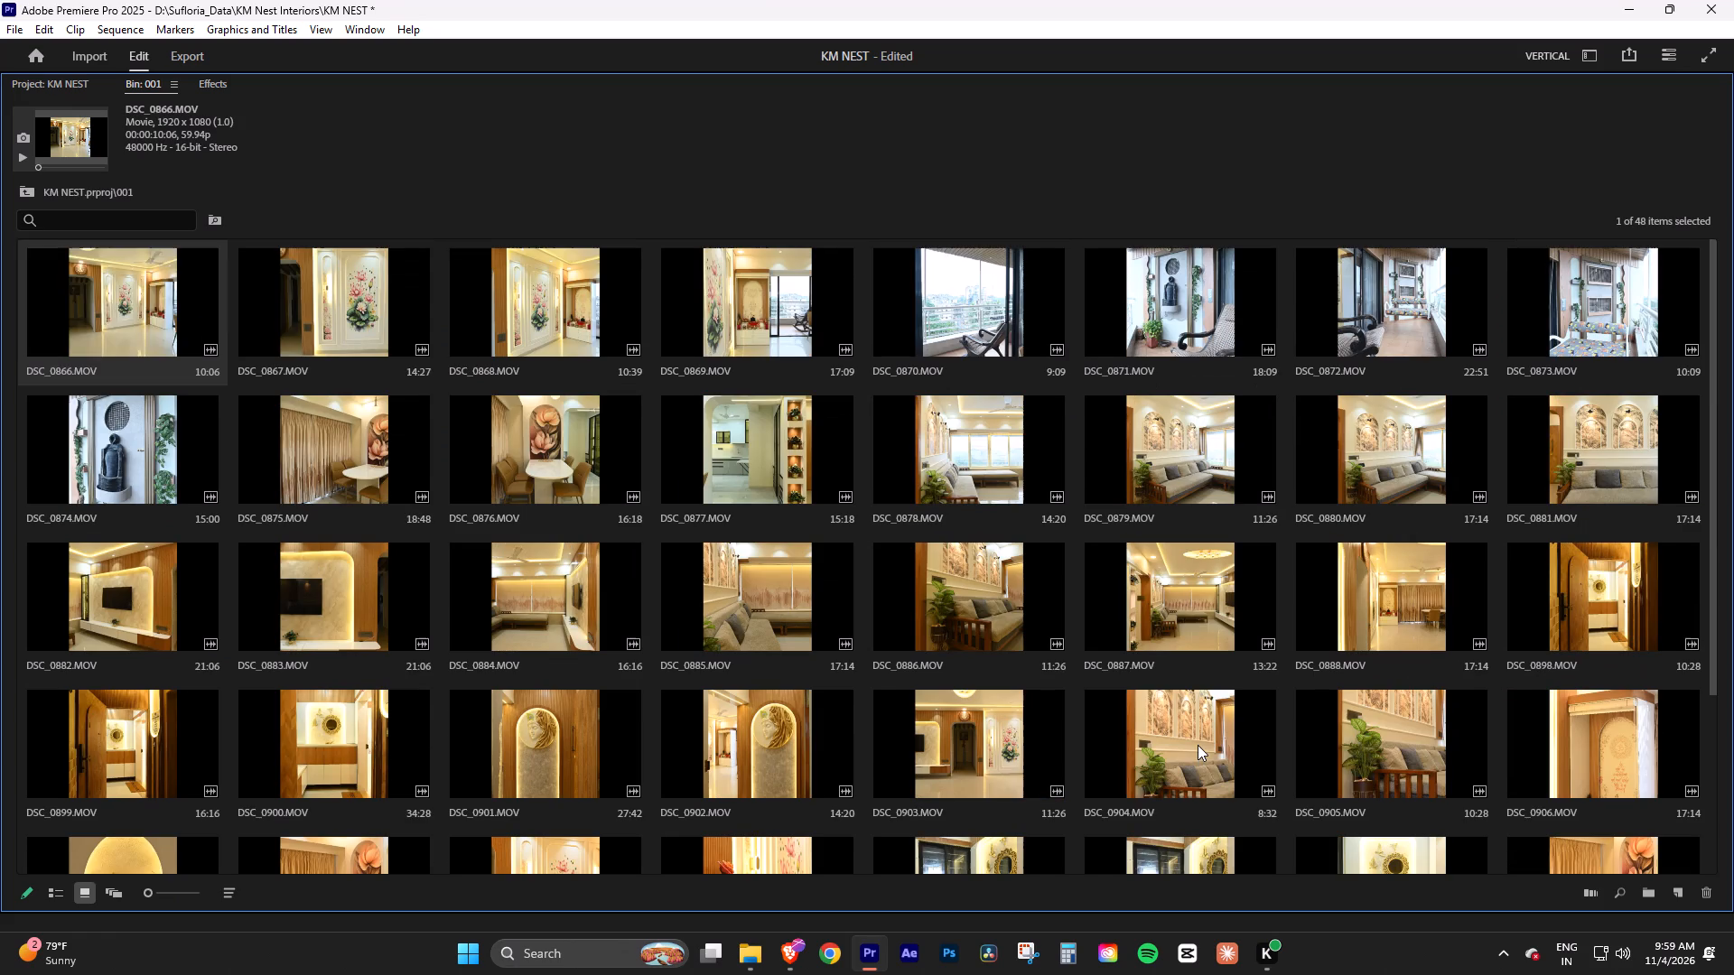
Browse the KM Nest Interiors folder's DSC footage for import candidates, and close it without importing anything.
double_click(648, 261)
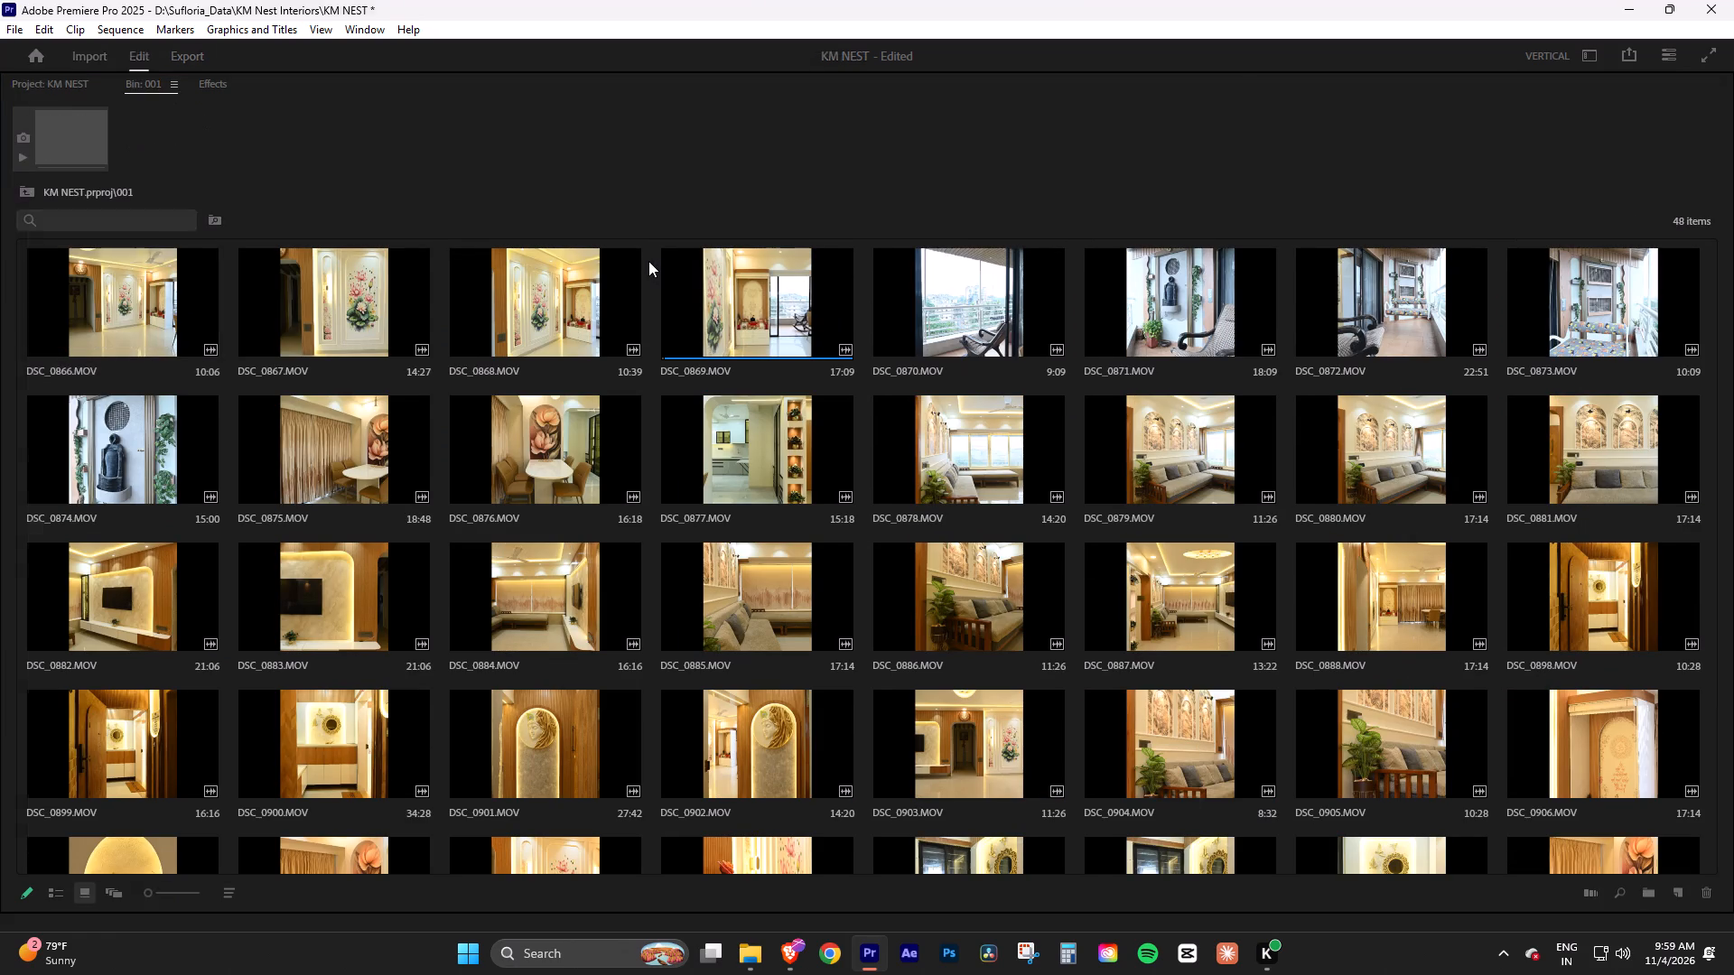
left_click(337, 41)
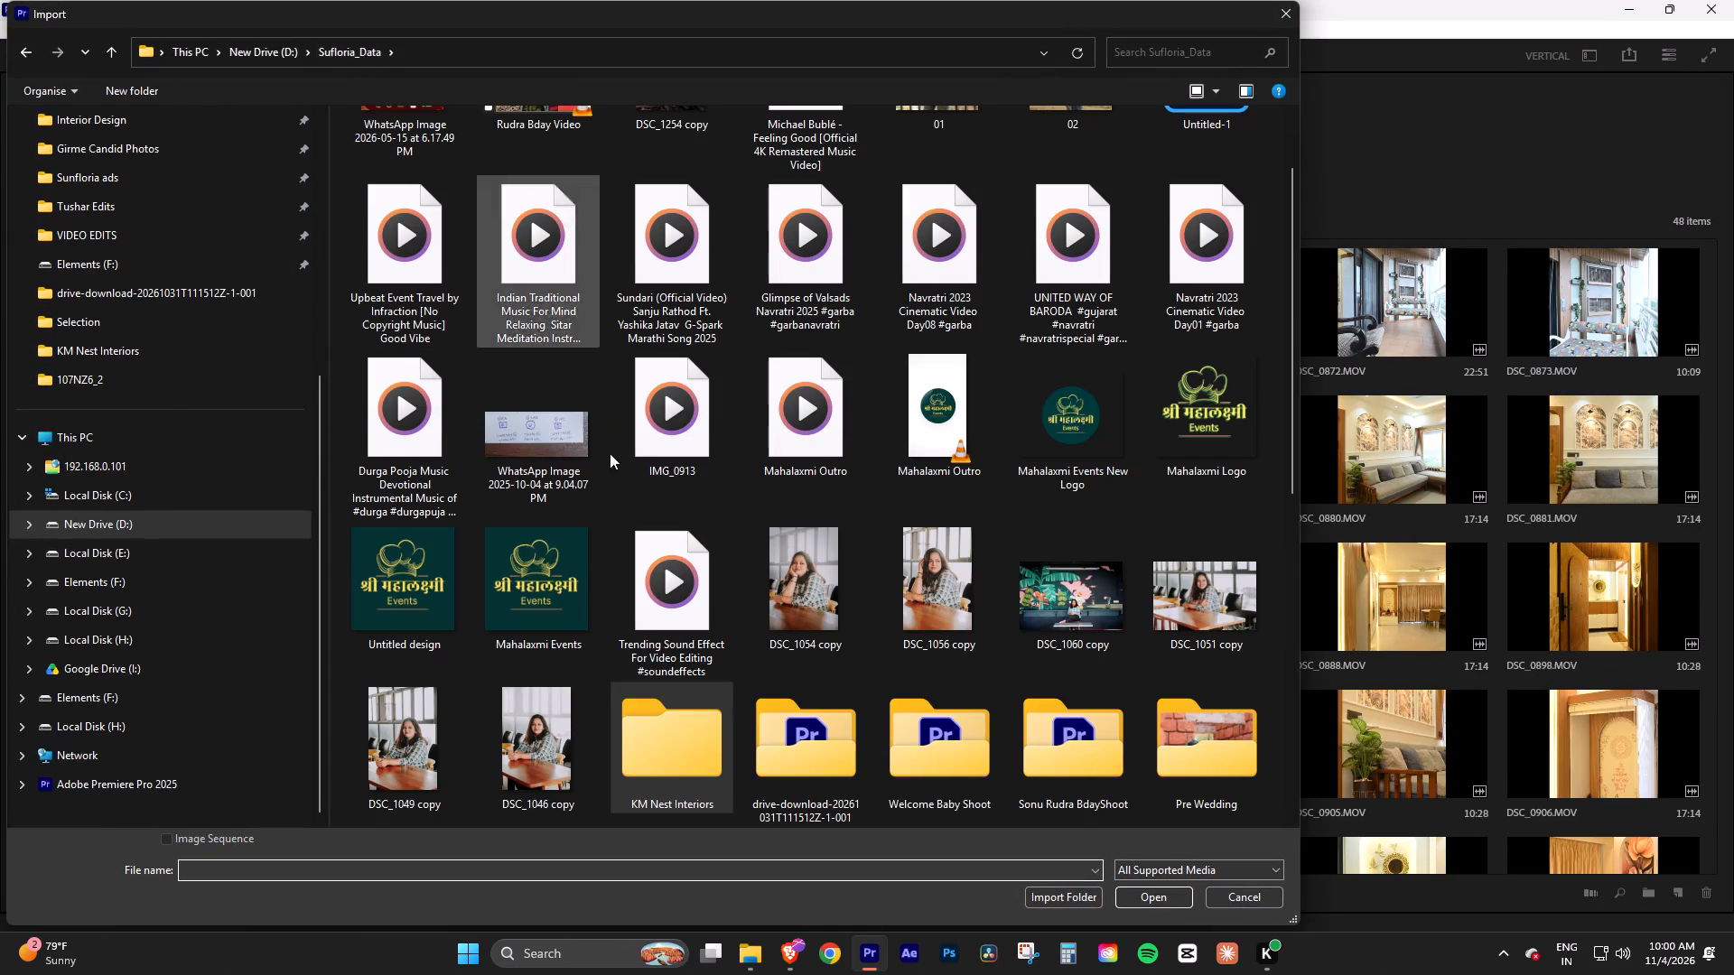
double_click(675, 753)
scroll(814, 492, "up", 7)
scroll(814, 492, "down", 7)
left_click(142, 344)
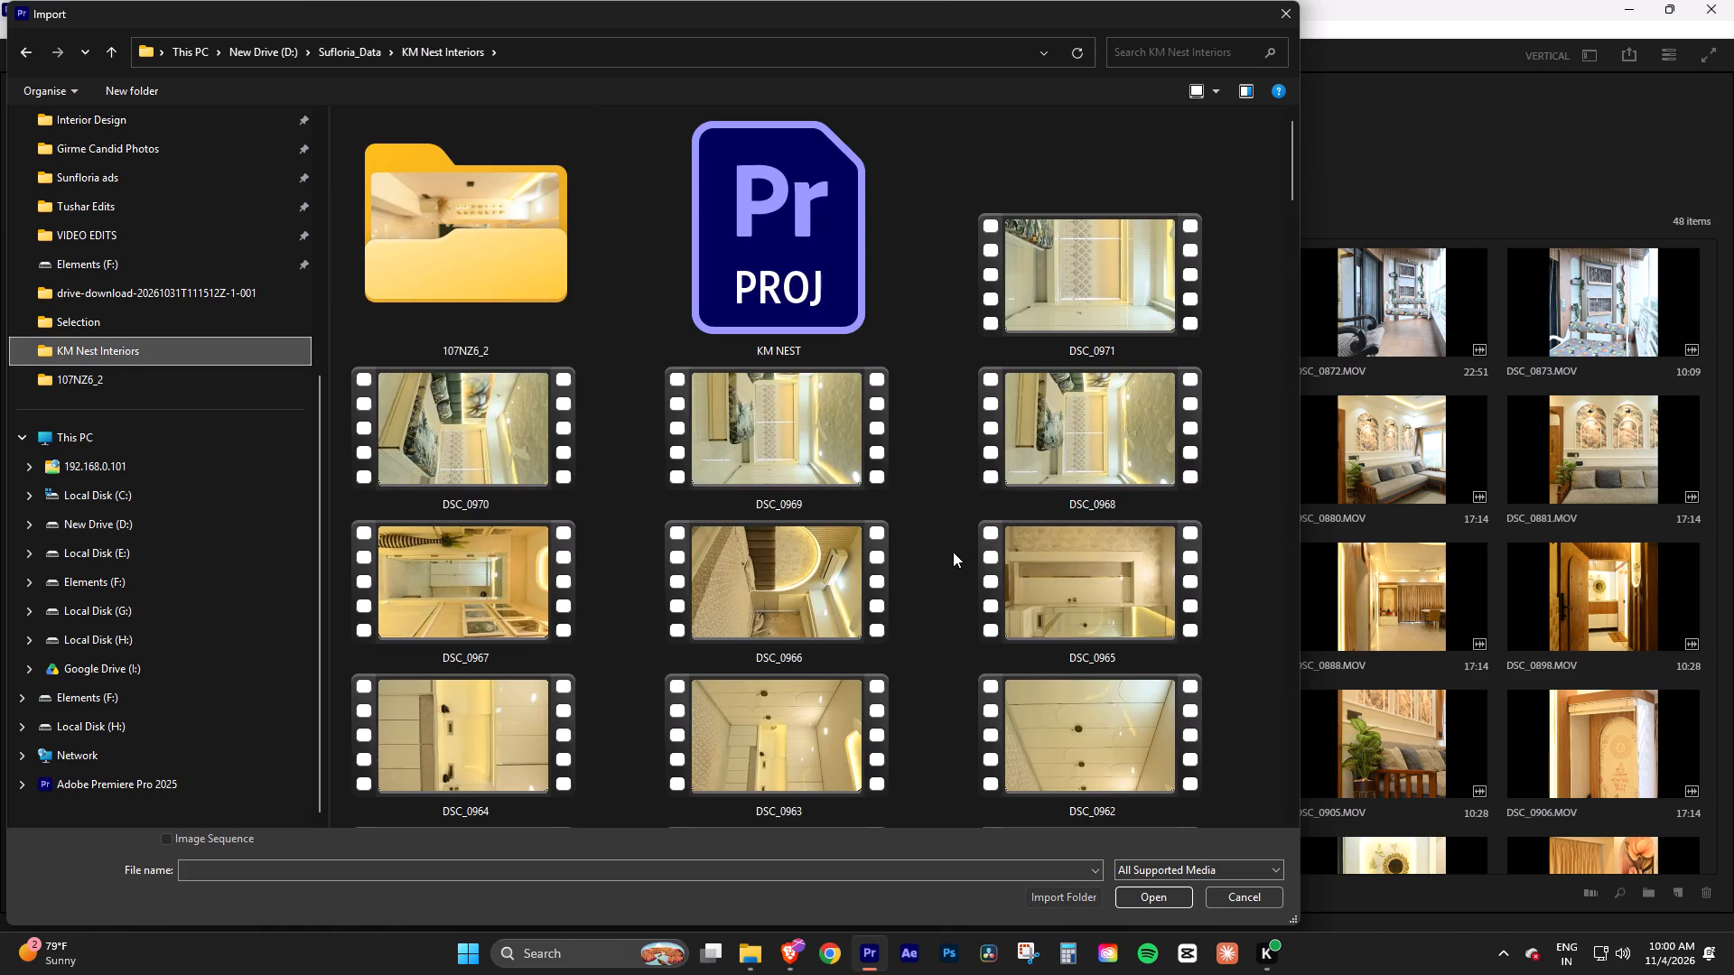
scroll(867, 648, "down", 1)
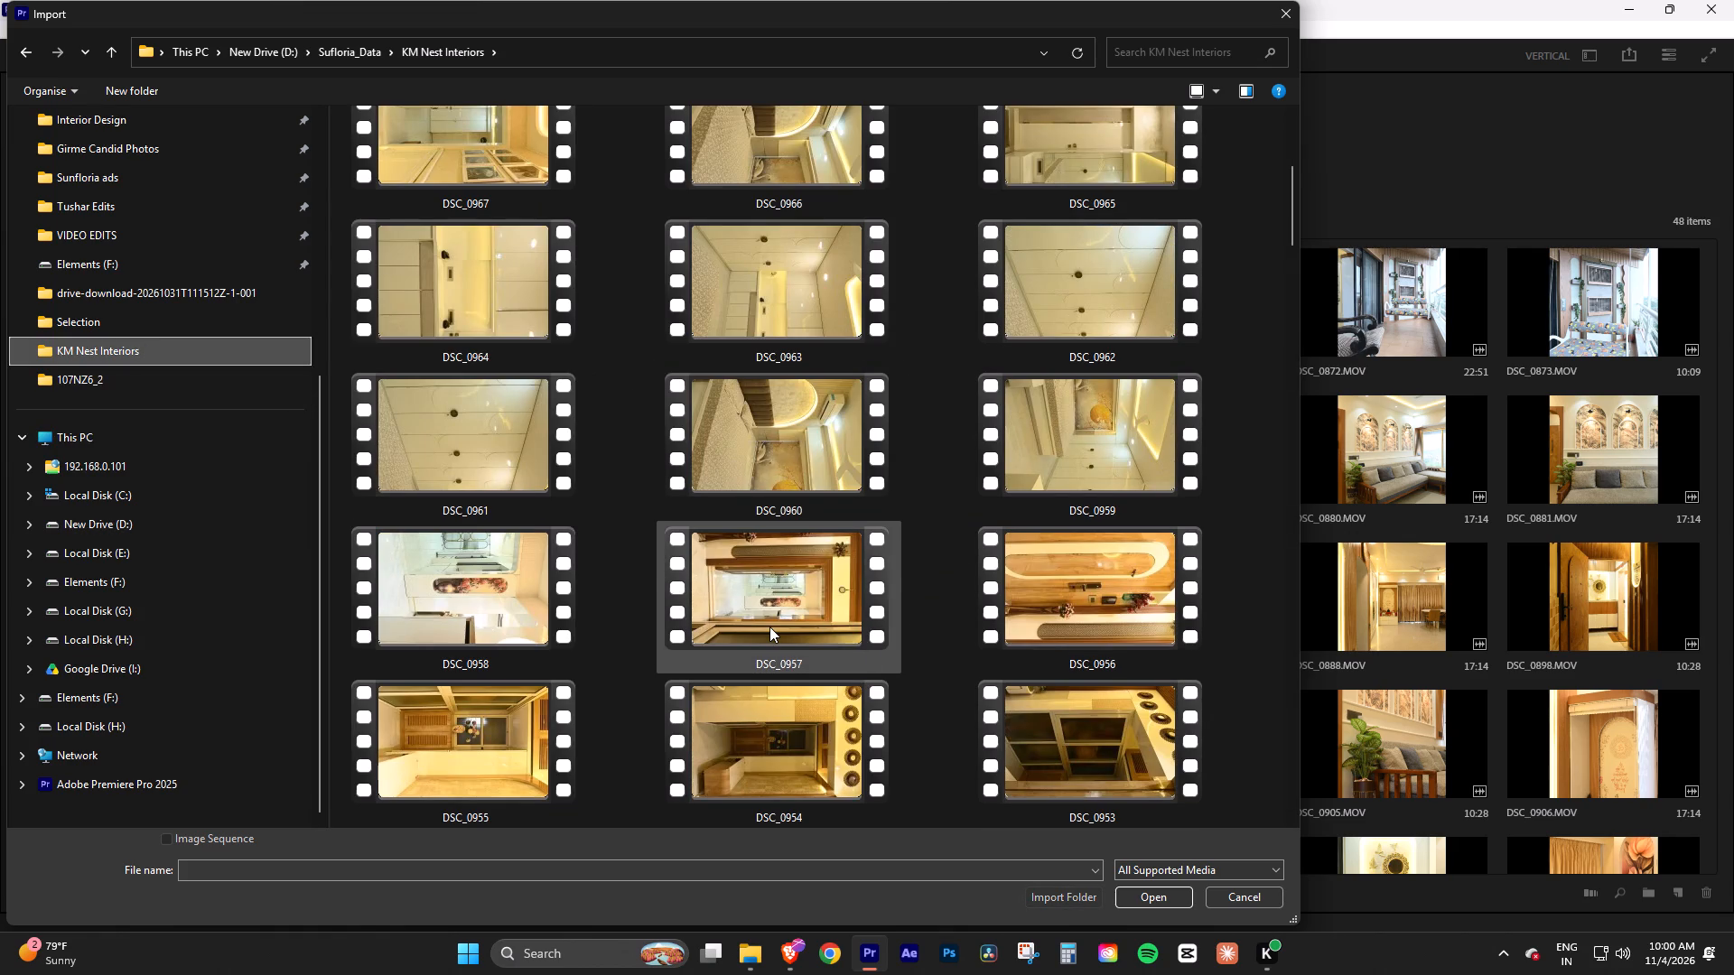
scroll(769, 627, "down", 1)
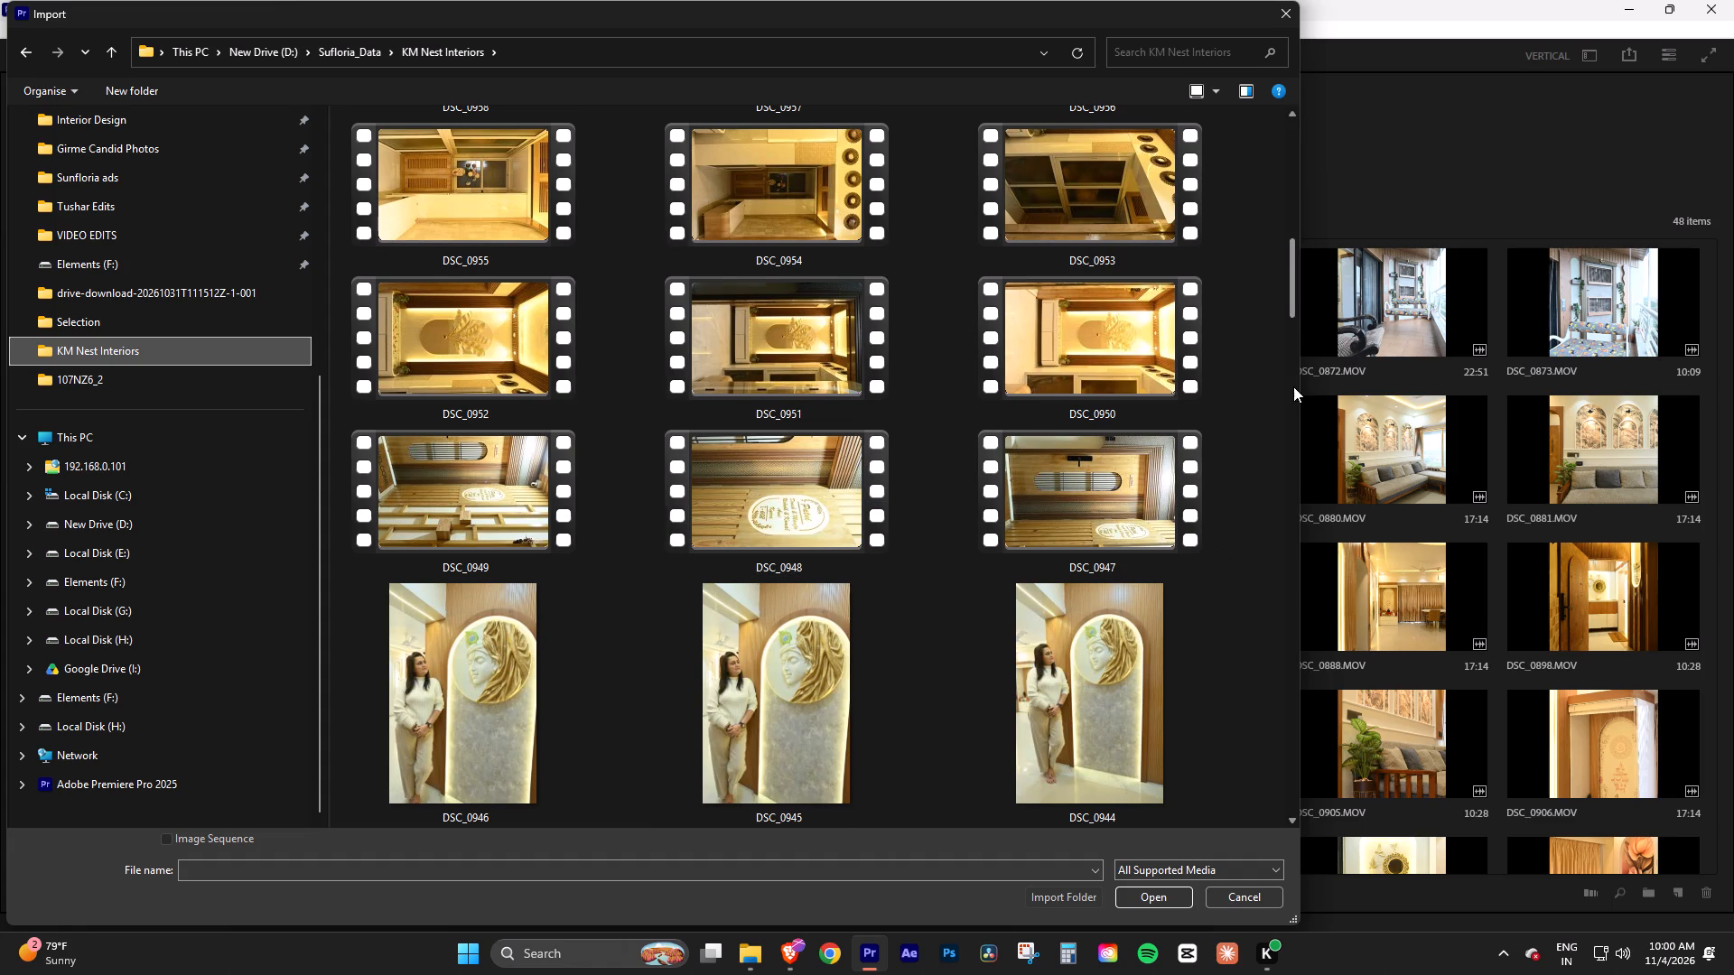
left_click_drag(1288, 285, 1280, 371)
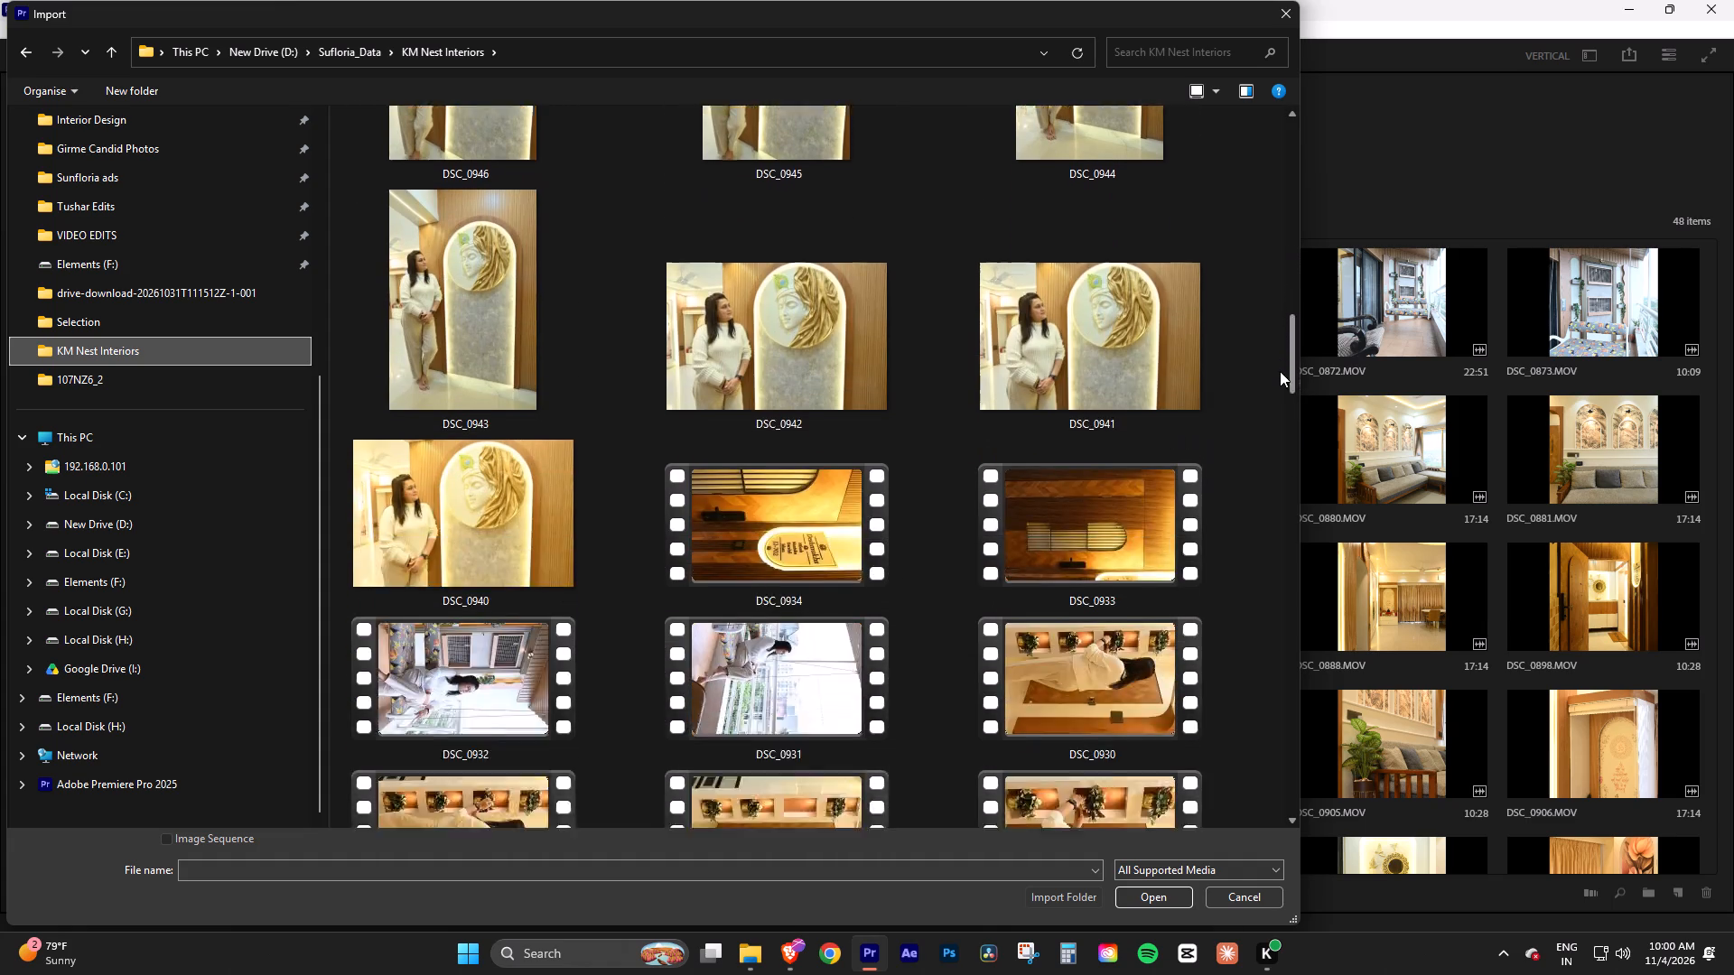
left_click_drag(1280, 371, 1280, 366)
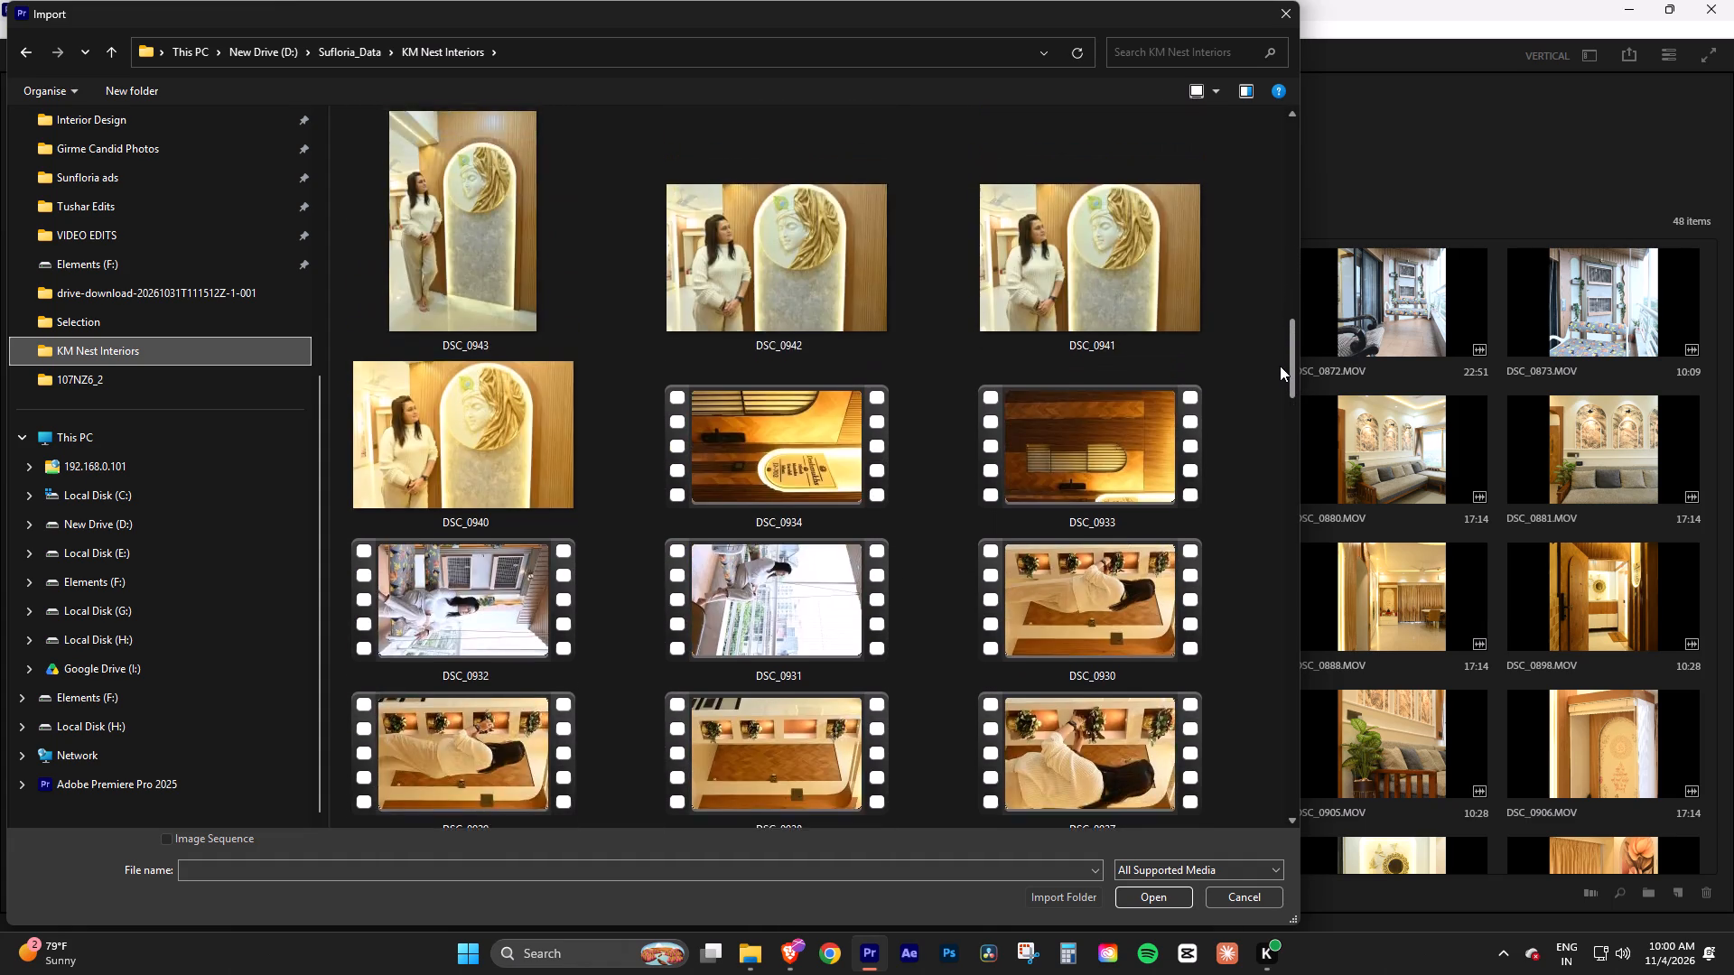
left_click_drag(1280, 366, 1265, 468)
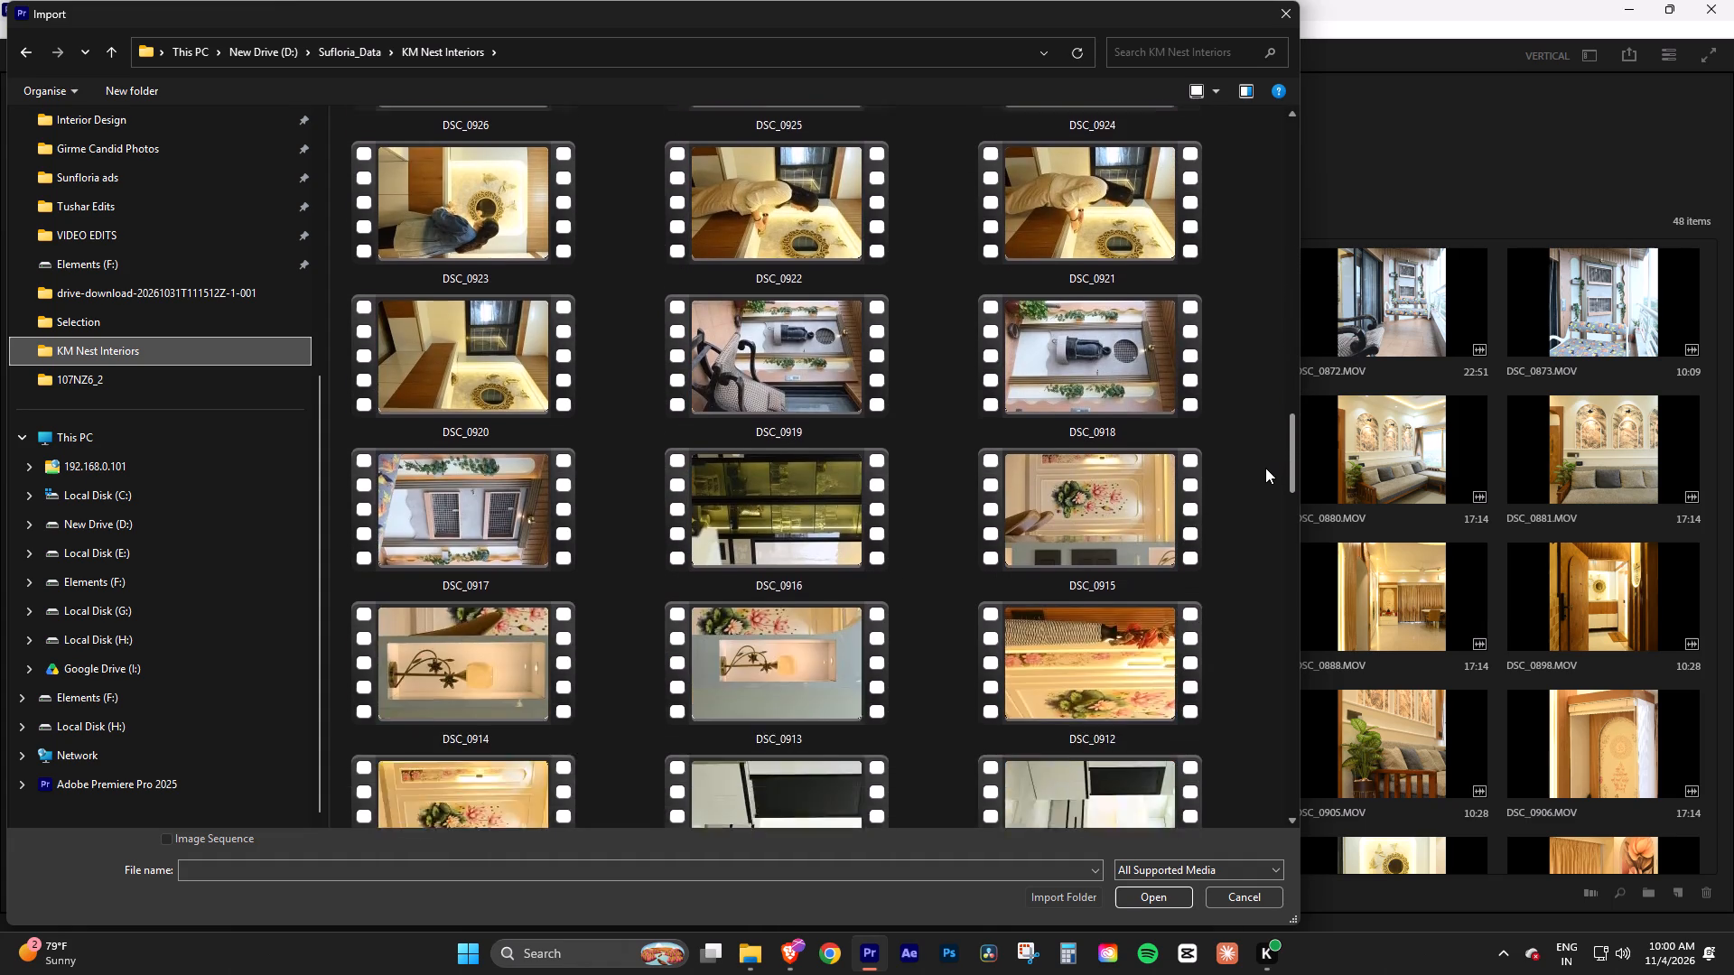
left_click_drag(1265, 468, 1261, 528)
left_click(1235, 903)
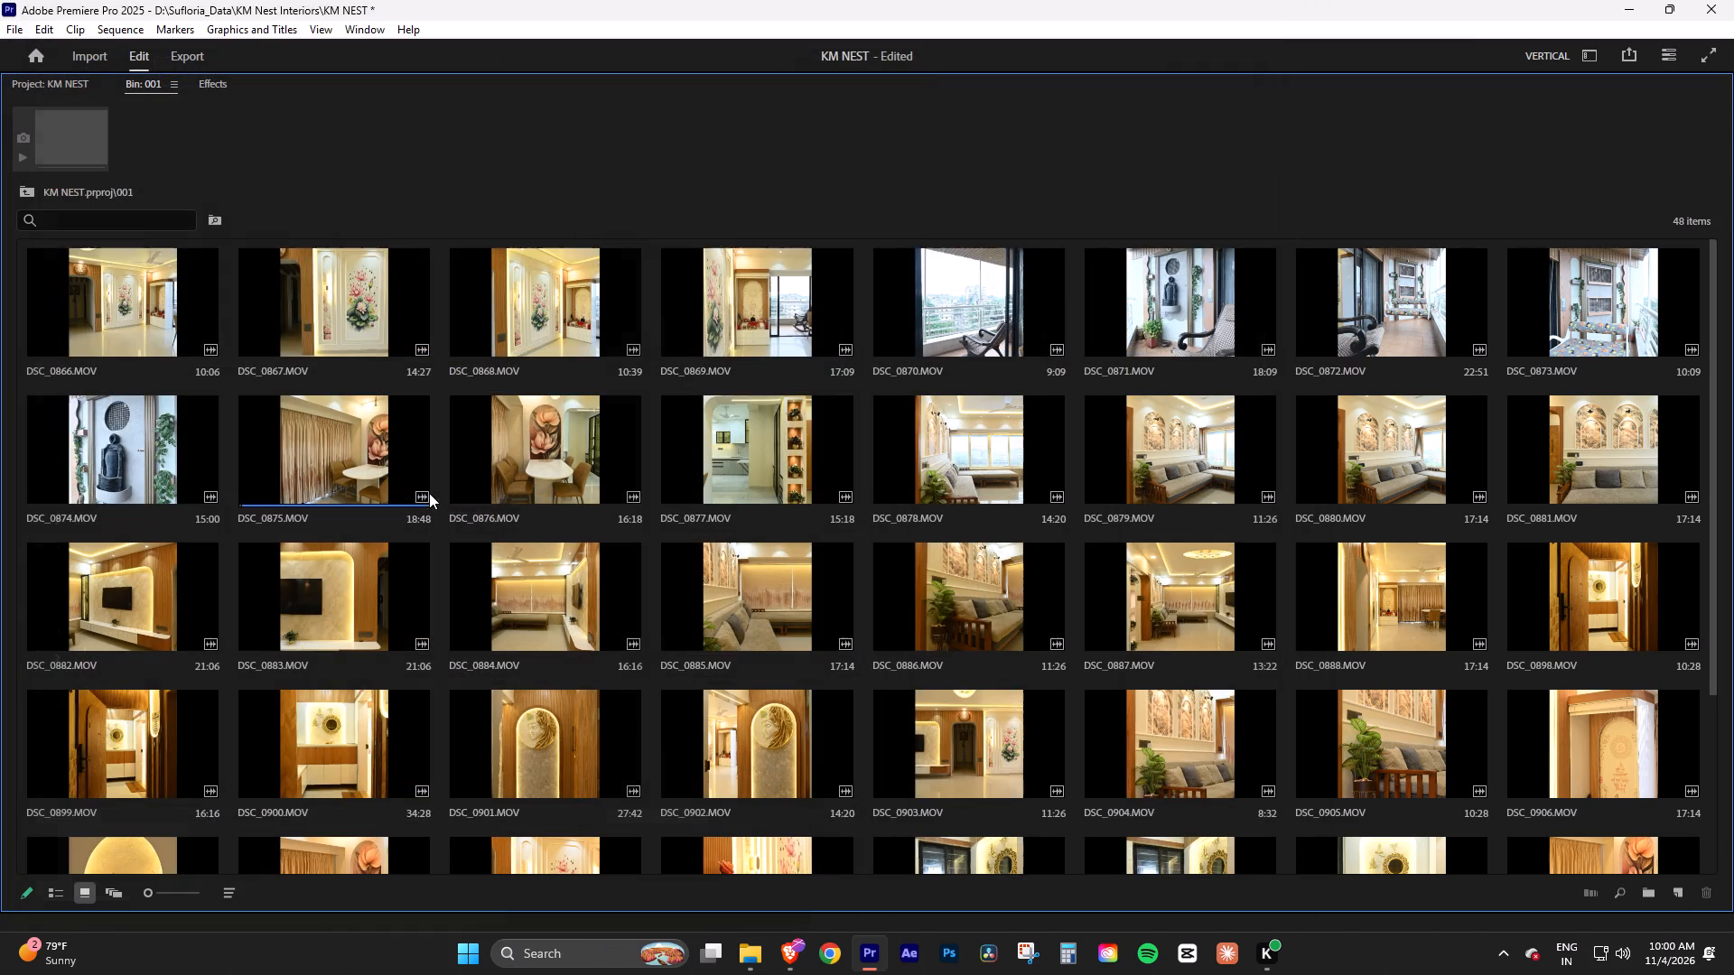
Create a new bin named KITCHEN at the top level of the KM NEST project.
left_click(72, 82)
left_click(349, 462)
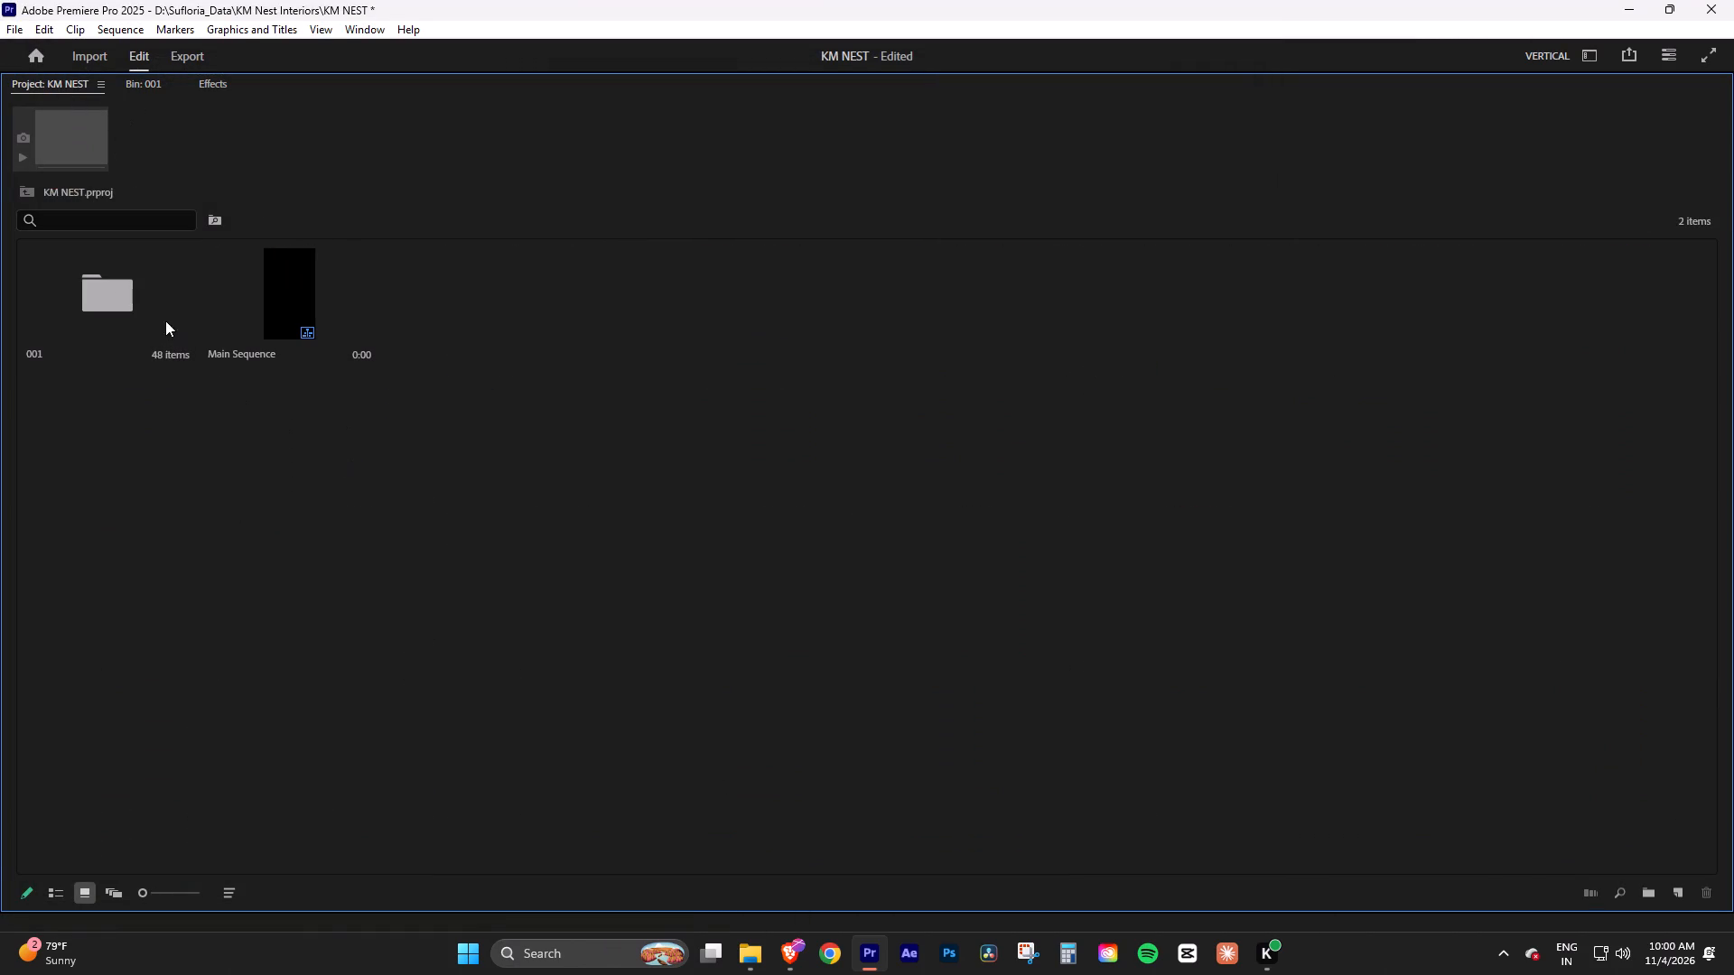
double_click(120, 290)
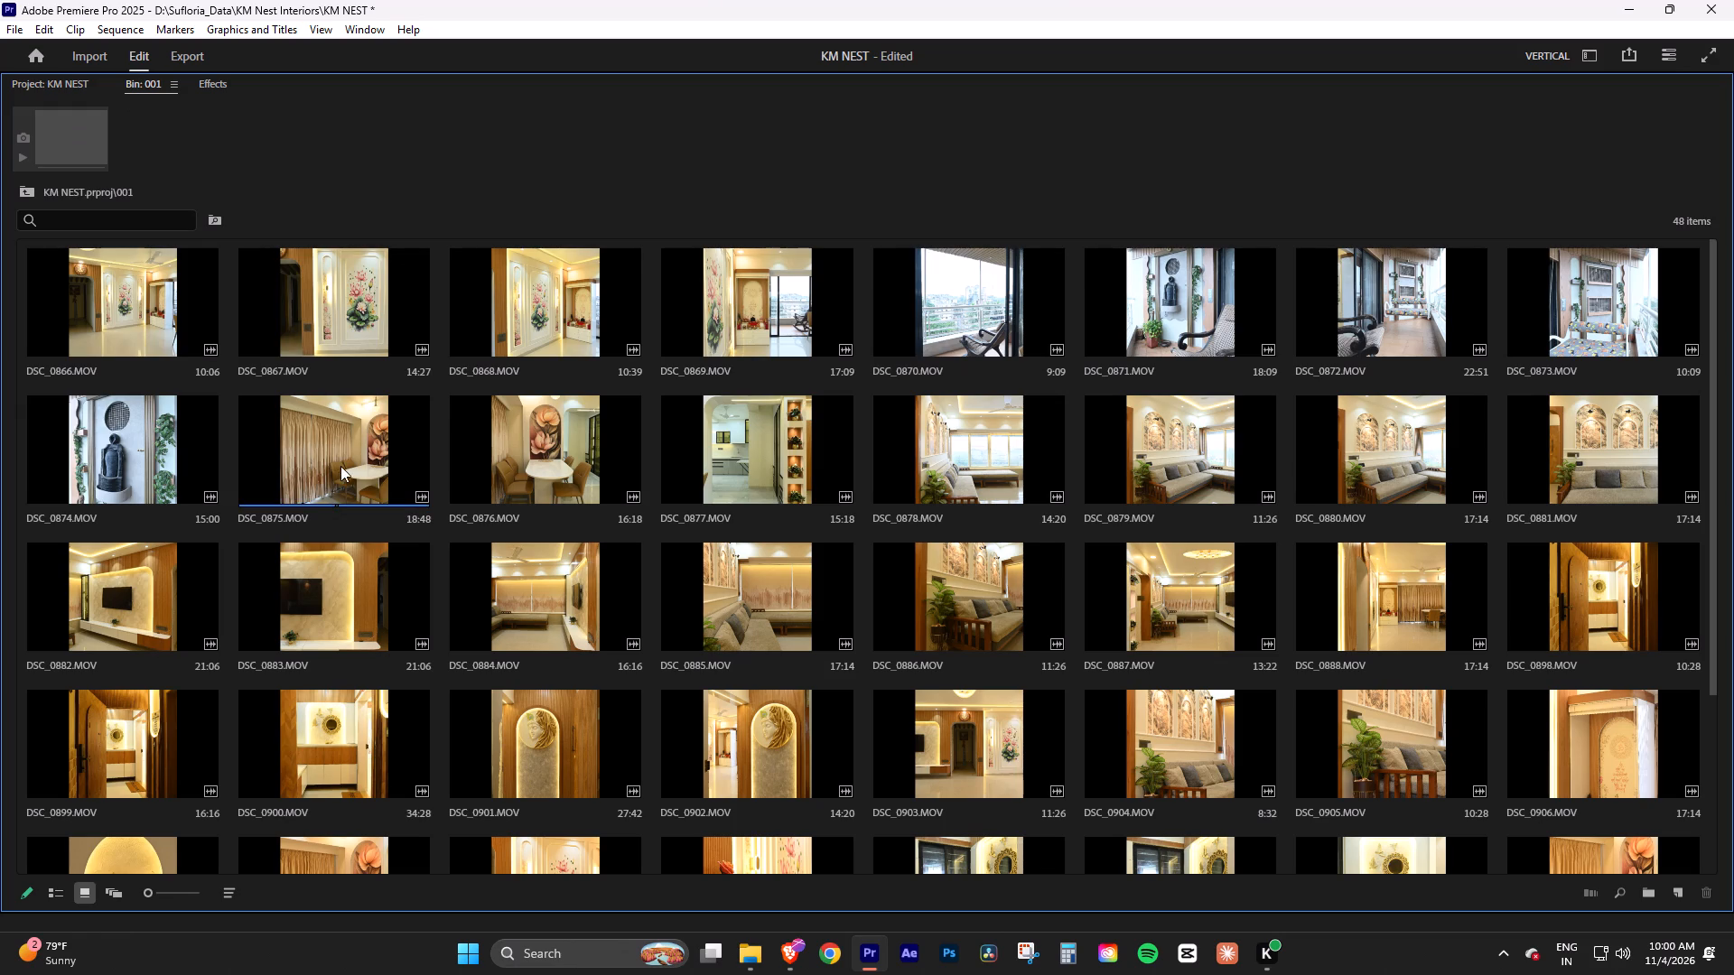
left_click(49, 79)
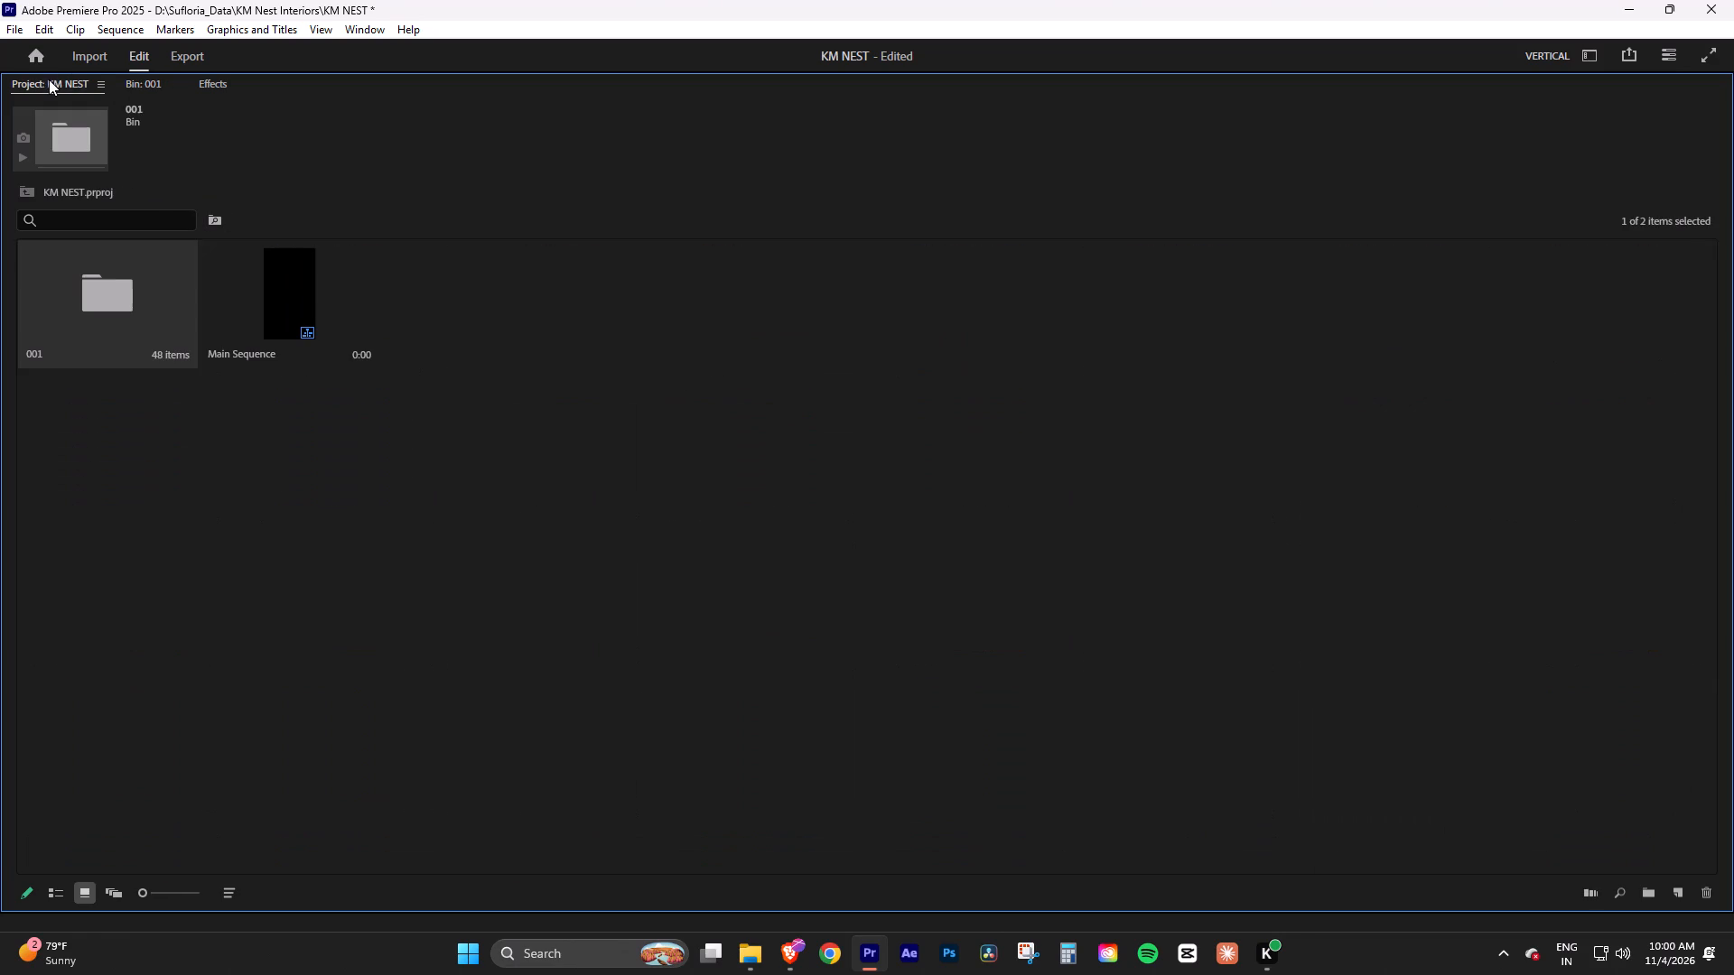
left_click(238, 517)
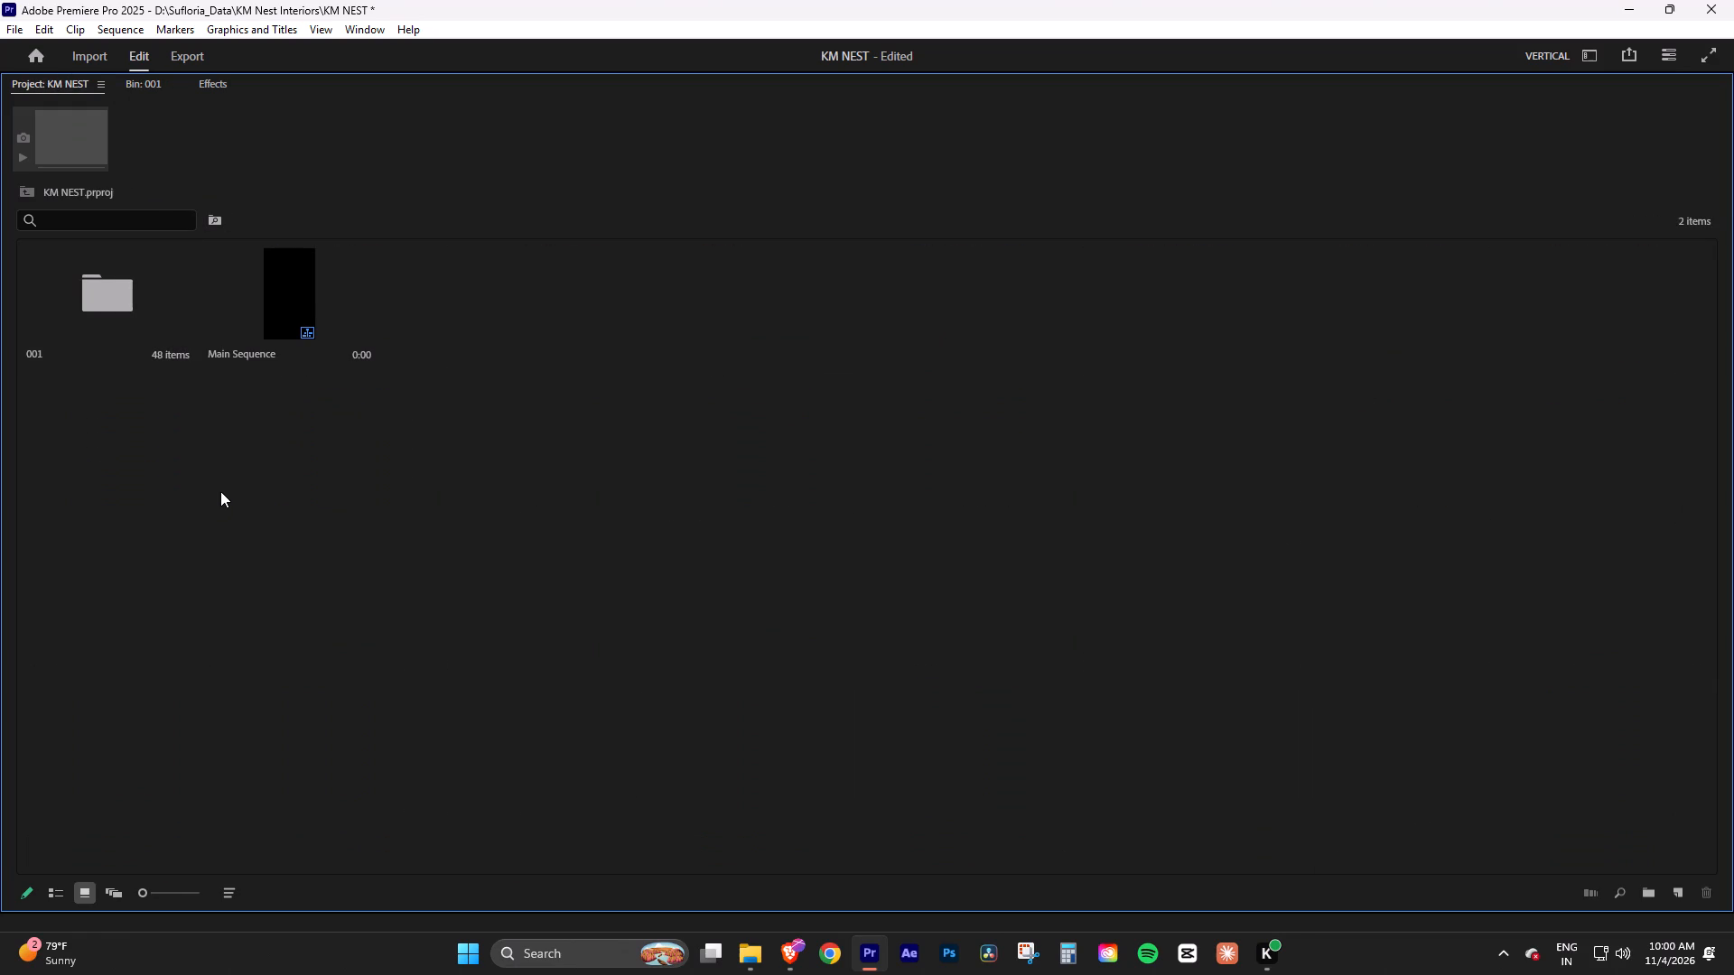
right_click(232, 493)
left_click(334, 539)
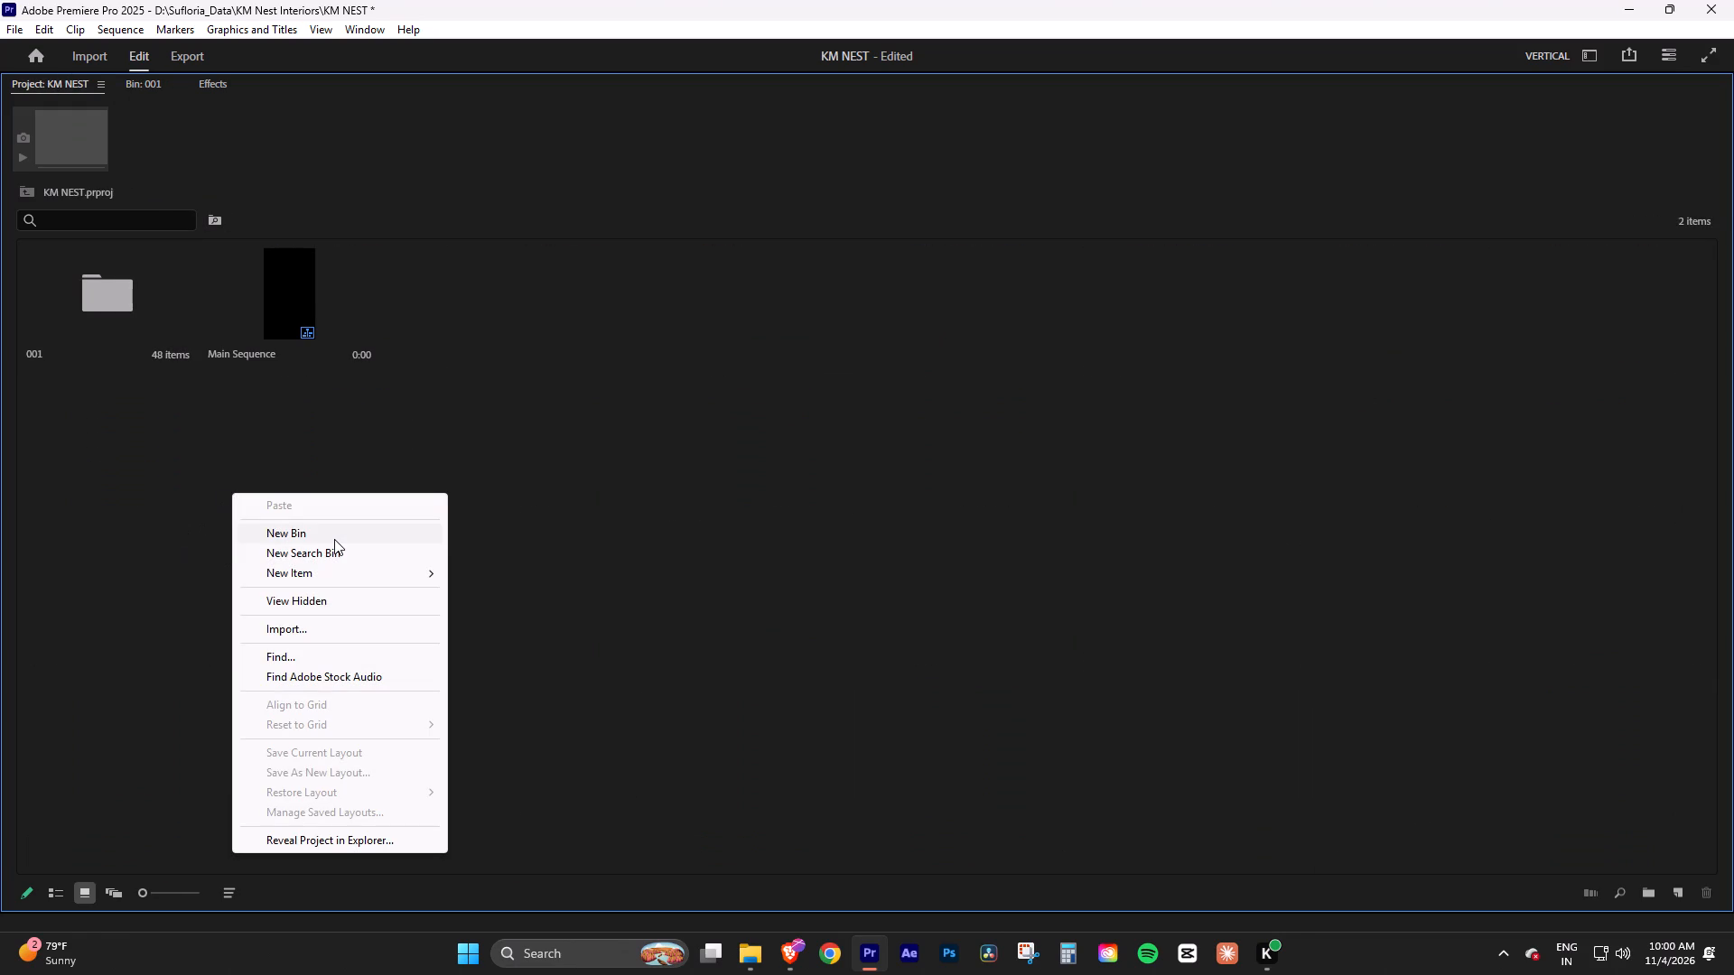
type("KITCHEN")
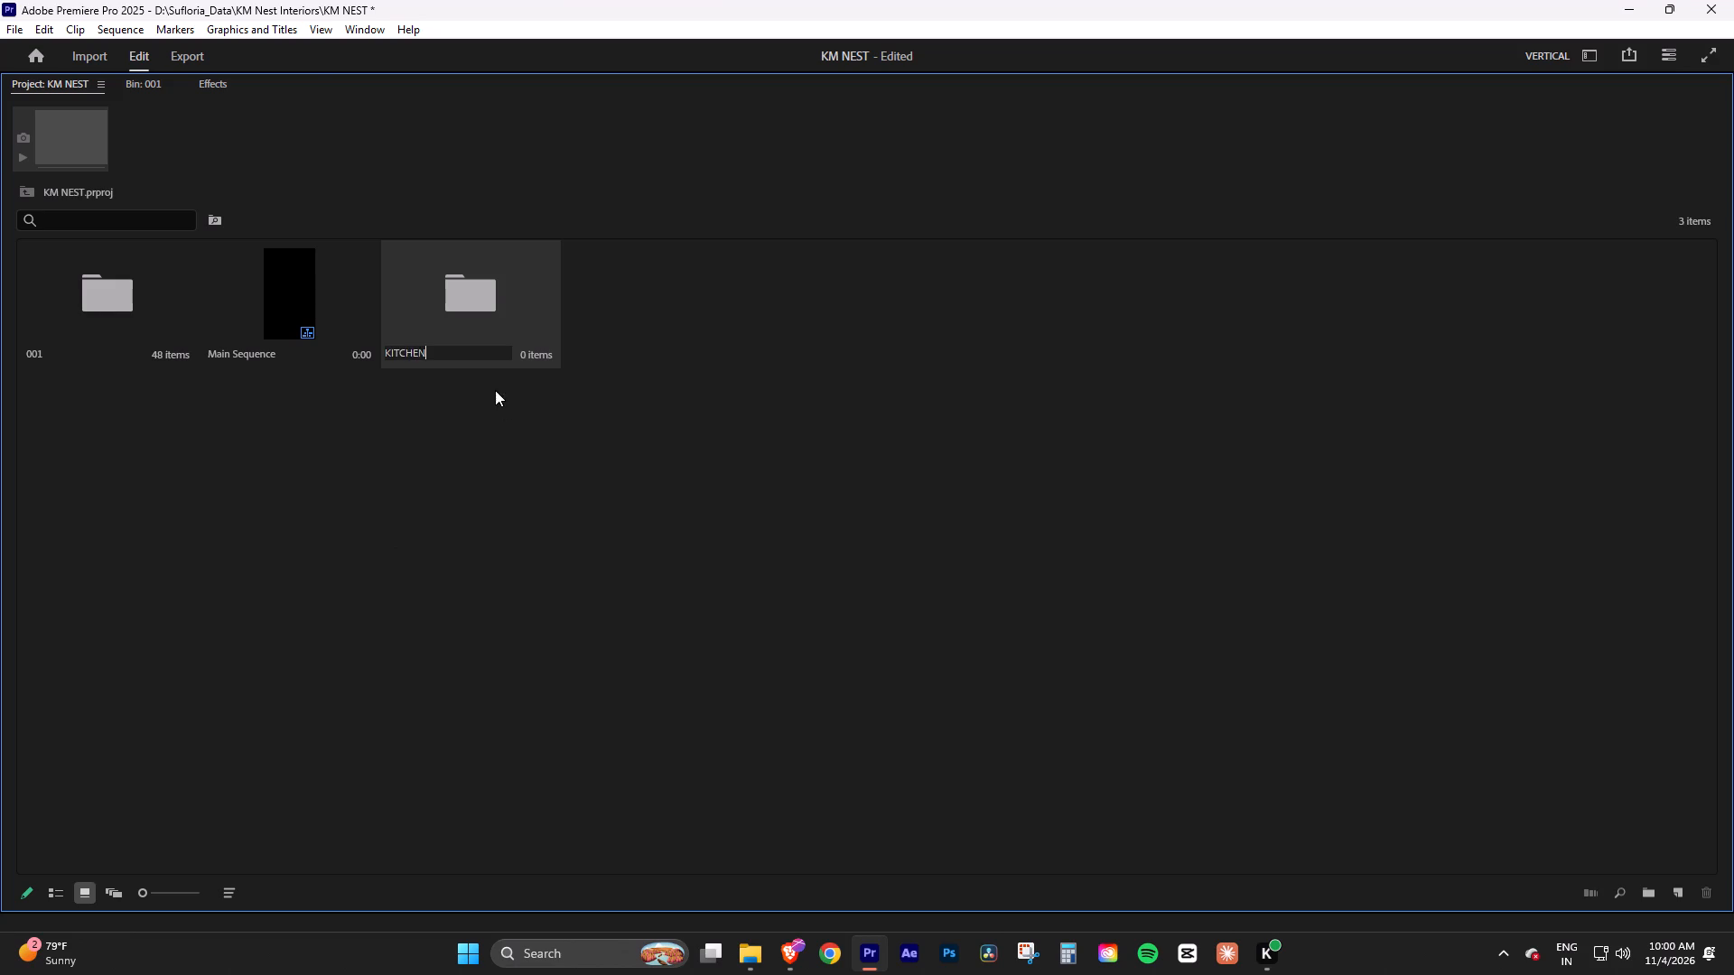
left_click(495, 390)
Start an import into the KITCHEN bin and select clips DSC_0889 through DSC_0897 in the KM Nest Interiors folder.
double_click(476, 262)
double_click(415, 394)
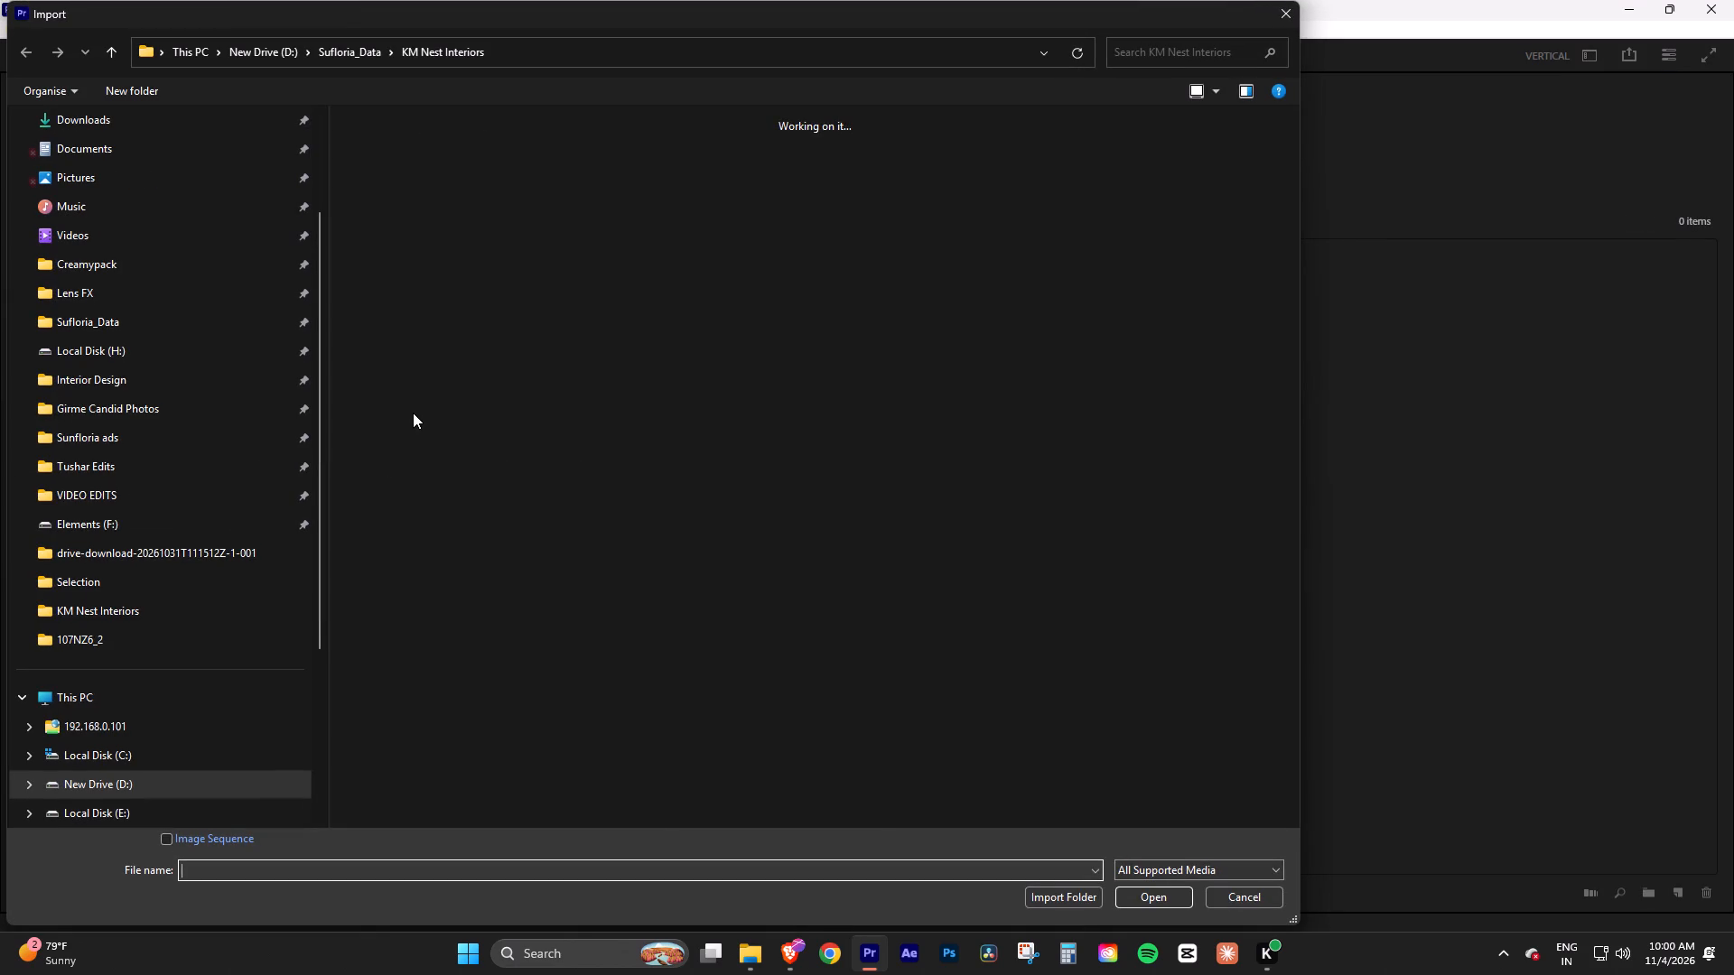
scroll(718, 466, "down", 9)
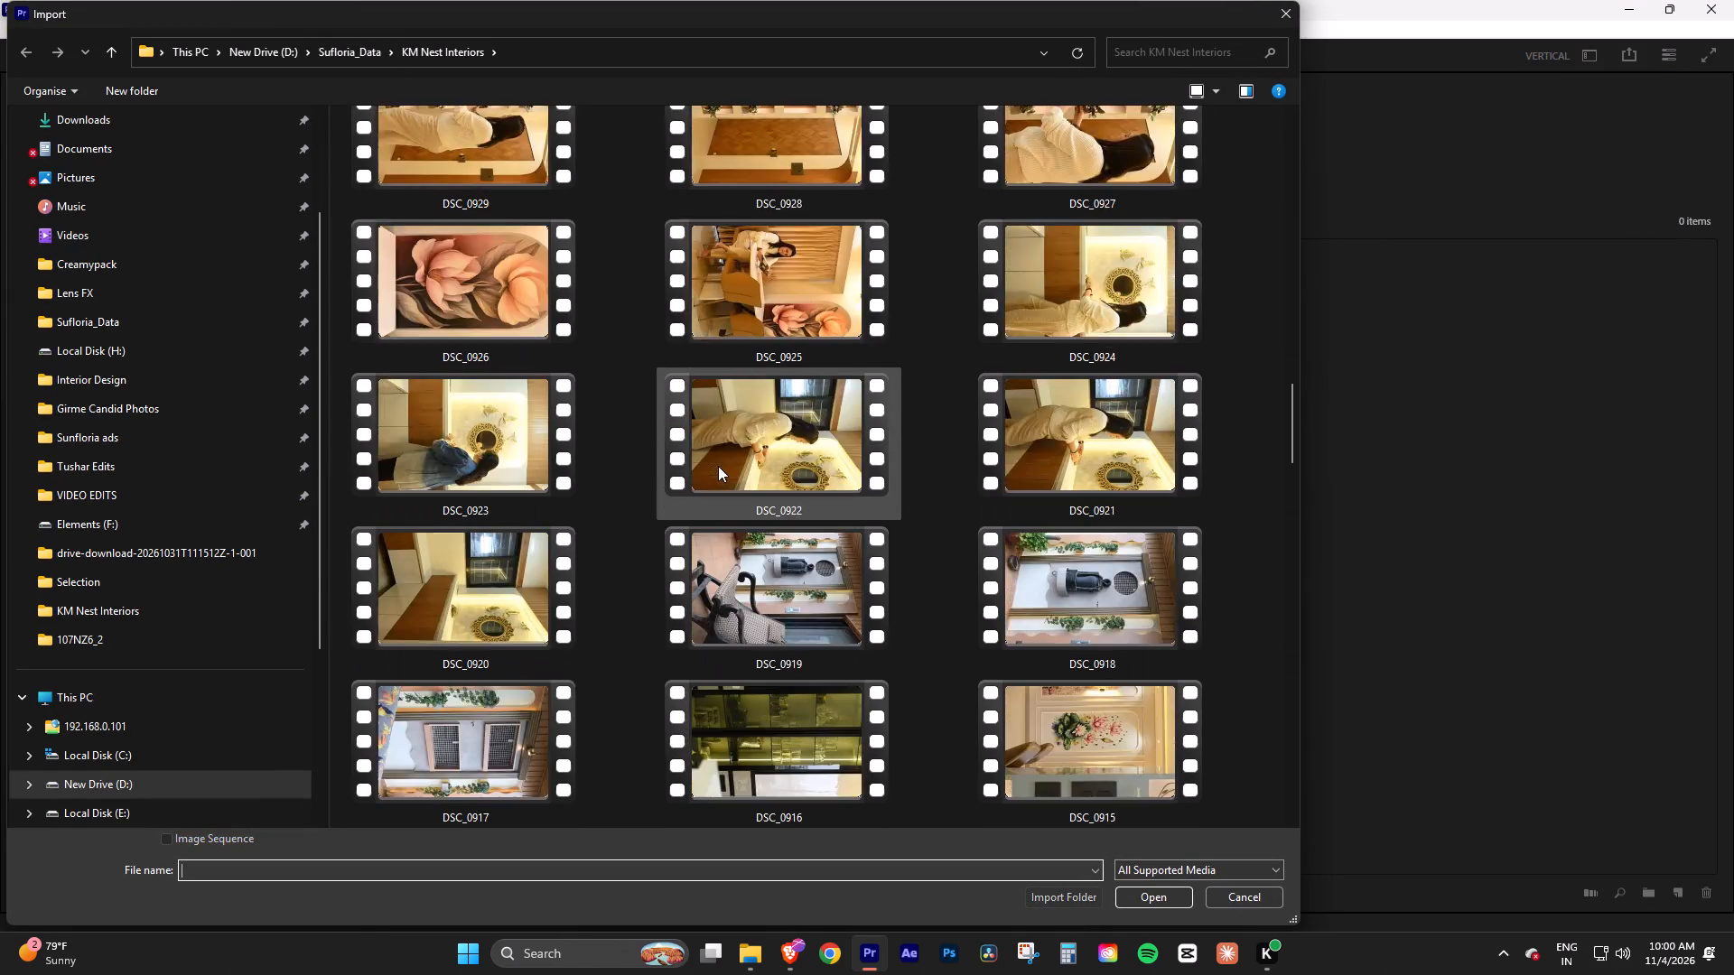
scroll(718, 466, "down", 18)
scroll(769, 460, "up", 2)
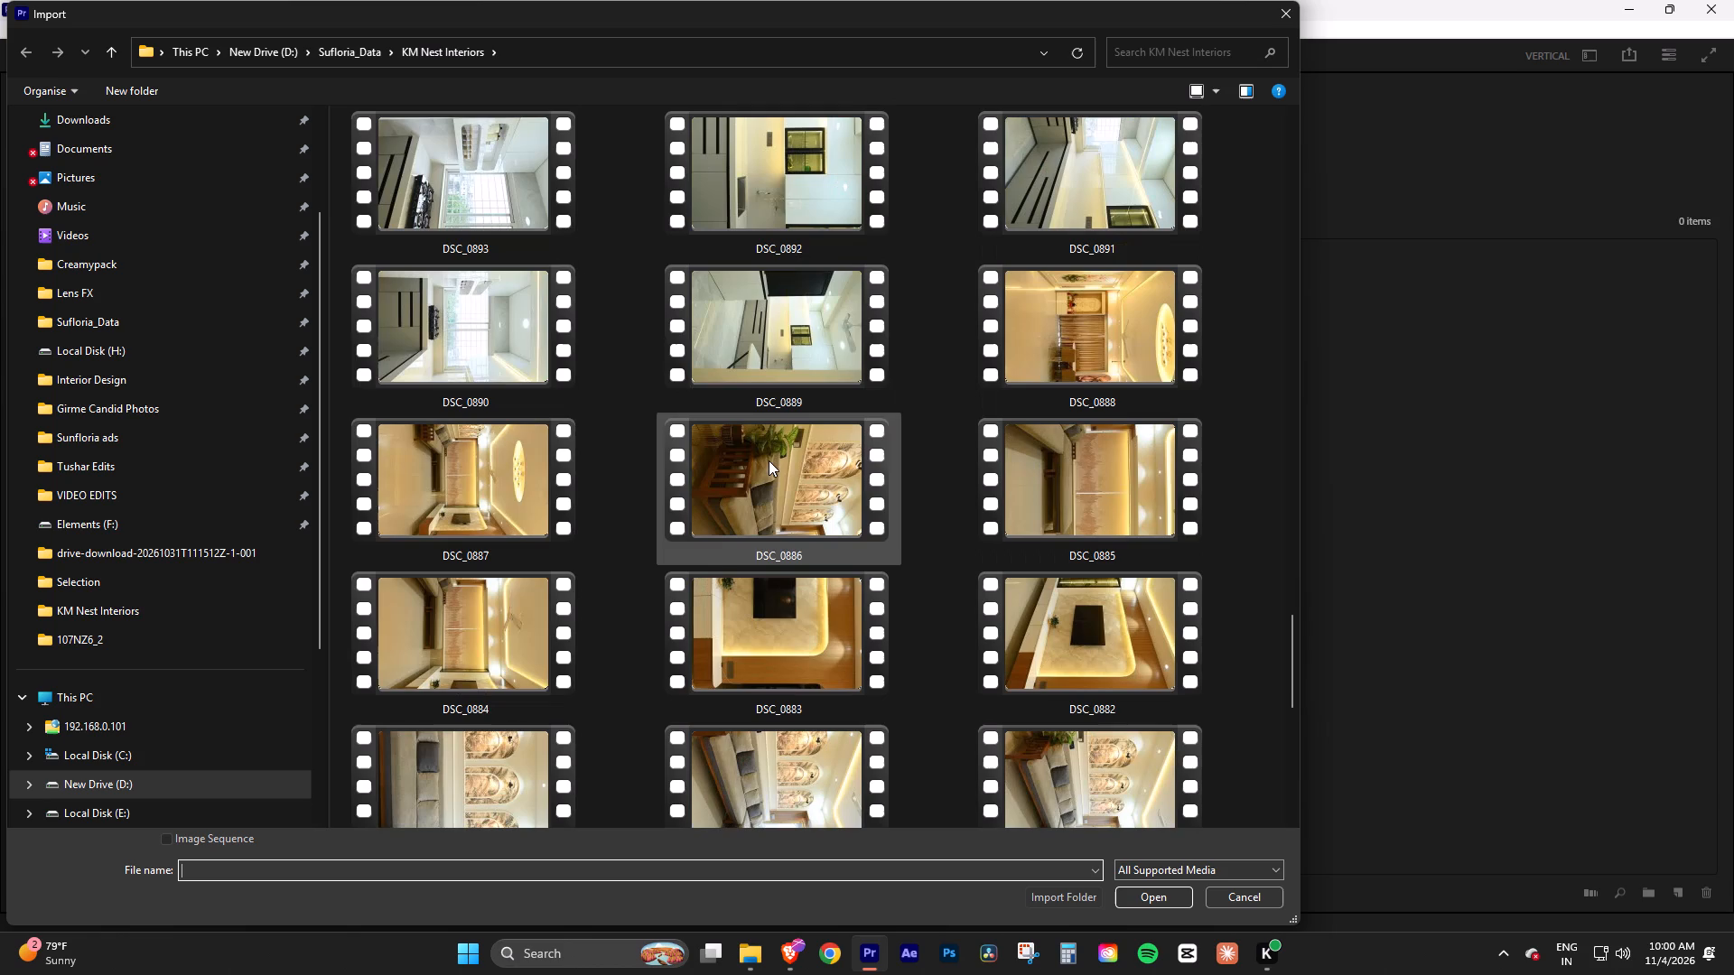
left_click(799, 330)
scroll(817, 407, "up", 1)
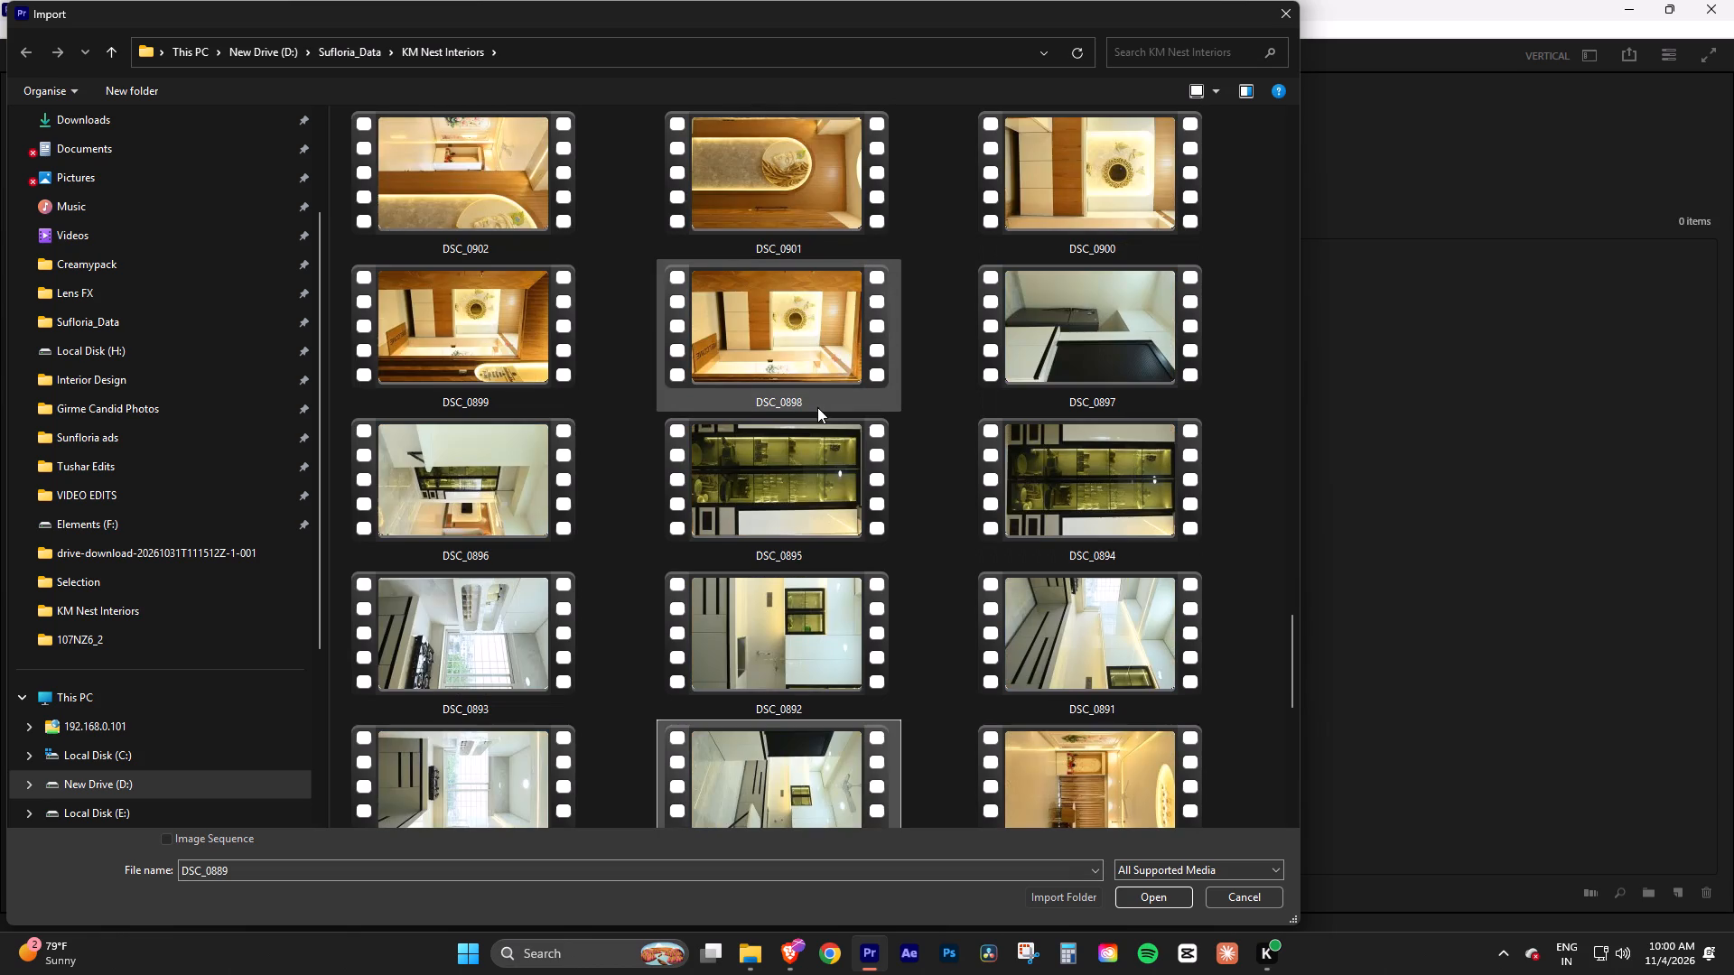
left_click(506, 769, "ctrl")
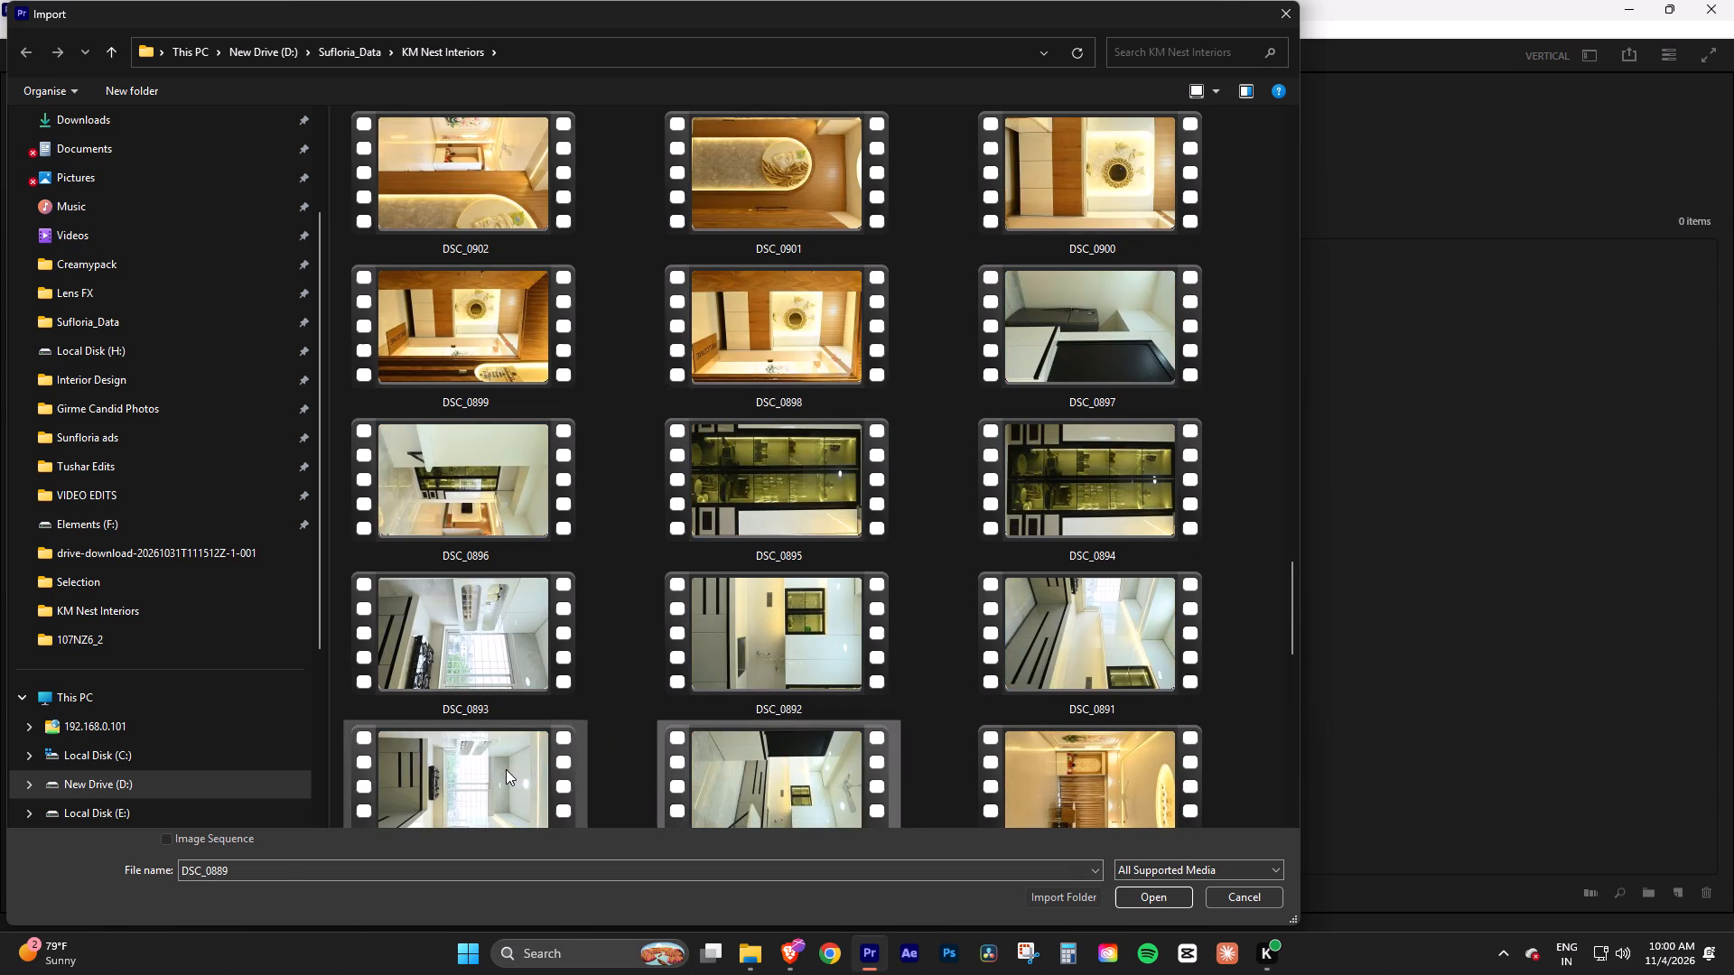
left_click(1029, 597, "ctrl")
left_click(807, 600, "ctrl")
left_click(521, 597, "ctrl")
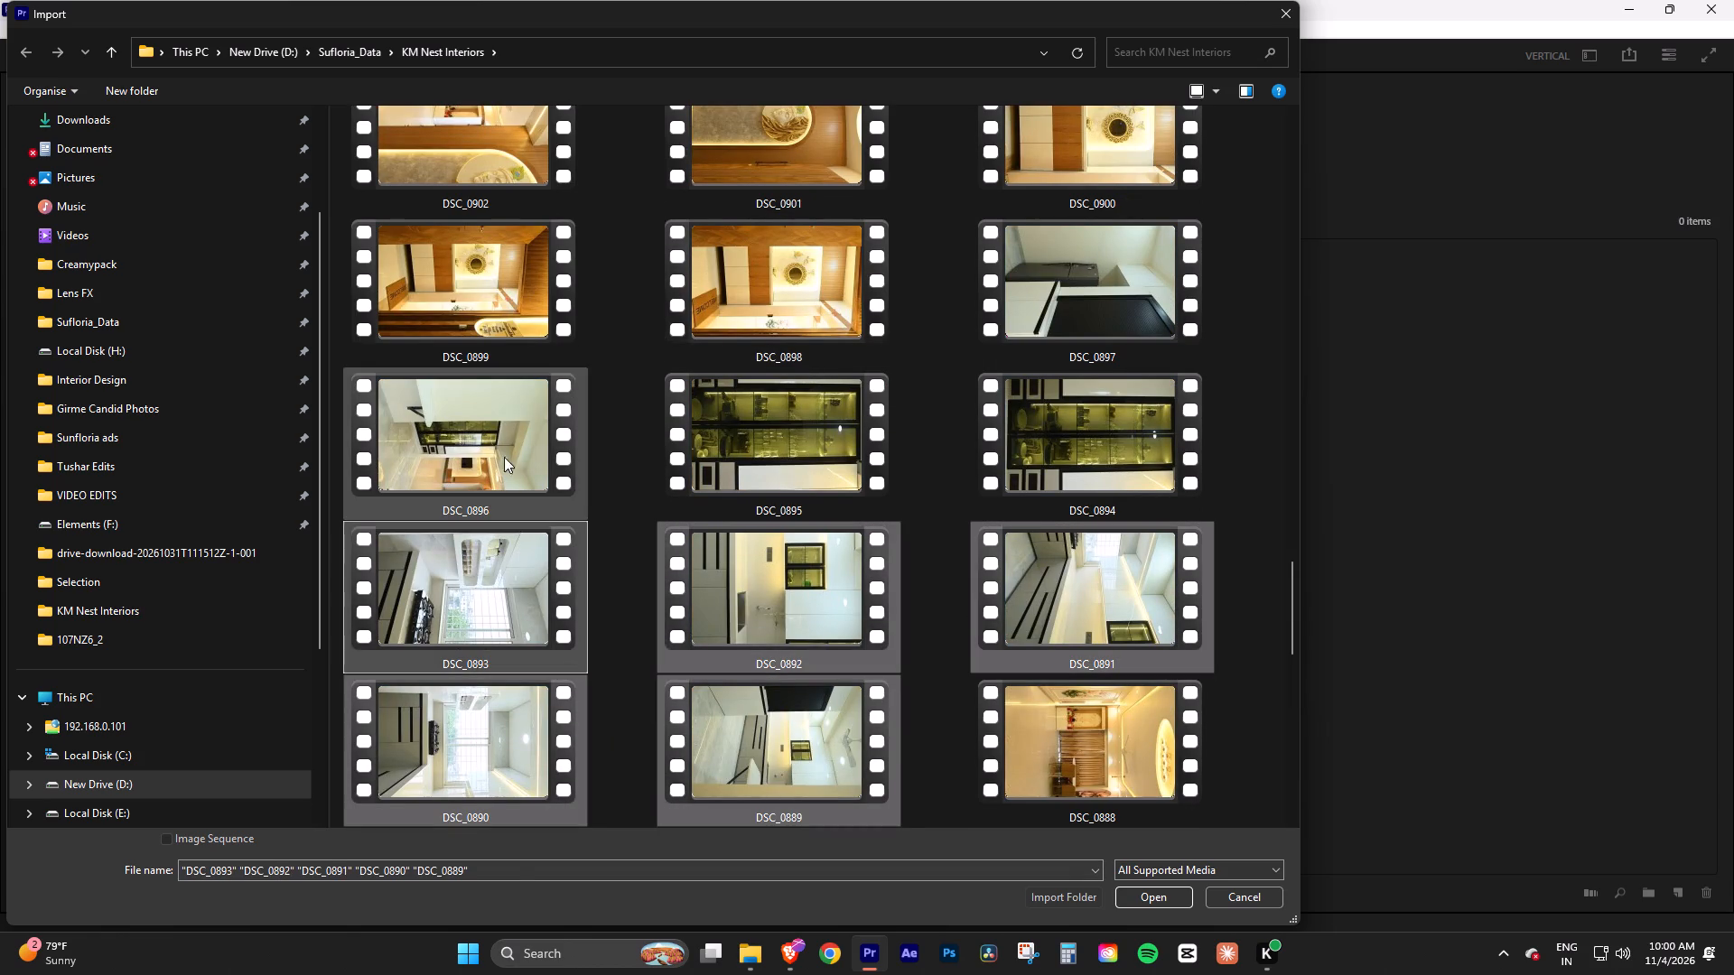
left_click(499, 442, "ctrl")
left_click(778, 410, "ctrl")
left_click(1073, 423, "ctrl")
left_click(1118, 263, "ctrl")
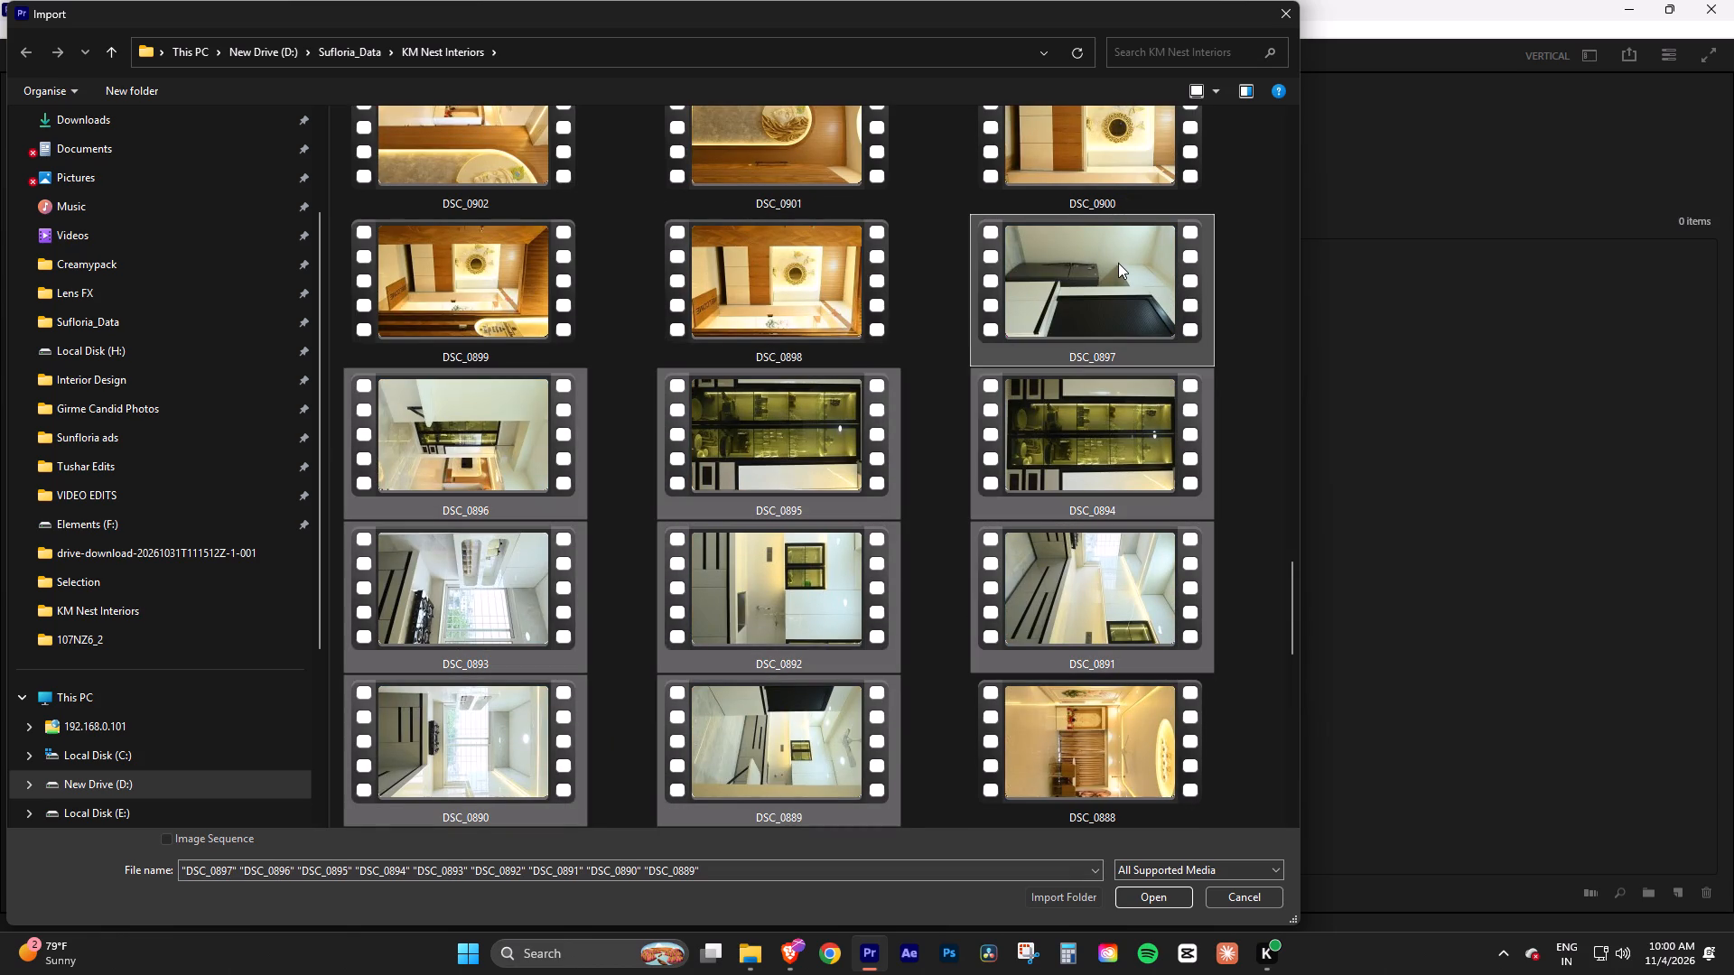
Add DSC_0909, DSC_0910, DSC_0913 and DSC_0914 to the selection and import all selected clips into the KITCHEN bin.
scroll(862, 437, "up", 1)
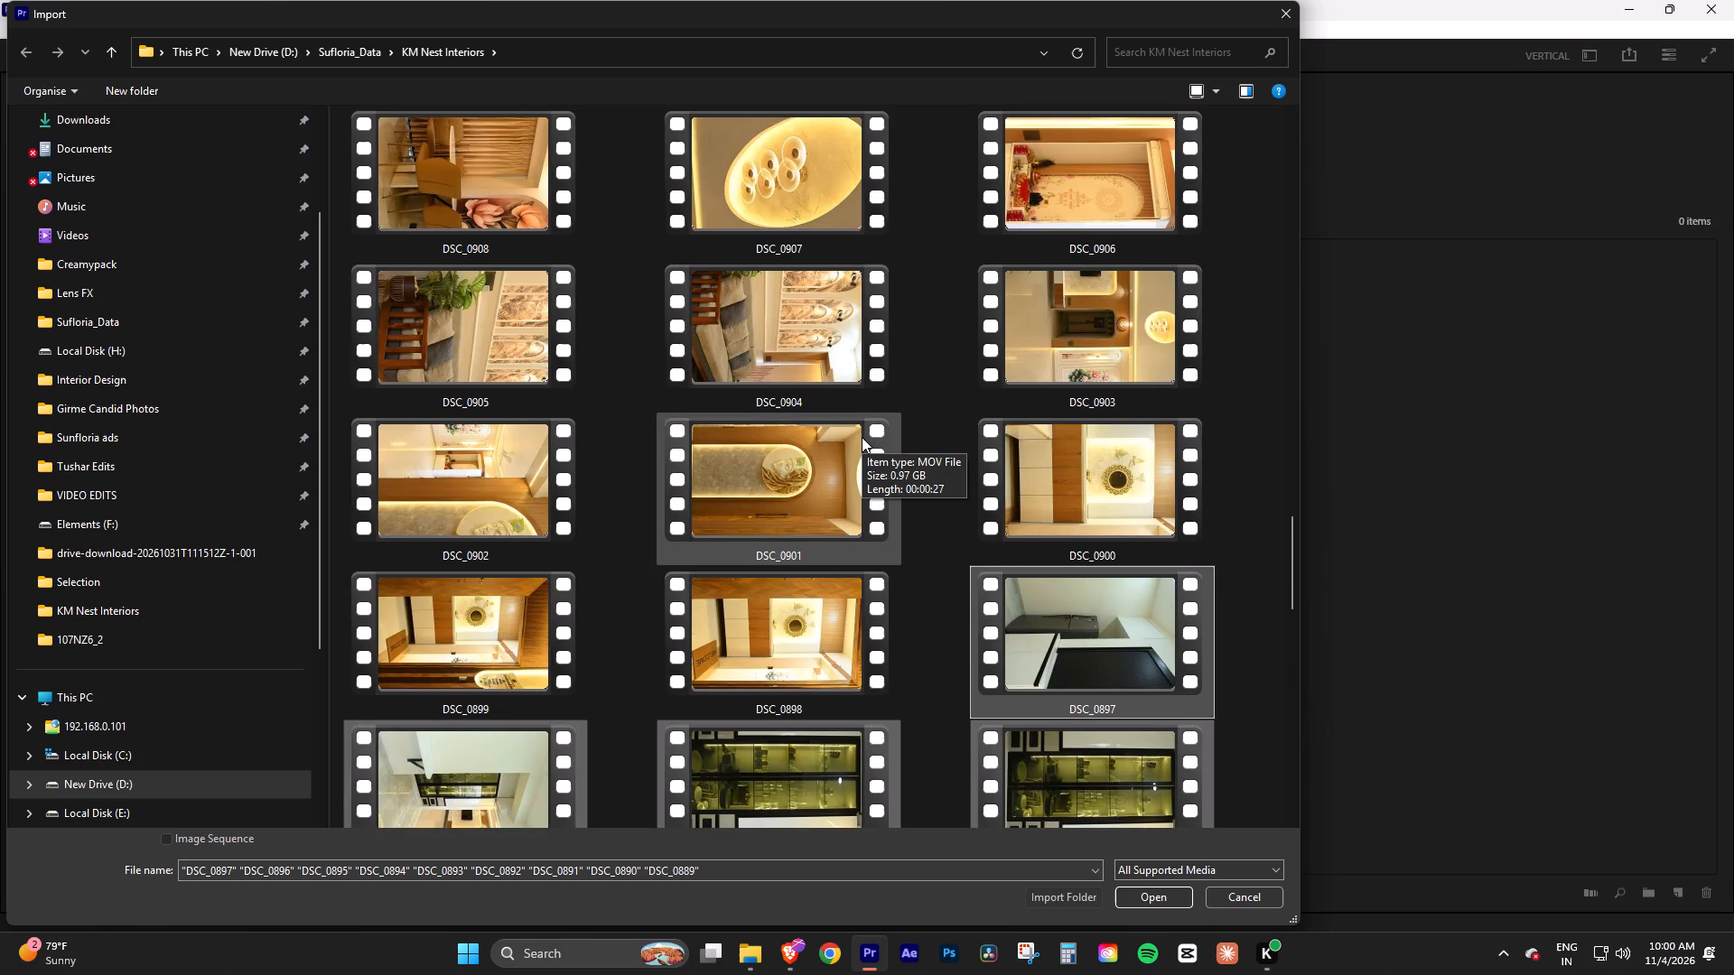
scroll(859, 506, "up", 1)
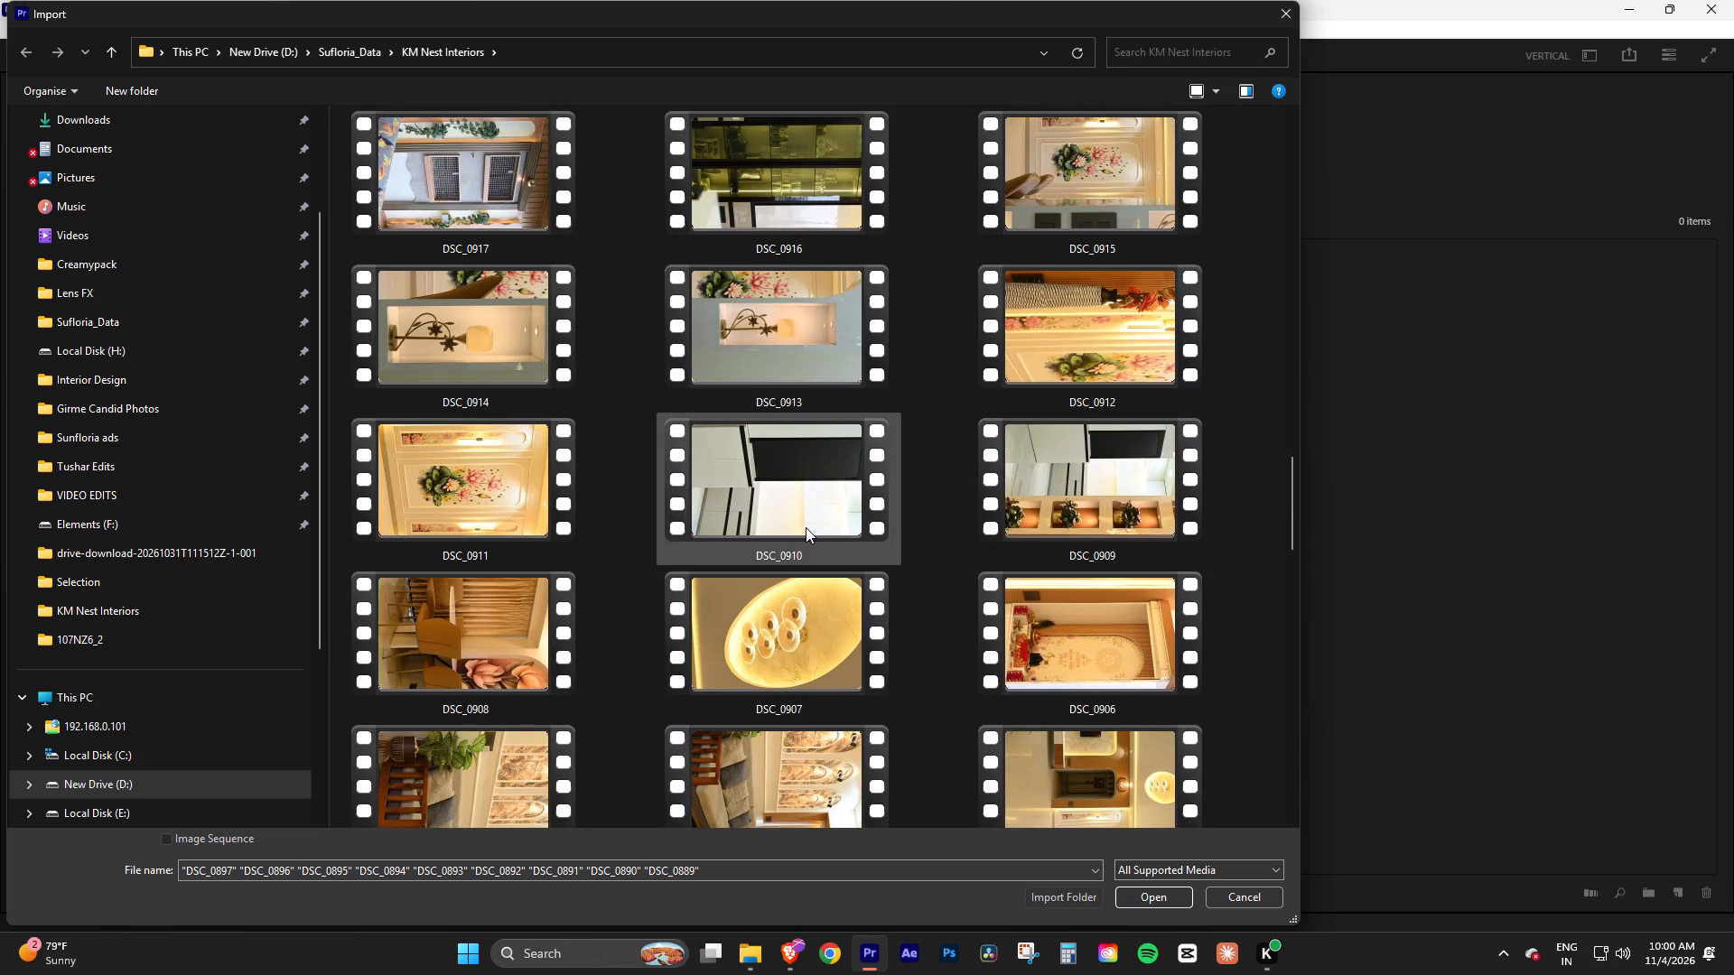
left_click(1031, 480, "ctrl")
left_click(815, 490, "ctrl")
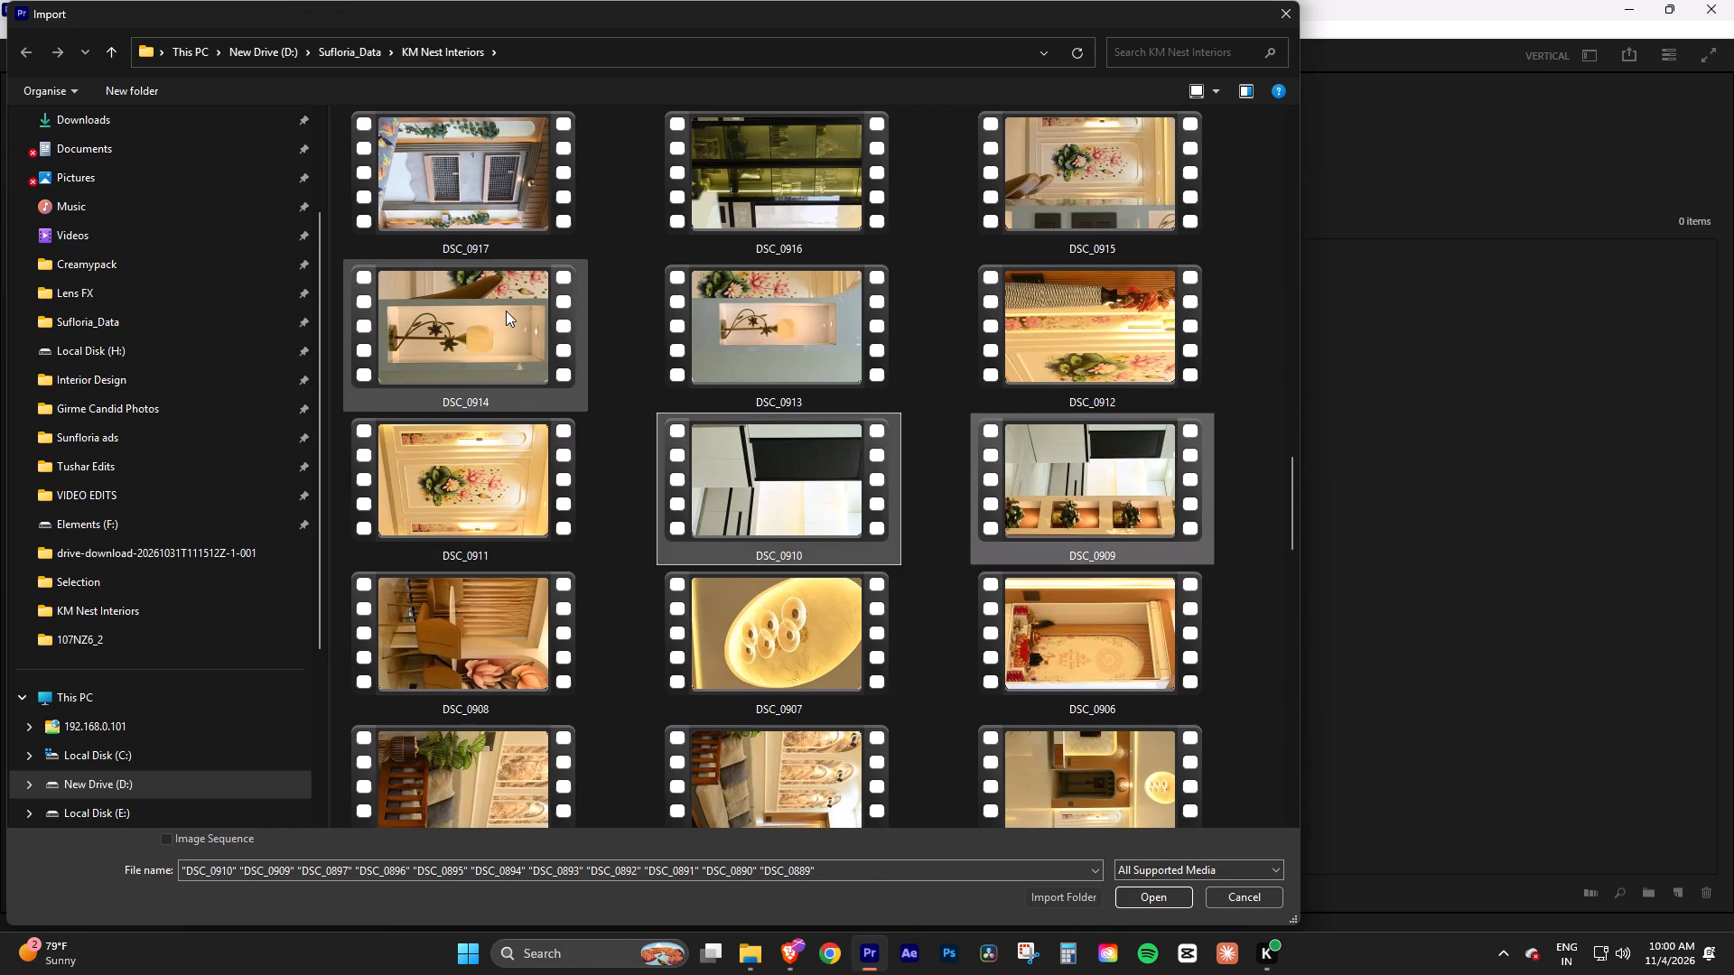
left_click(506, 311, "ctrl")
left_click(783, 305, "ctrl")
scroll(809, 337, "up", 1)
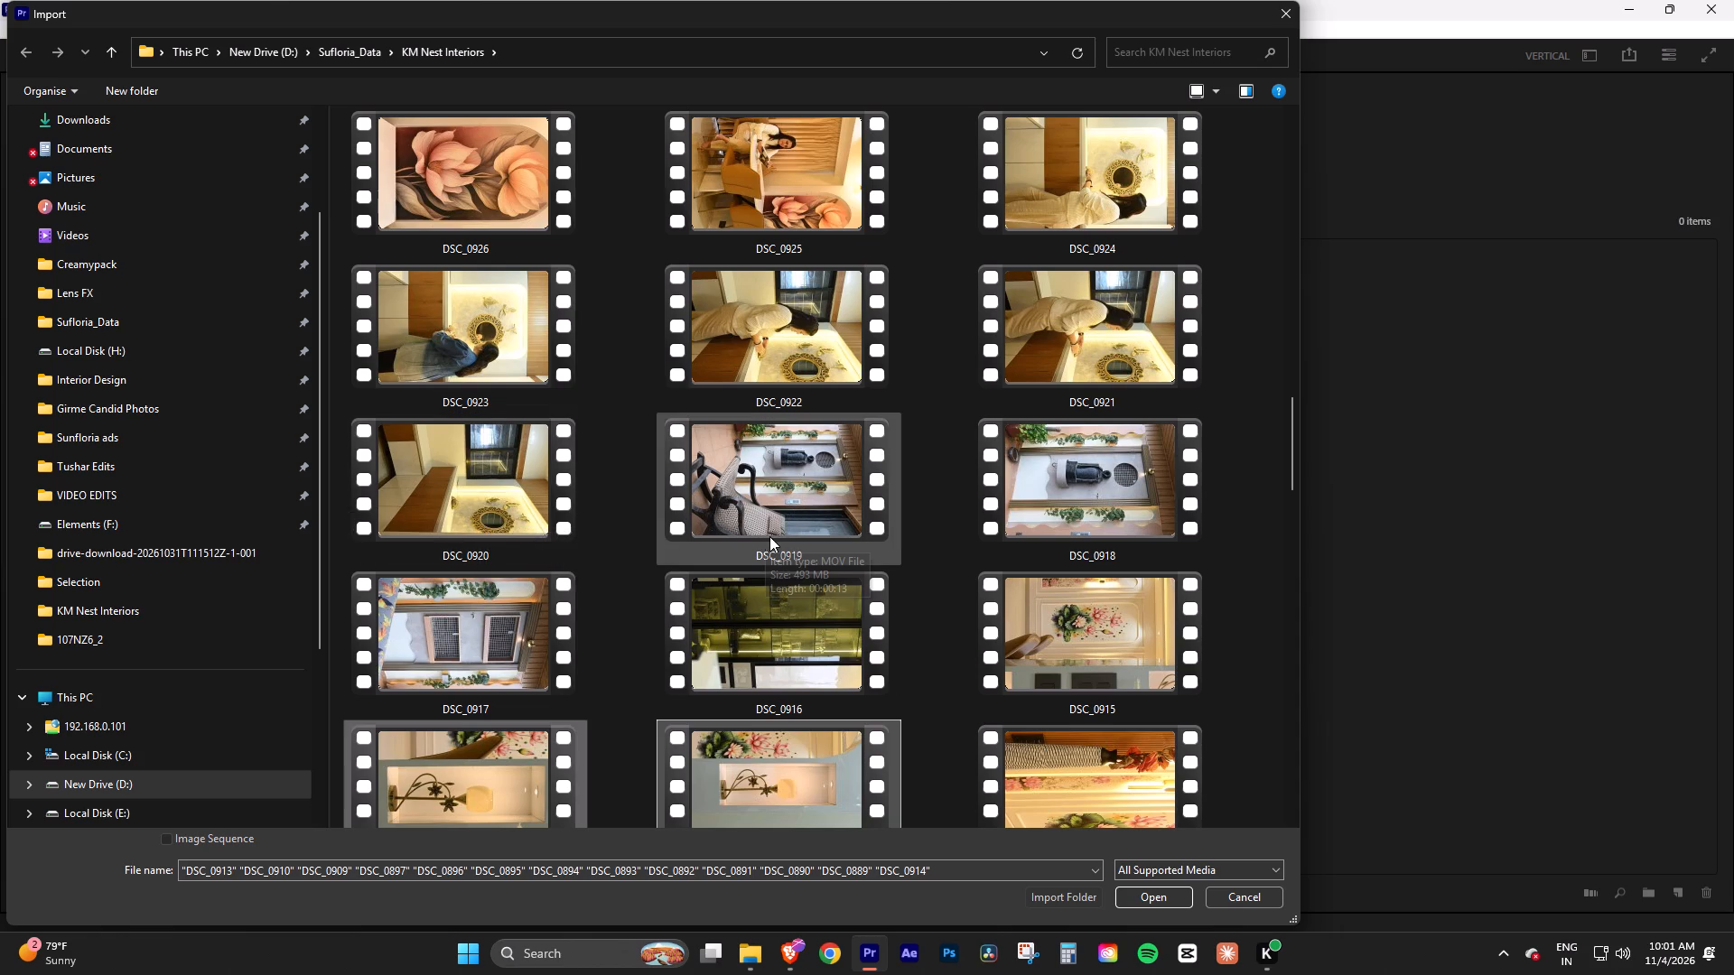
left_click(1159, 896)
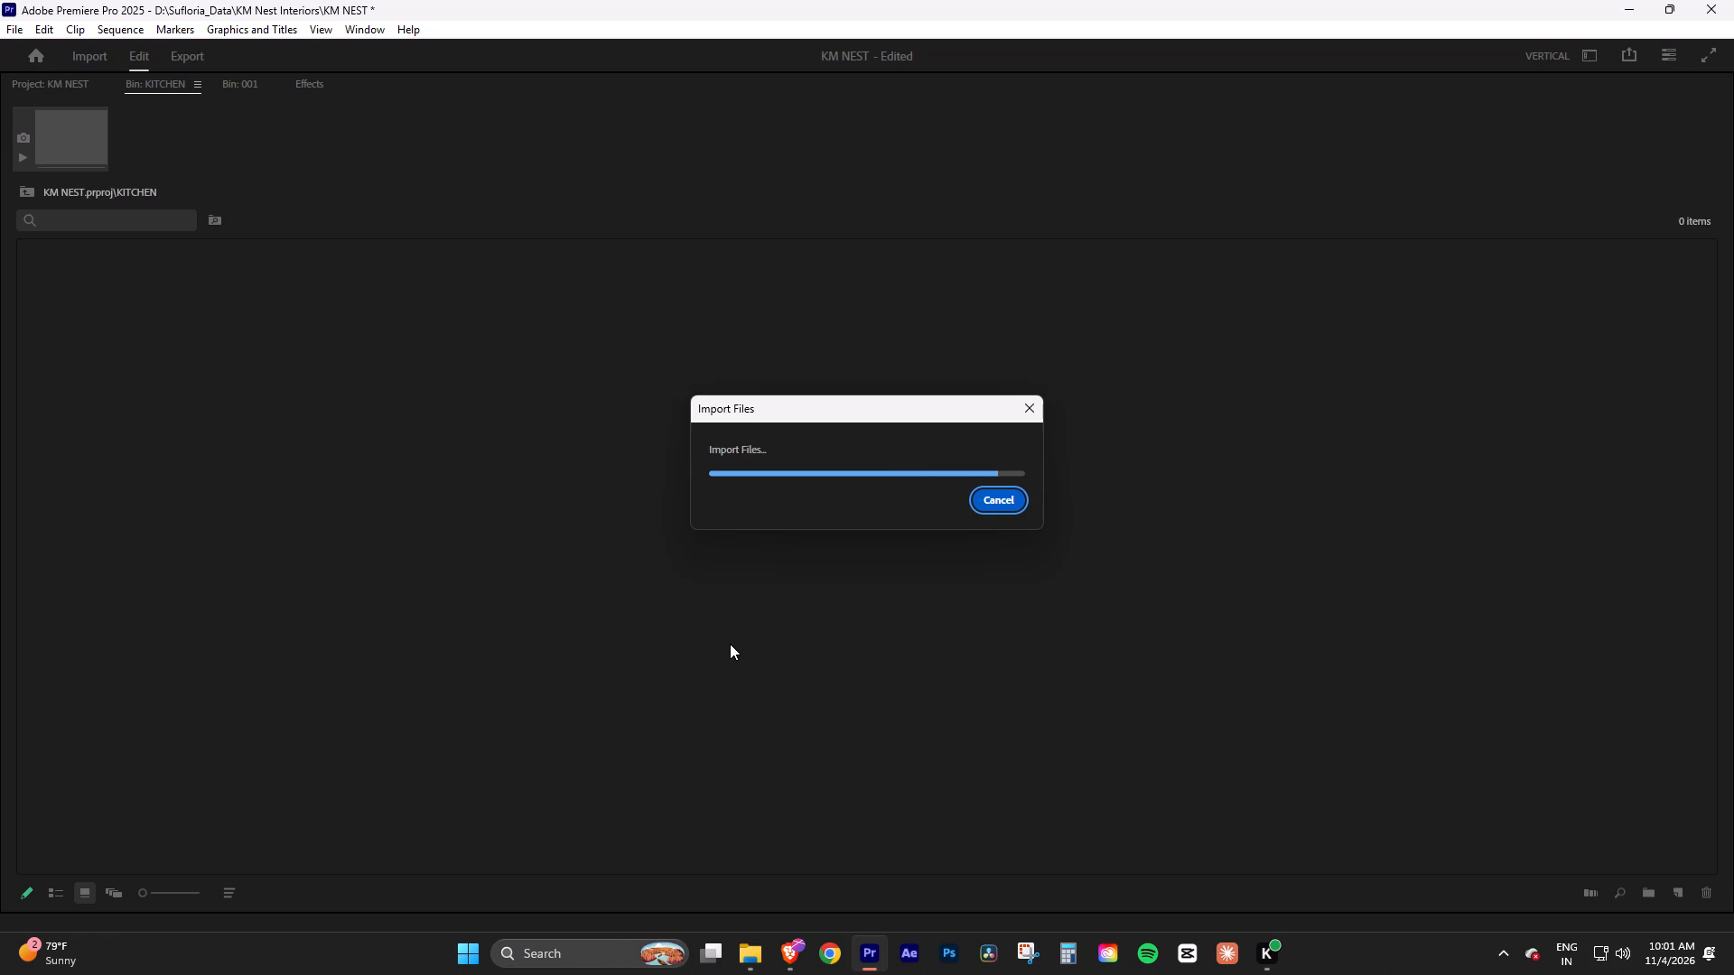
left_click(711, 521)
Save the KM NEST project.
key("ctrl+s")
left_click(639, 525)
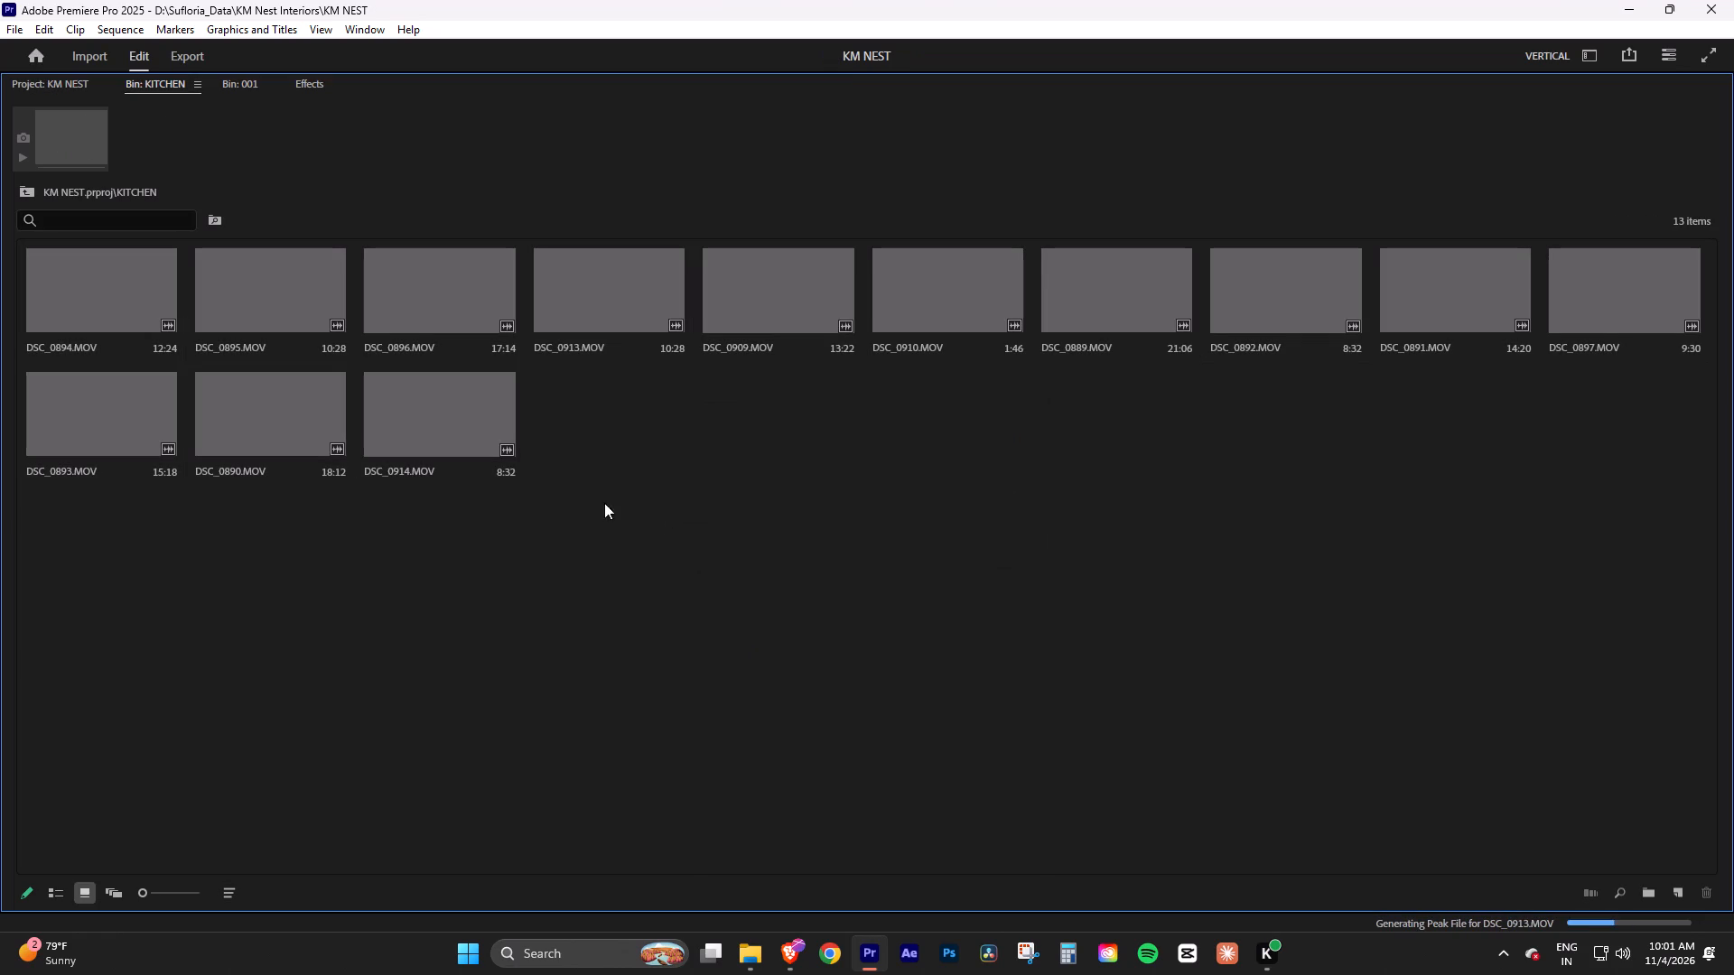
Return from the KITCHEN bin to the top level of the KM NEST project.
left_click(63, 85)
left_click(283, 491)
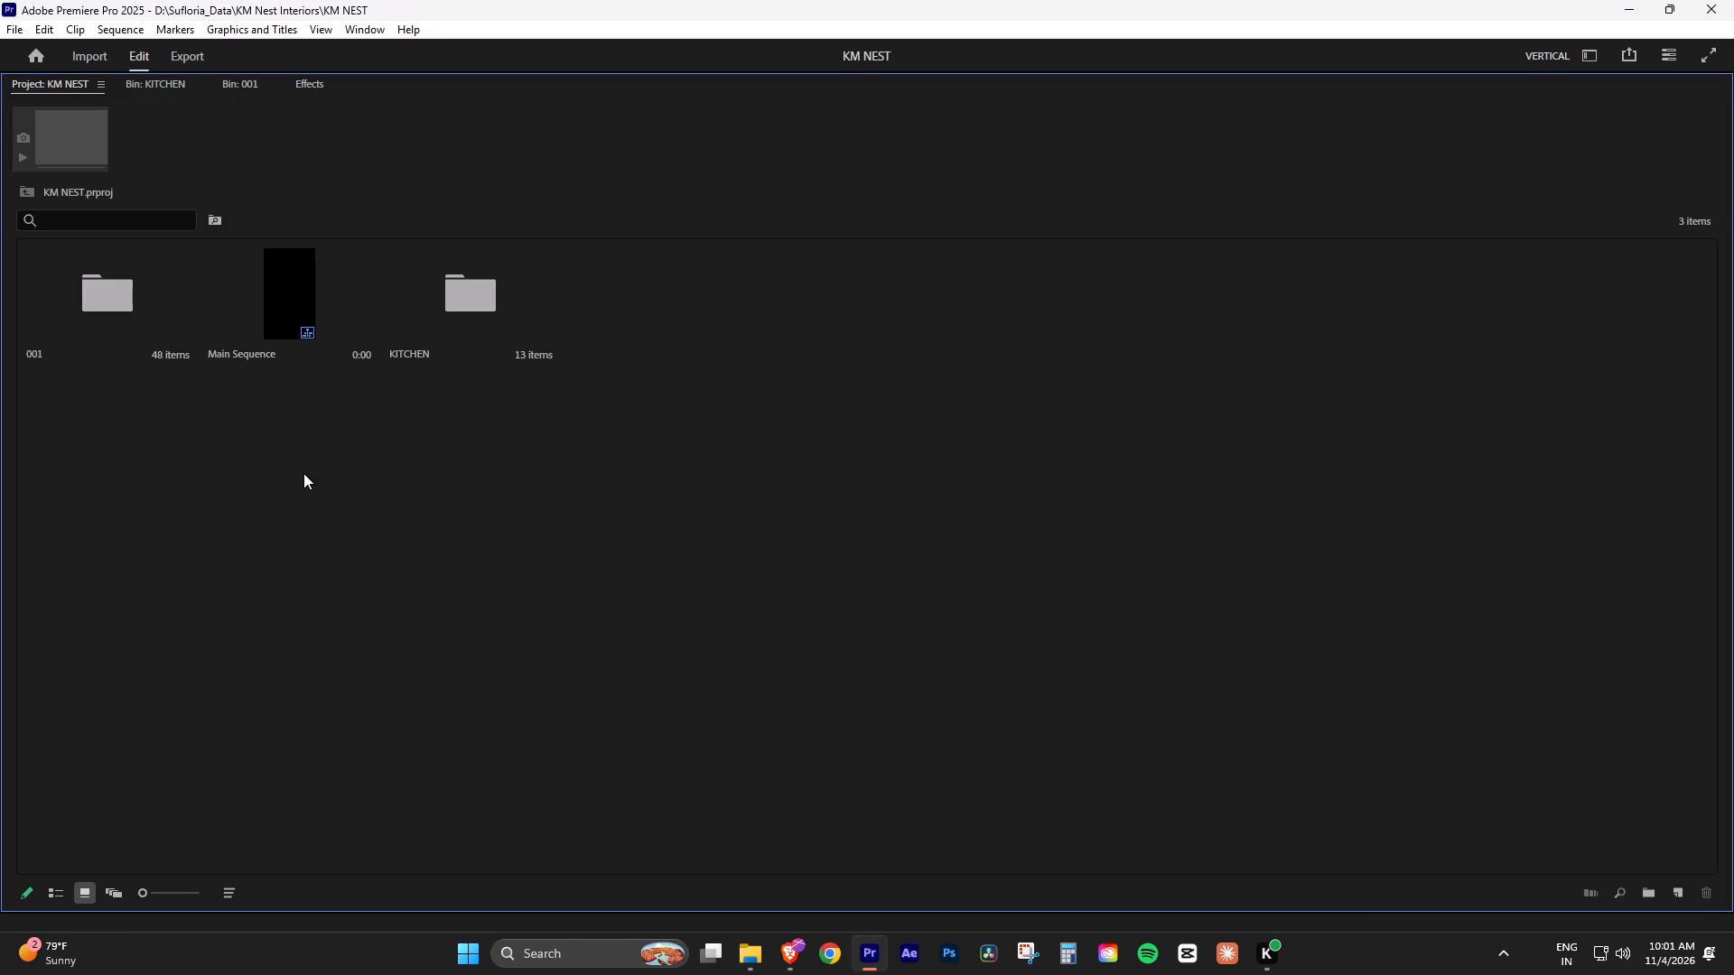
Look through the clips in the 001 and KITCHEN bins and the items at the project's top level.
double_click(106, 305)
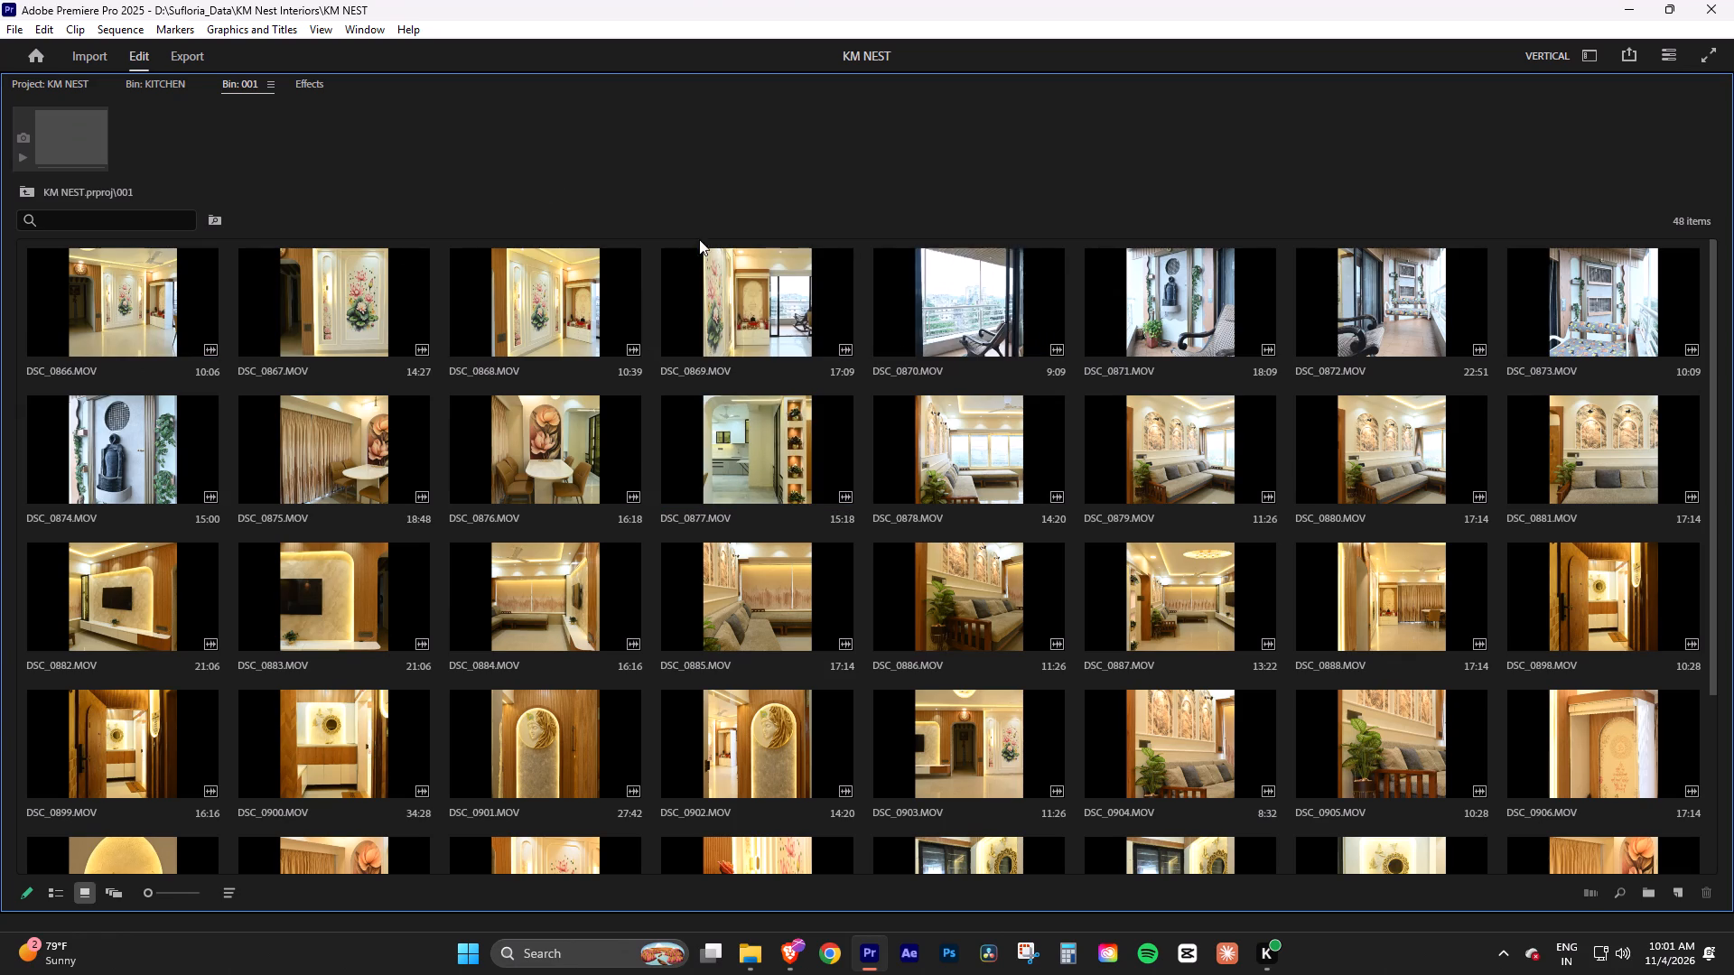
left_click(525, 166)
key("grave")
left_click(287, 191)
left_click(152, 79)
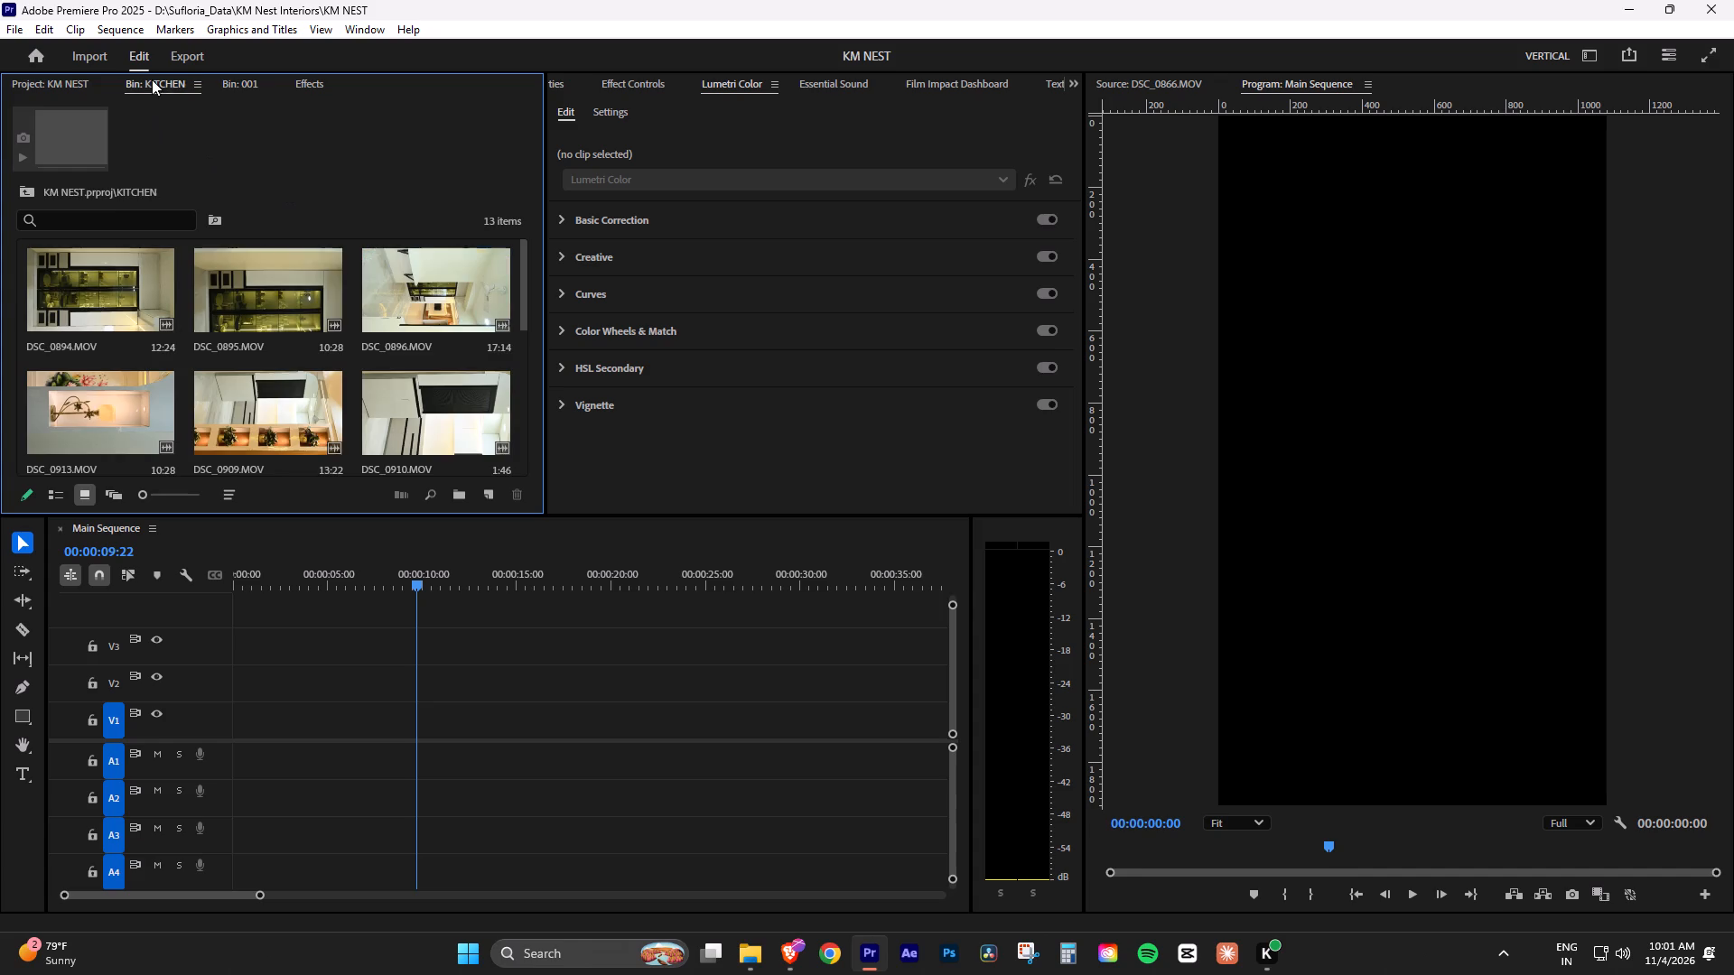
left_click(240, 183)
left_click(72, 79)
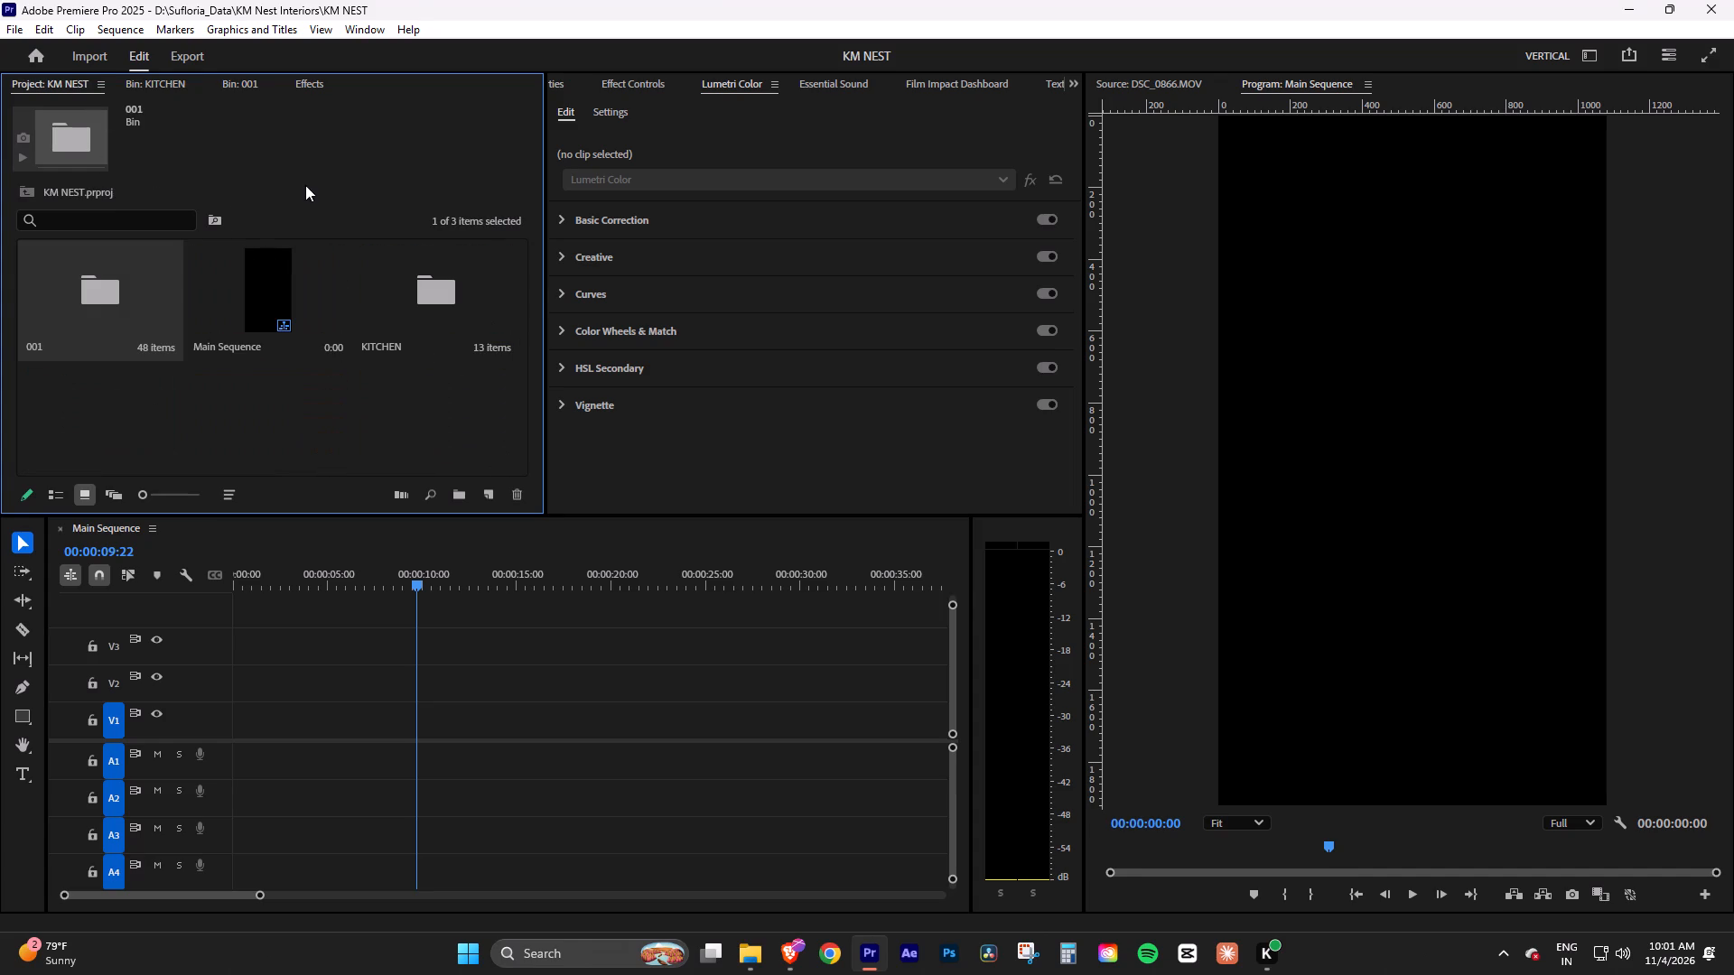
left_click(305, 185)
left_click(277, 432)
key("grave")
double_click(118, 293)
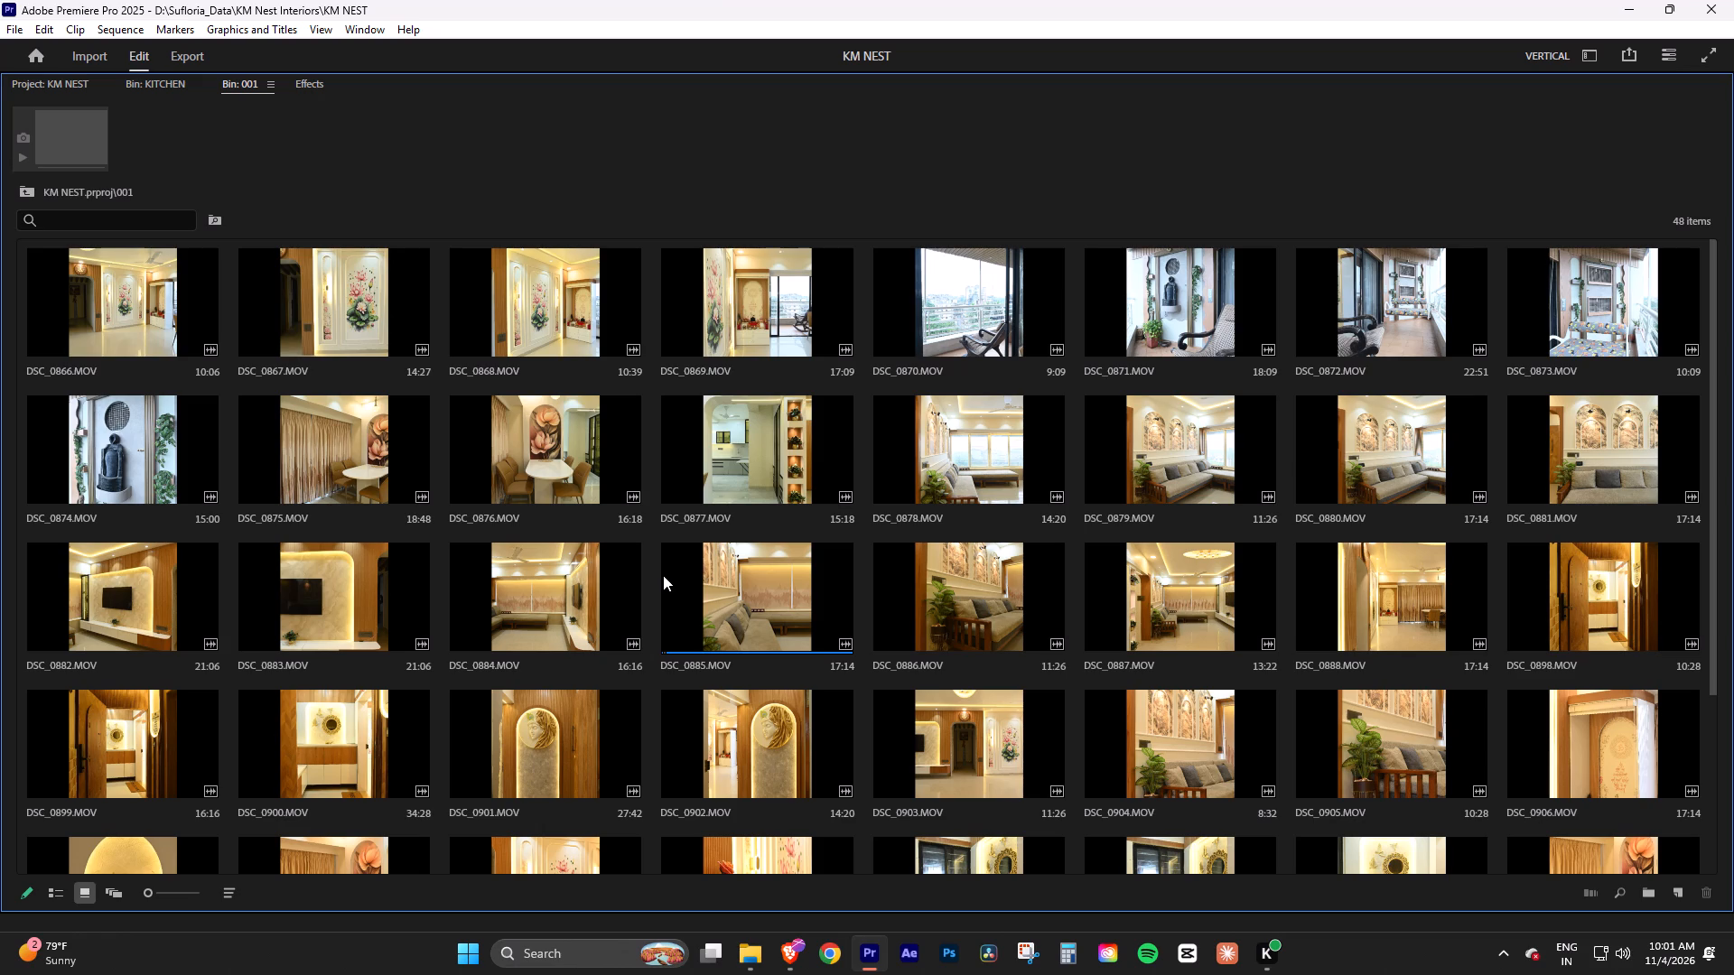
left_click(156, 81)
left_click(490, 623)
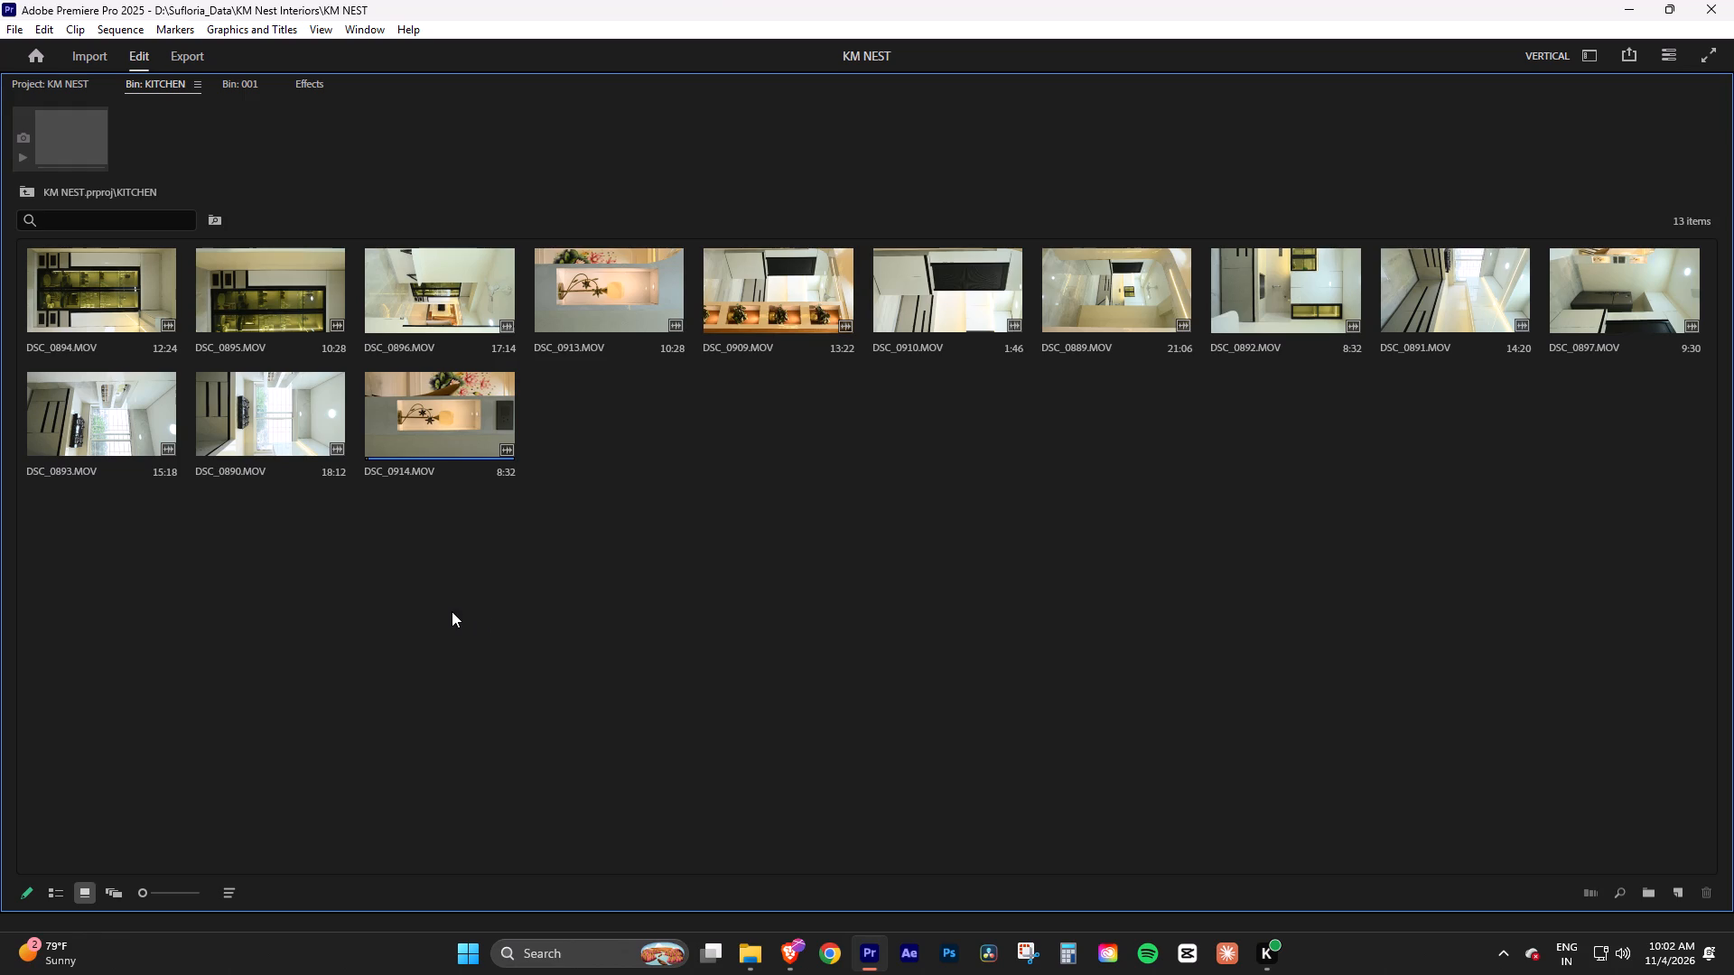
left_click(71, 81)
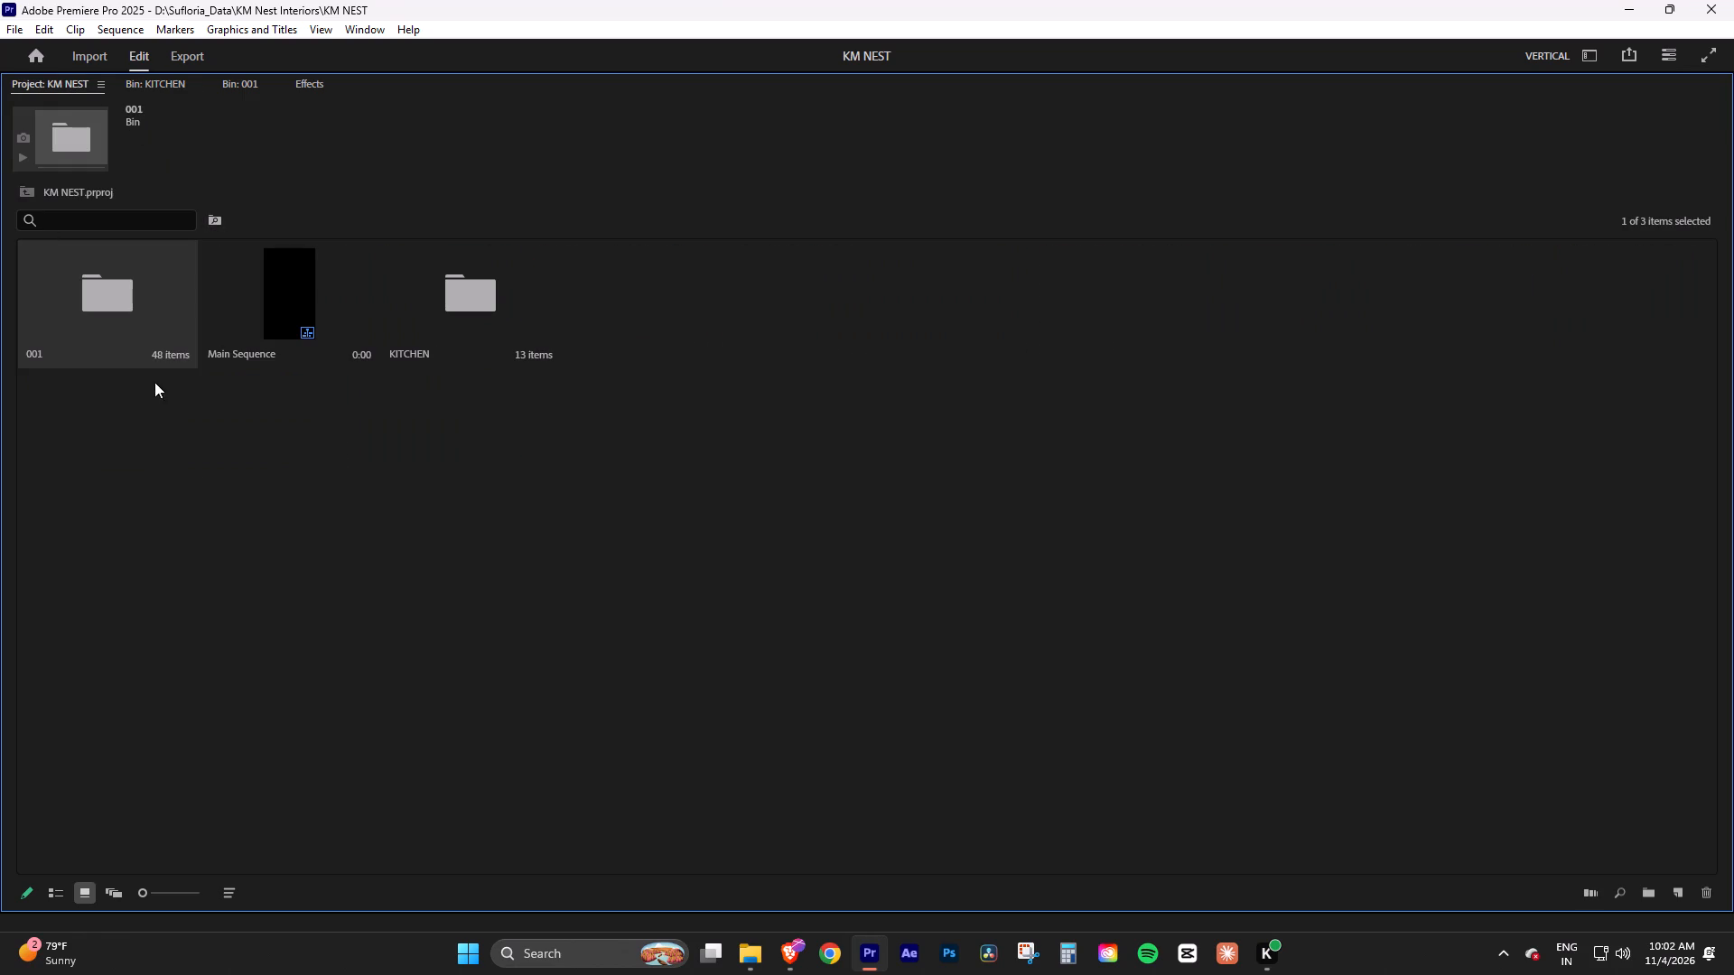
Create a bin named J Building at the top level of the KM NEST project.
left_click(590, 520)
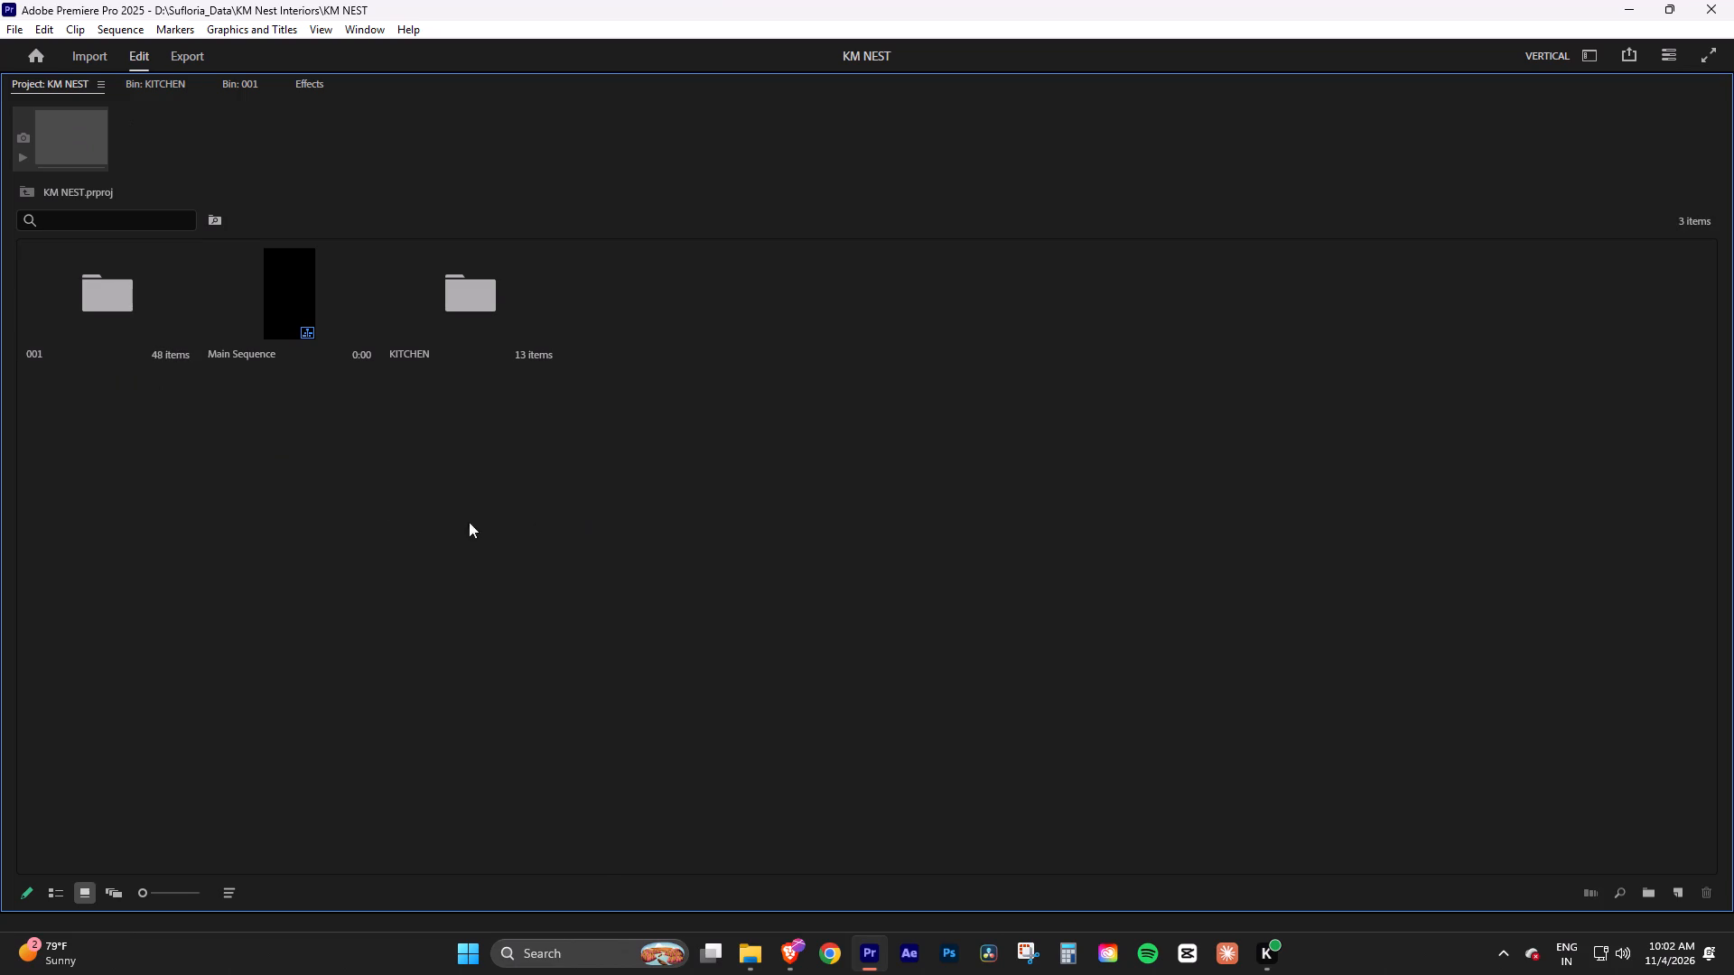
right_click(390, 522)
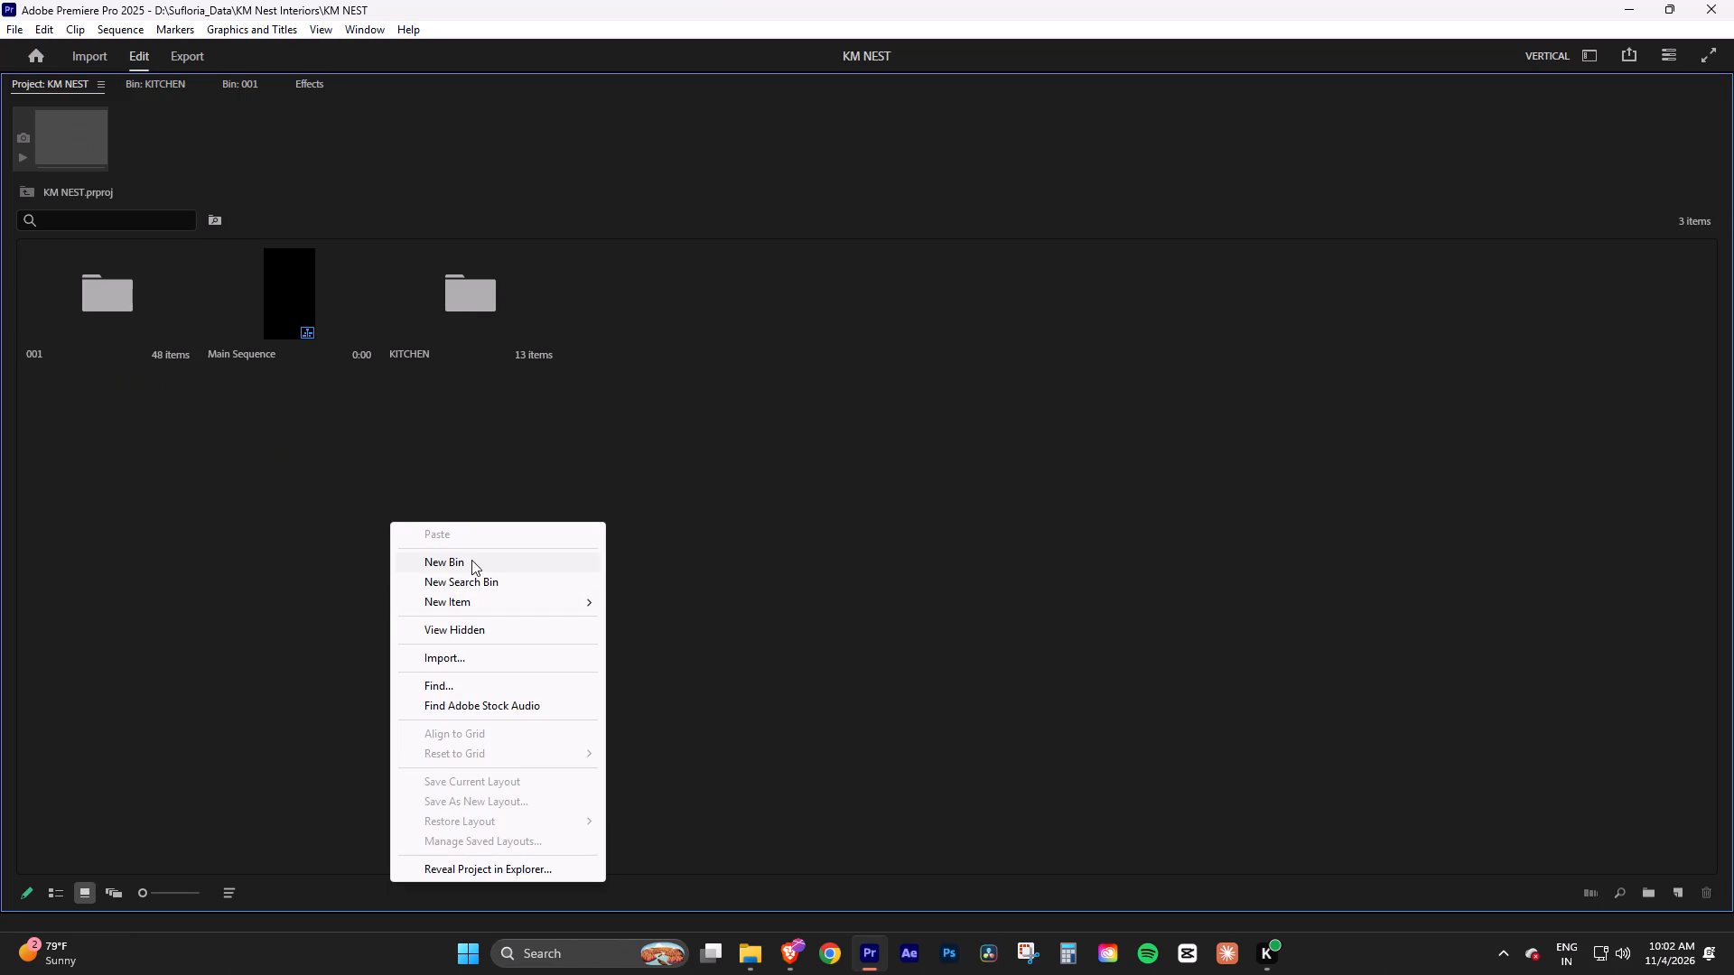
left_click(476, 558)
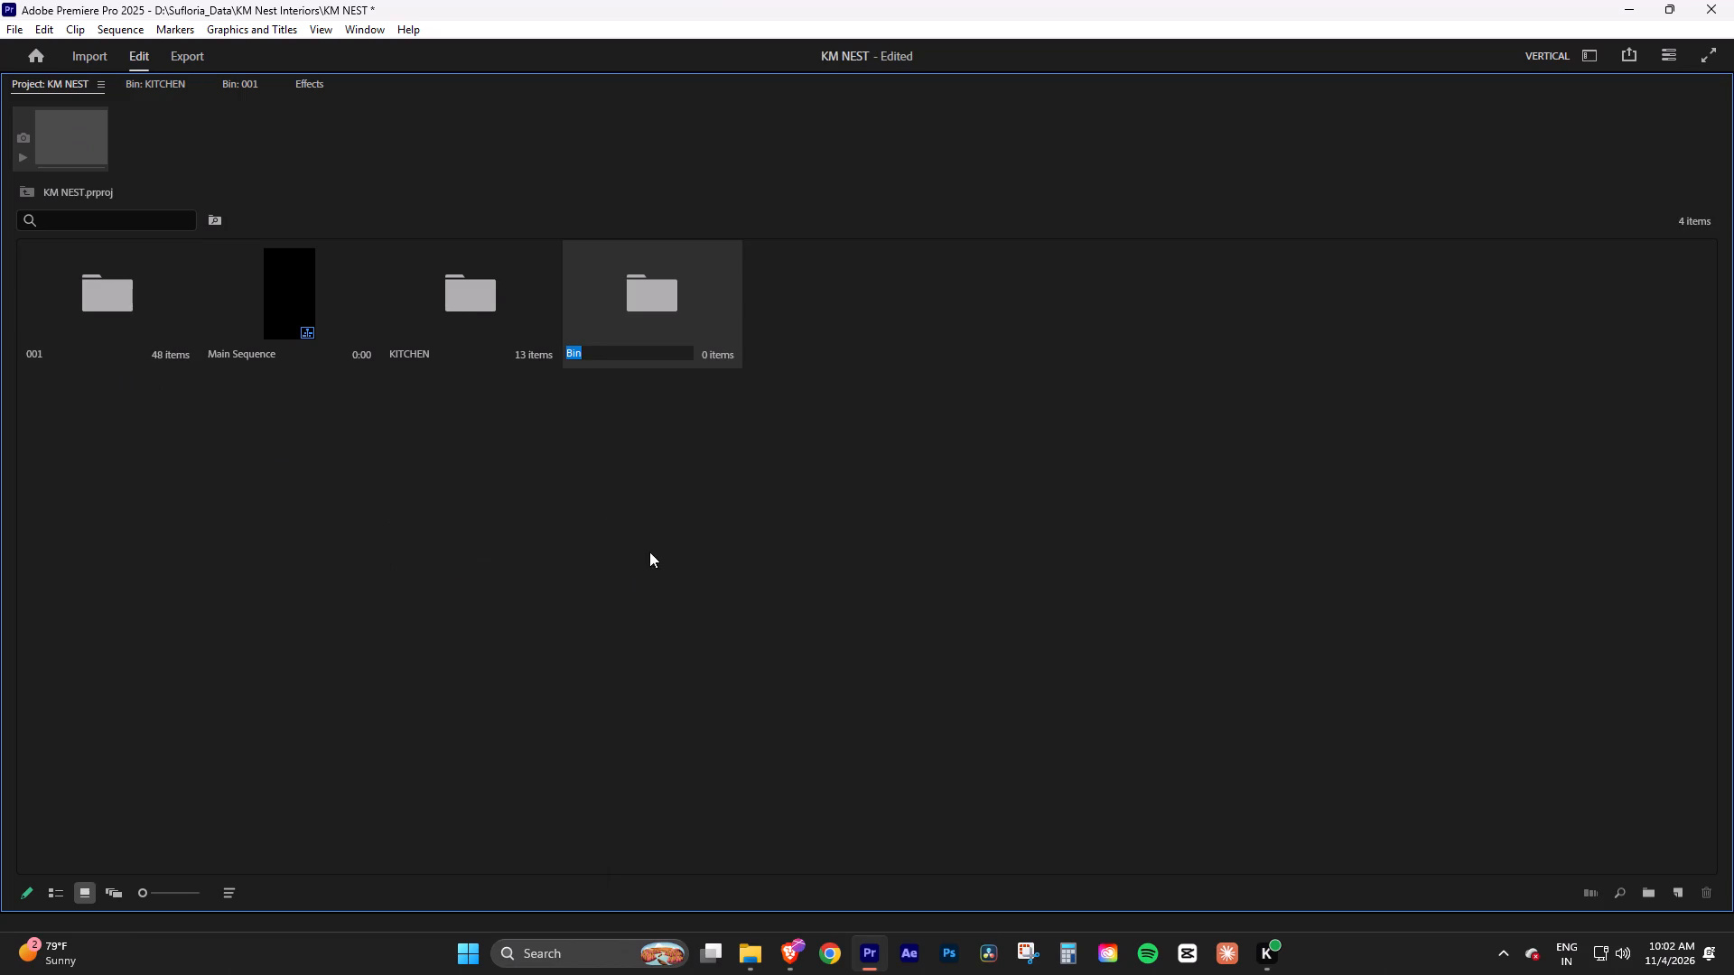
type("J Building")
left_click(585, 460)
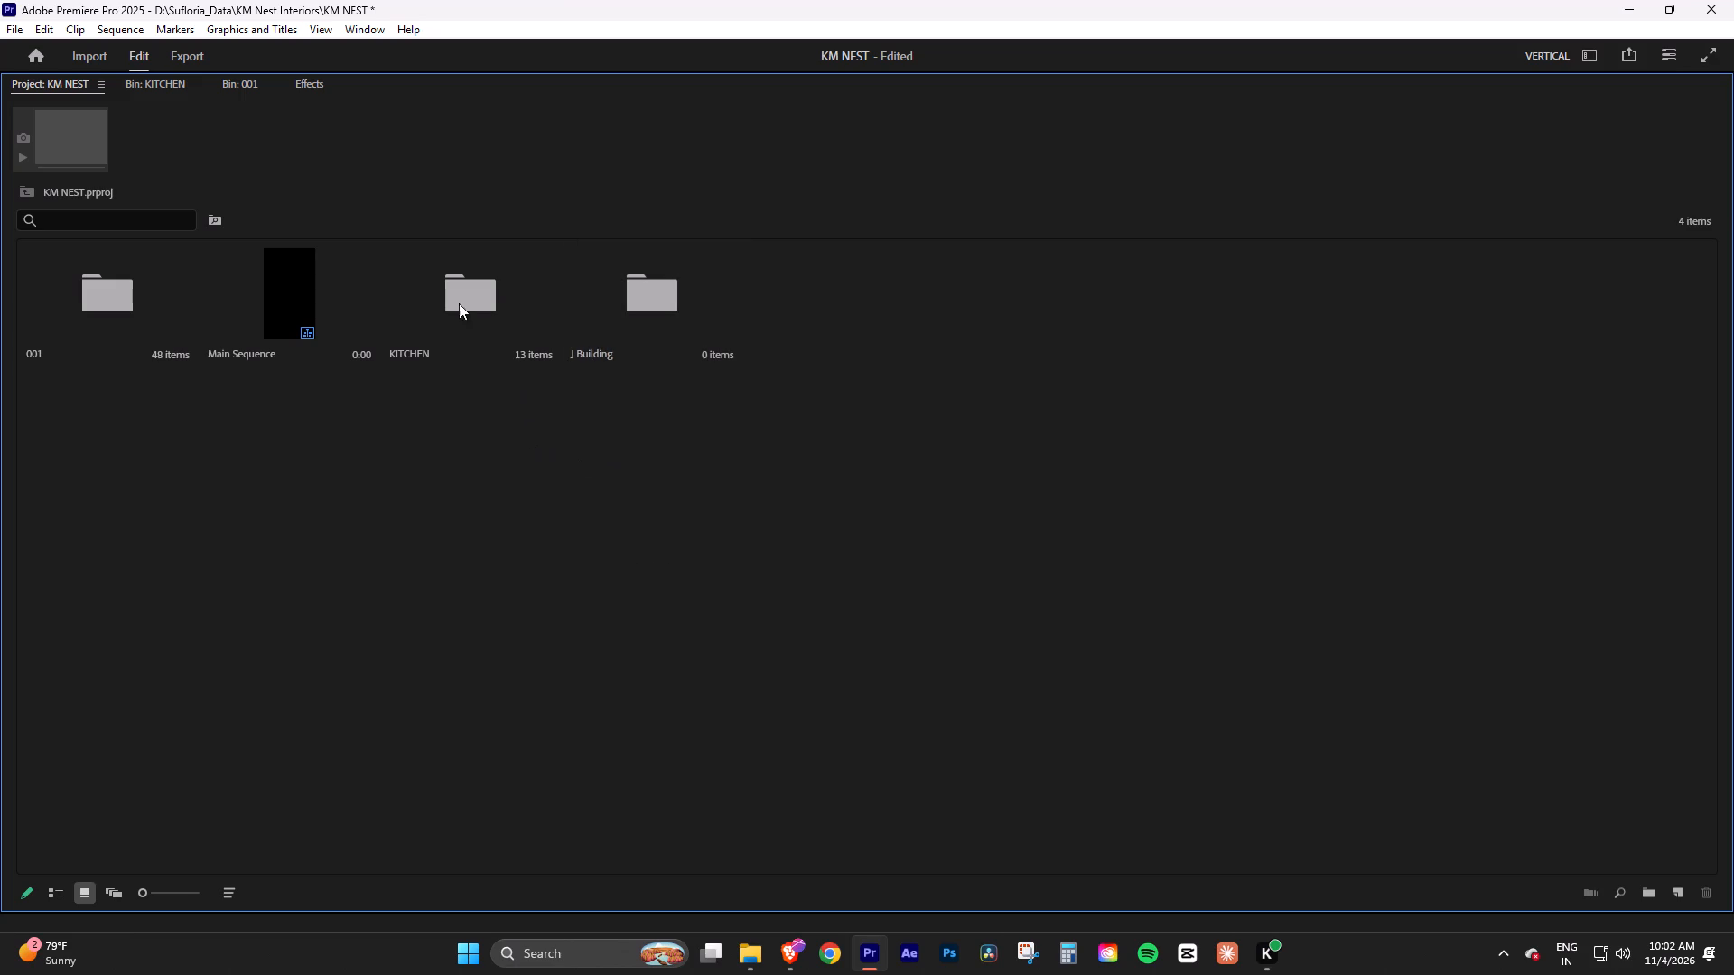
Move the 001 and KITCHEN bins together into the J Building bin.
left_click(454, 286)
left_click(94, 309, "ctrl")
left_click_drag(98, 286, 435, 515)
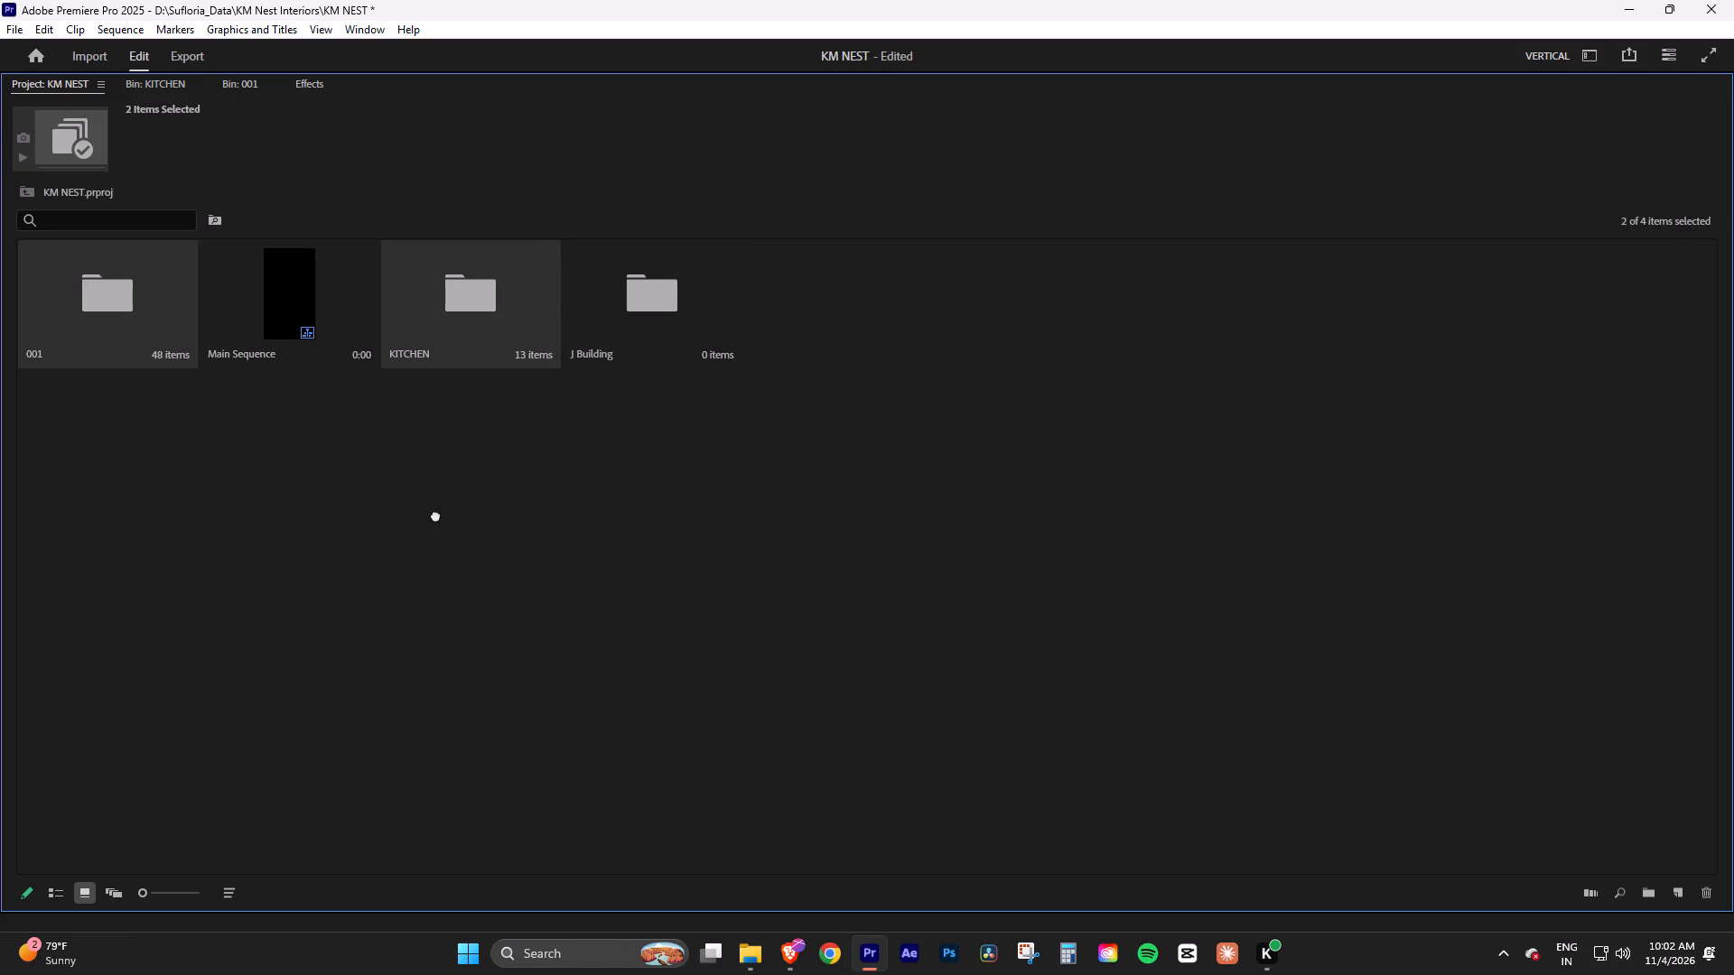
left_click_drag(435, 515, 668, 297)
Create another bin named I Building at the top level of the KM NEST project.
right_click(465, 454)
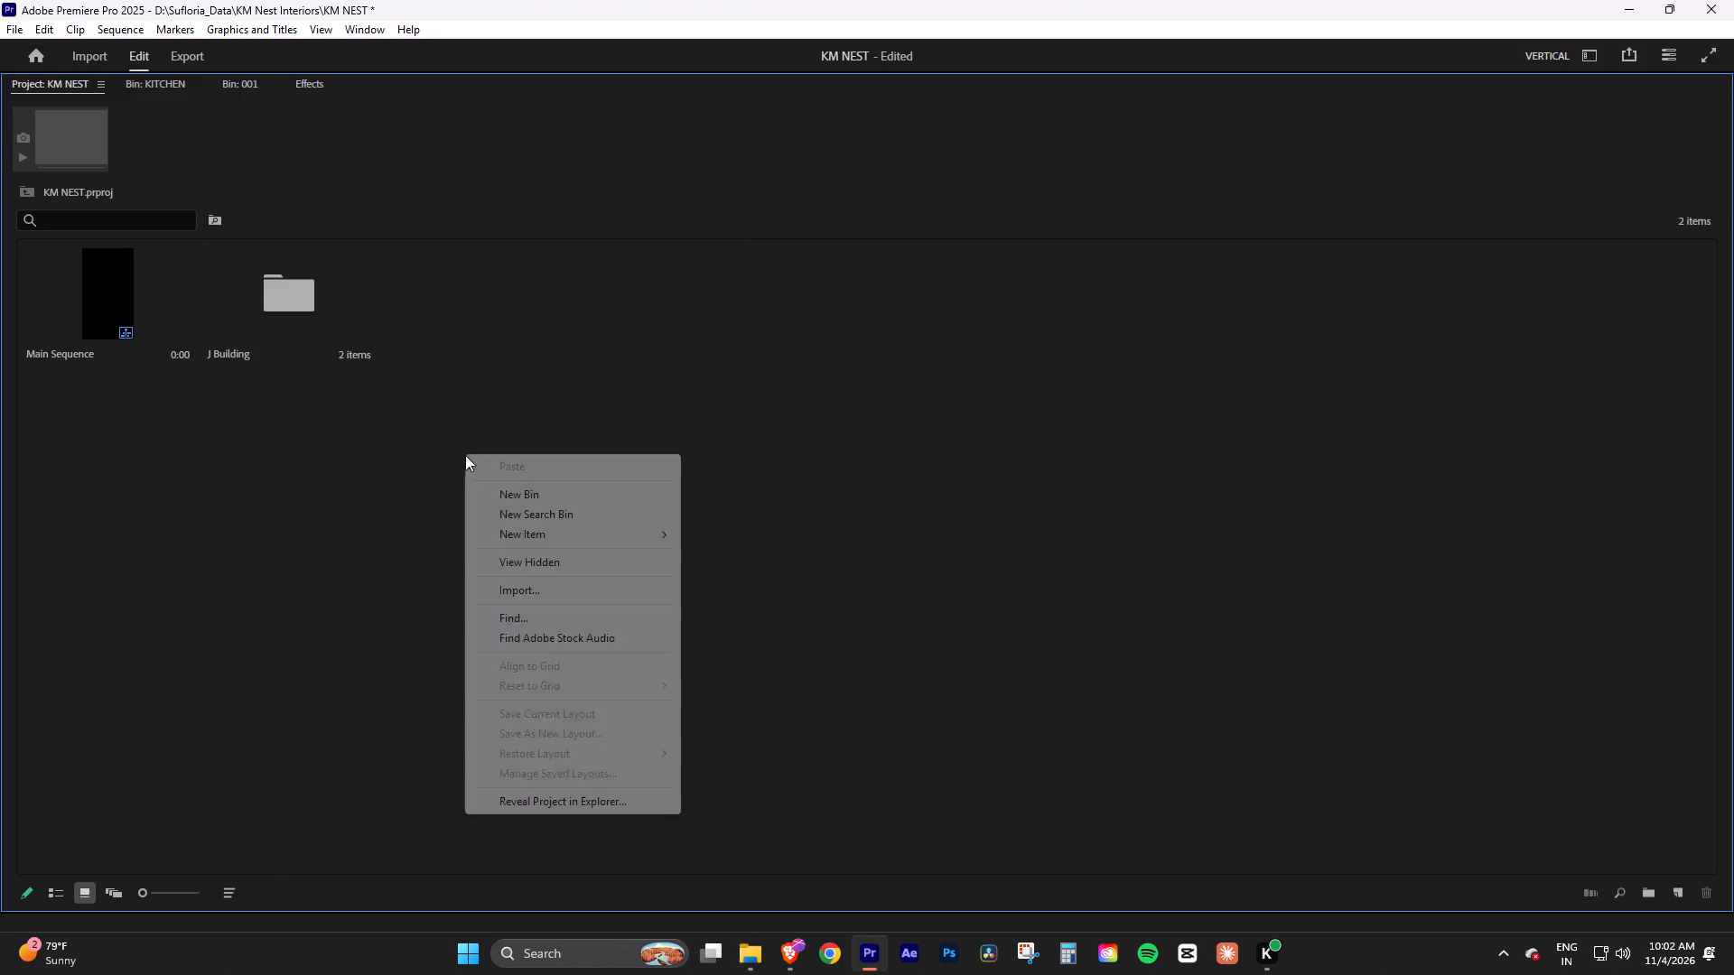
left_click(522, 492)
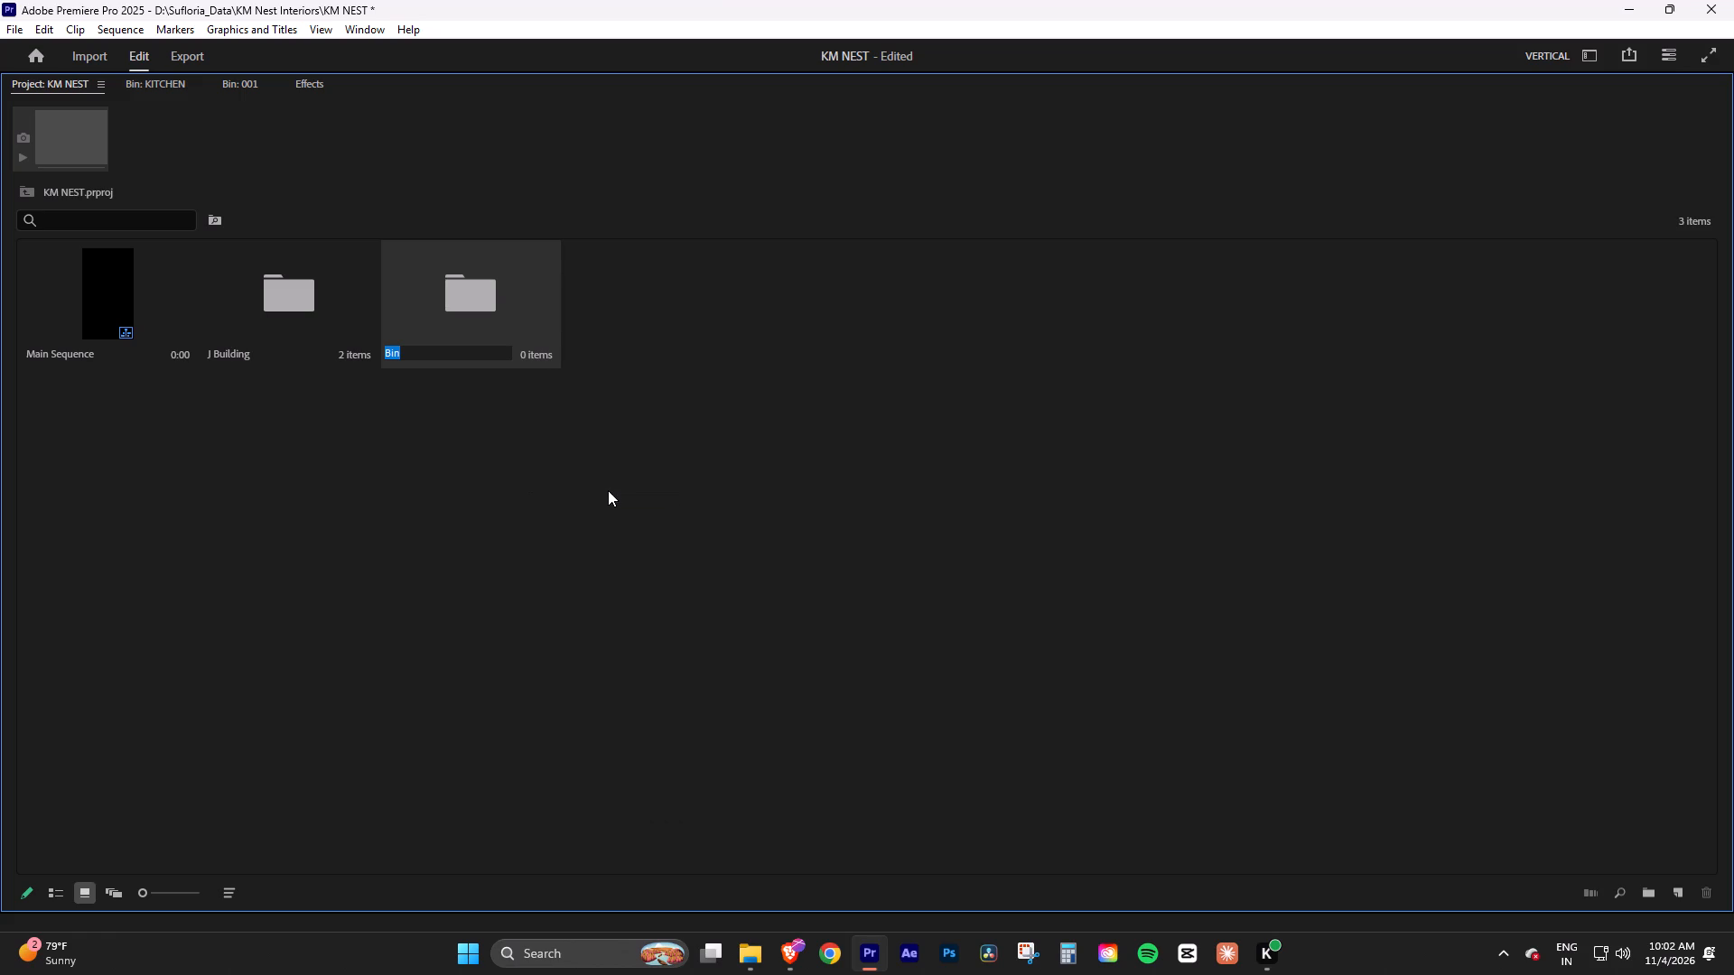
type("I Building")
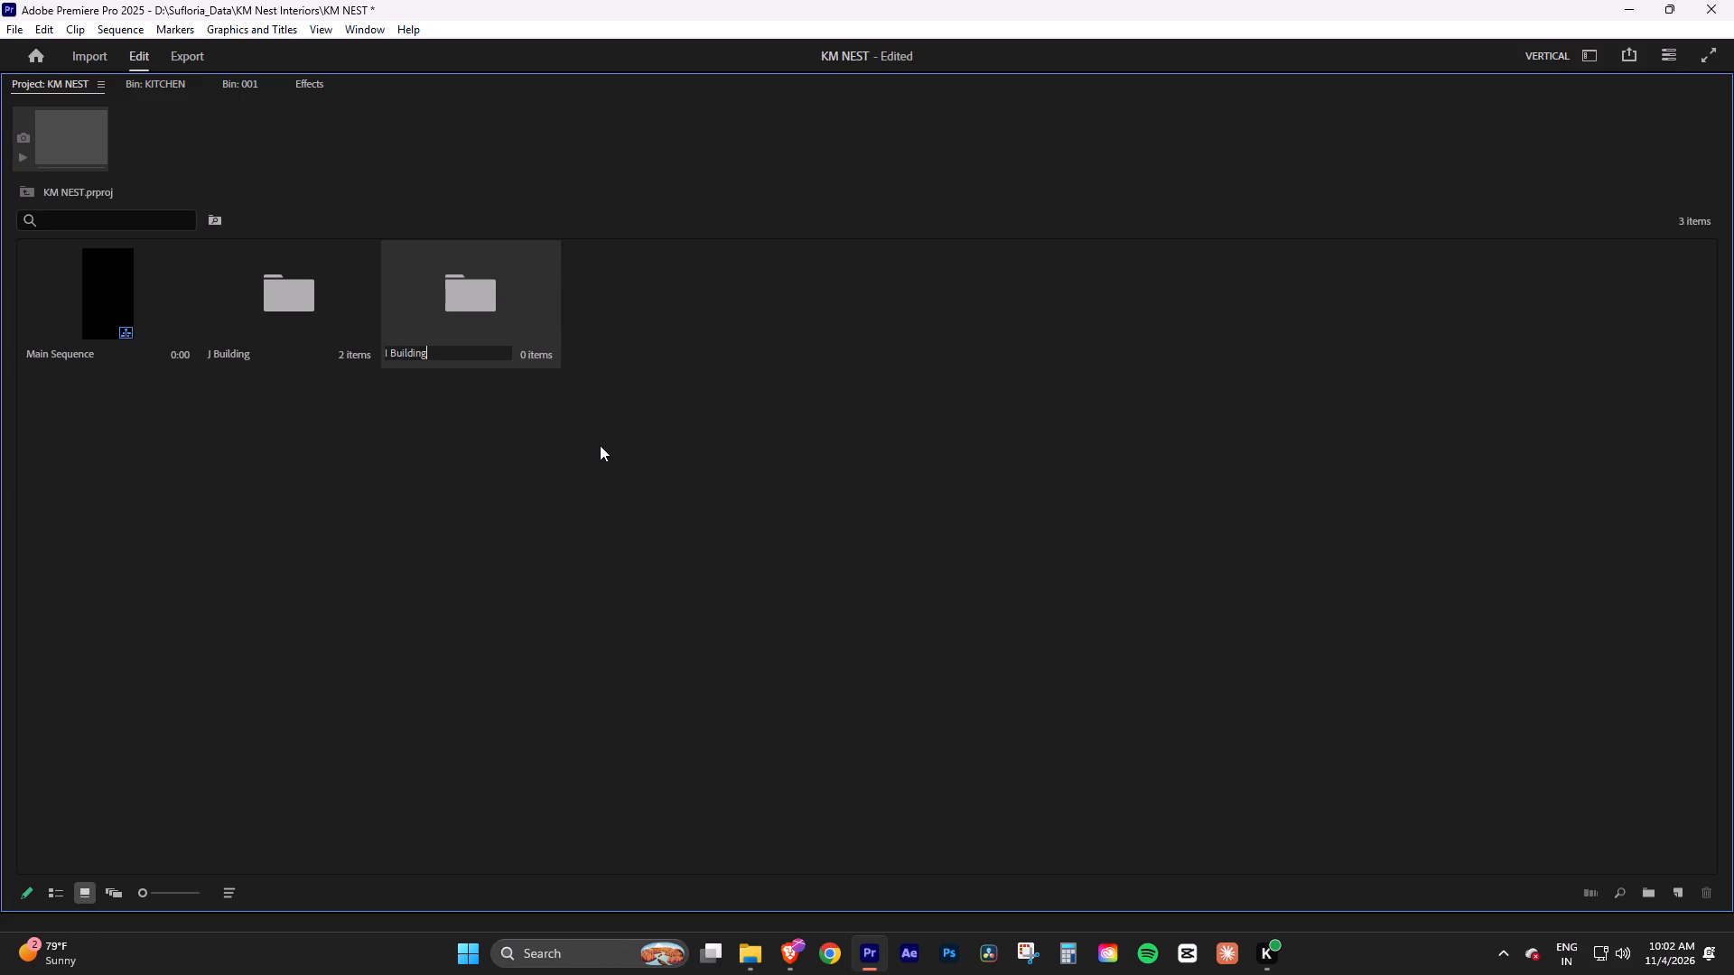
left_click(600, 448)
Open the I Building bin and create a bin named bed 01 inside it.
double_click(454, 291)
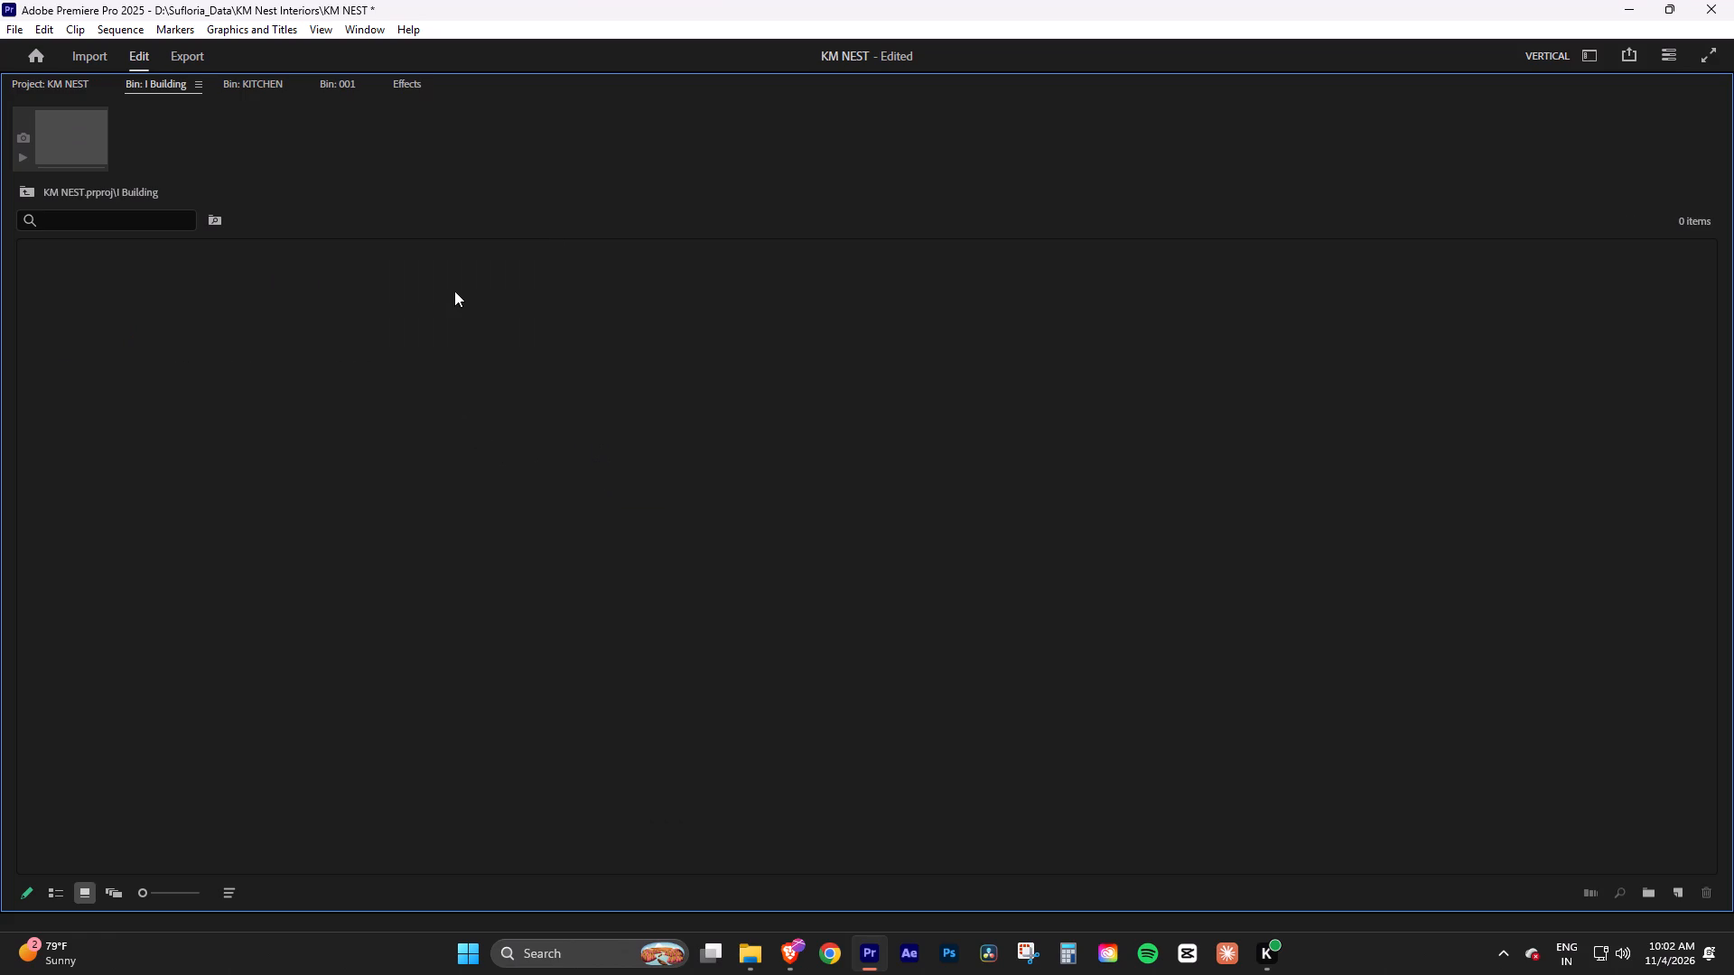
right_click(135, 376)
left_click(206, 413)
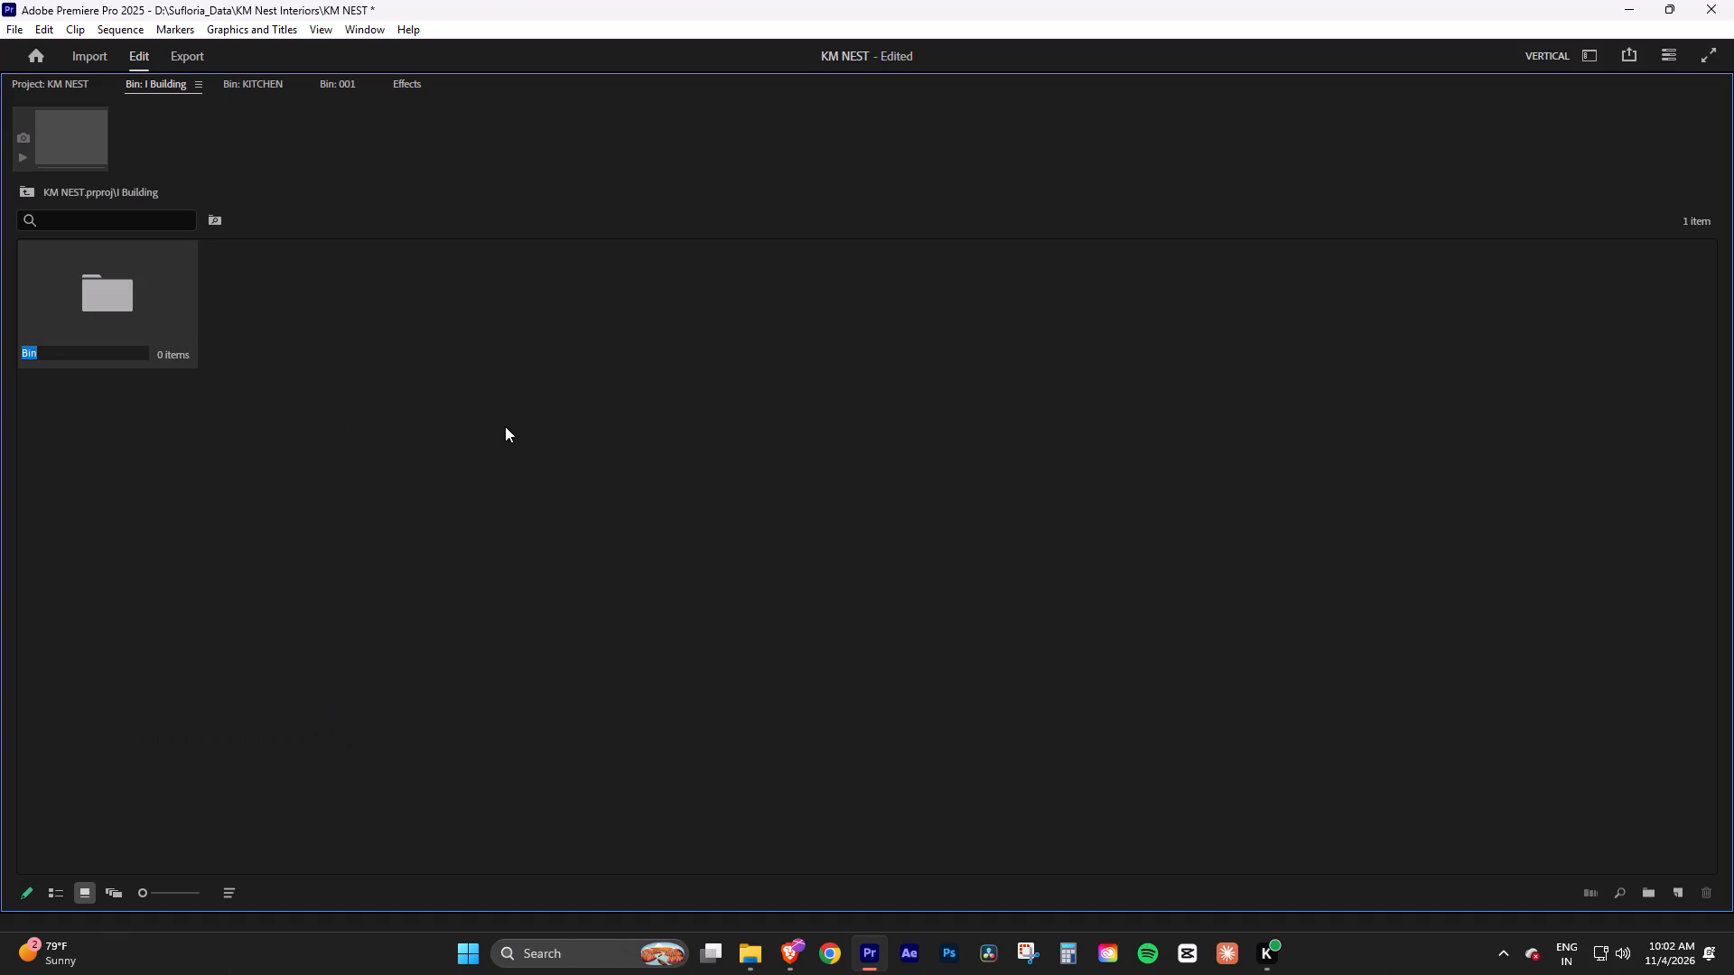
type("BEd")
key("BackSpace")
key("BackSpace")
key("BackSpace")
key("BackSpace")
type("bed 01")
left_click(97, 466)
Open the bed 01 bin and start a media import into it.
double_click(141, 313)
double_click(183, 420)
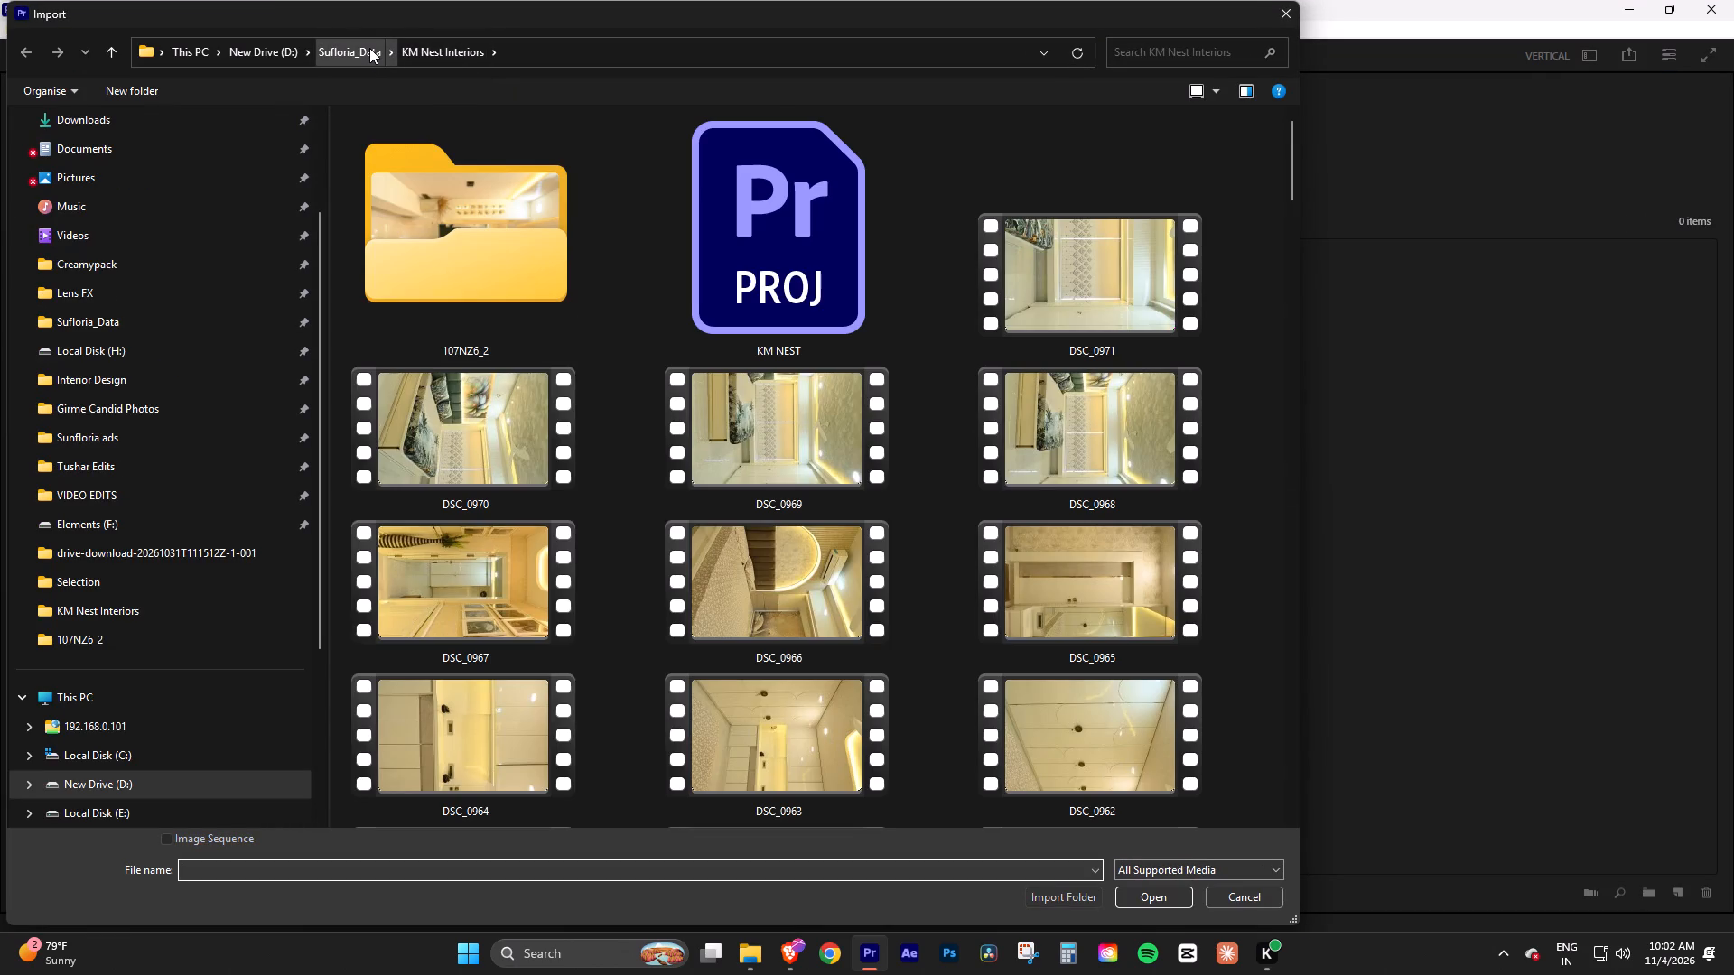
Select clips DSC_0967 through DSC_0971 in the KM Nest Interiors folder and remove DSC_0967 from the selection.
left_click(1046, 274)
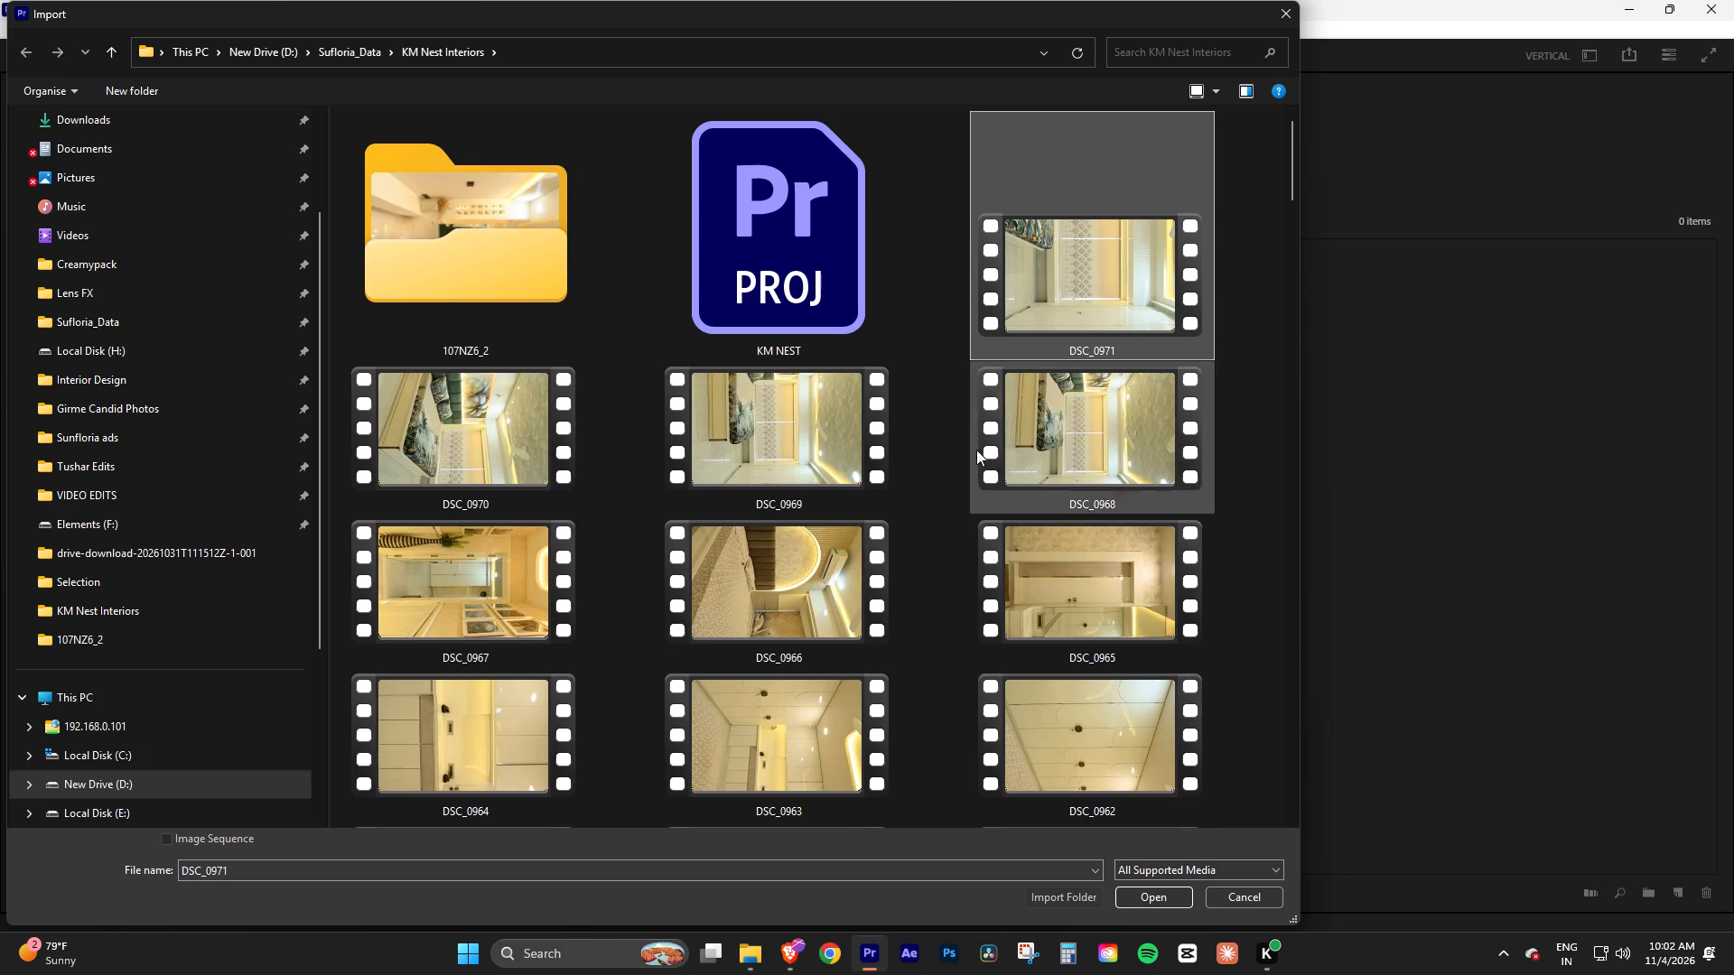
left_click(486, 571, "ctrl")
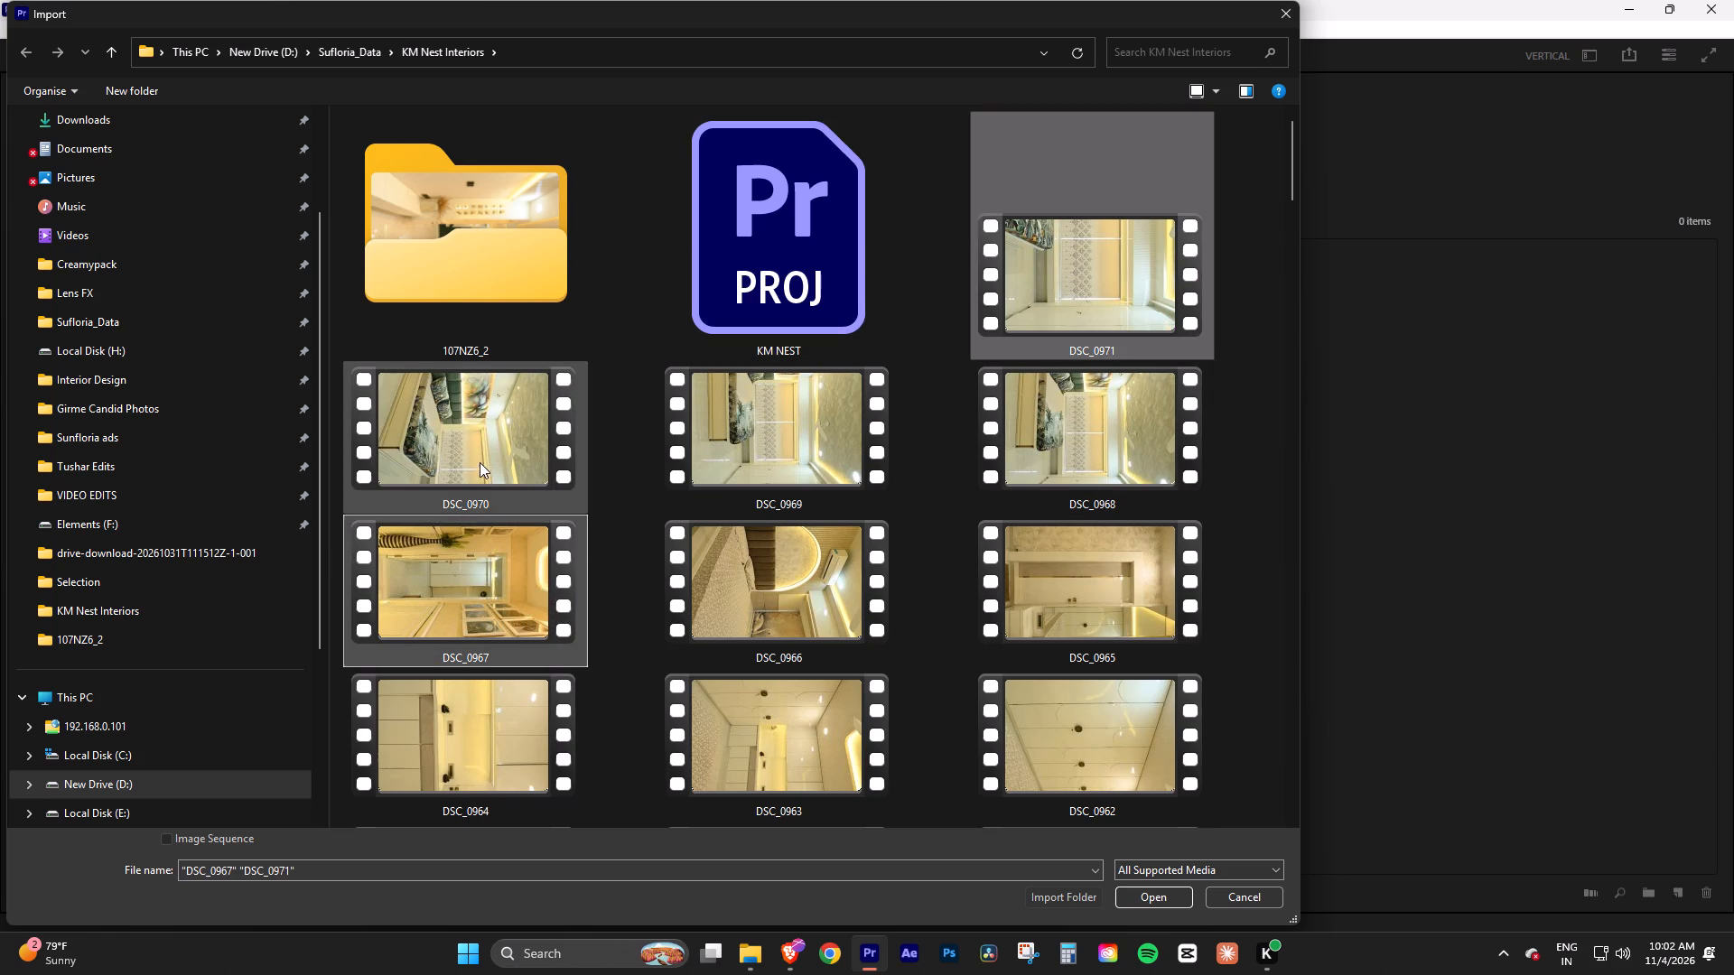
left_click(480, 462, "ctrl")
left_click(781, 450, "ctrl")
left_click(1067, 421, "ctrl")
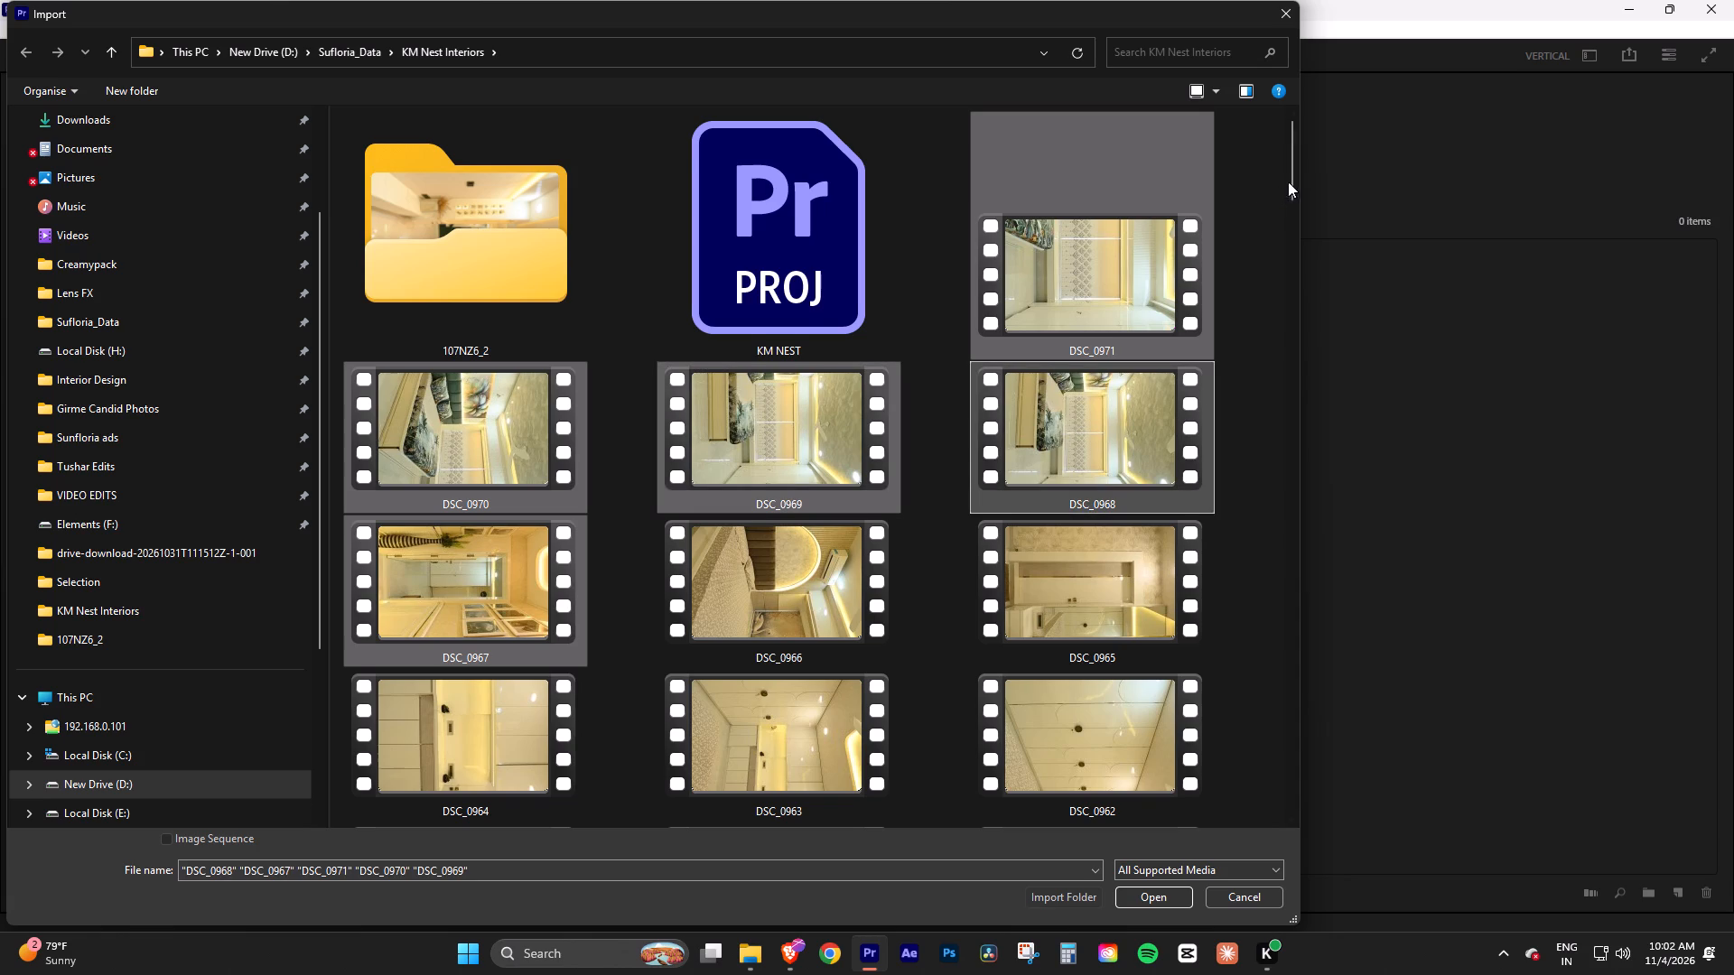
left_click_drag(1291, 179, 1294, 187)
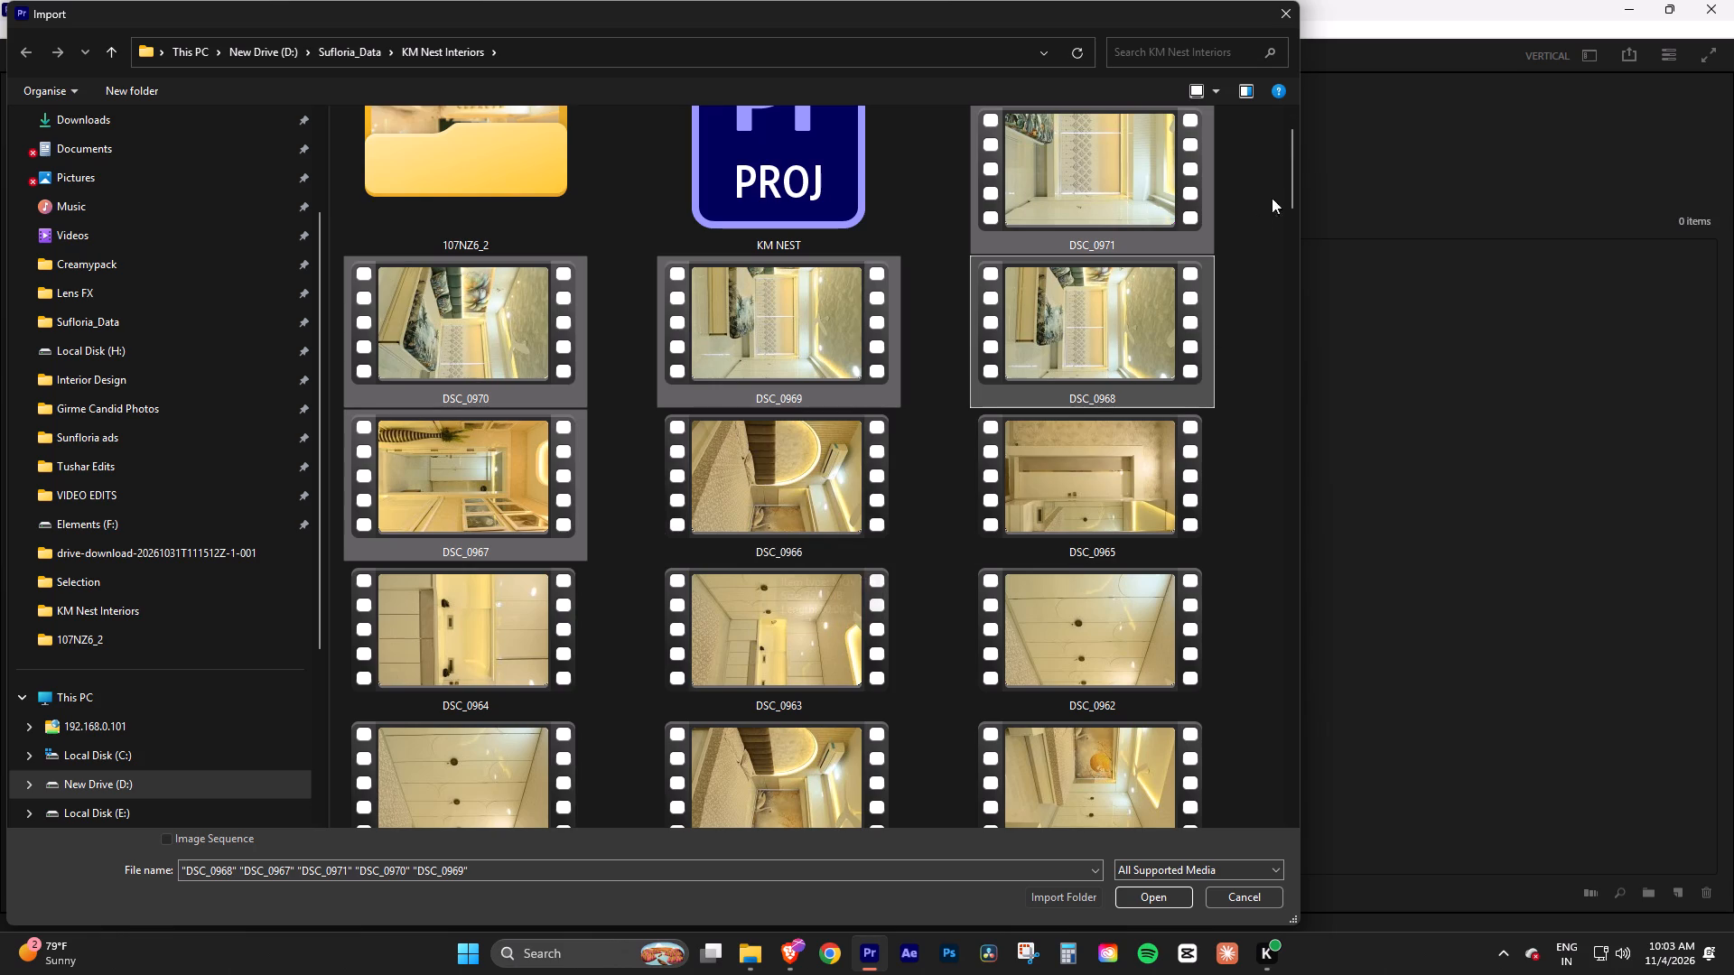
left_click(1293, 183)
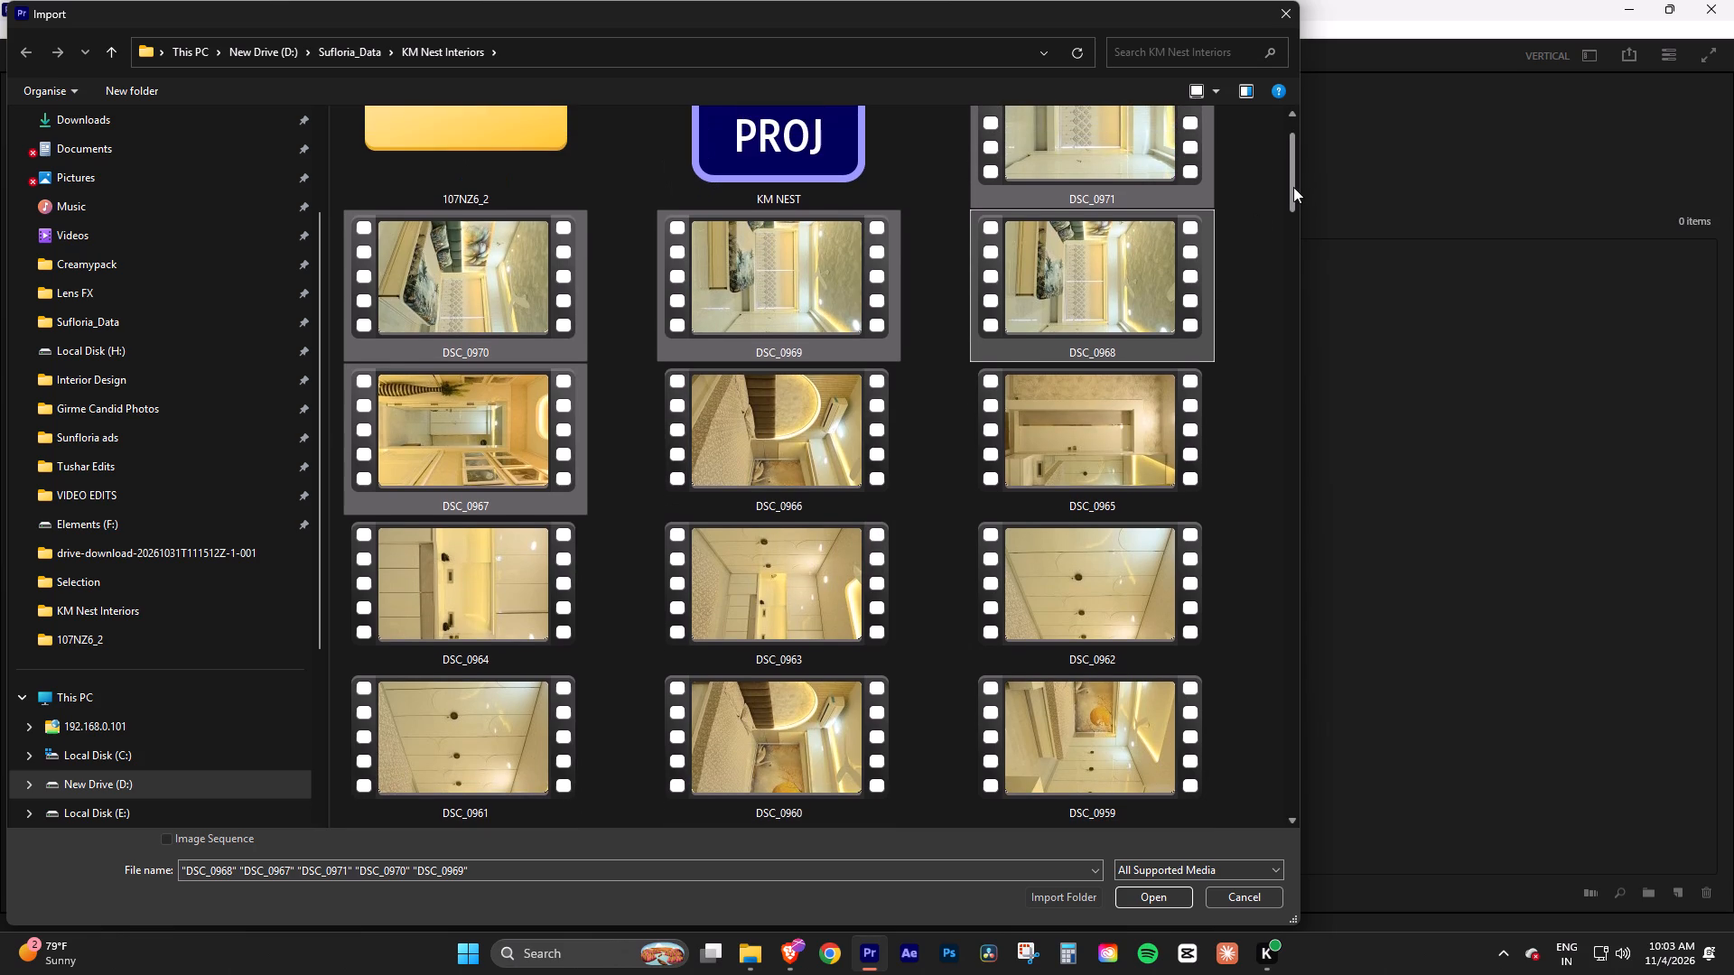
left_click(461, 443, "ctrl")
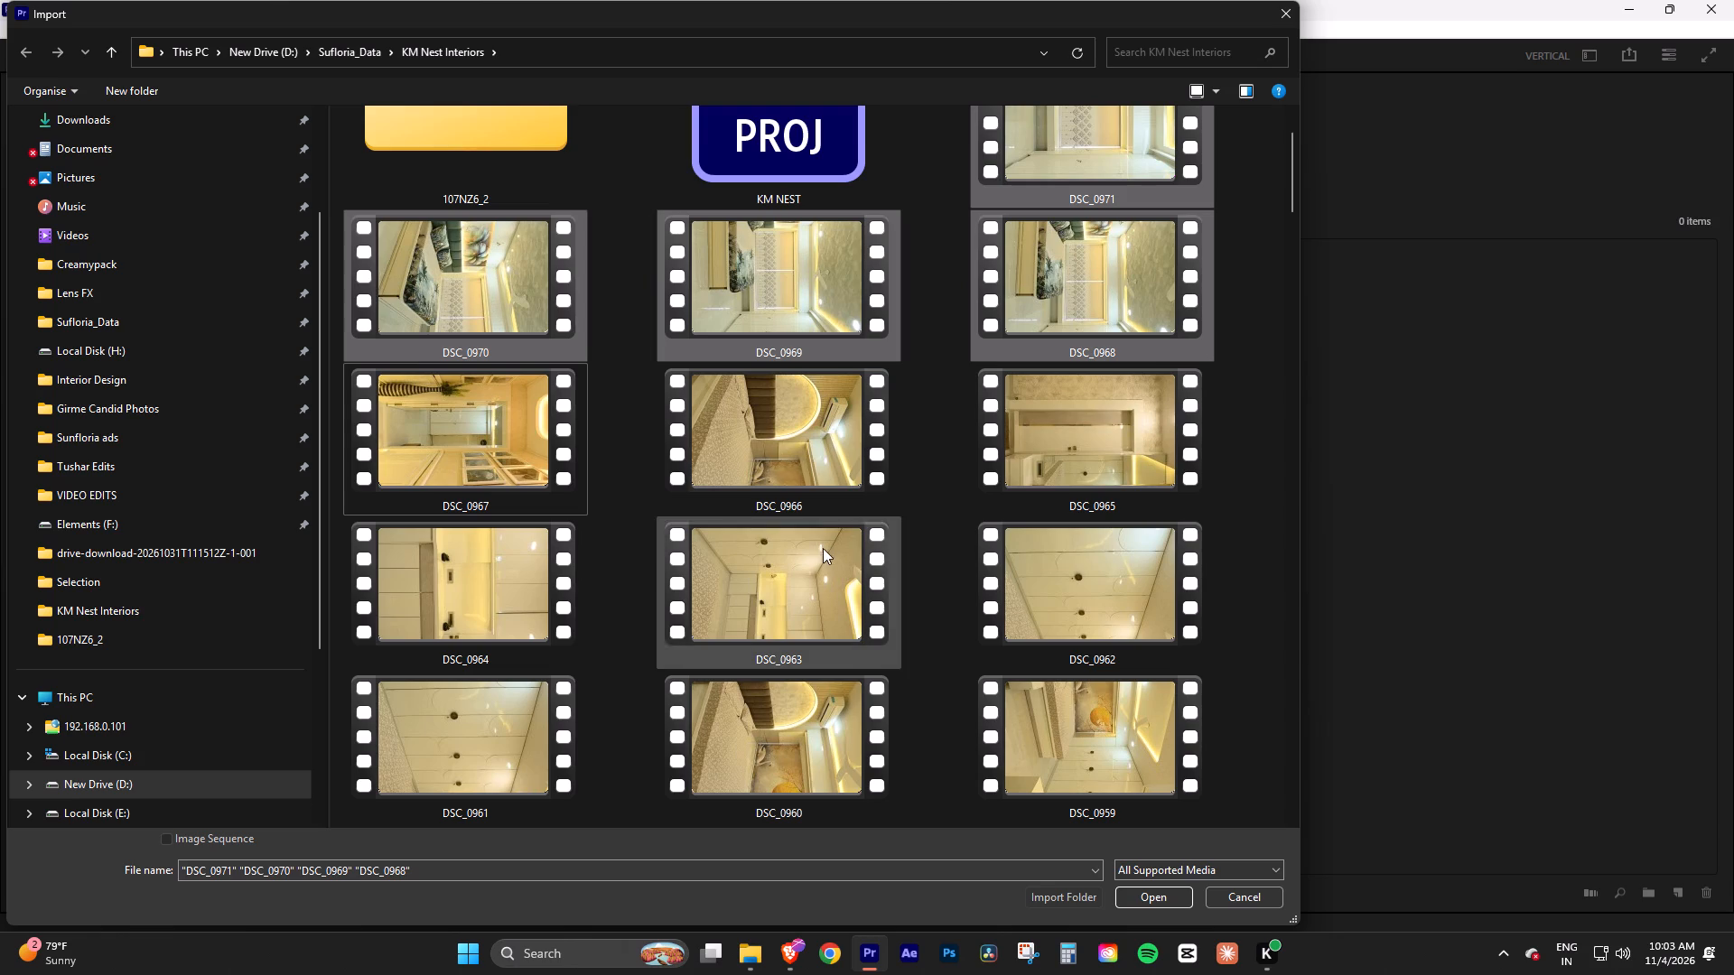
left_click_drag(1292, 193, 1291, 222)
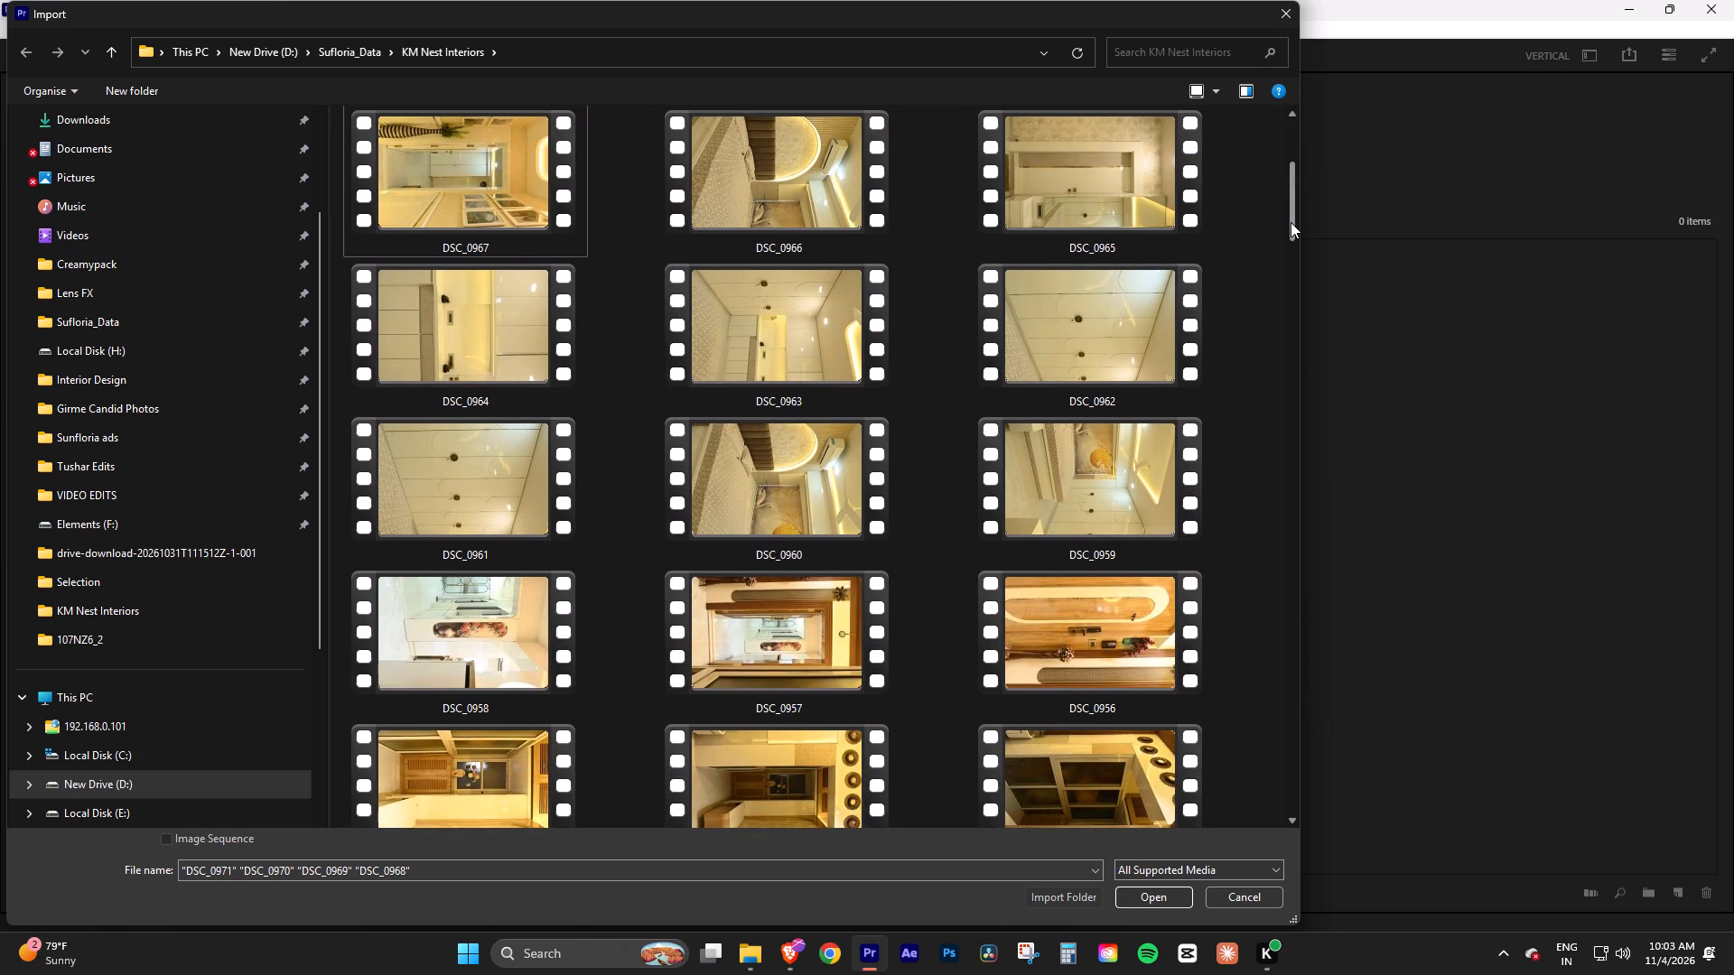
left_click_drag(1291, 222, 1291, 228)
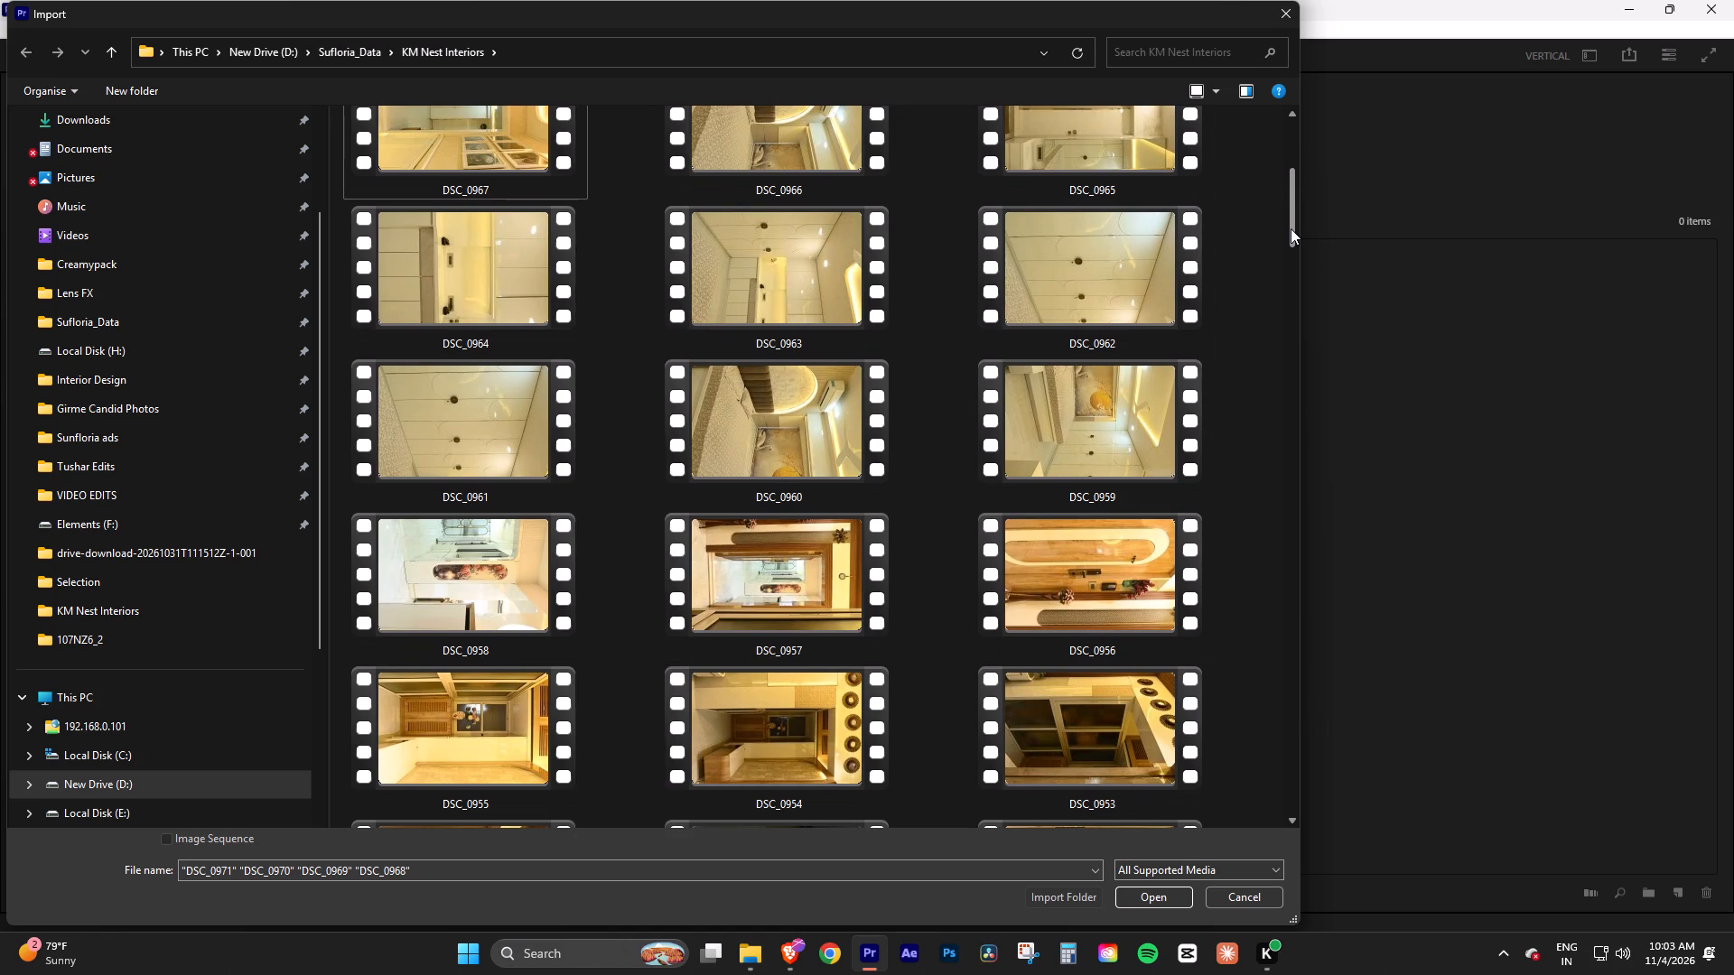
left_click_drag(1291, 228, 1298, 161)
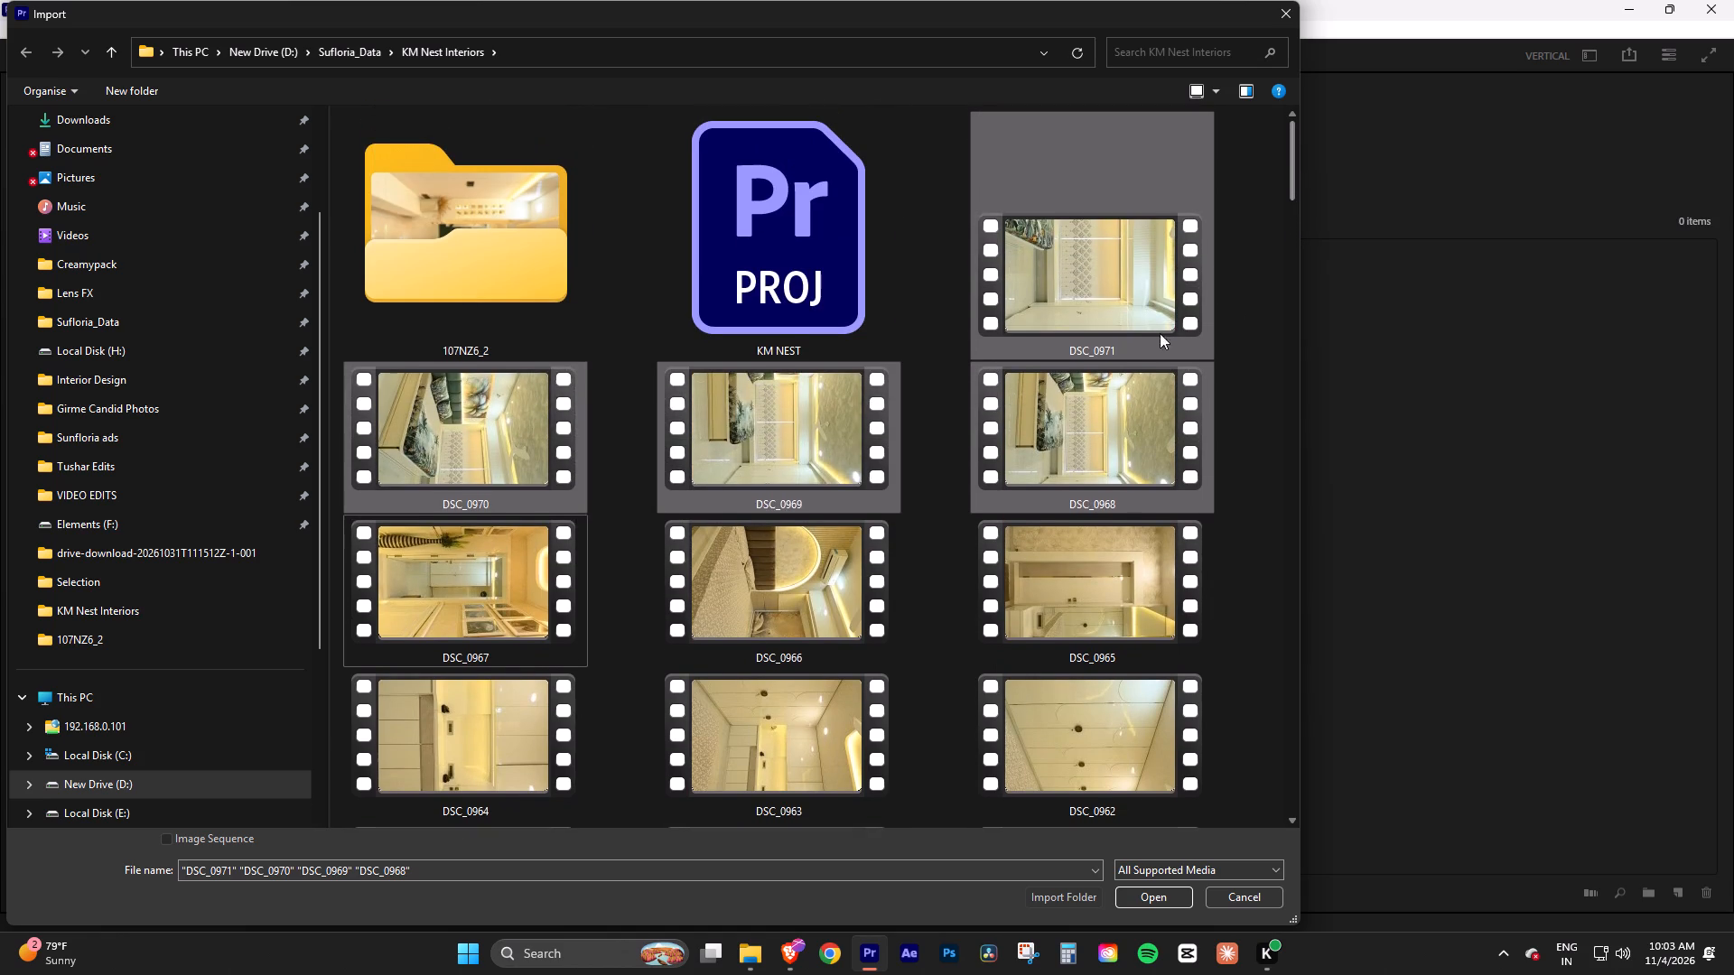
Preview clip DSC_0971 in Media Player and close the player.
left_click(1129, 256)
right_click(1111, 283)
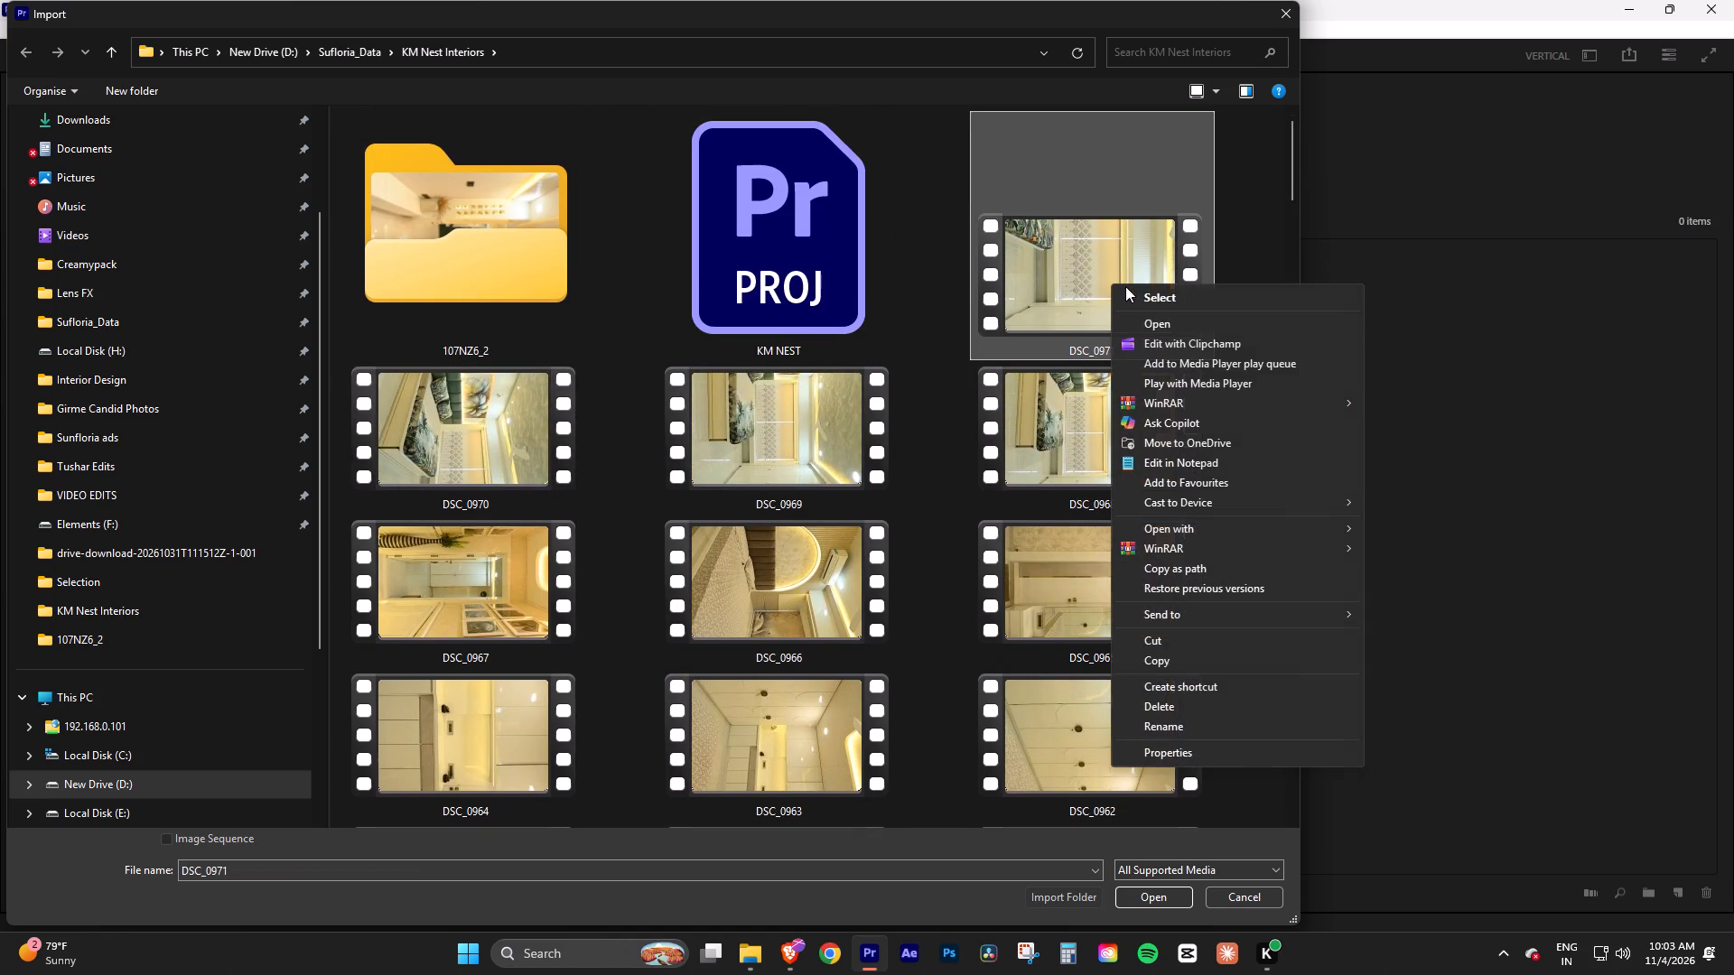
left_click(1142, 317)
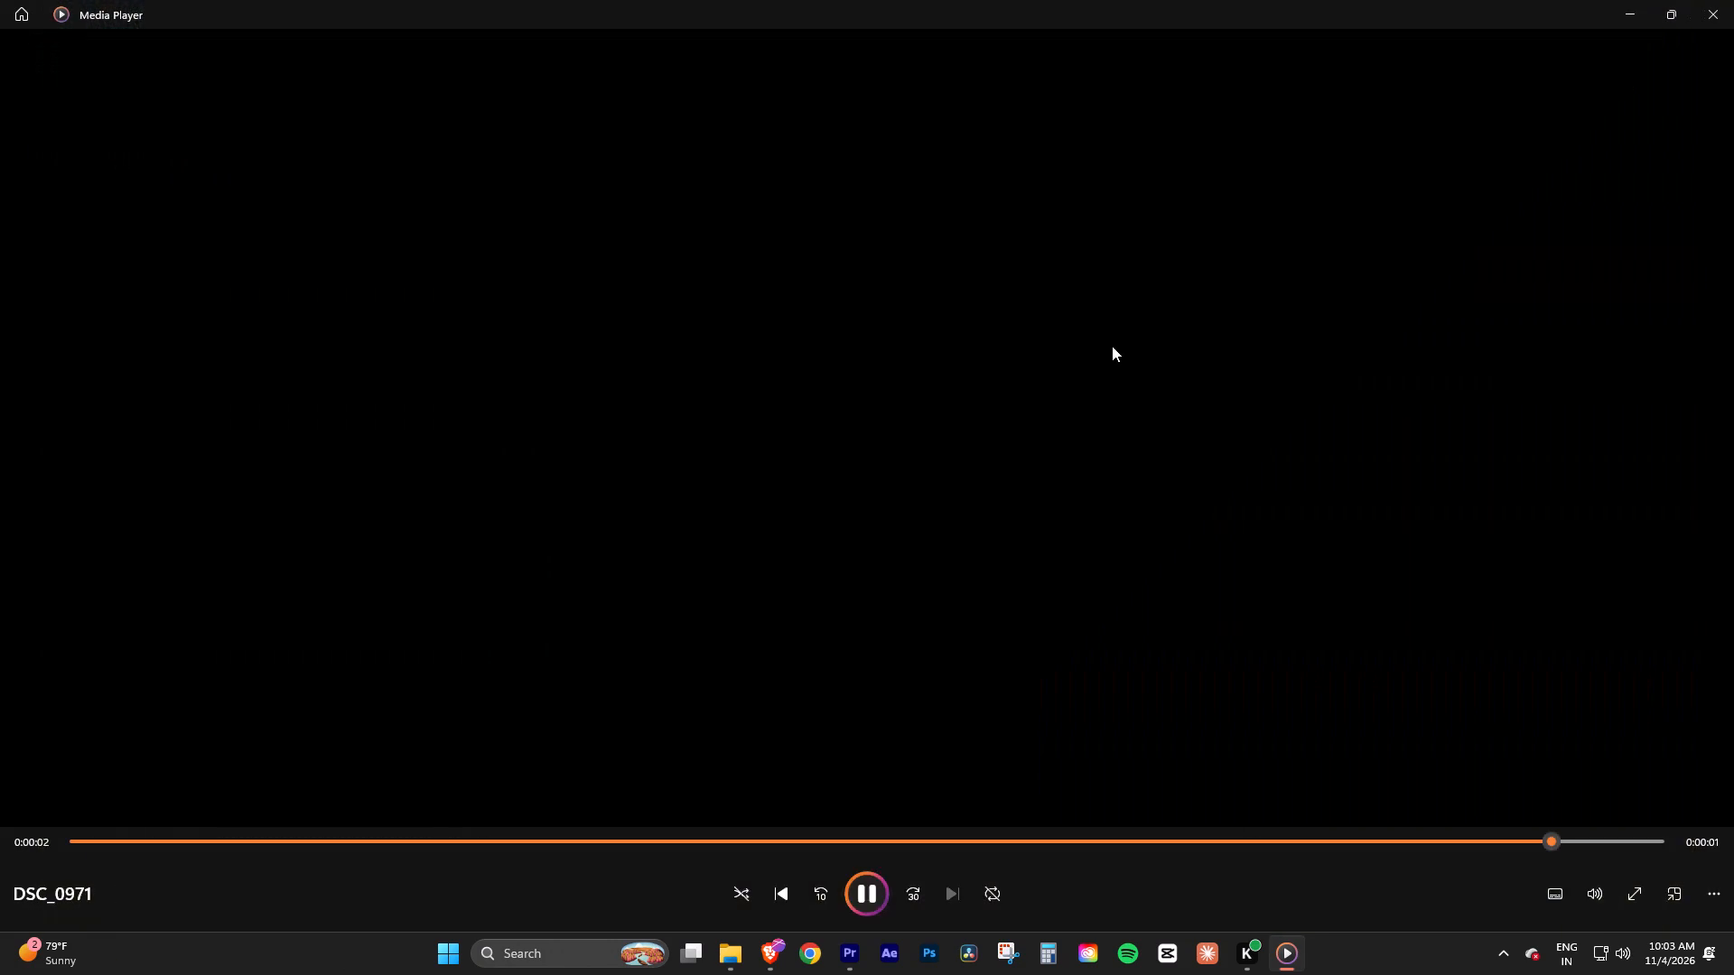
left_click(1716, 7)
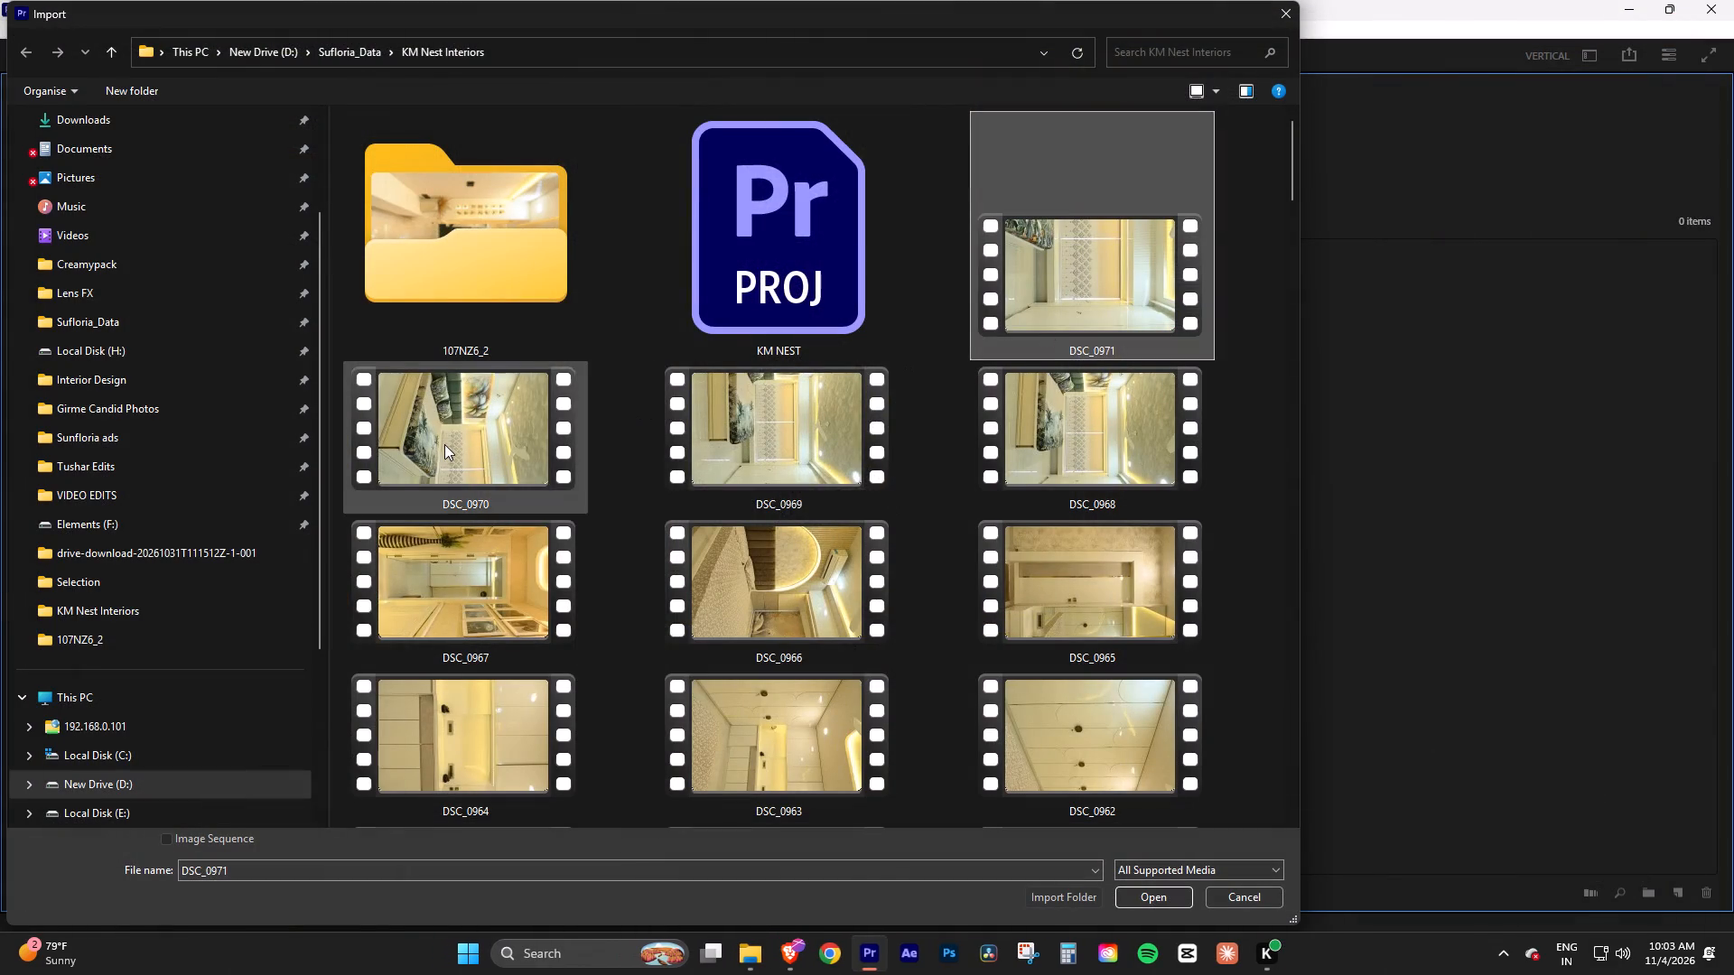
Open clip DSC_0970 in Media Player and examine the bedroom shot by playing and pausing it in short stretches.
left_click(444, 444)
right_click(444, 444)
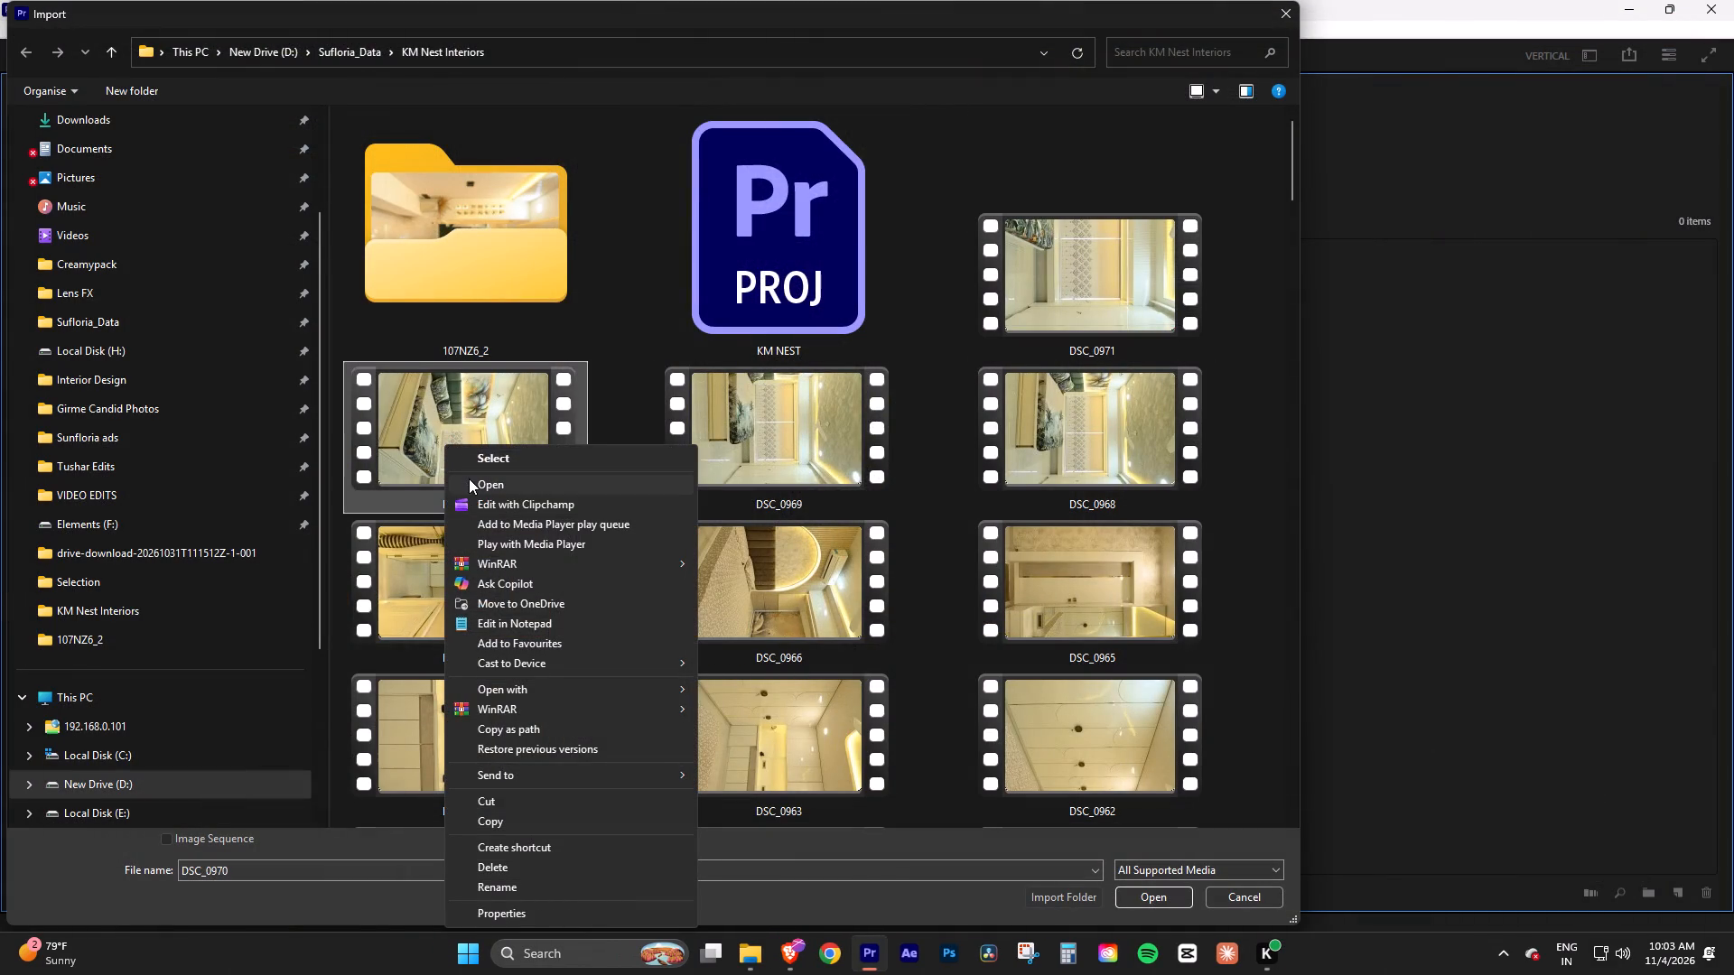
left_click(469, 478)
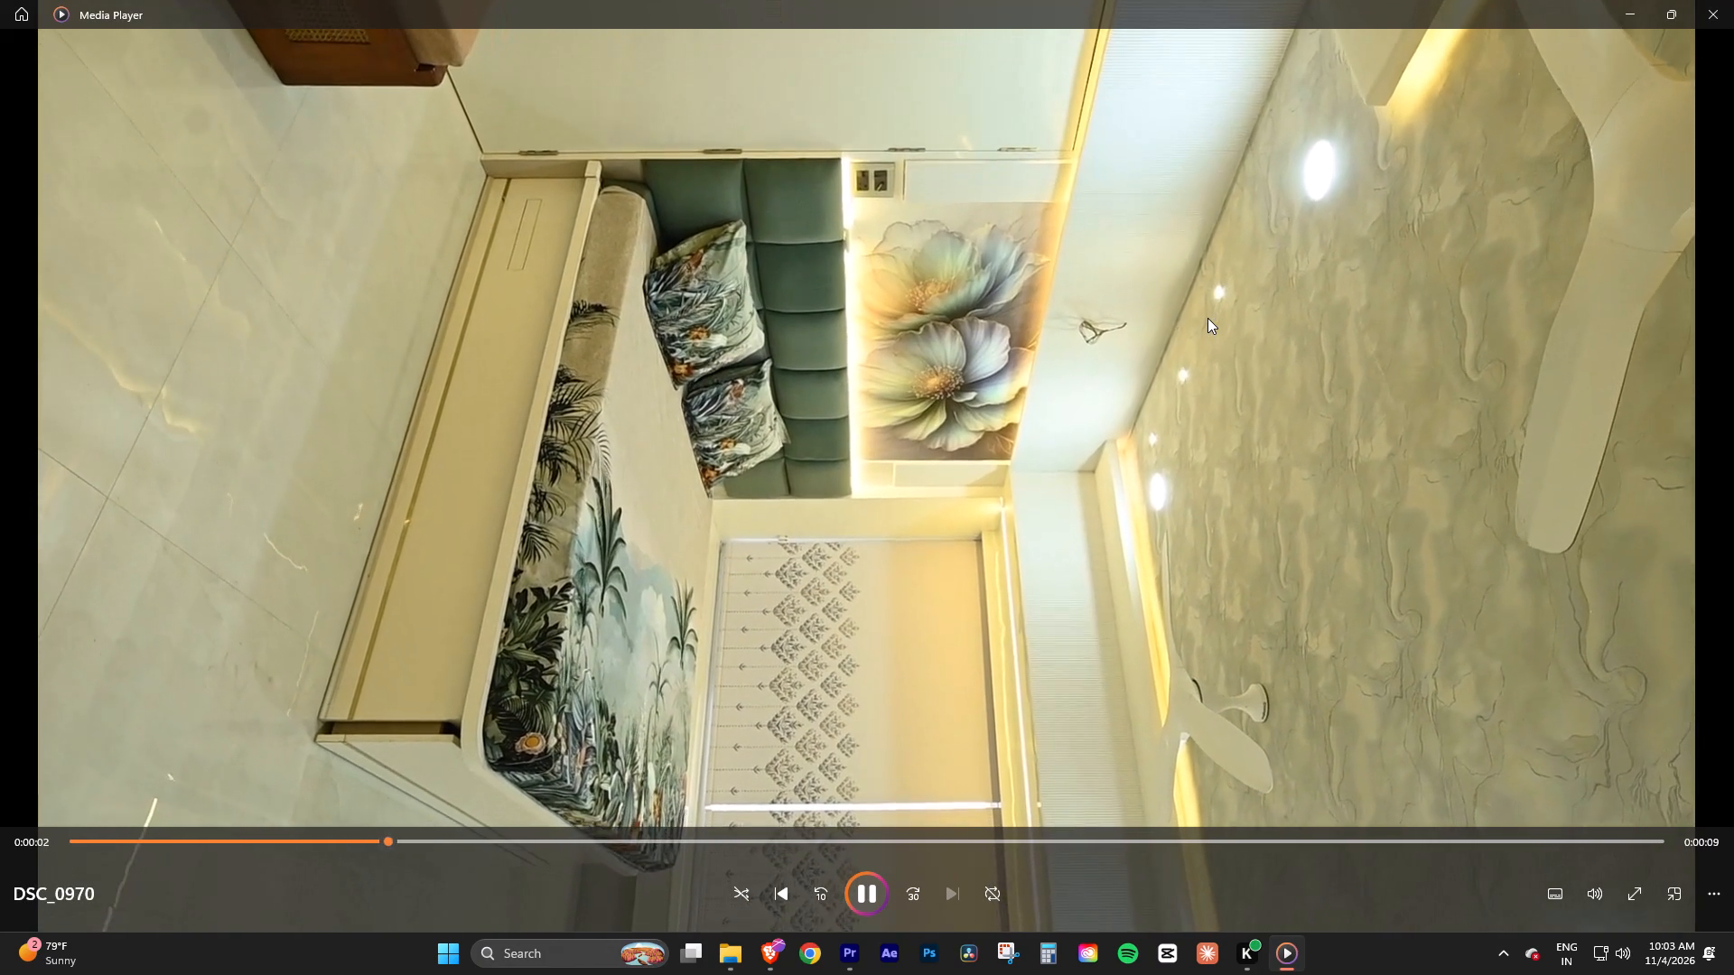
key("space")
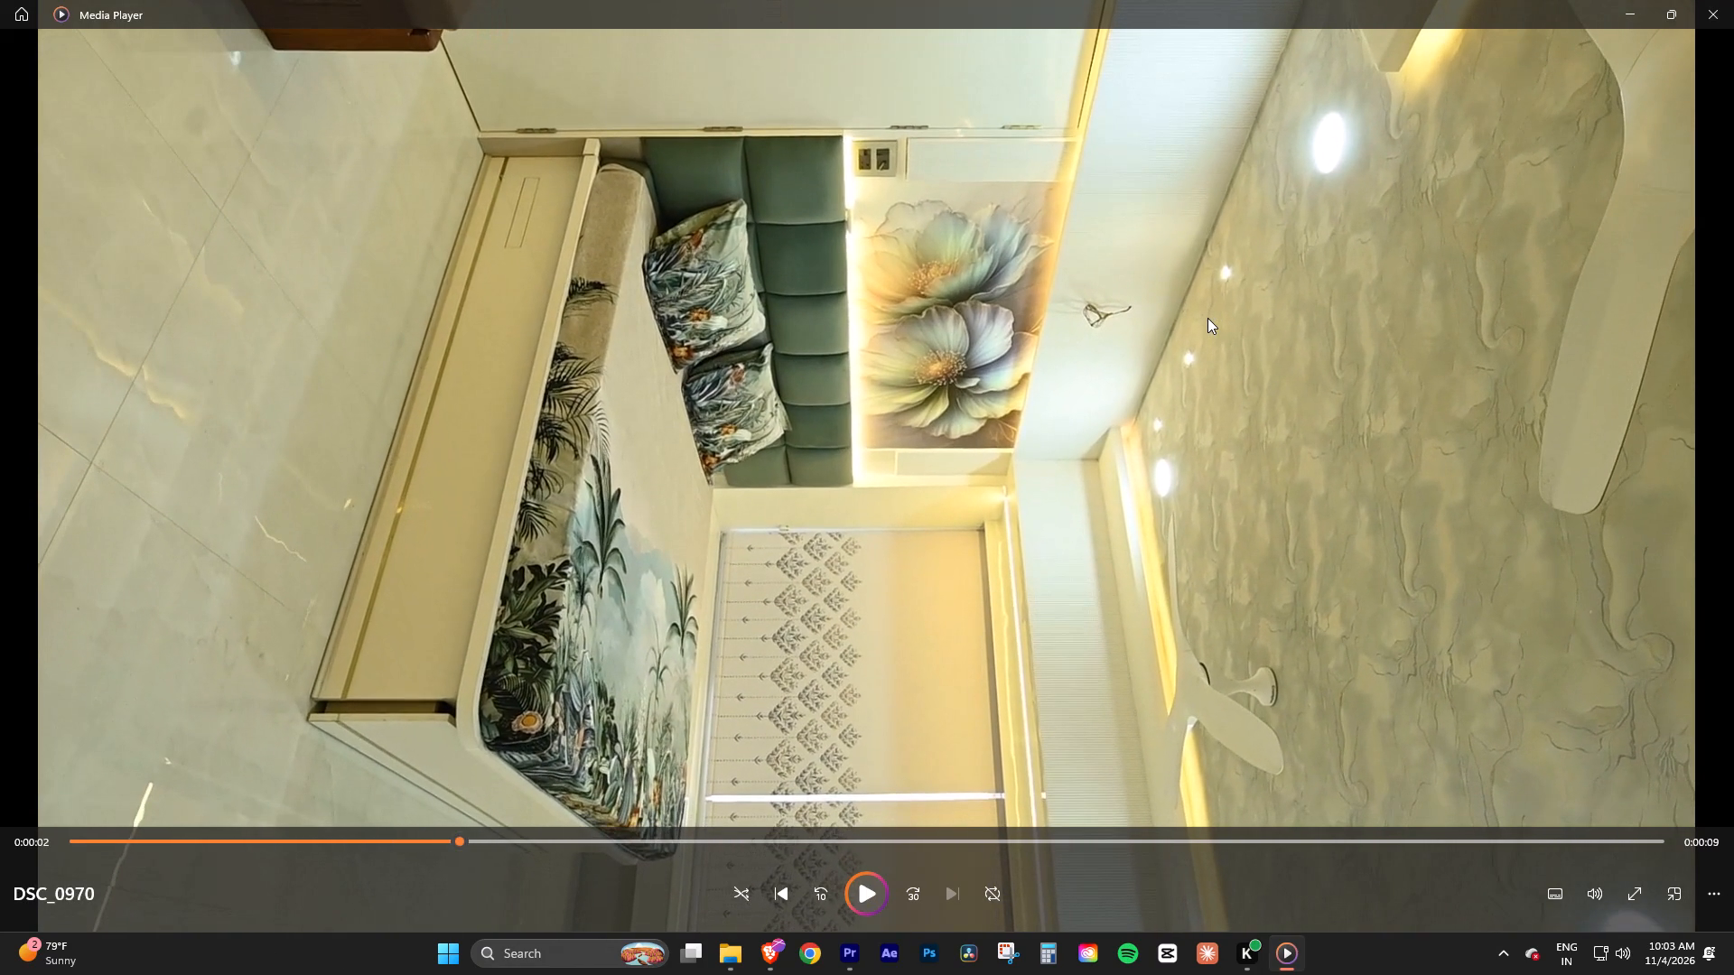
key("space")
key("space")
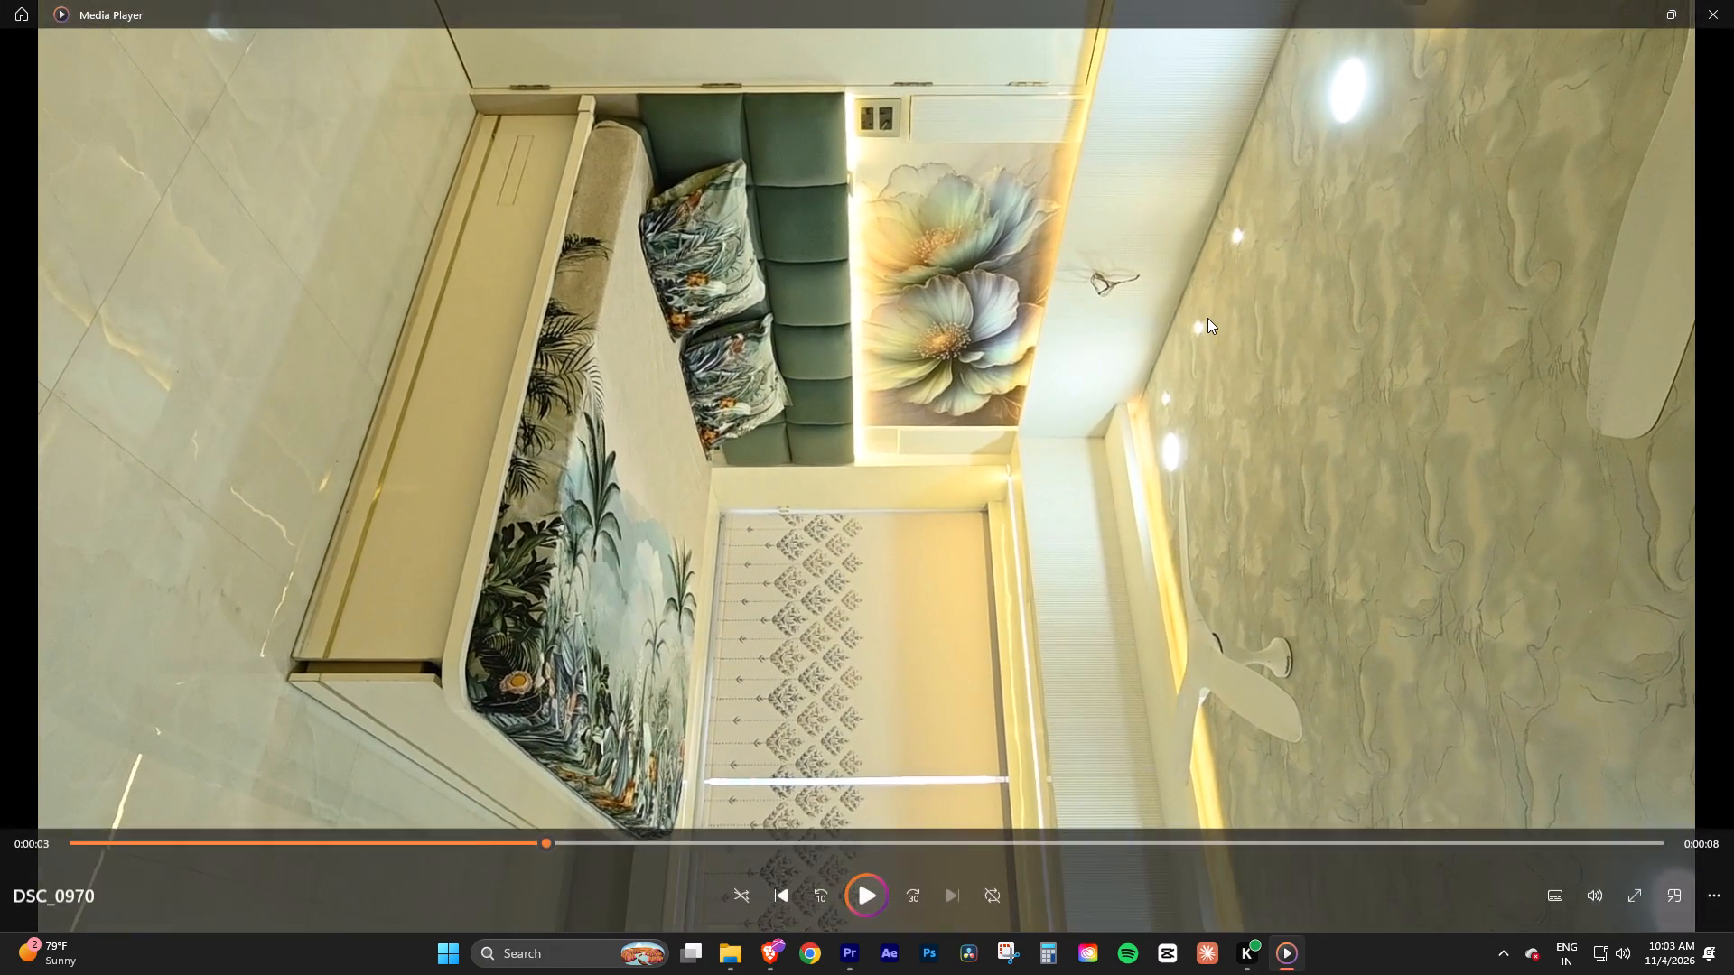
key("space")
key("space")
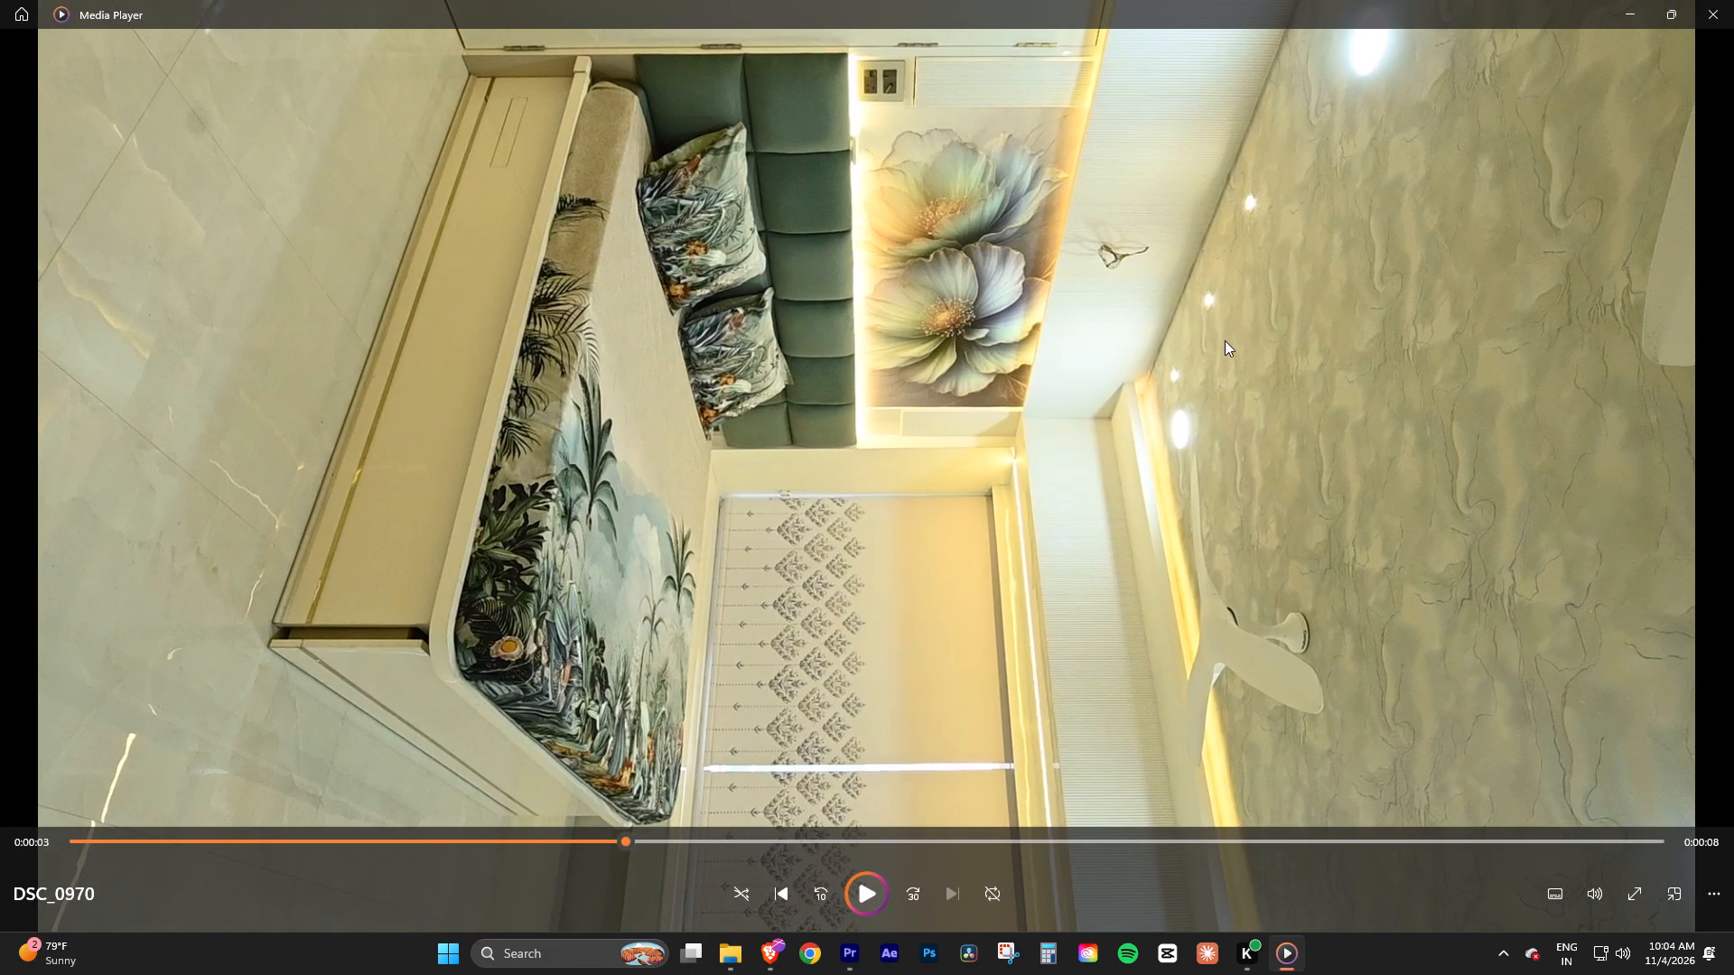
key("space")
key("space")
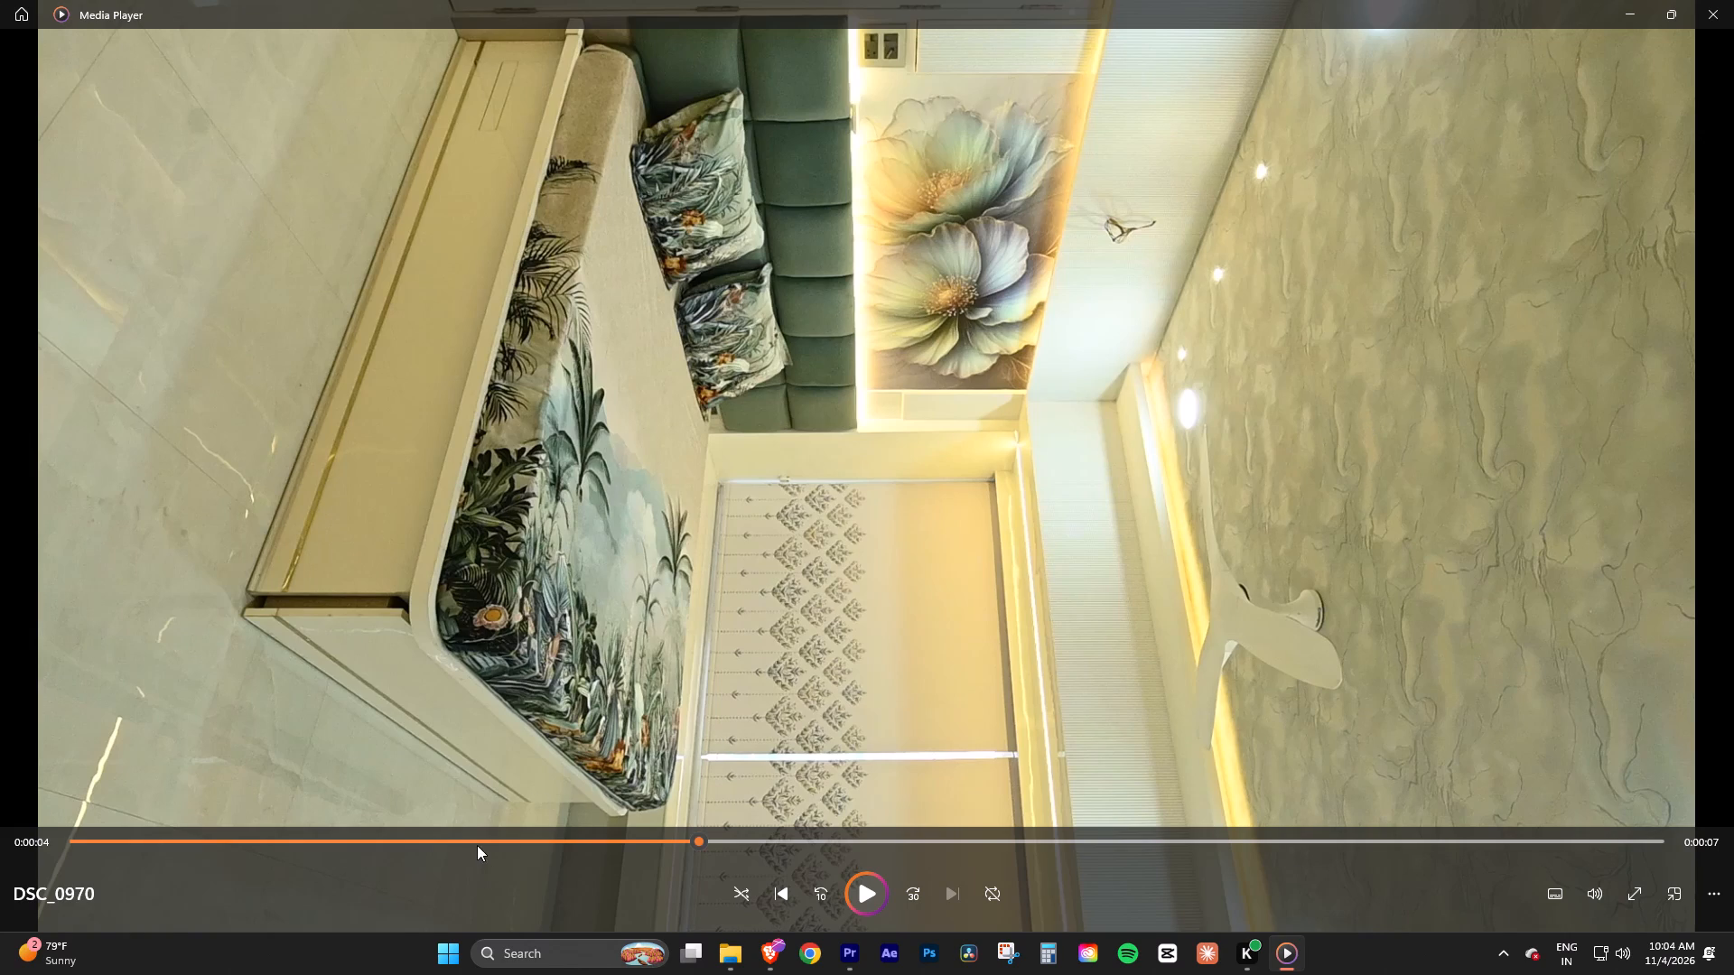
left_click_drag(471, 840, 0, 840)
key("space")
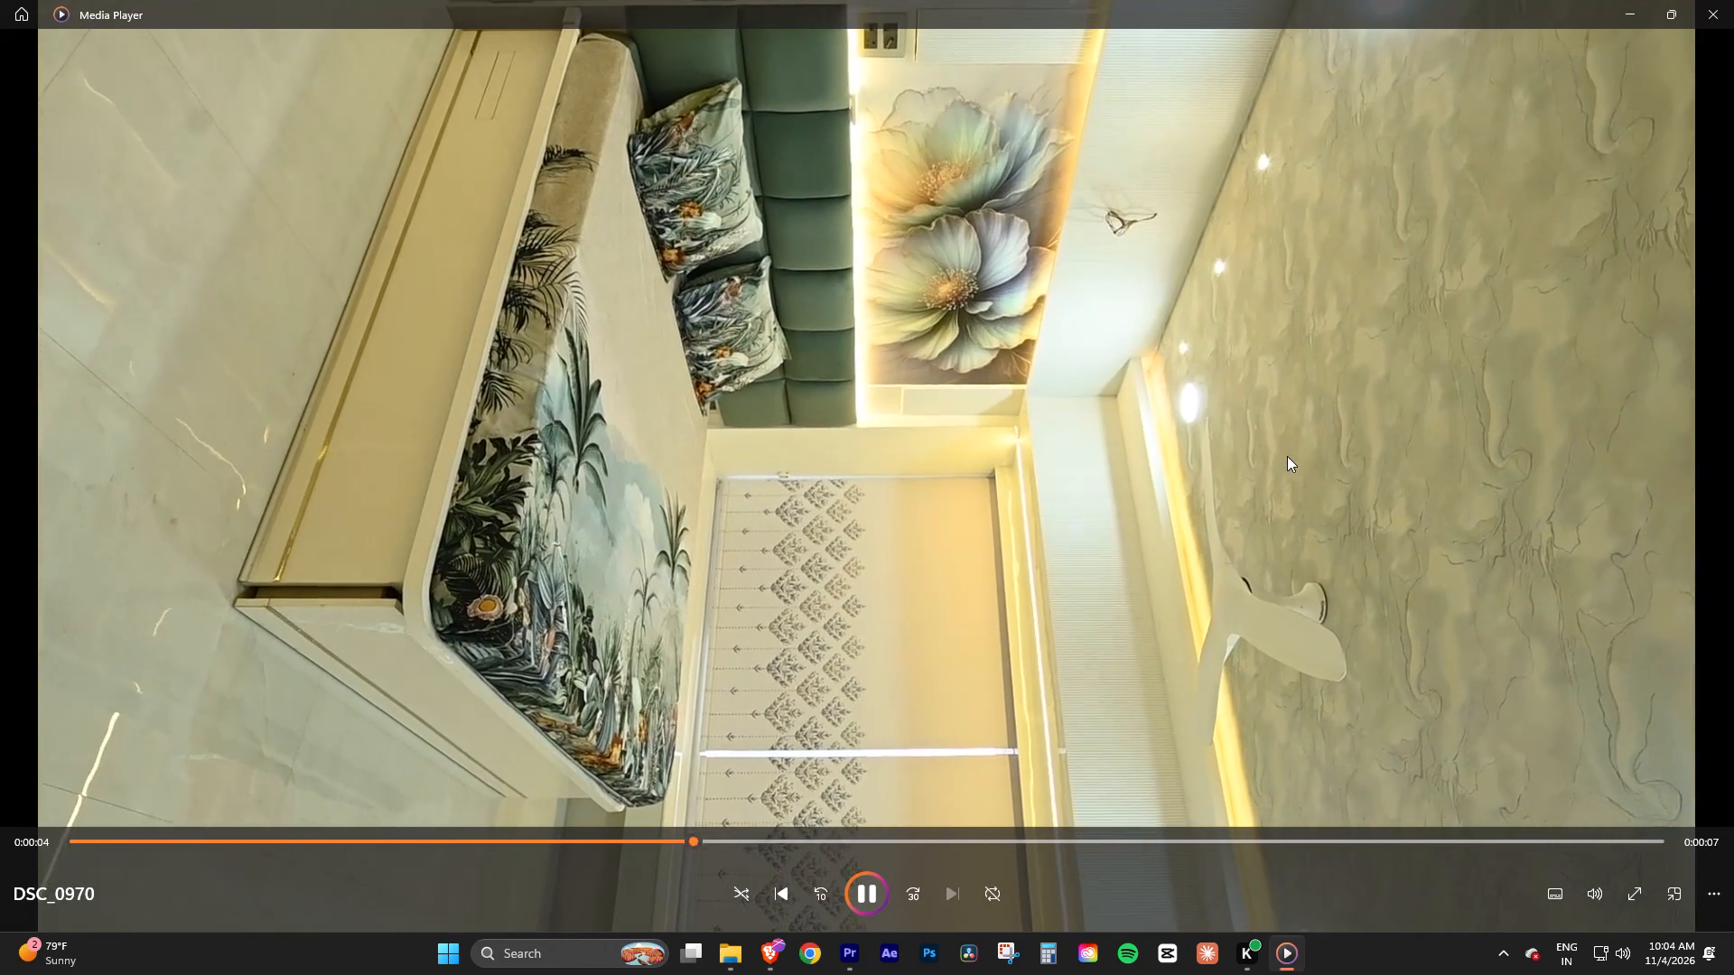
key("space")
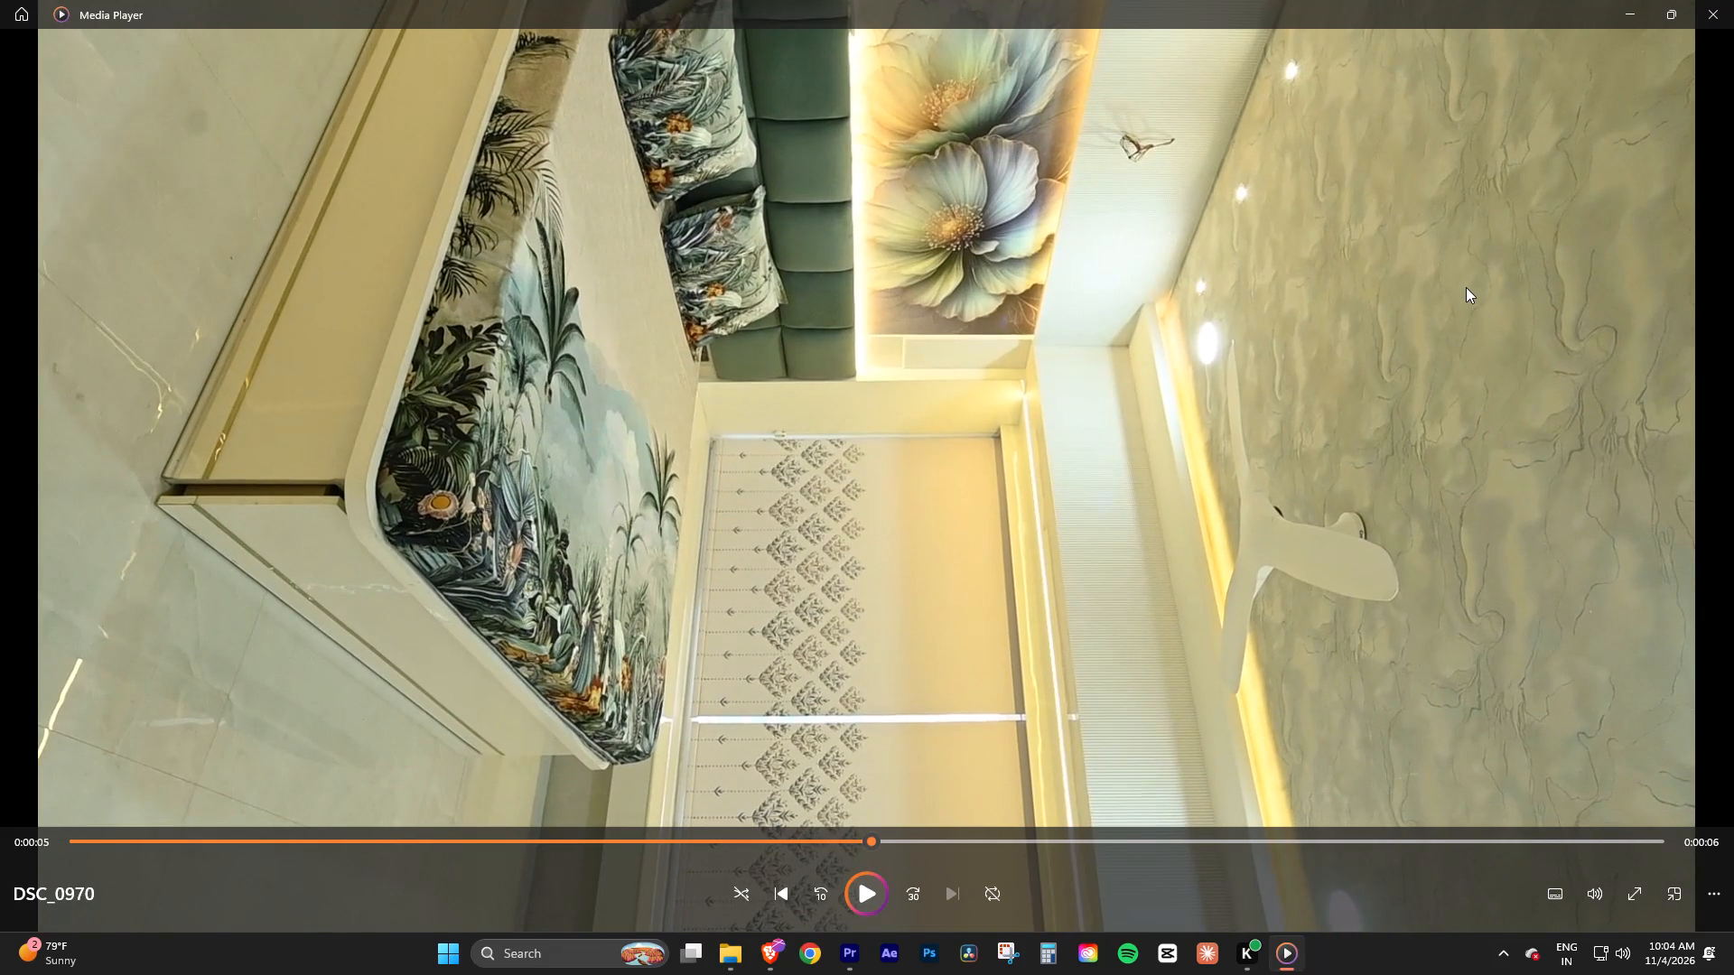
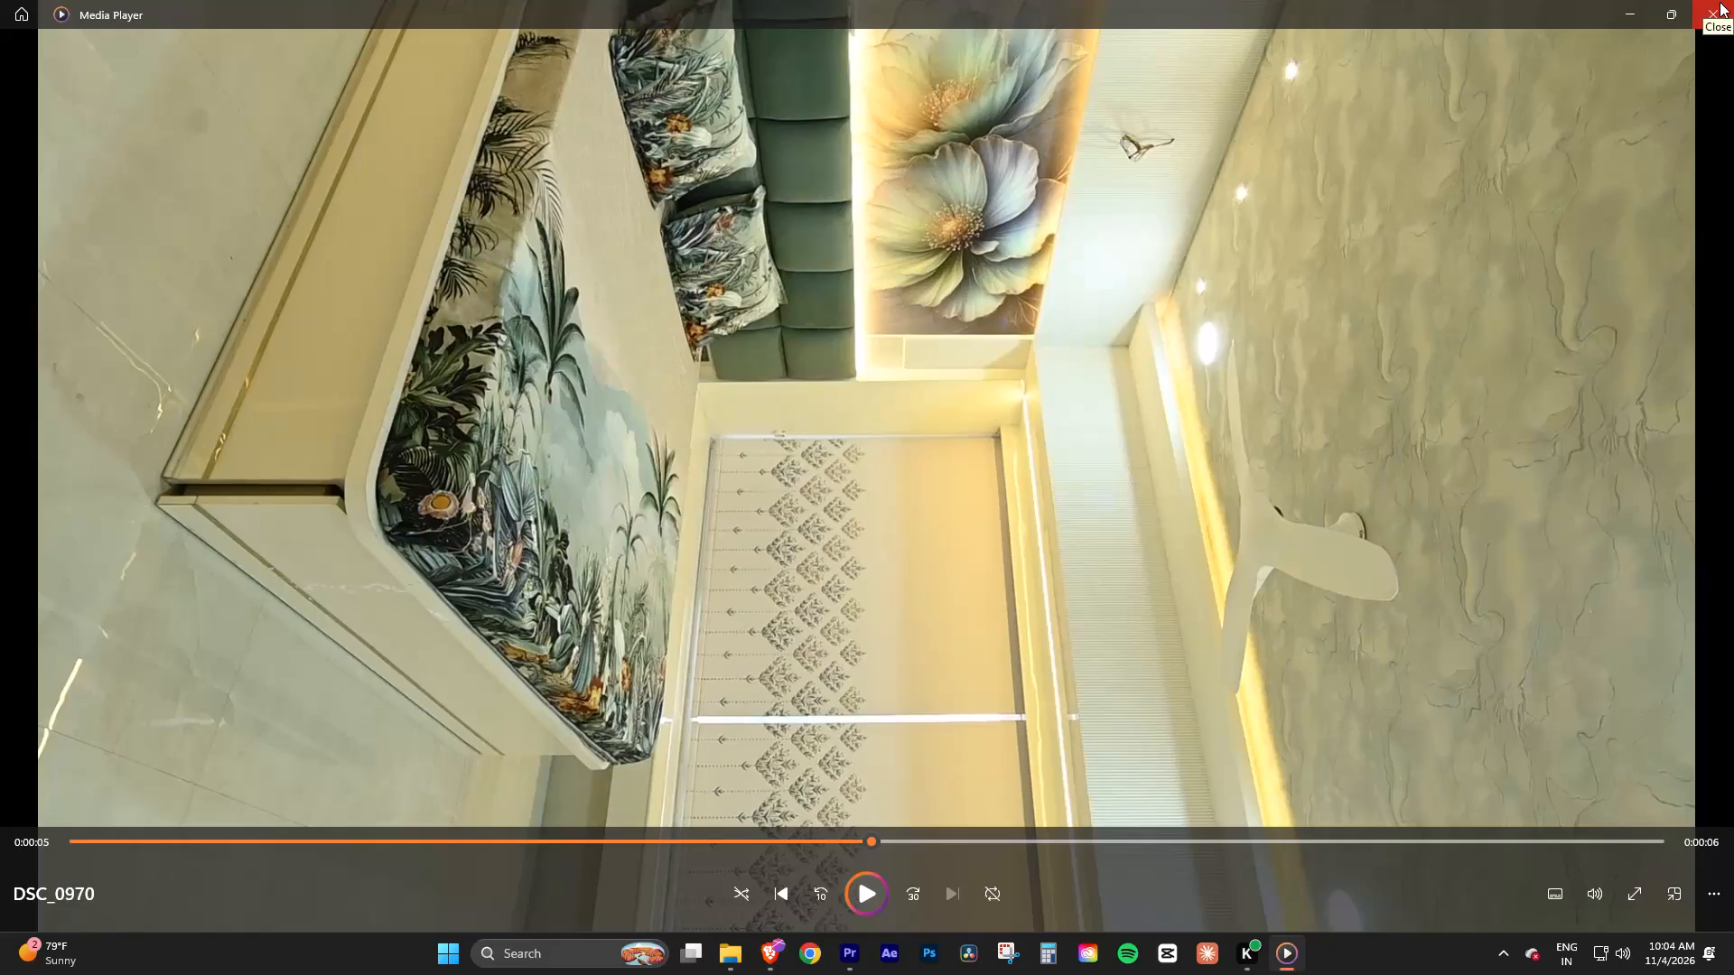
Close the DSC_0970 preview, watch clip DSC_0969 in Media Player and close the player.
left_click(1720, 2)
left_click(805, 413)
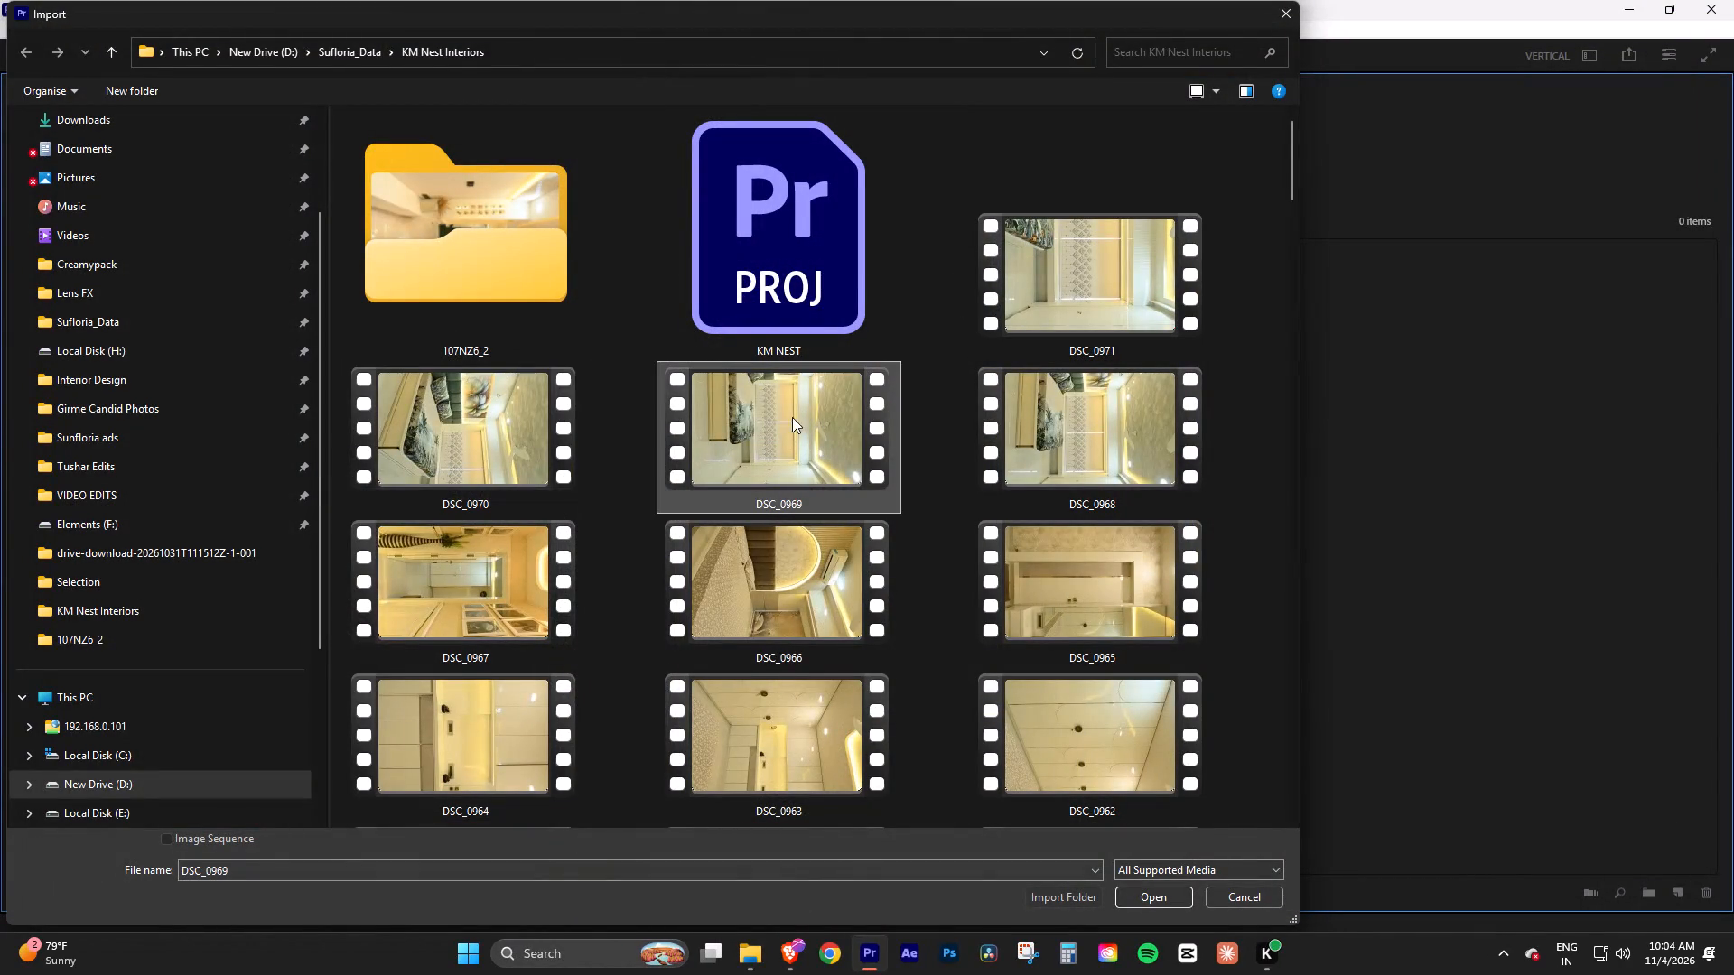
left_click(545, 428)
left_click(850, 428)
right_click(850, 428)
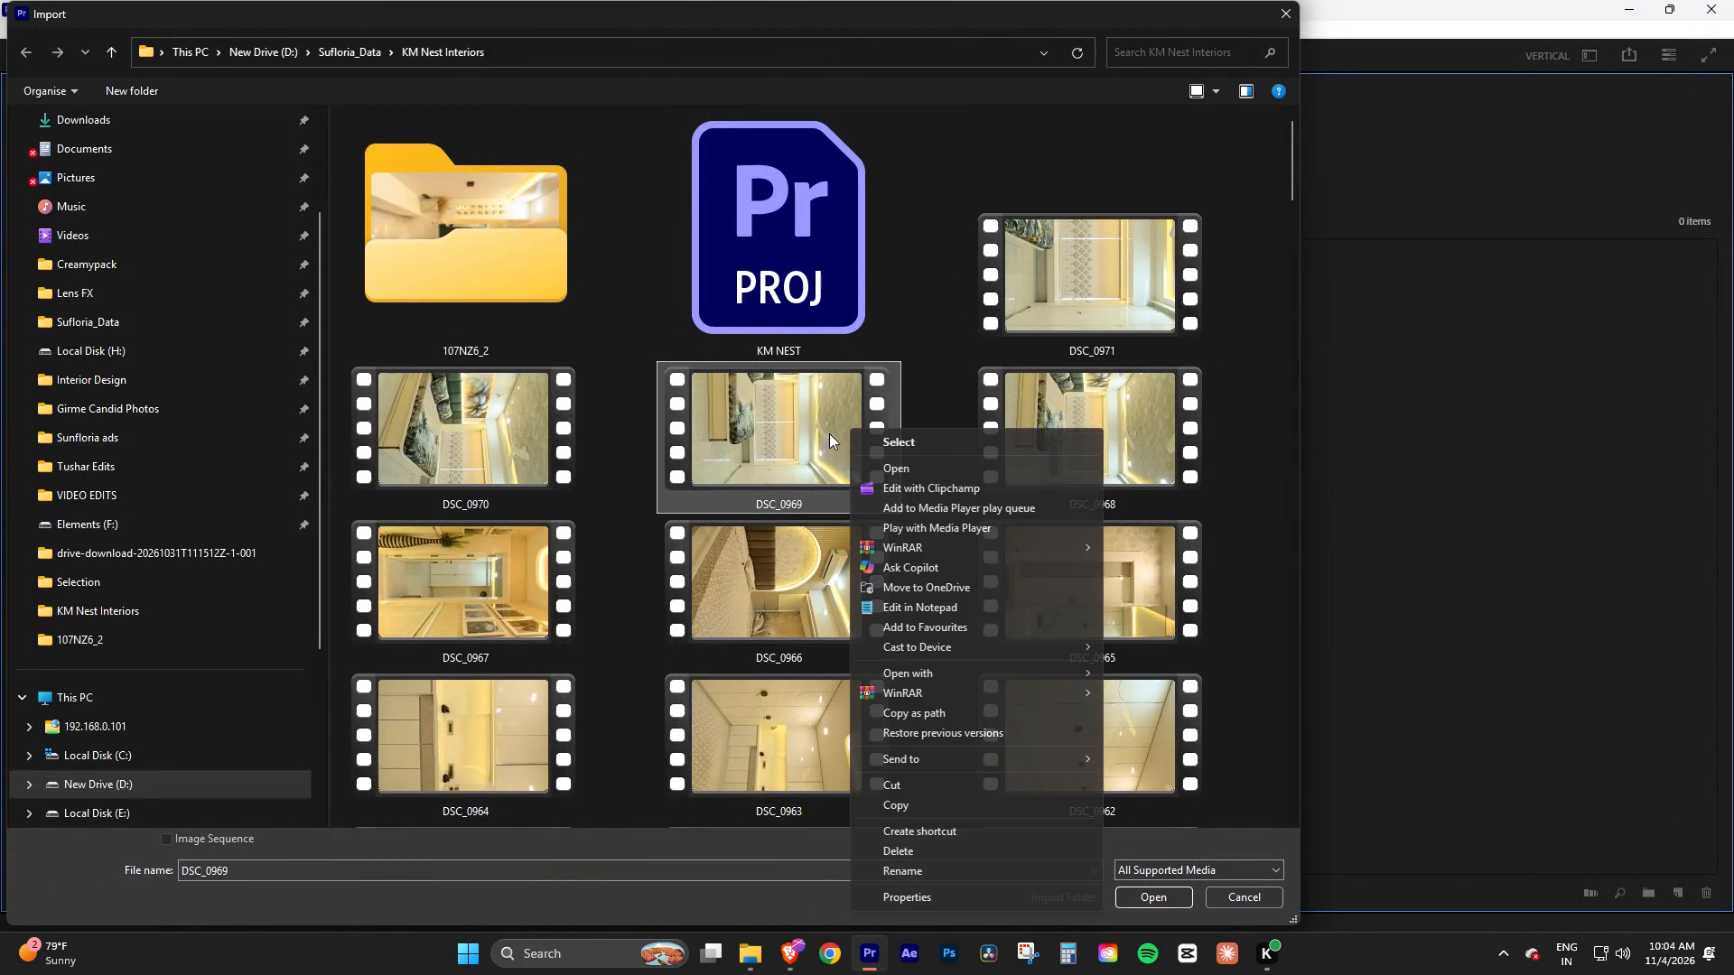
left_click(889, 465)
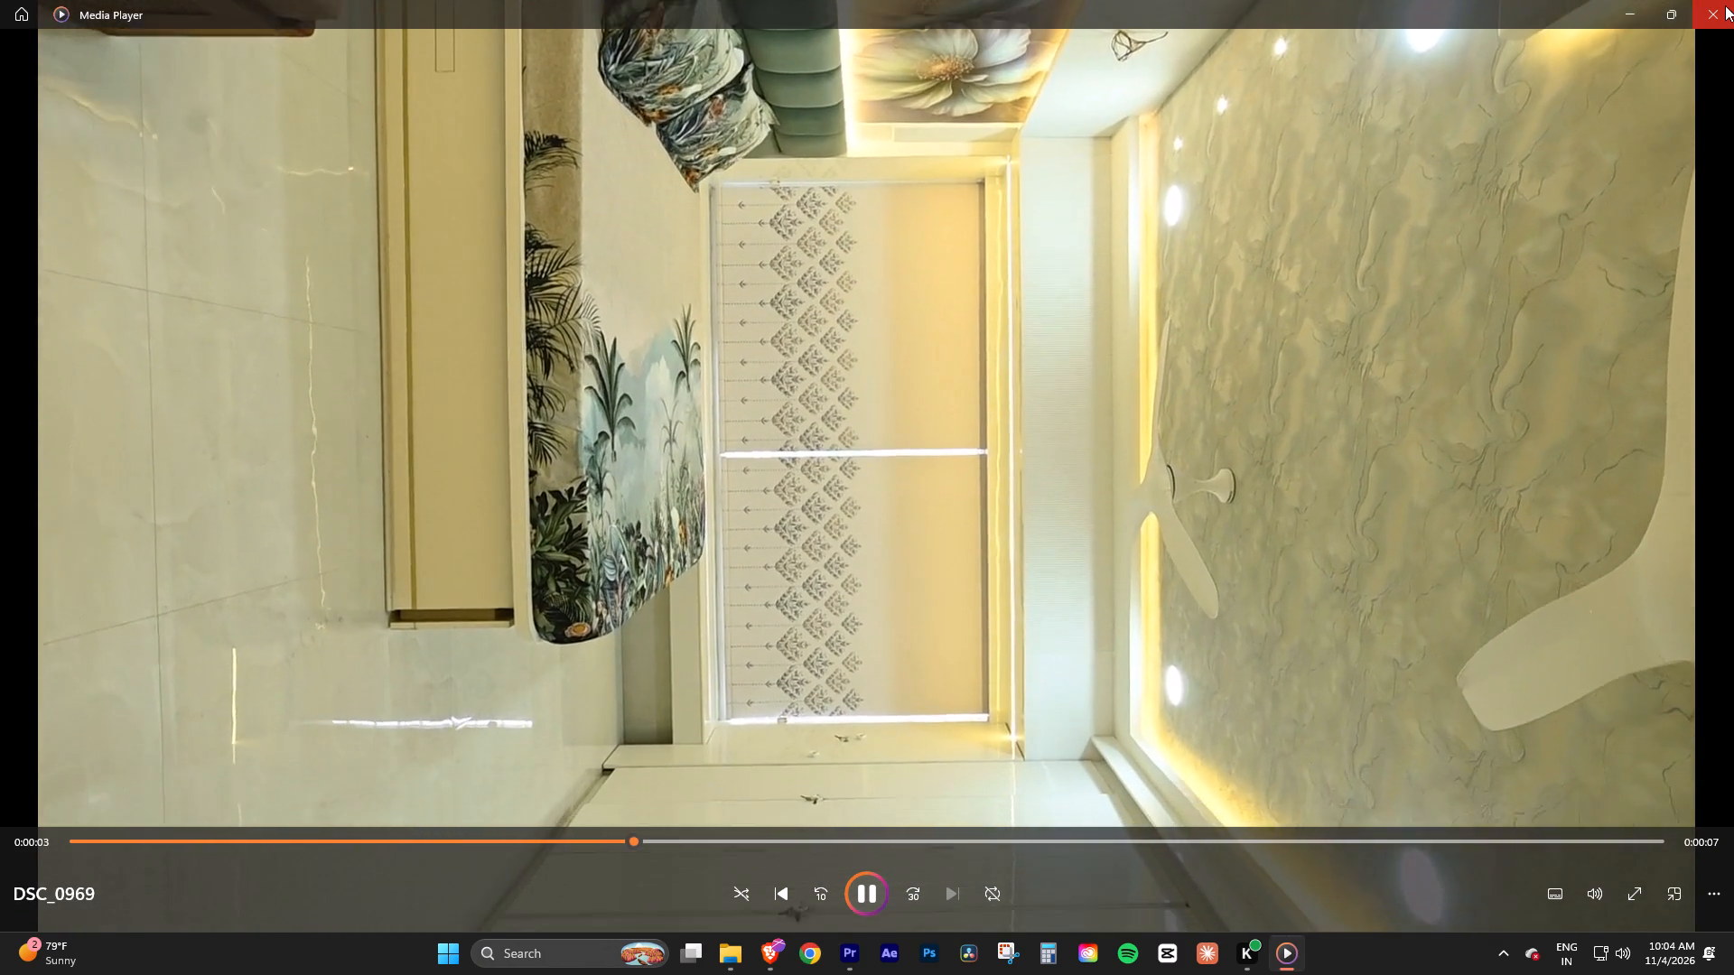
left_click(1725, 5)
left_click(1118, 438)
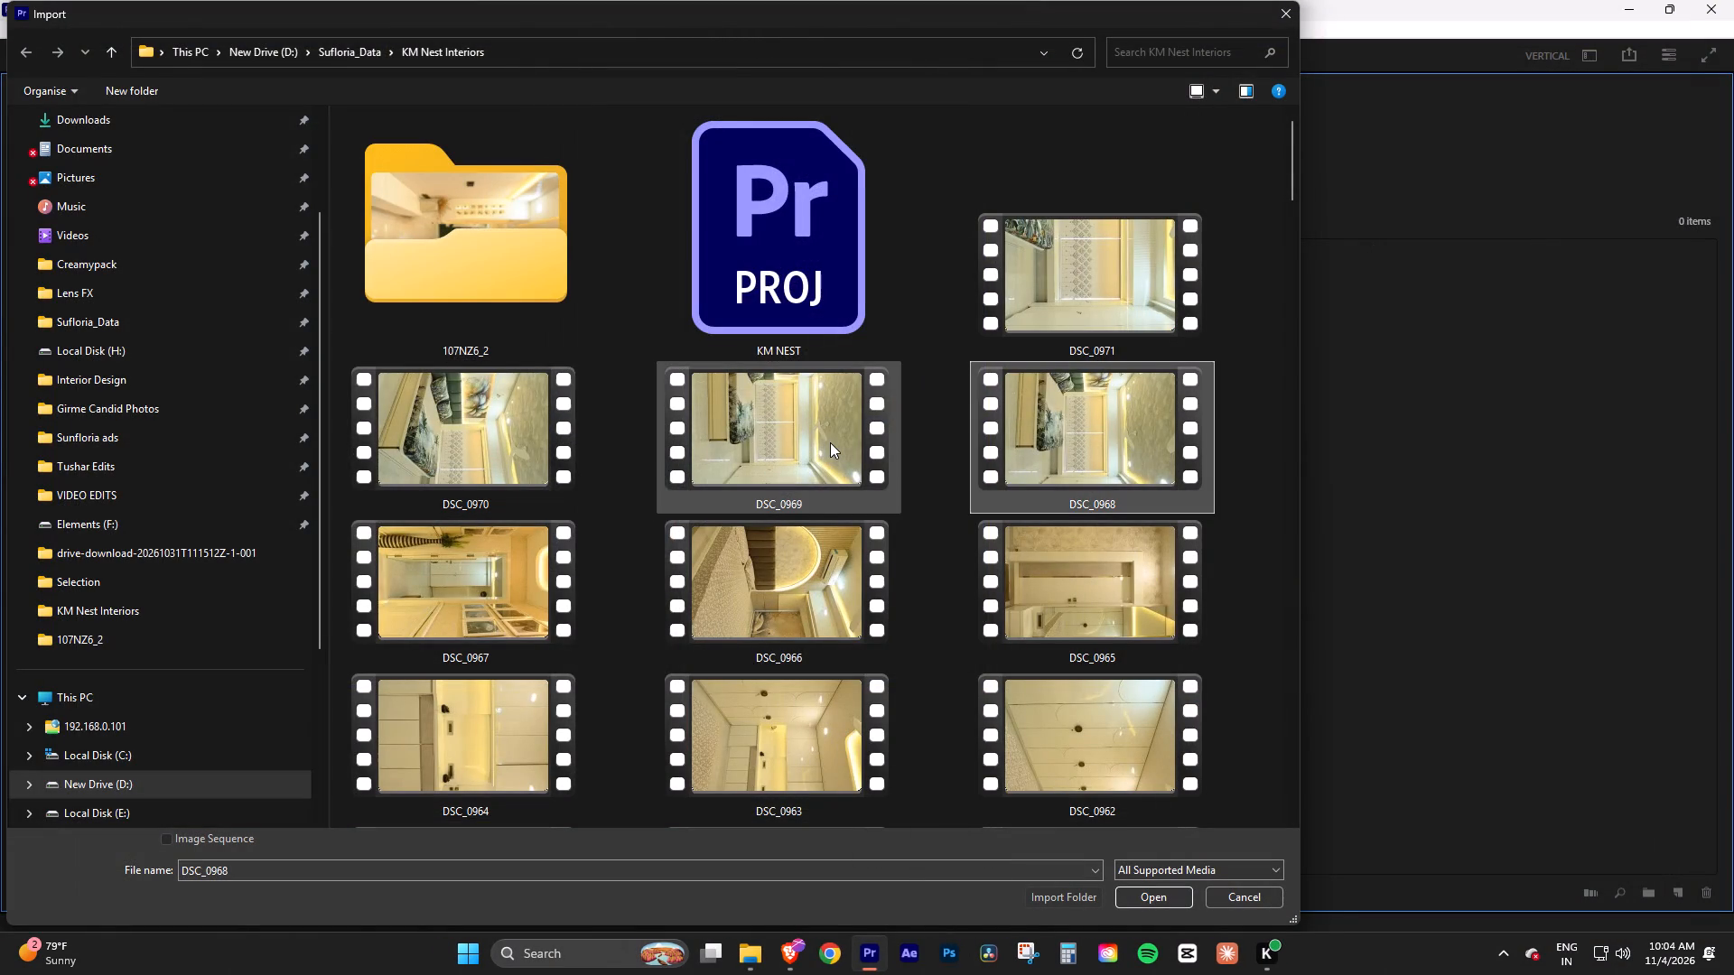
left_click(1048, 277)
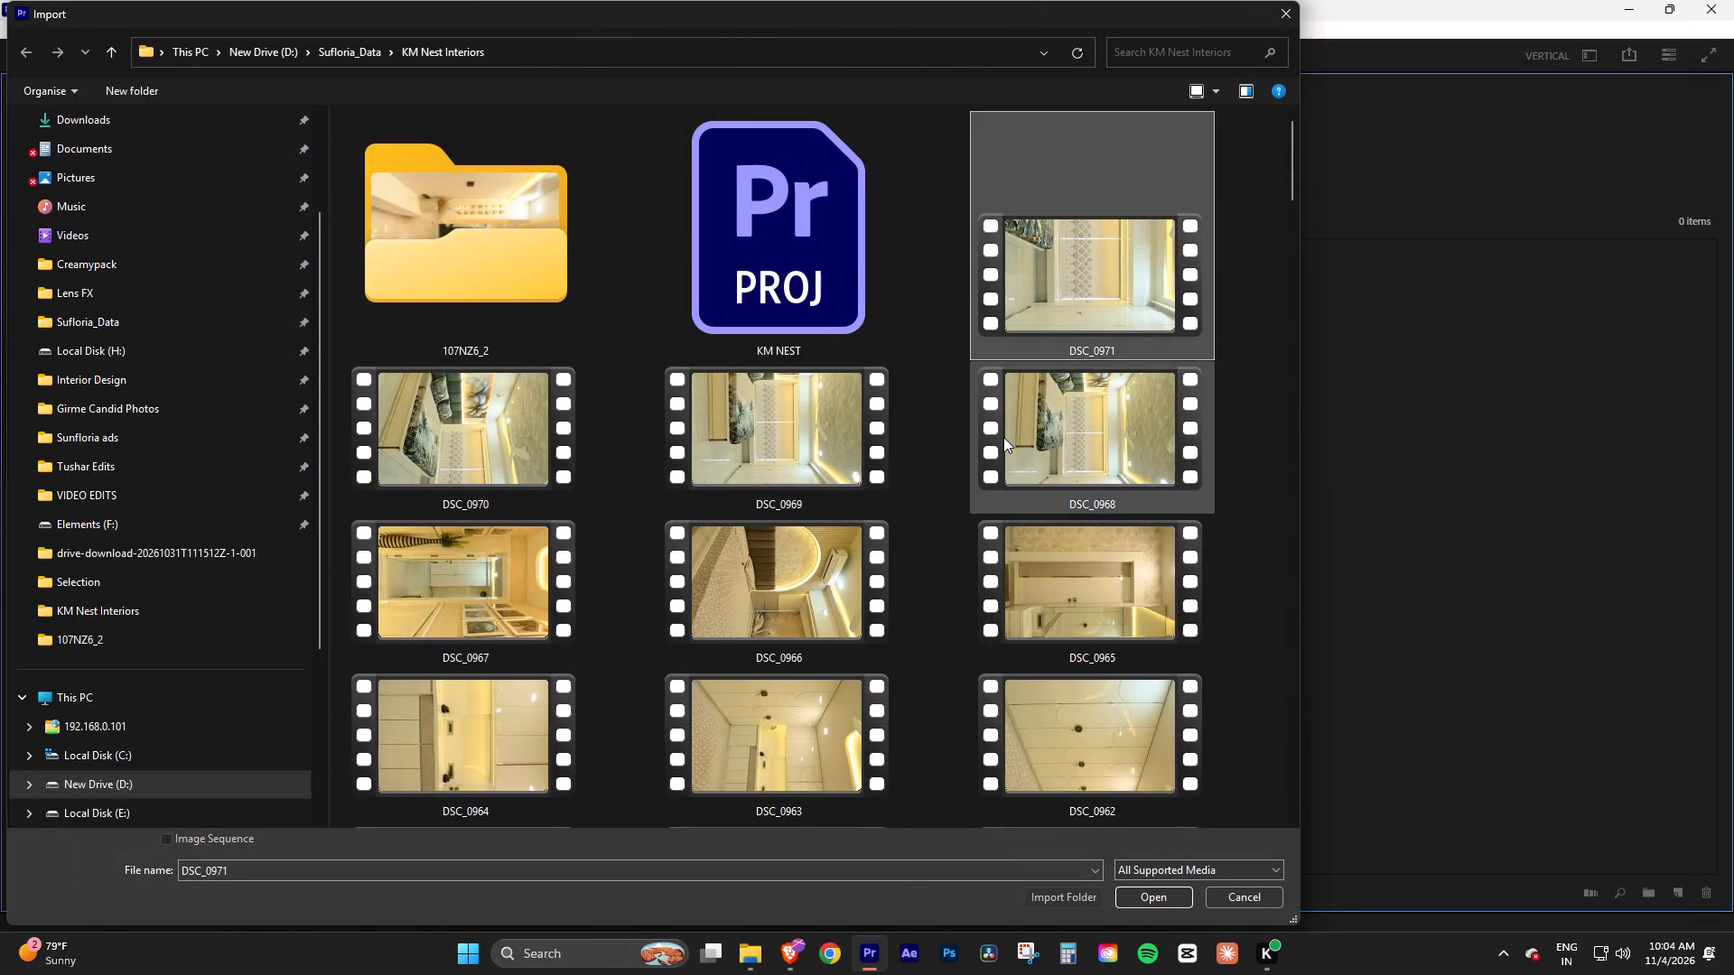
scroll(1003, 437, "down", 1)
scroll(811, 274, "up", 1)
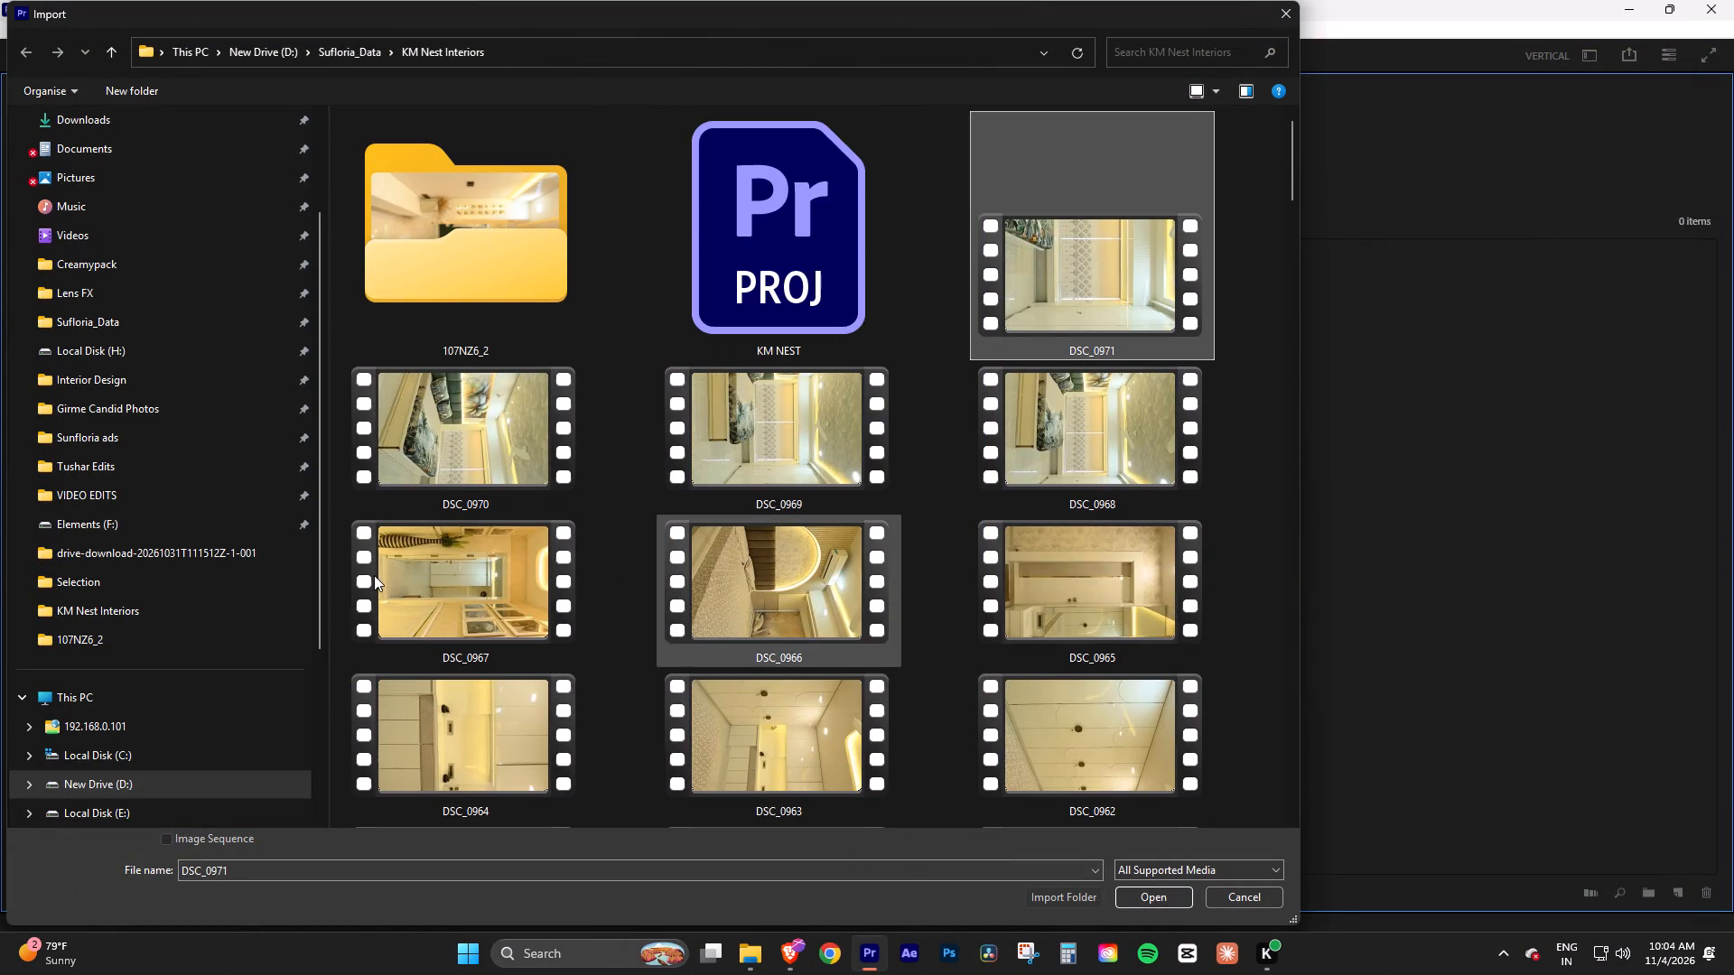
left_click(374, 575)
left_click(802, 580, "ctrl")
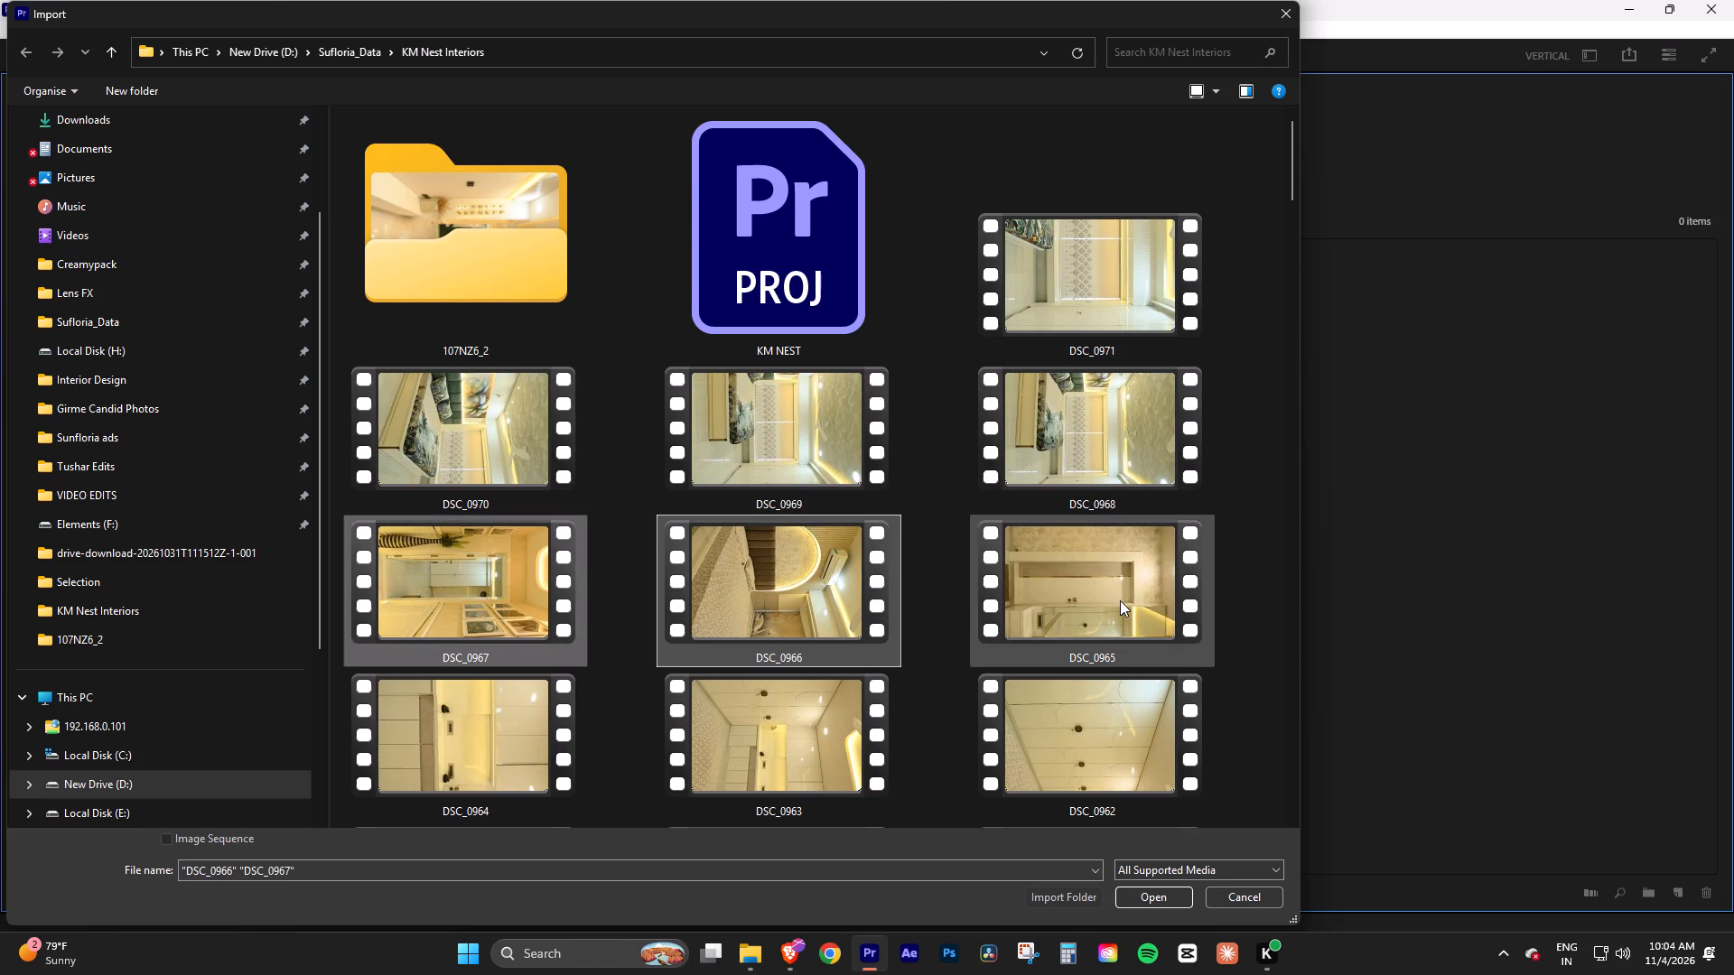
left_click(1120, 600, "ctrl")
Import clips DSC_0959 through DSC_0966 from the KM Nest Interiors folder into the bed 01 bin.
left_click(781, 598)
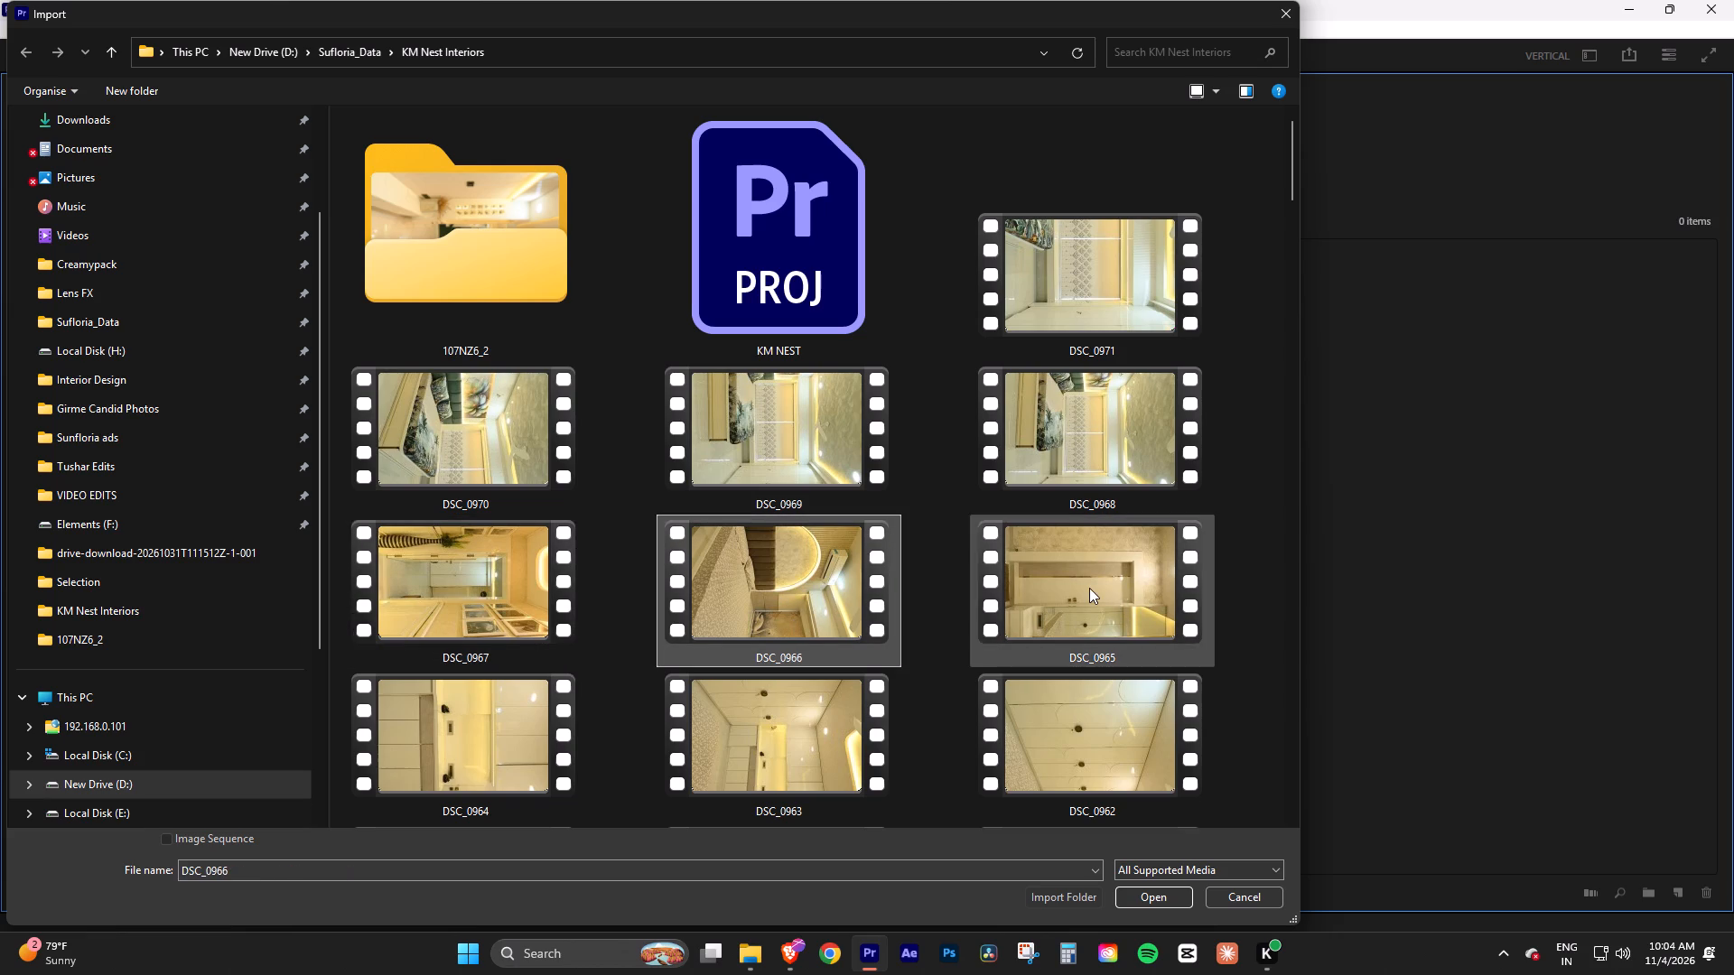
left_click(1089, 588, "ctrl")
scroll(1086, 588, "down", 1)
left_click(452, 287, "ctrl")
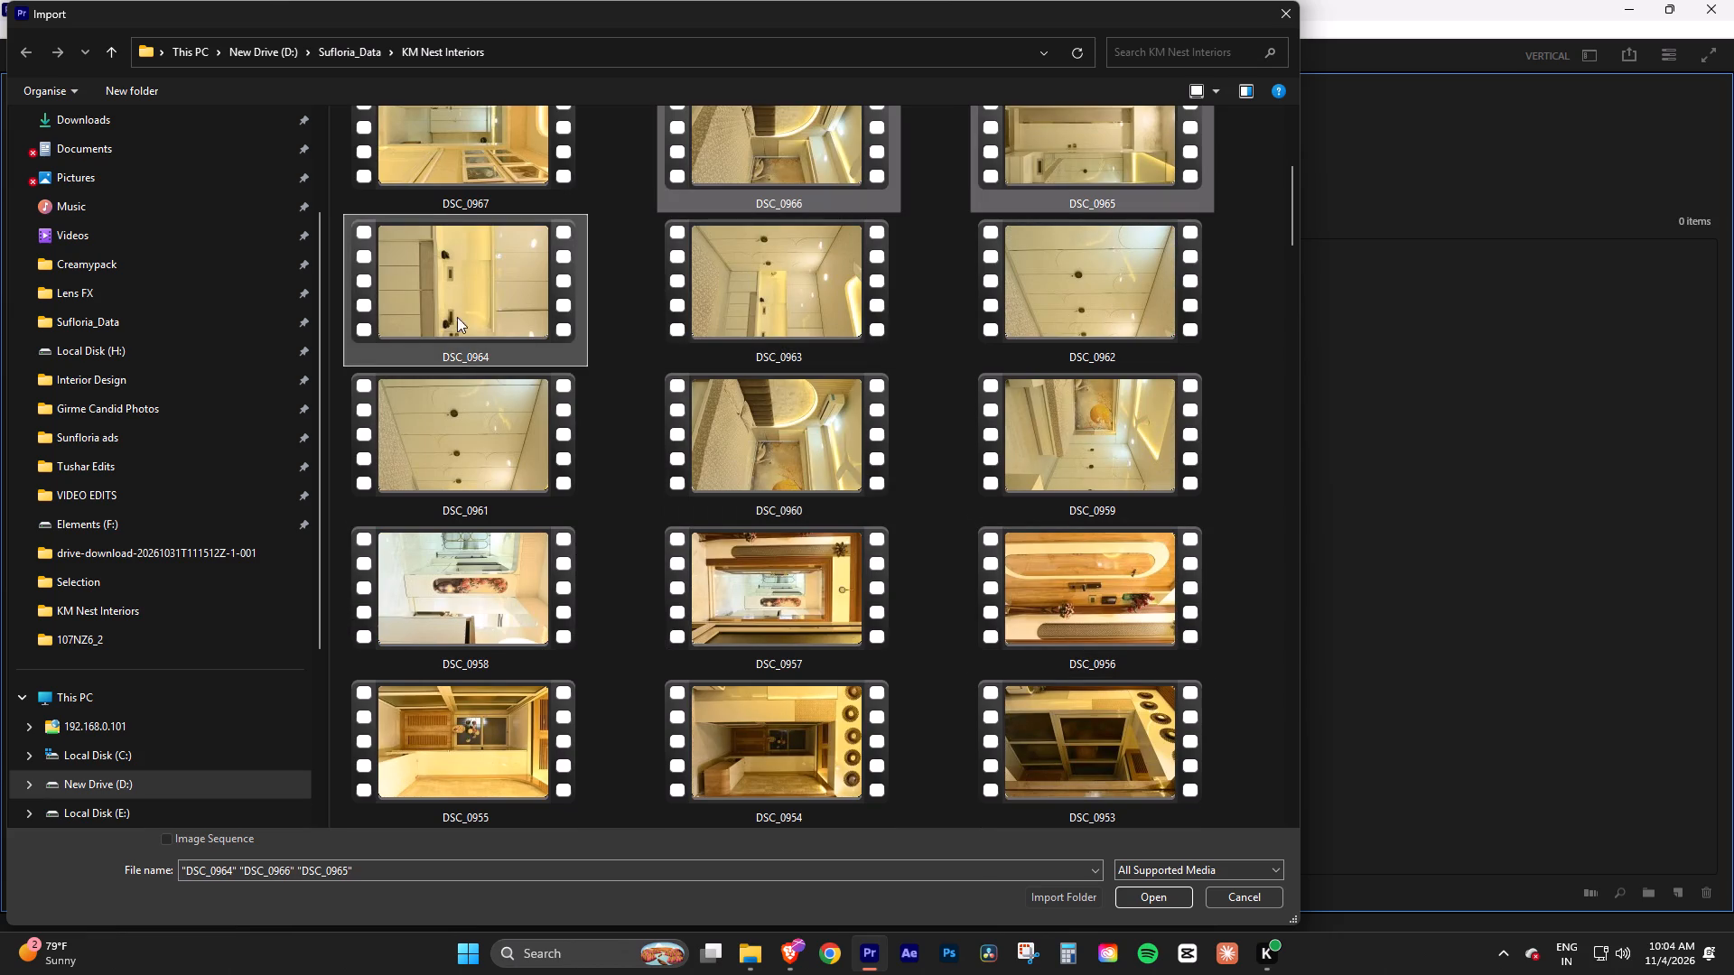
left_click(475, 419, "ctrl")
left_click(872, 451, "ctrl")
left_click(1102, 451, "ctrl")
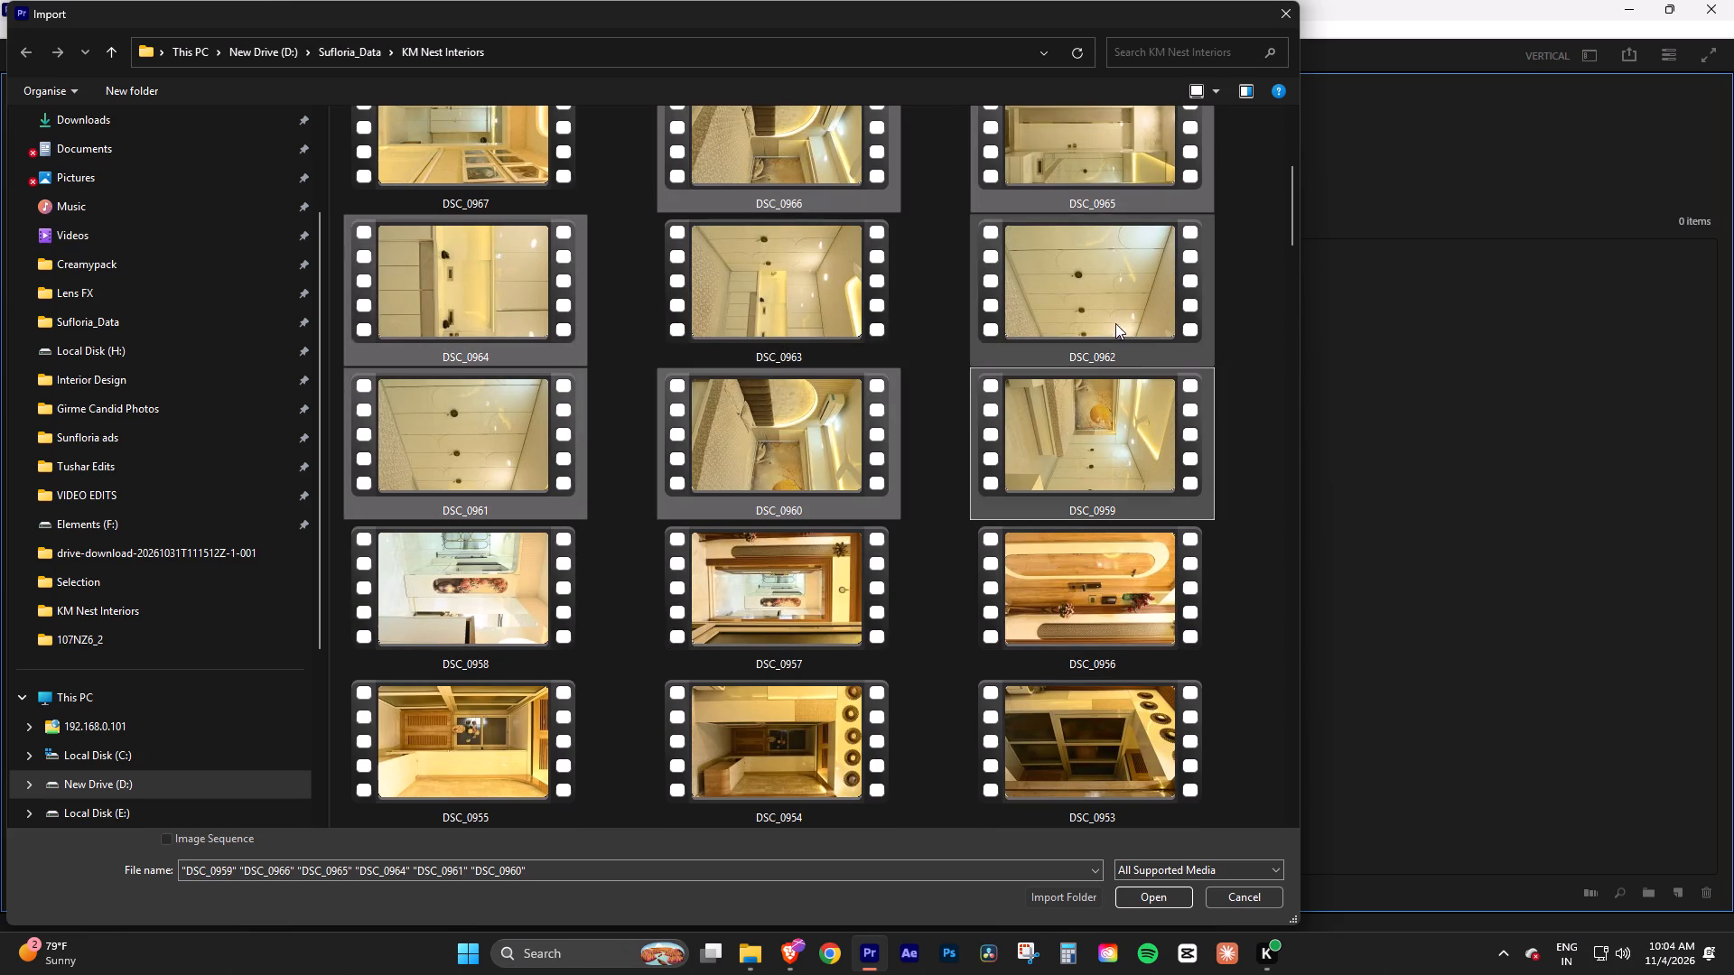
left_click(1115, 323, "ctrl")
left_click(739, 322, "ctrl")
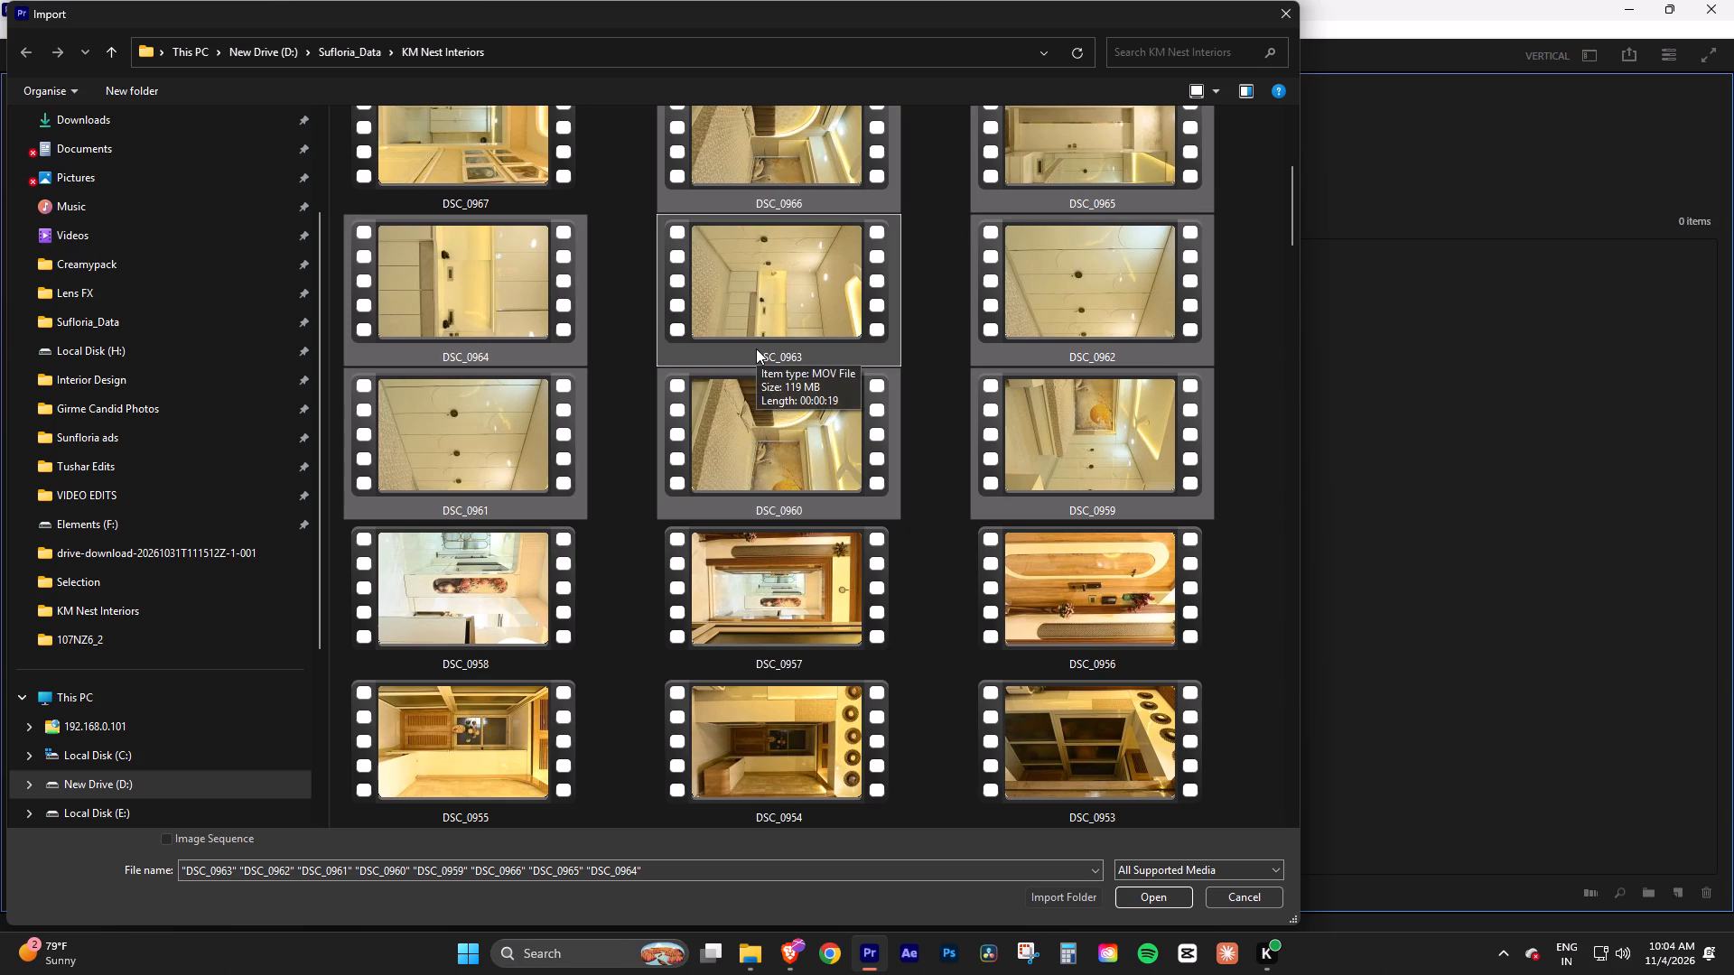
scroll(756, 348, "down", 1)
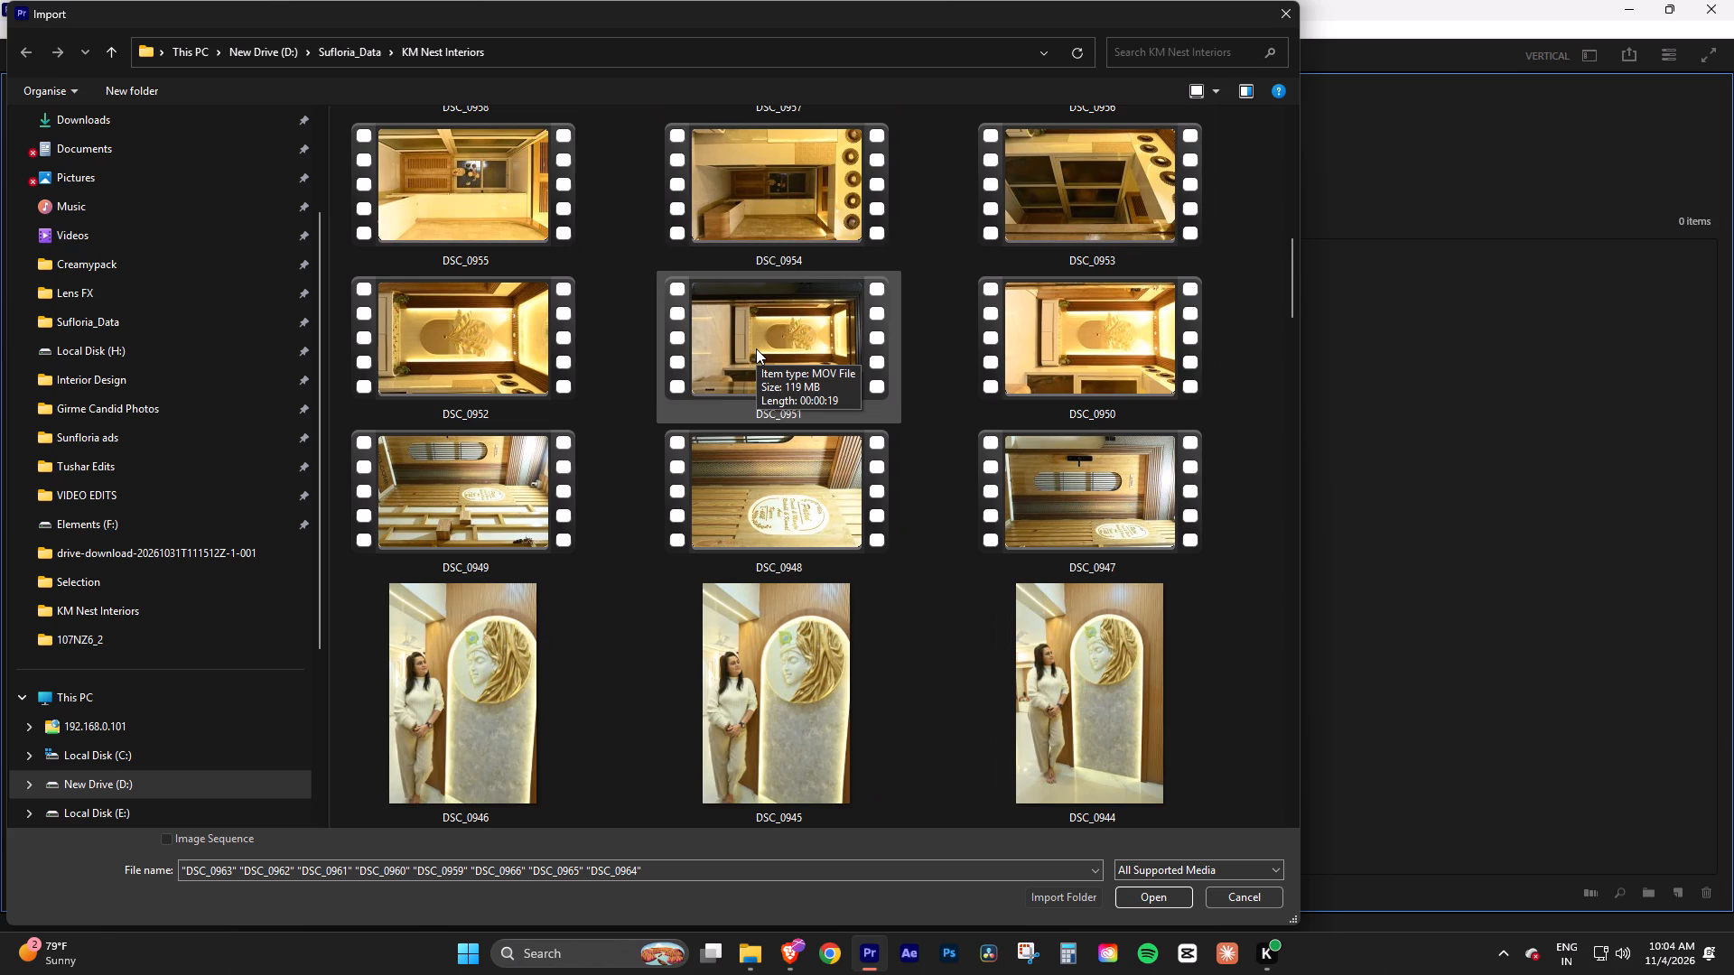
scroll(772, 395, "up", 1)
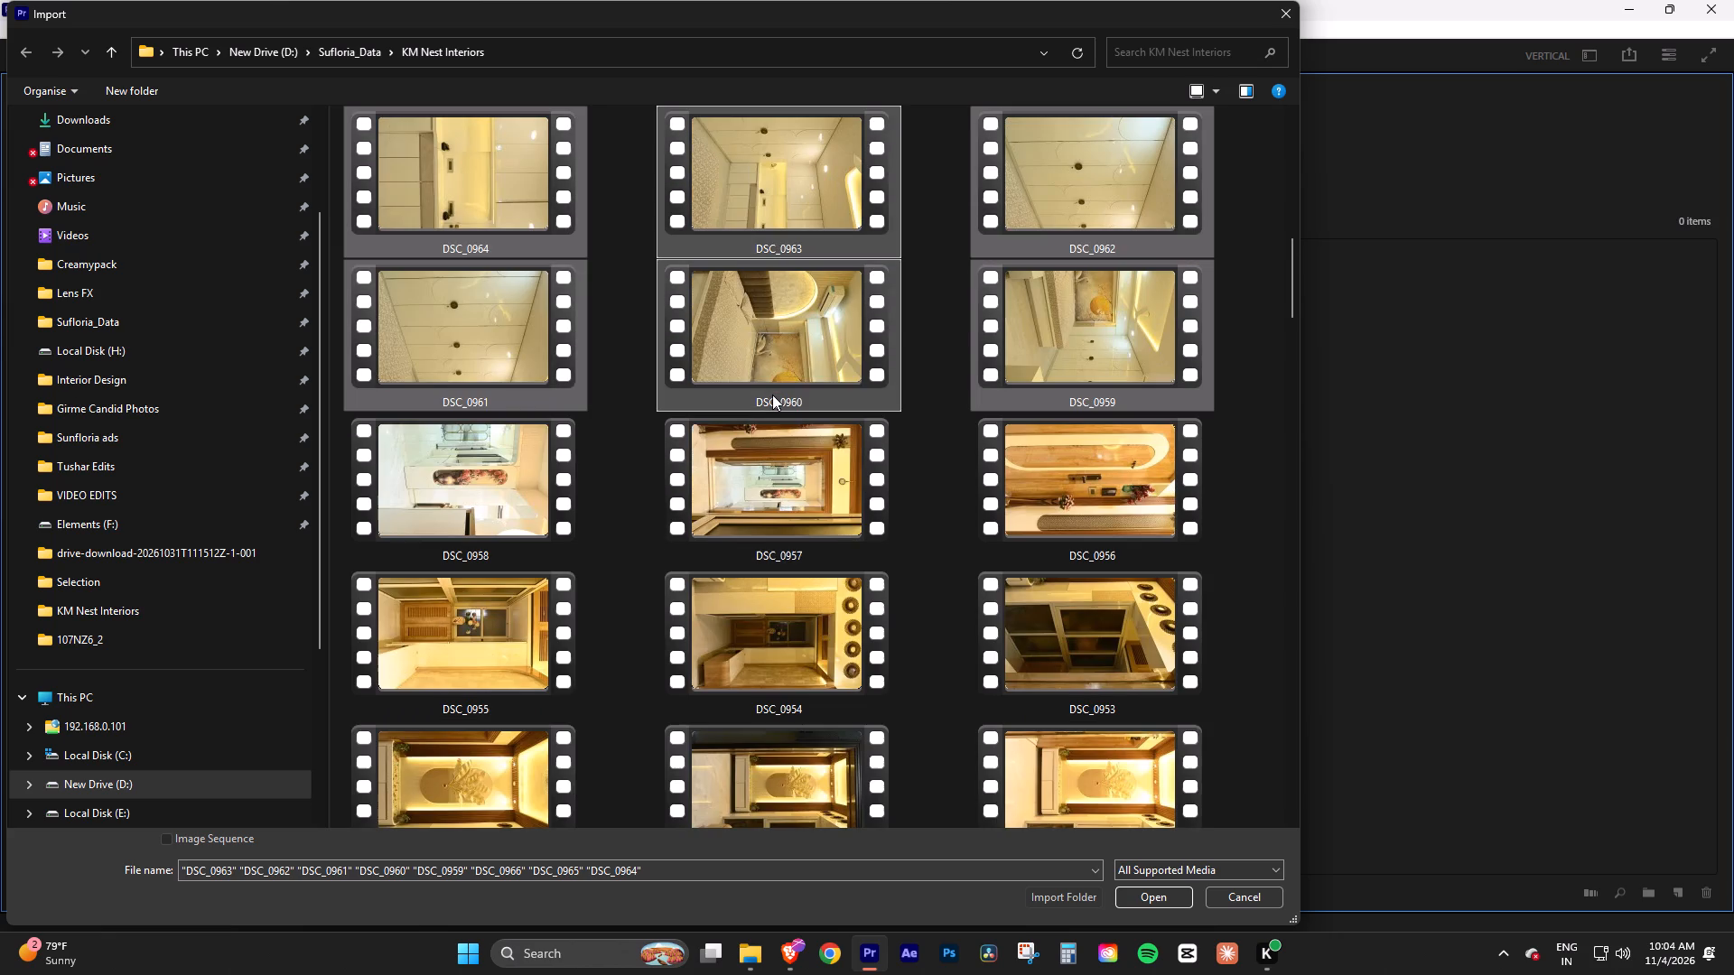
left_click(1147, 896)
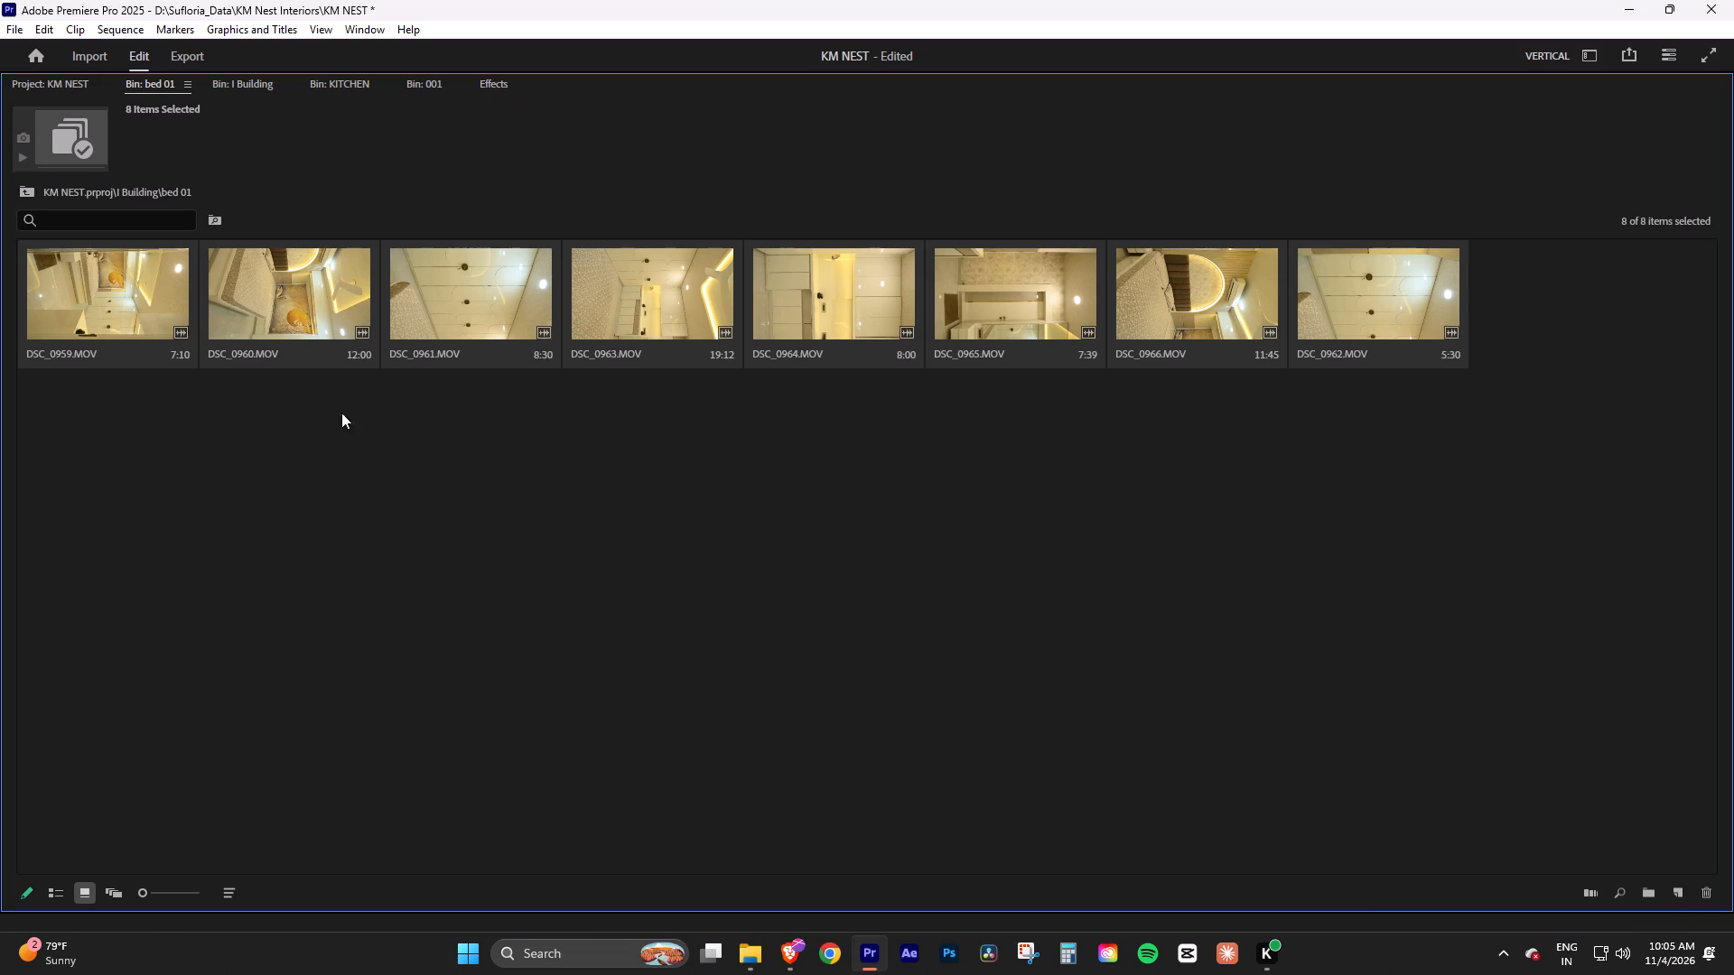
Close the open KITCHEN and 001 bins.
left_click(354, 78)
left_click(230, 88)
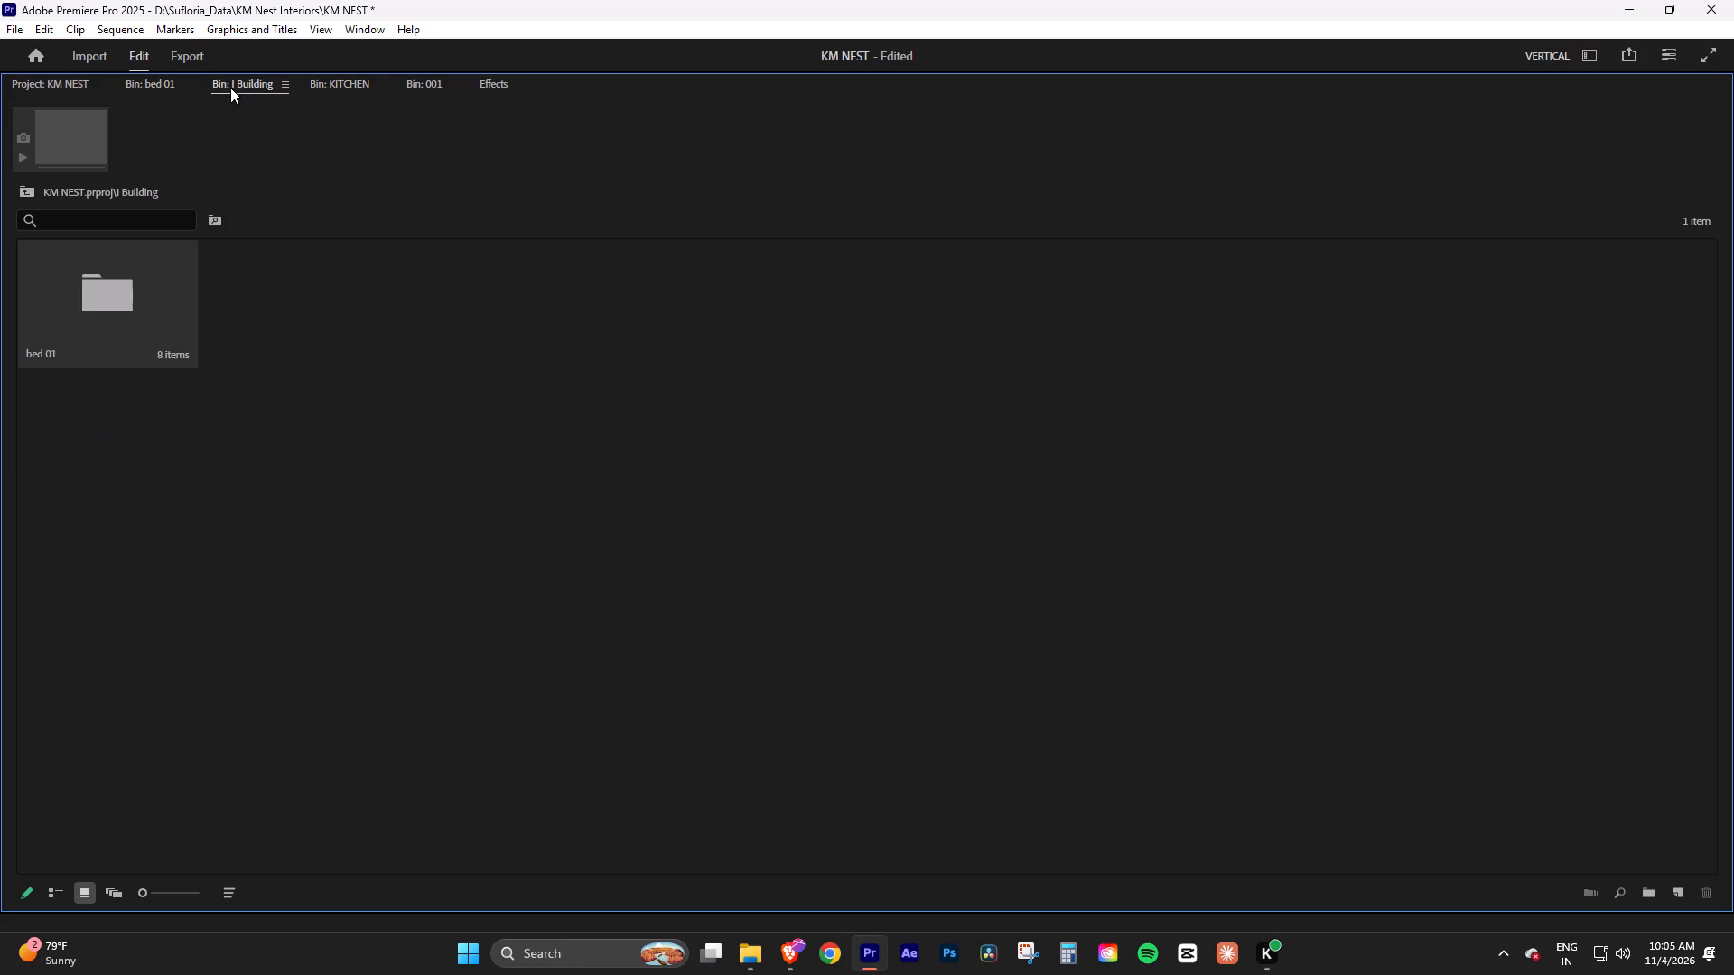
left_click(334, 80)
left_click(391, 81)
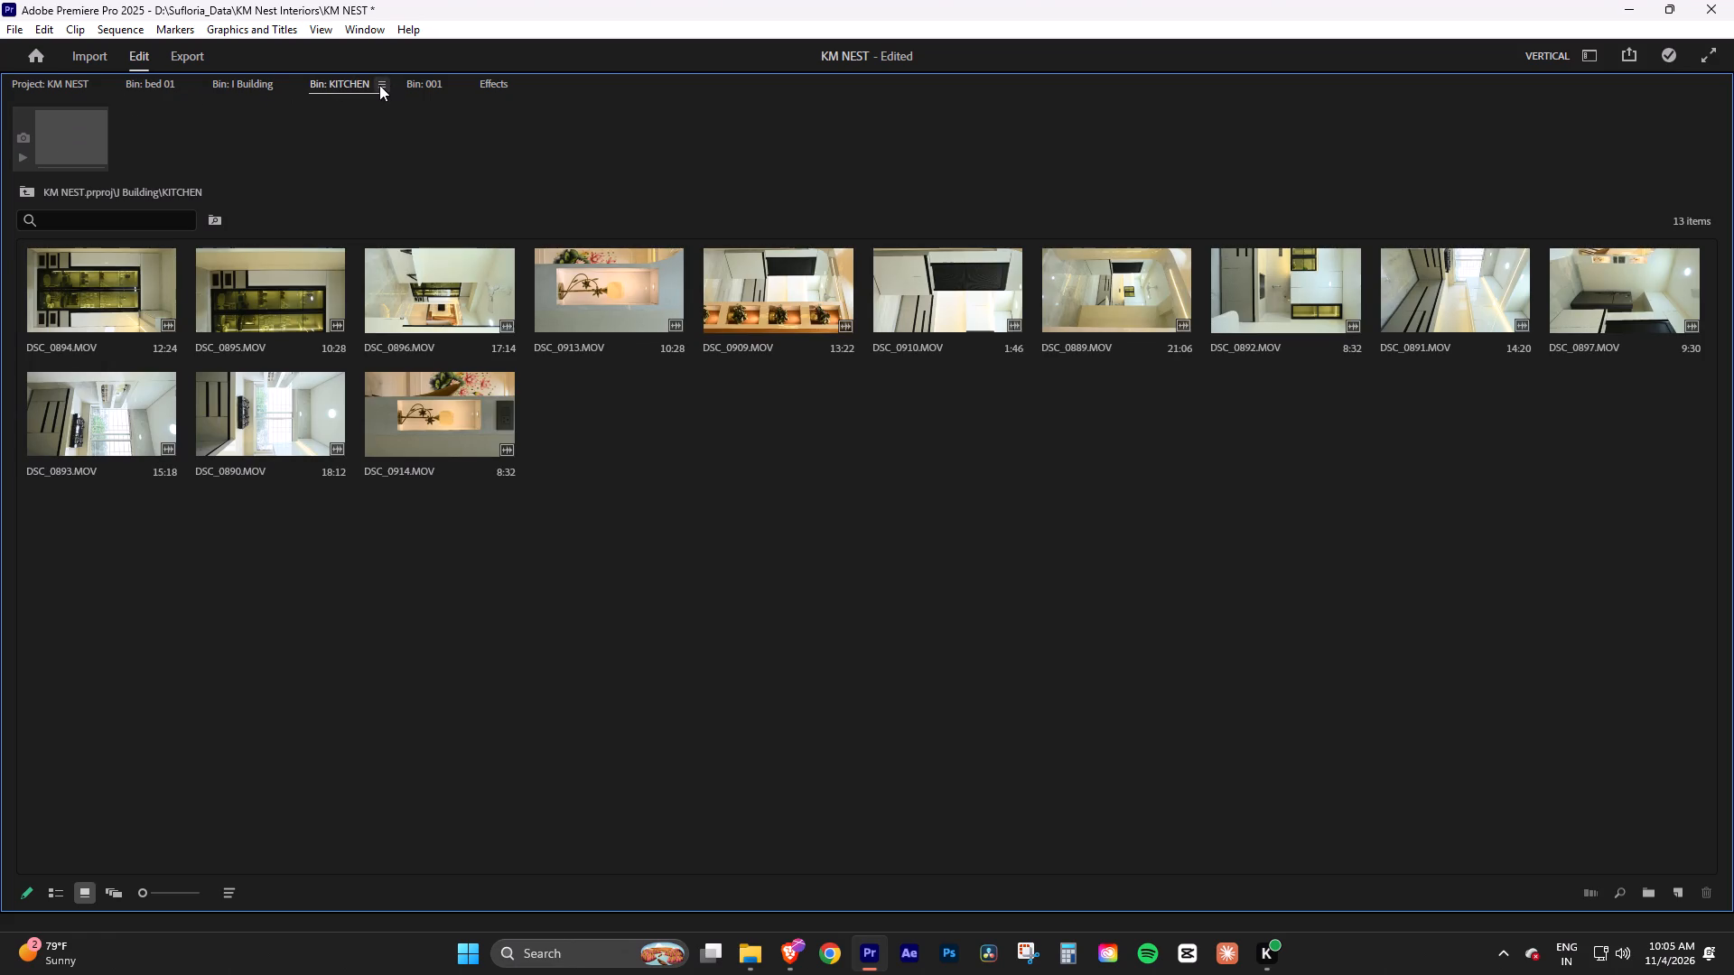
left_click(379, 85)
left_click(426, 86)
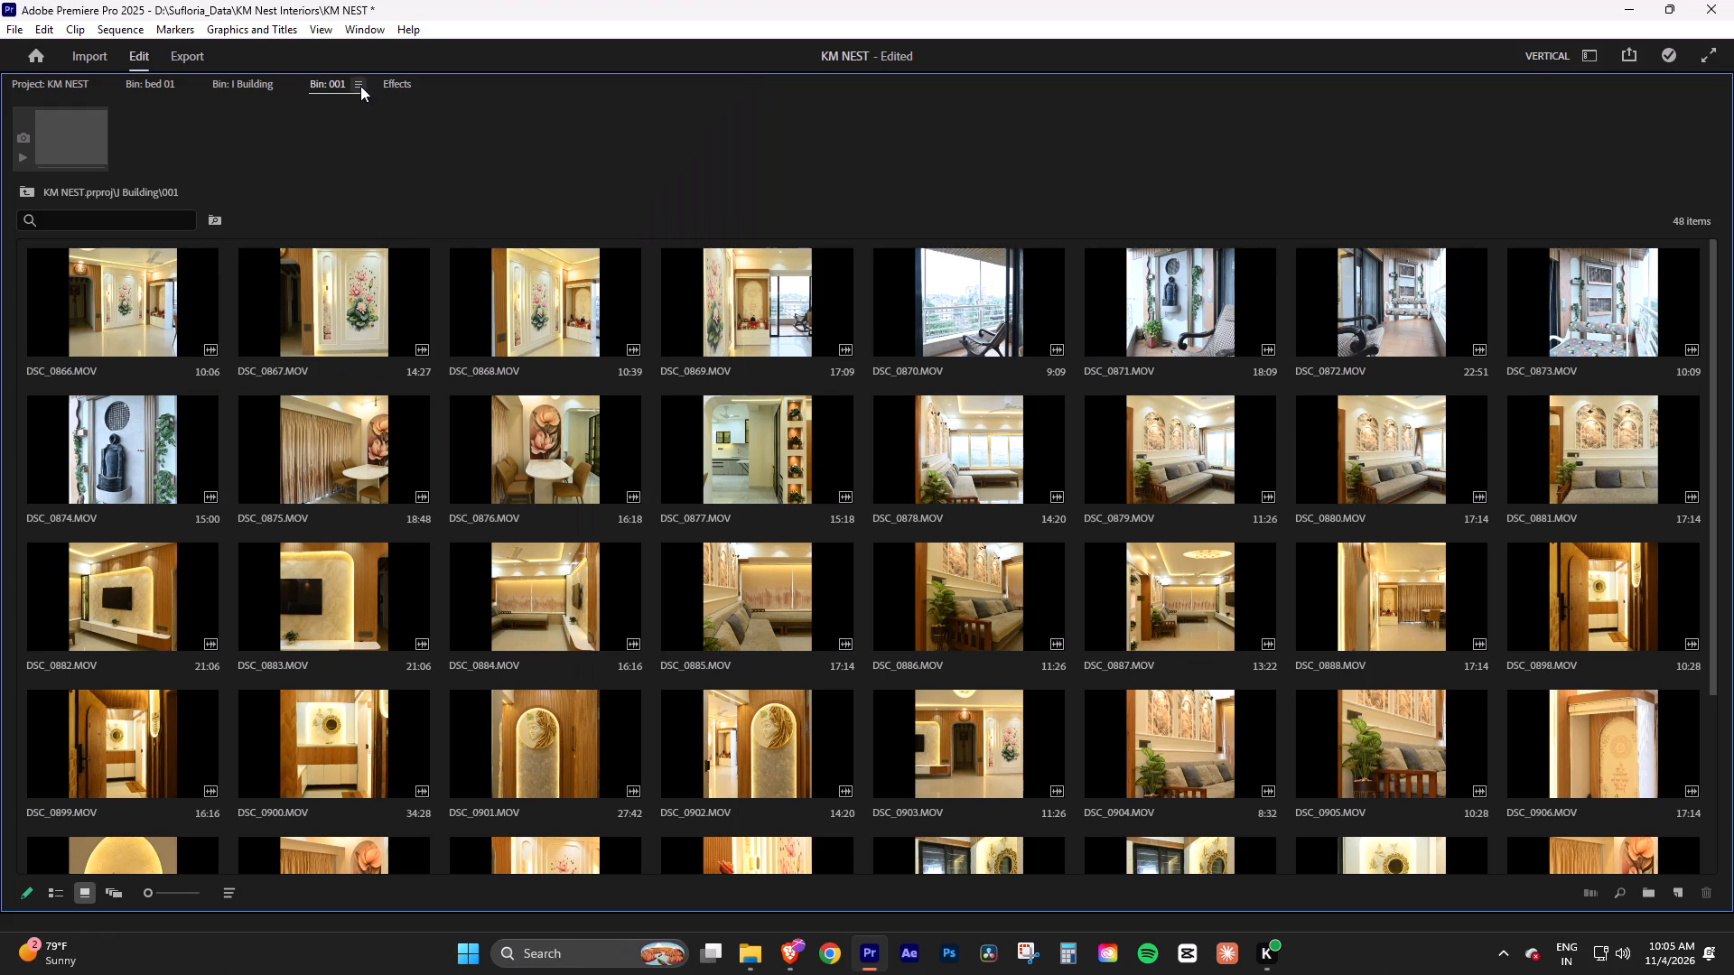
left_click(360, 86)
left_click(405, 88)
Create a new bin named bed 02 inside the I Building bin.
left_click(259, 79)
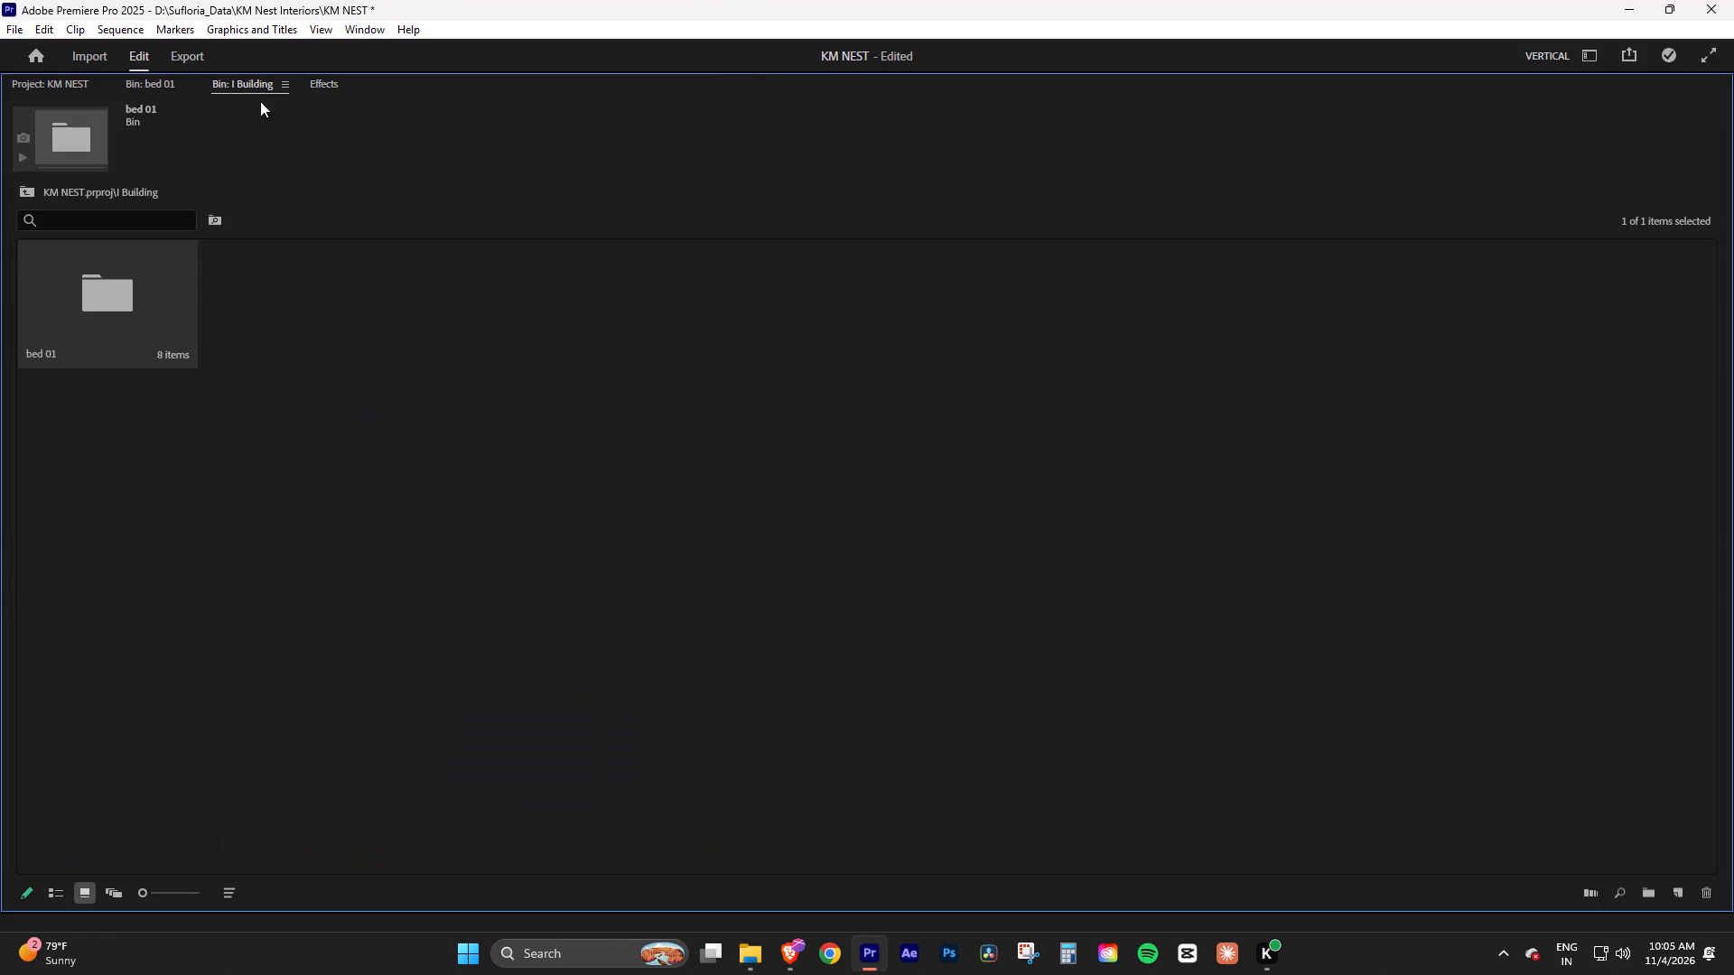
left_click(278, 304)
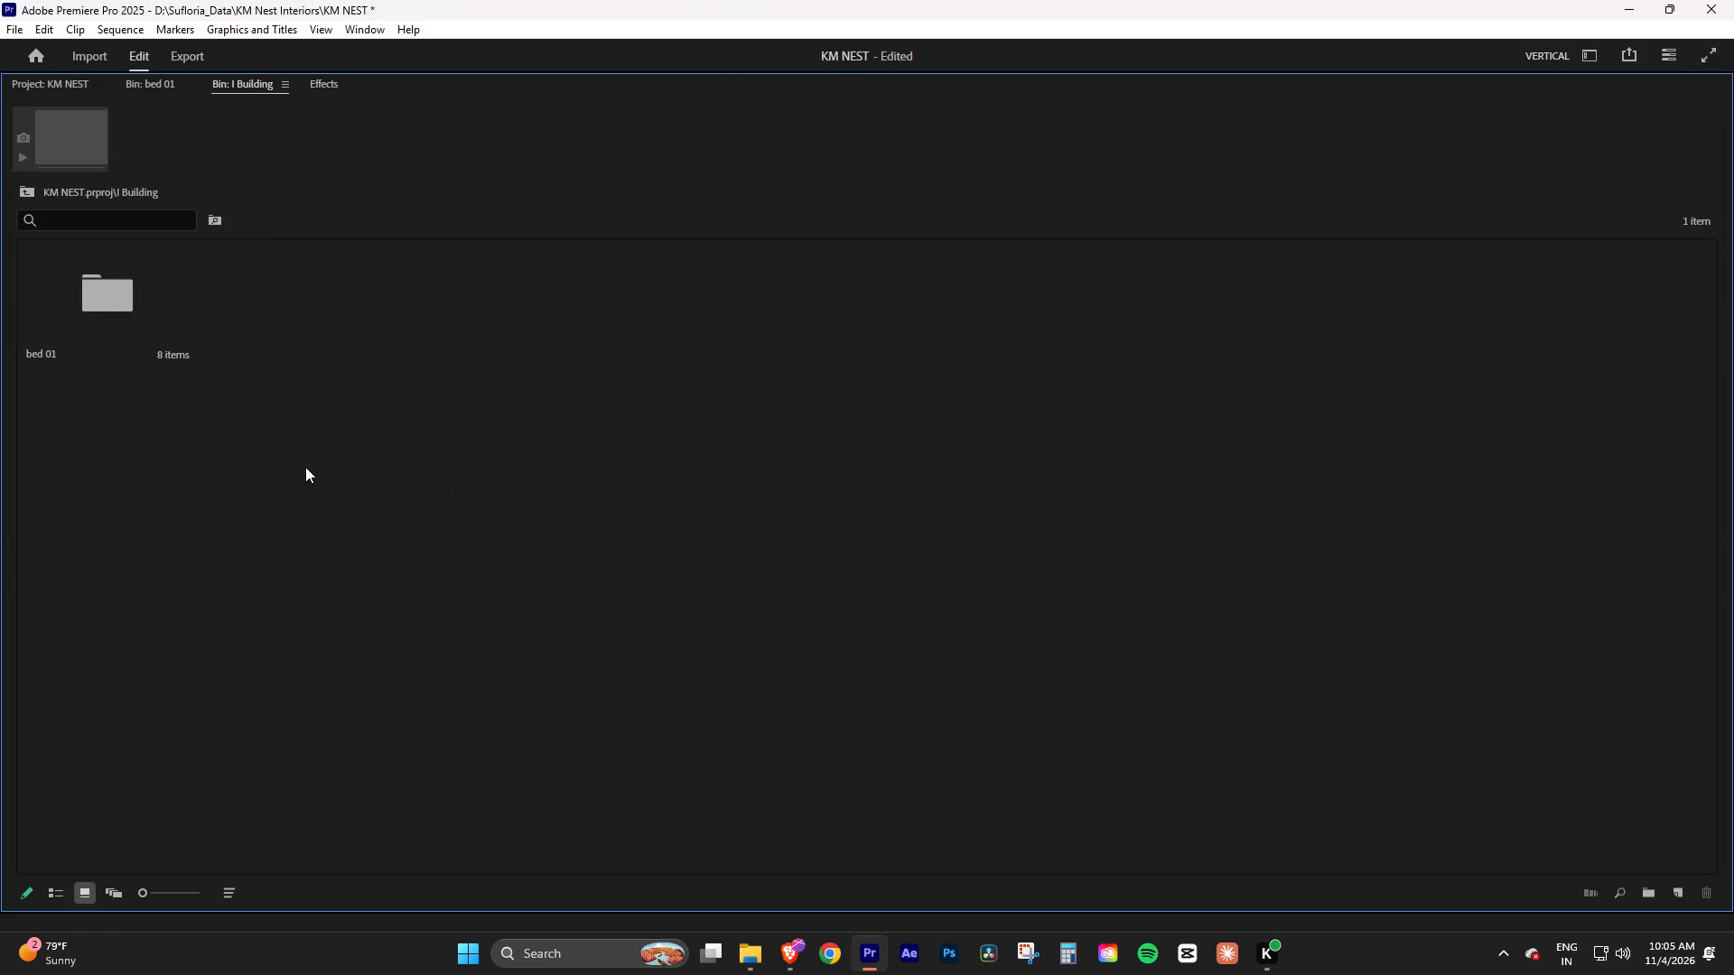
right_click(305, 467)
left_click(365, 506)
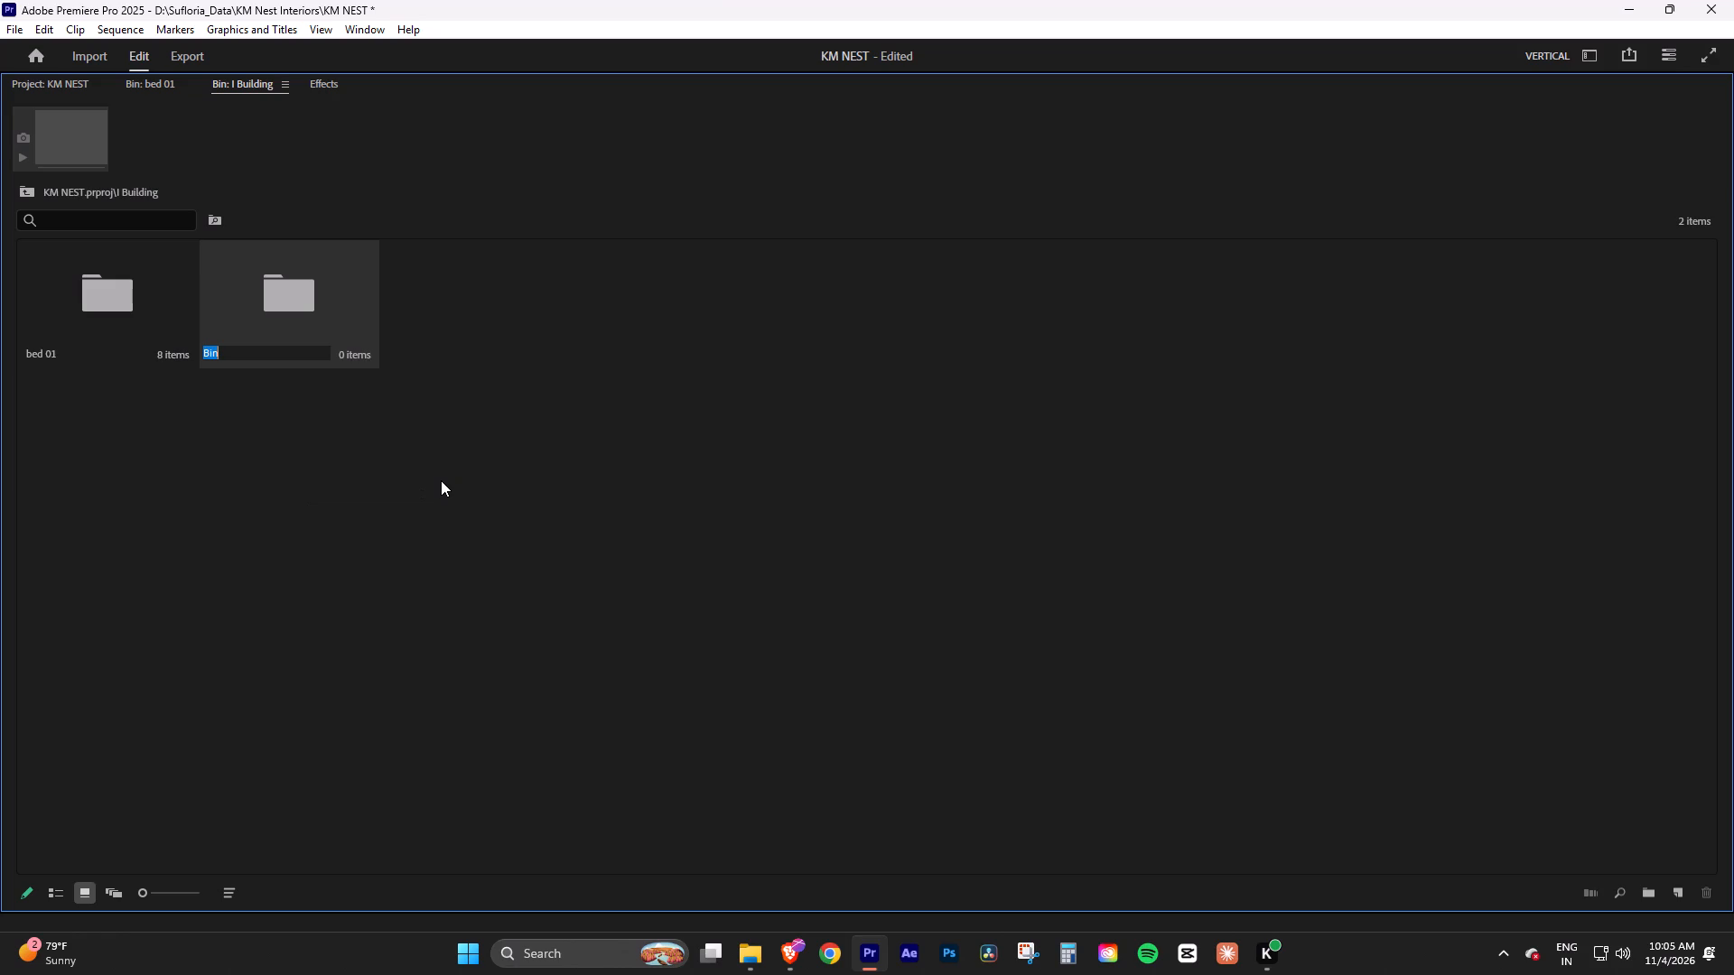
type("bed 02")
left_click(441, 480)
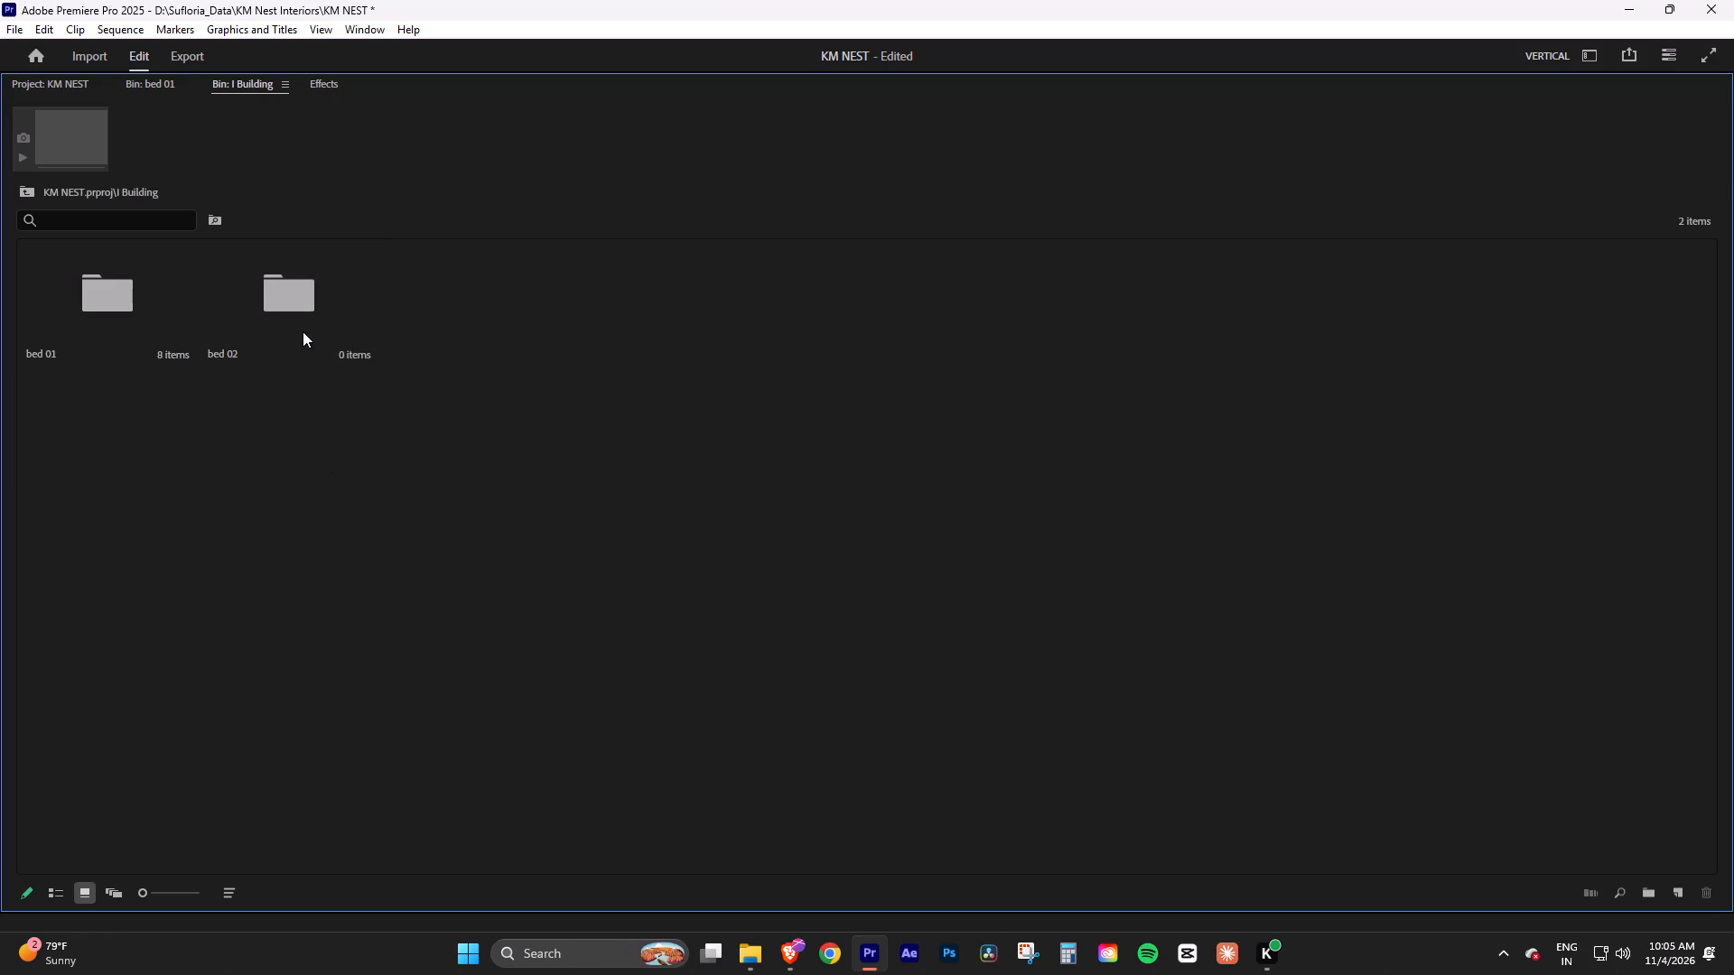
Open the bed 02 bin and import clips DSC_0967 through DSC_0971 from the KM Nest Interiors folder.
double_click(299, 320)
double_click(268, 431)
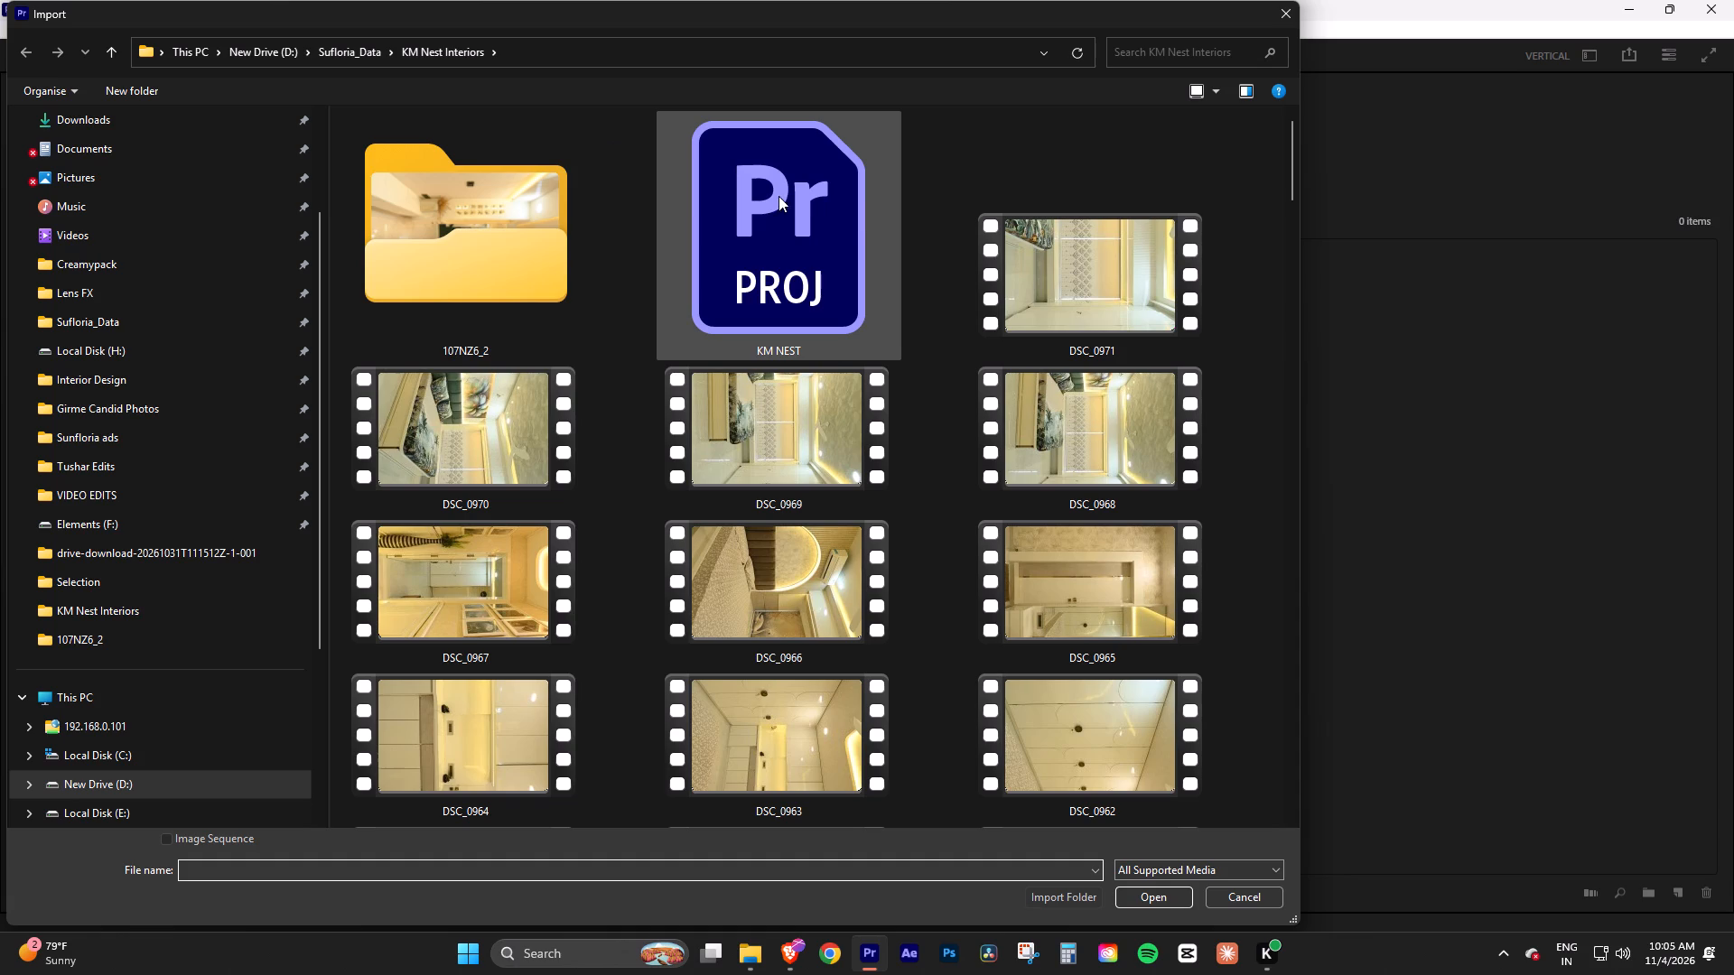
left_click(503, 200)
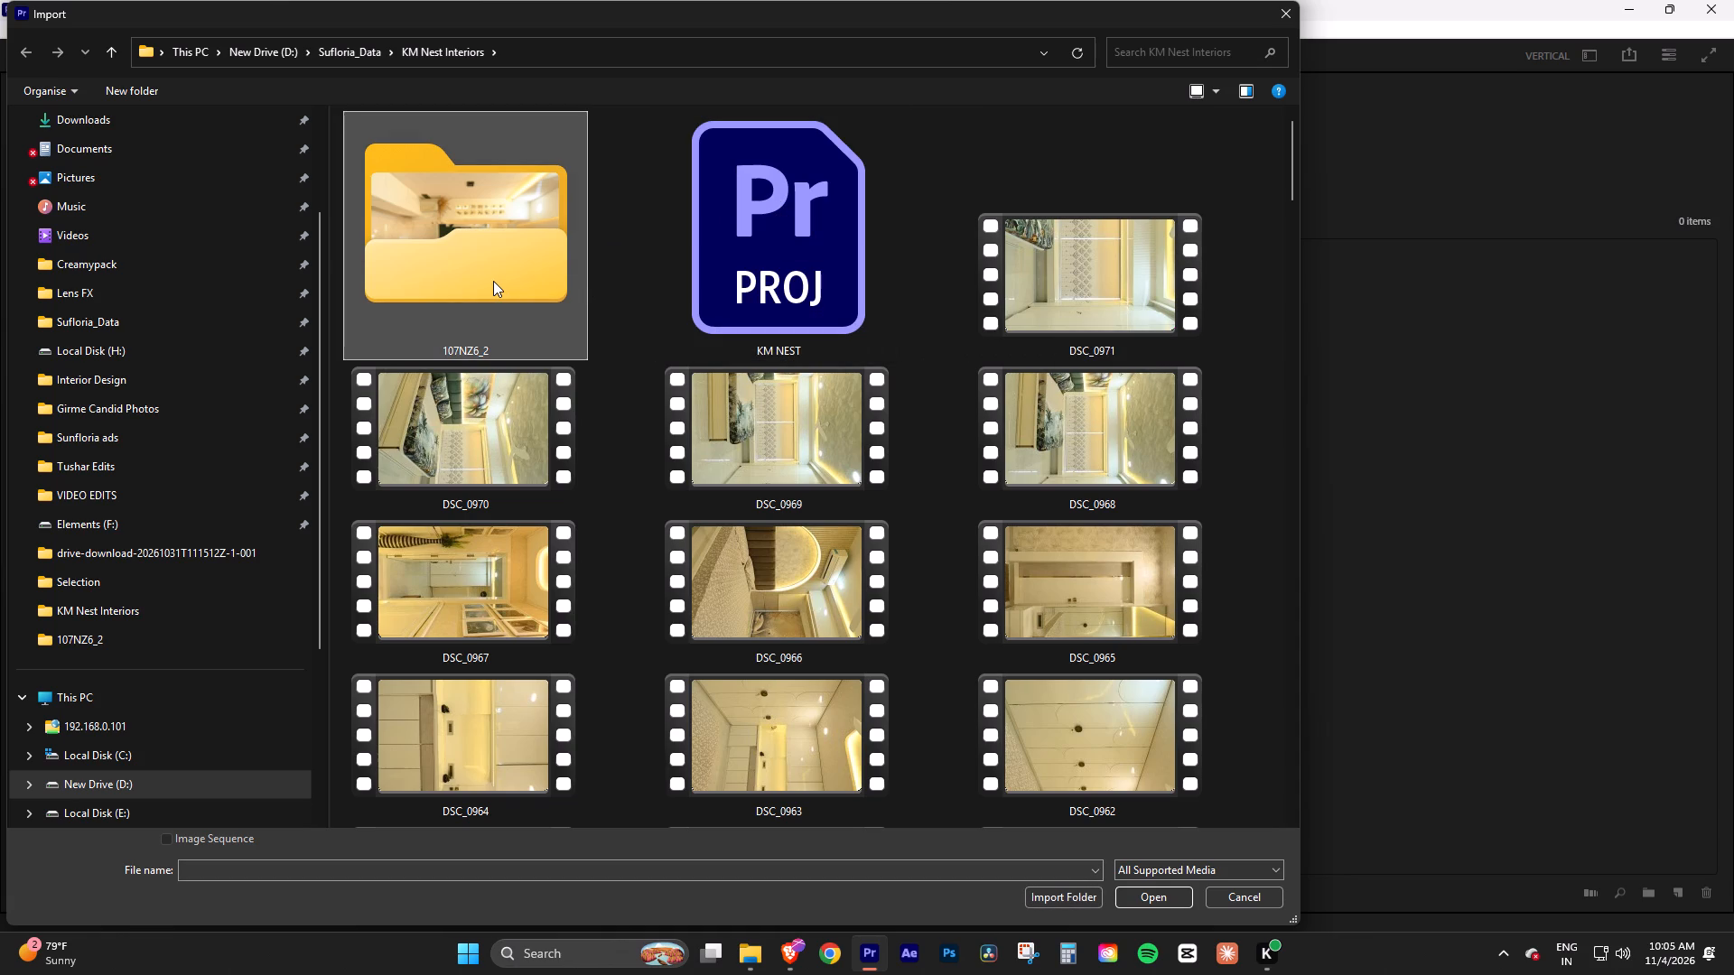
double_click(442, 283)
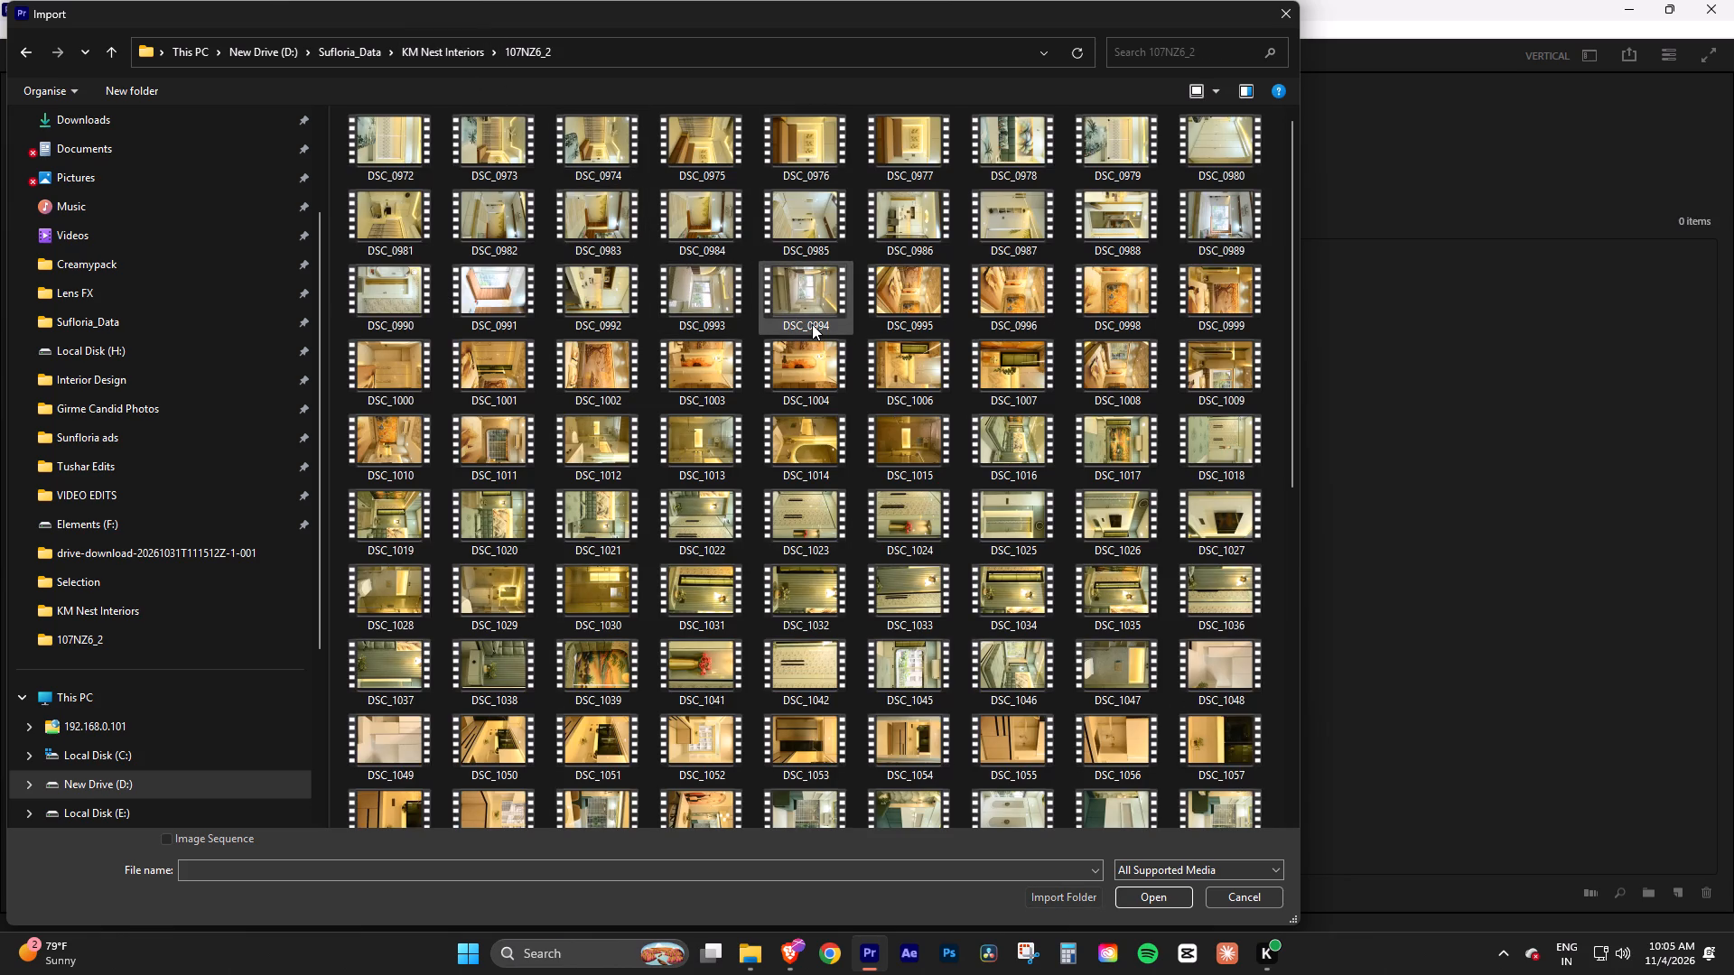
left_click(462, 44)
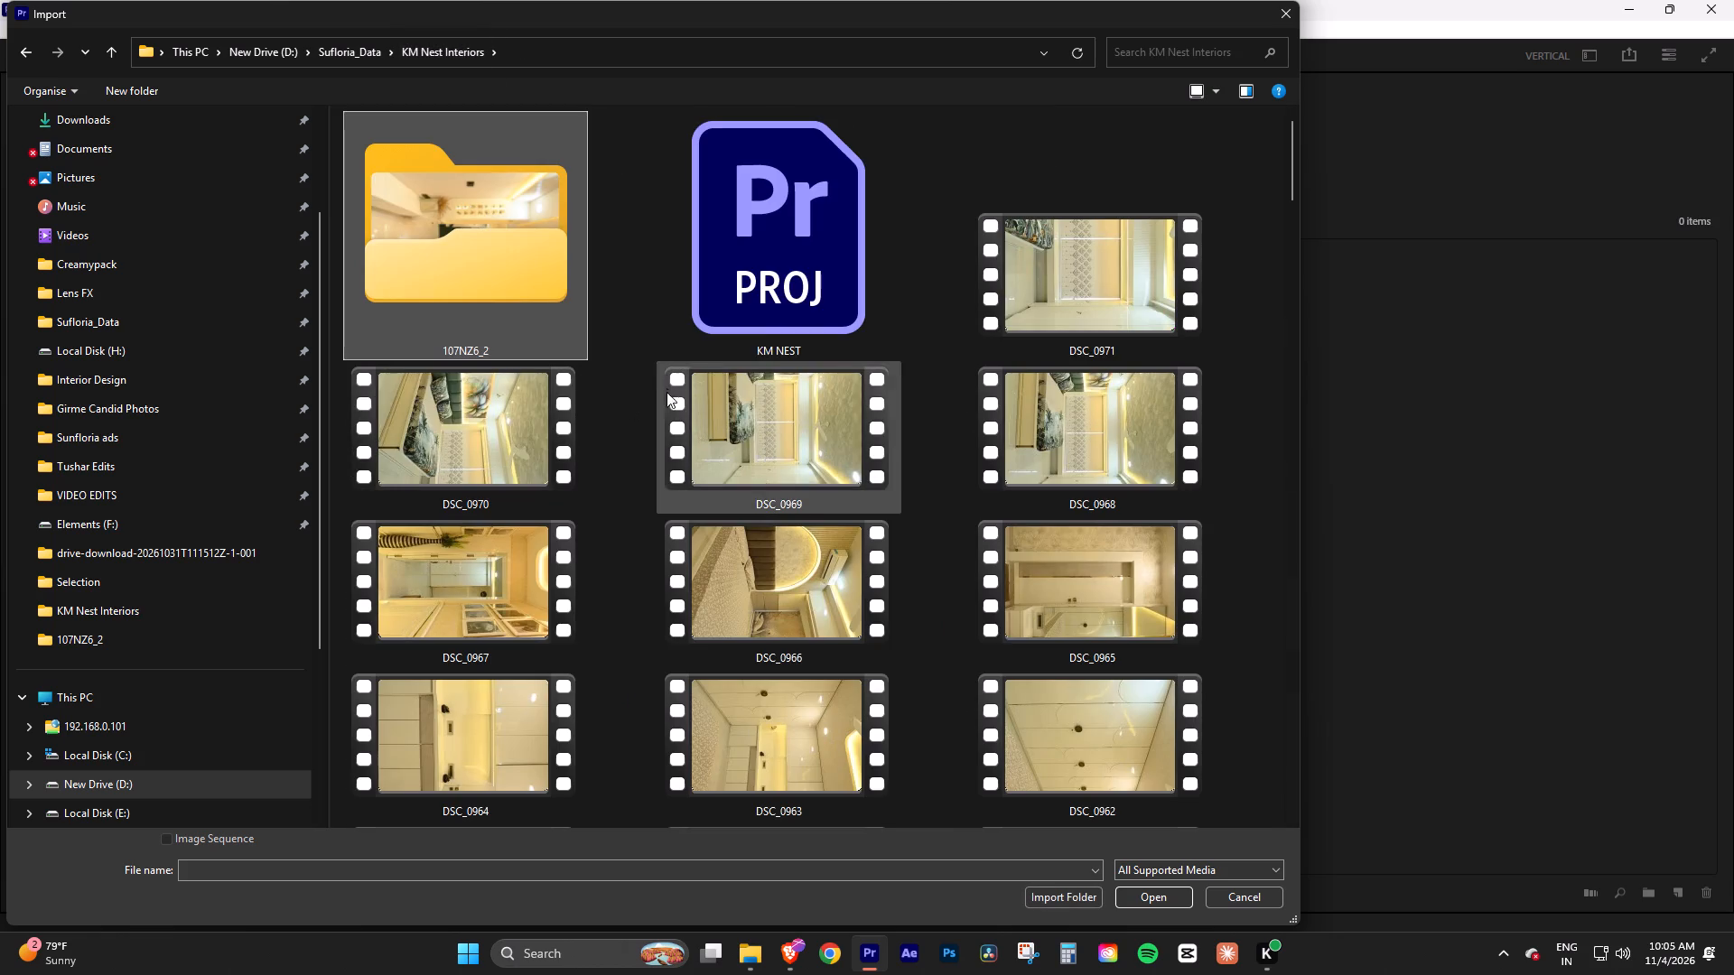
left_click(443, 627)
left_click(471, 448, "ctrl")
left_click(778, 452, "ctrl")
left_click(1038, 449, "ctrl")
left_click(1100, 295, "ctrl")
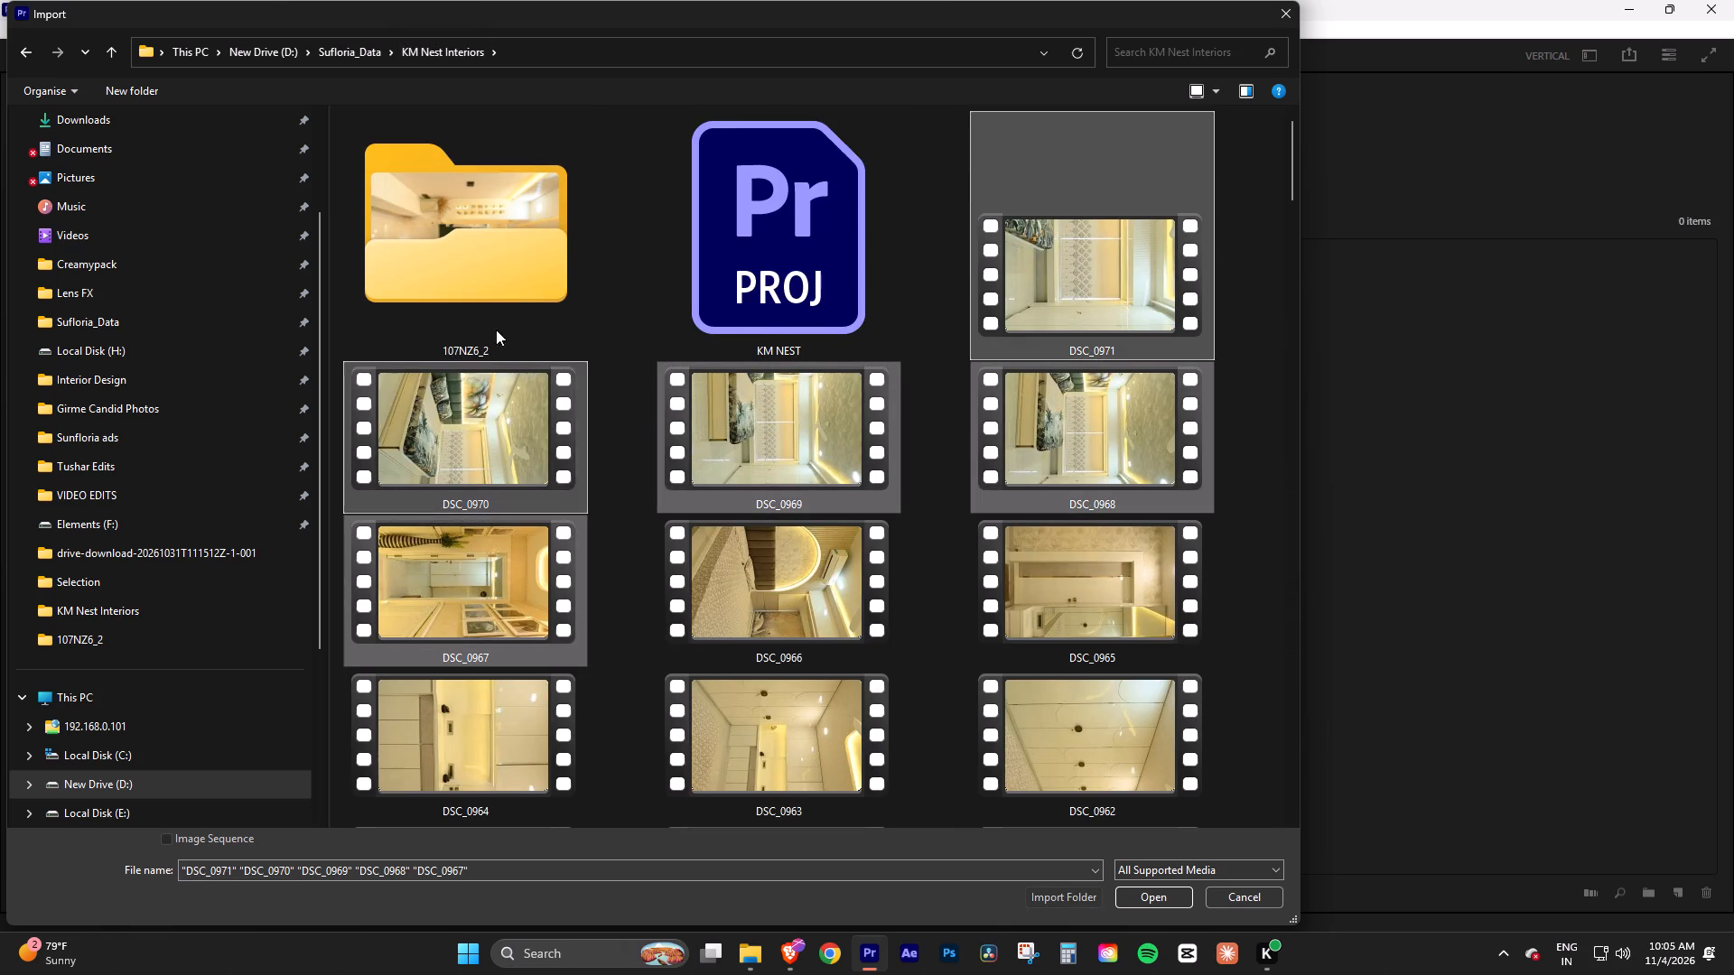
left_click(1128, 891)
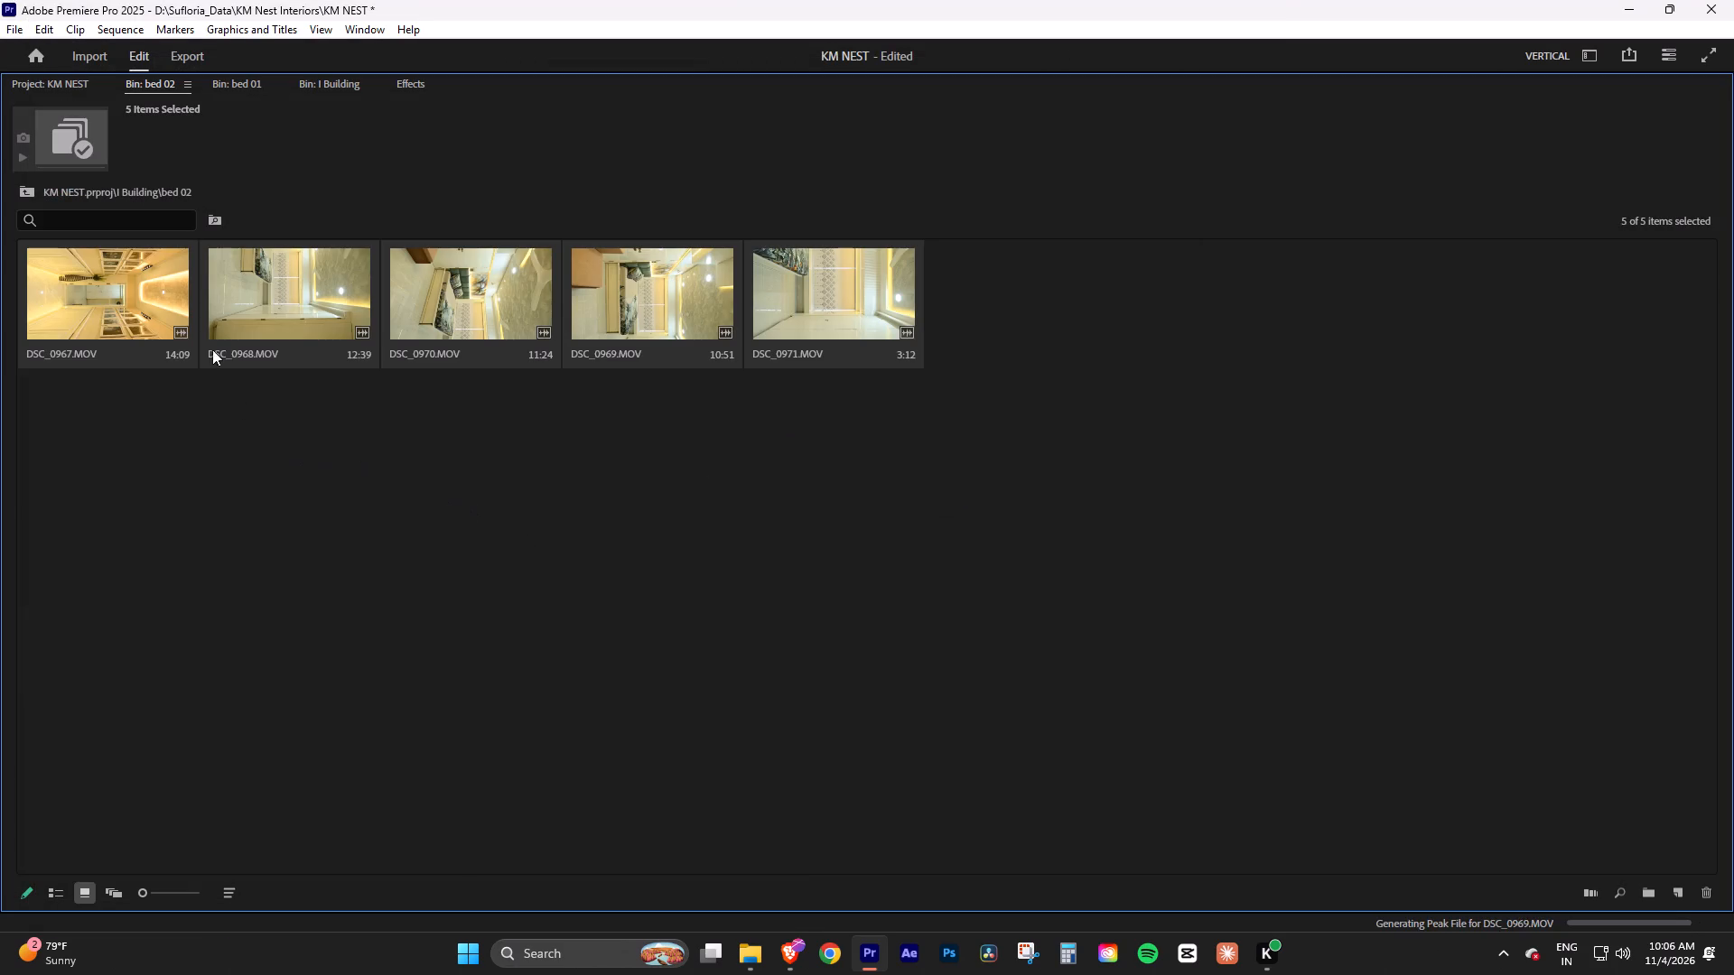
Import clips DSC_0972 through DSC_0981 from the 107NZ6_2 folder into the bed 02 bin.
left_click(375, 525)
double_click(493, 576)
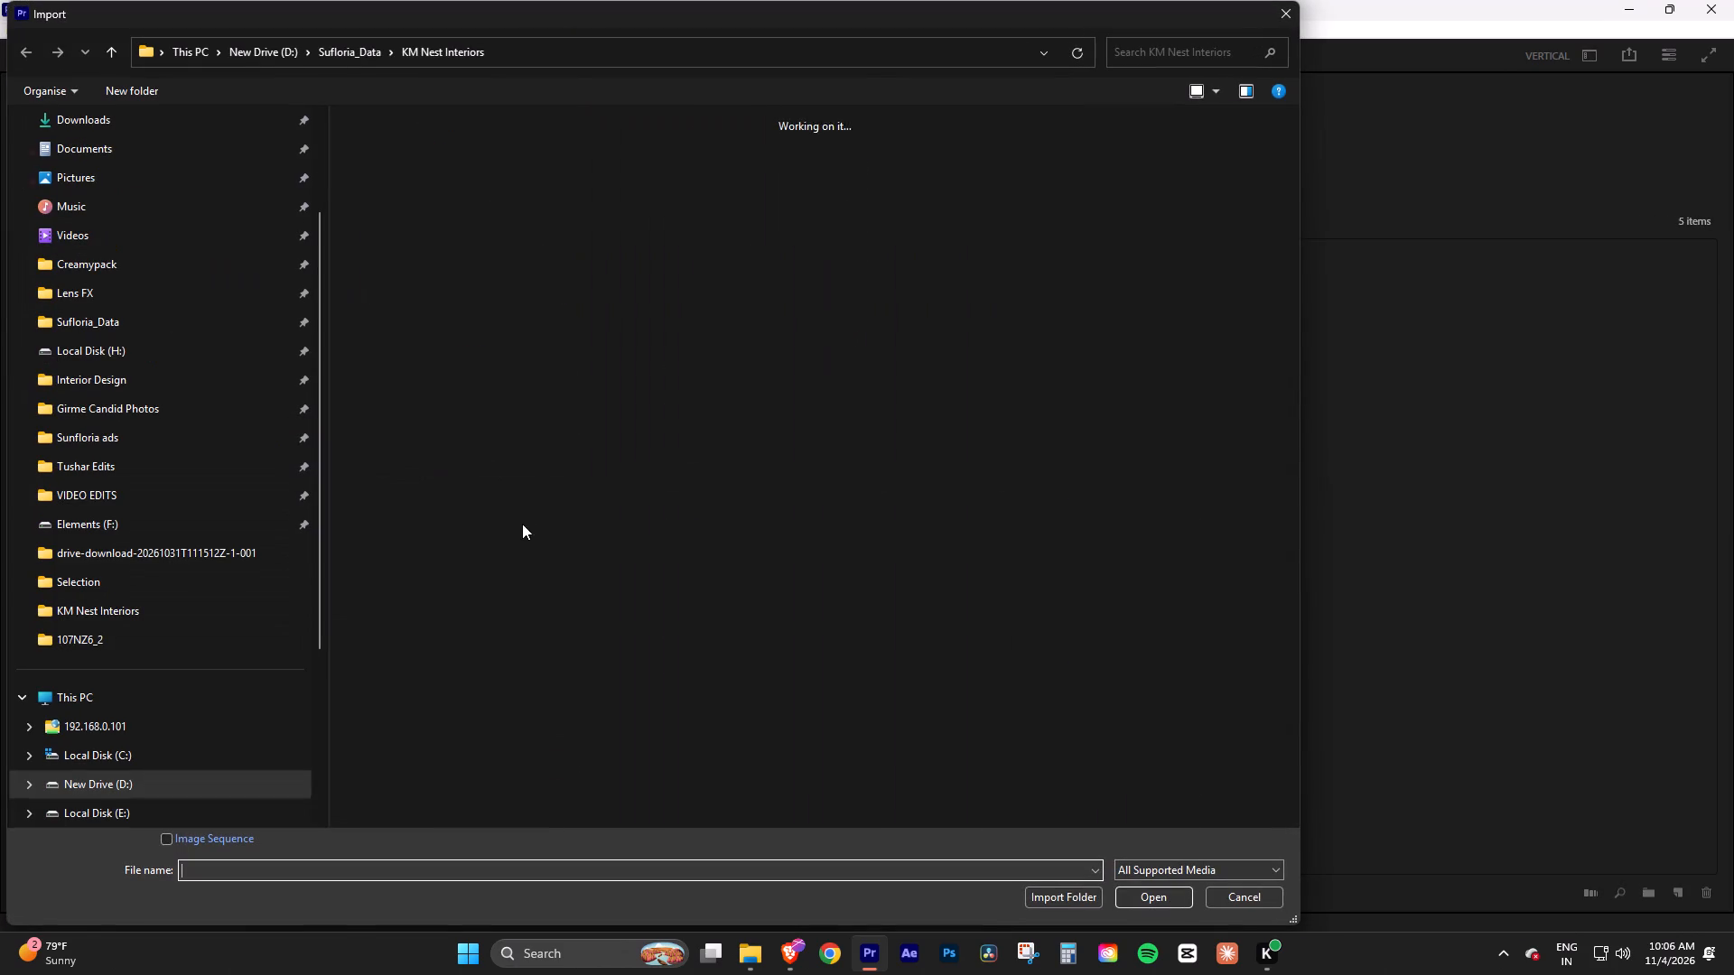
double_click(473, 255)
scroll(577, 376, "up", 5)
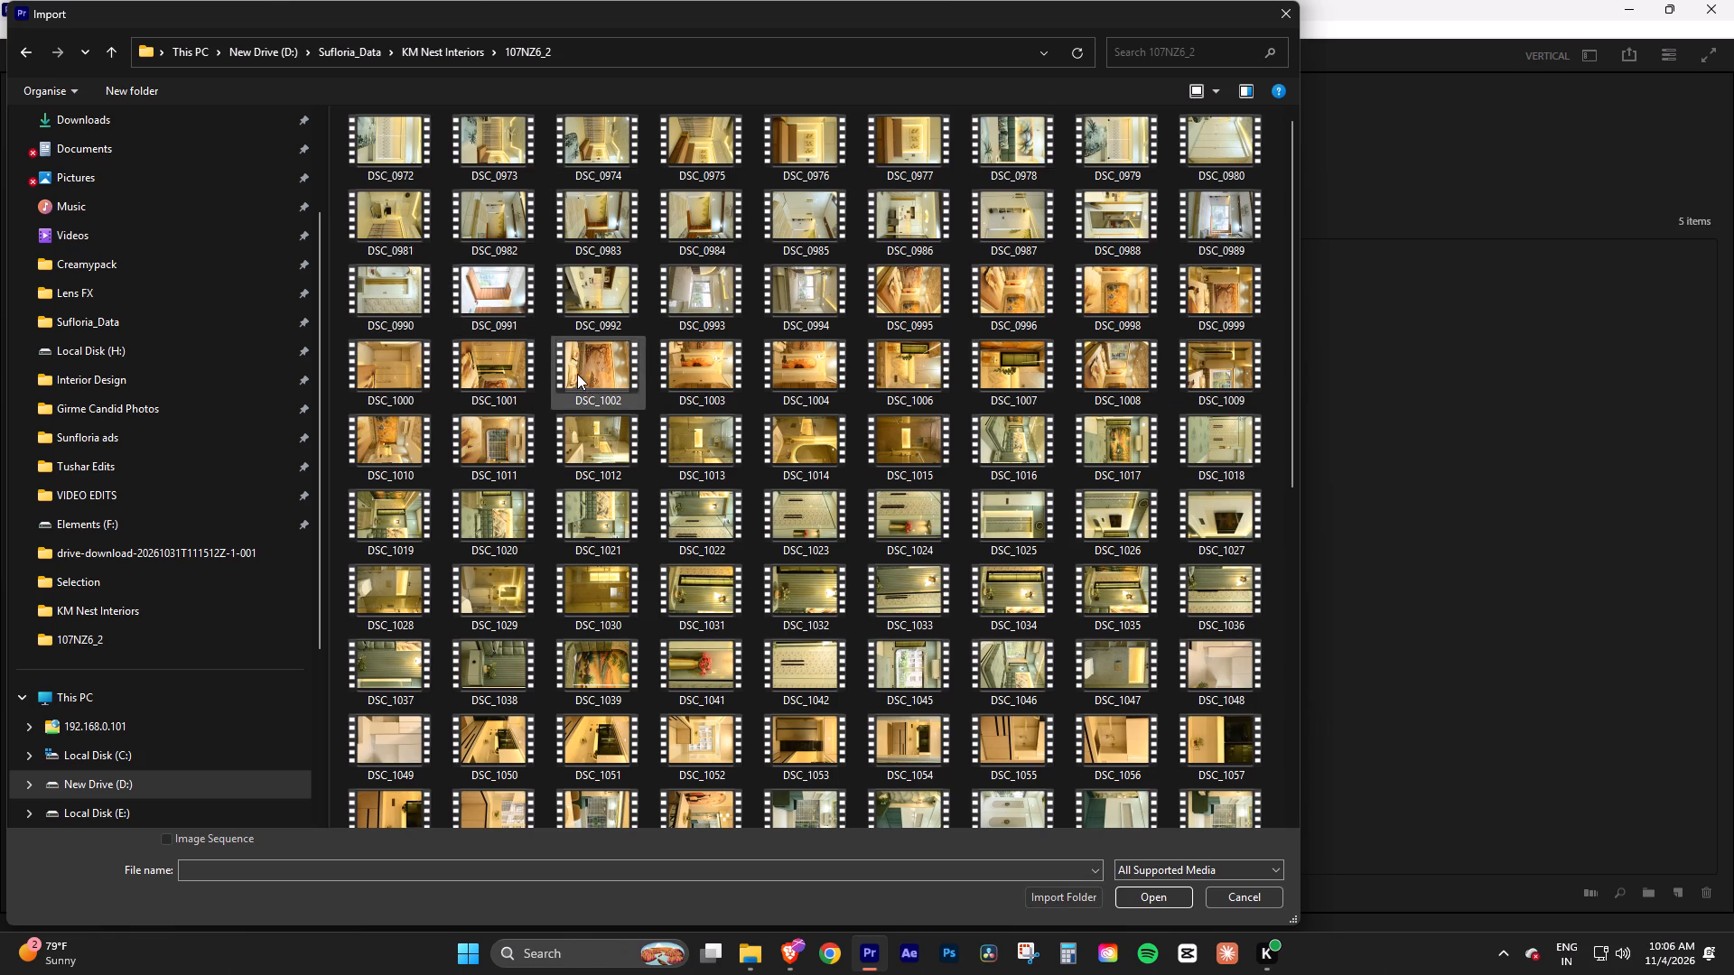
scroll(613, 369, "up", 15, "ctrl")
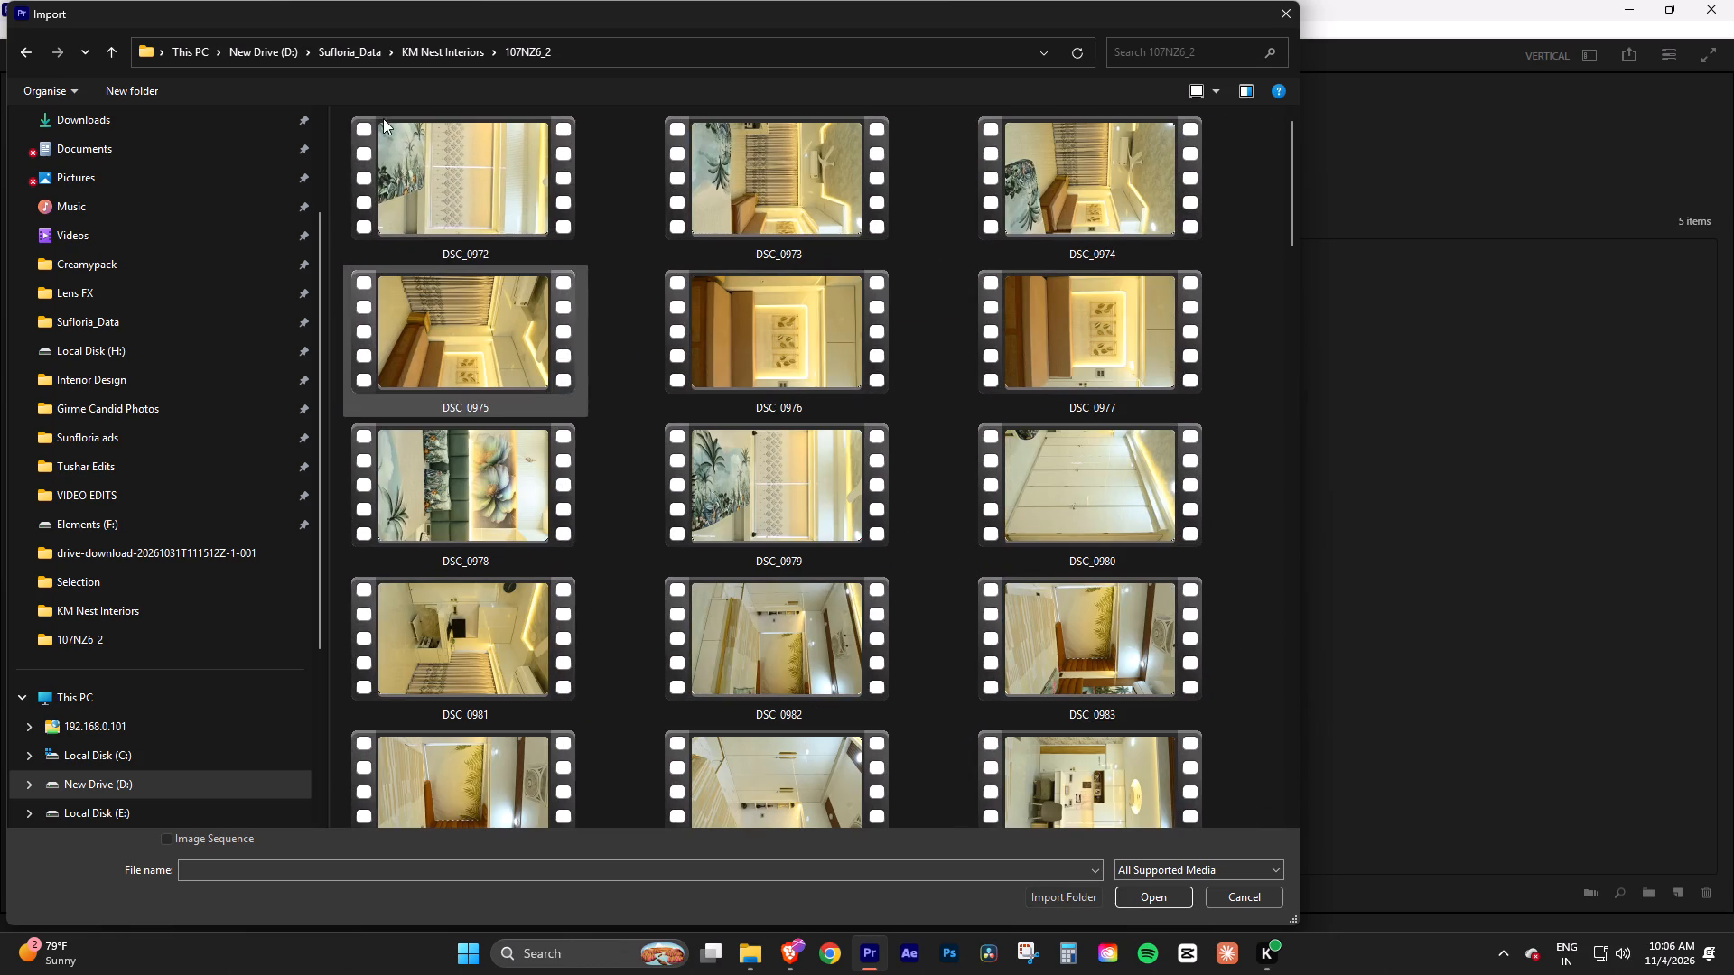
left_click(383, 117)
left_click(831, 188, "ctrl")
left_click(1179, 188, "ctrl")
left_click(1096, 335, "ctrl")
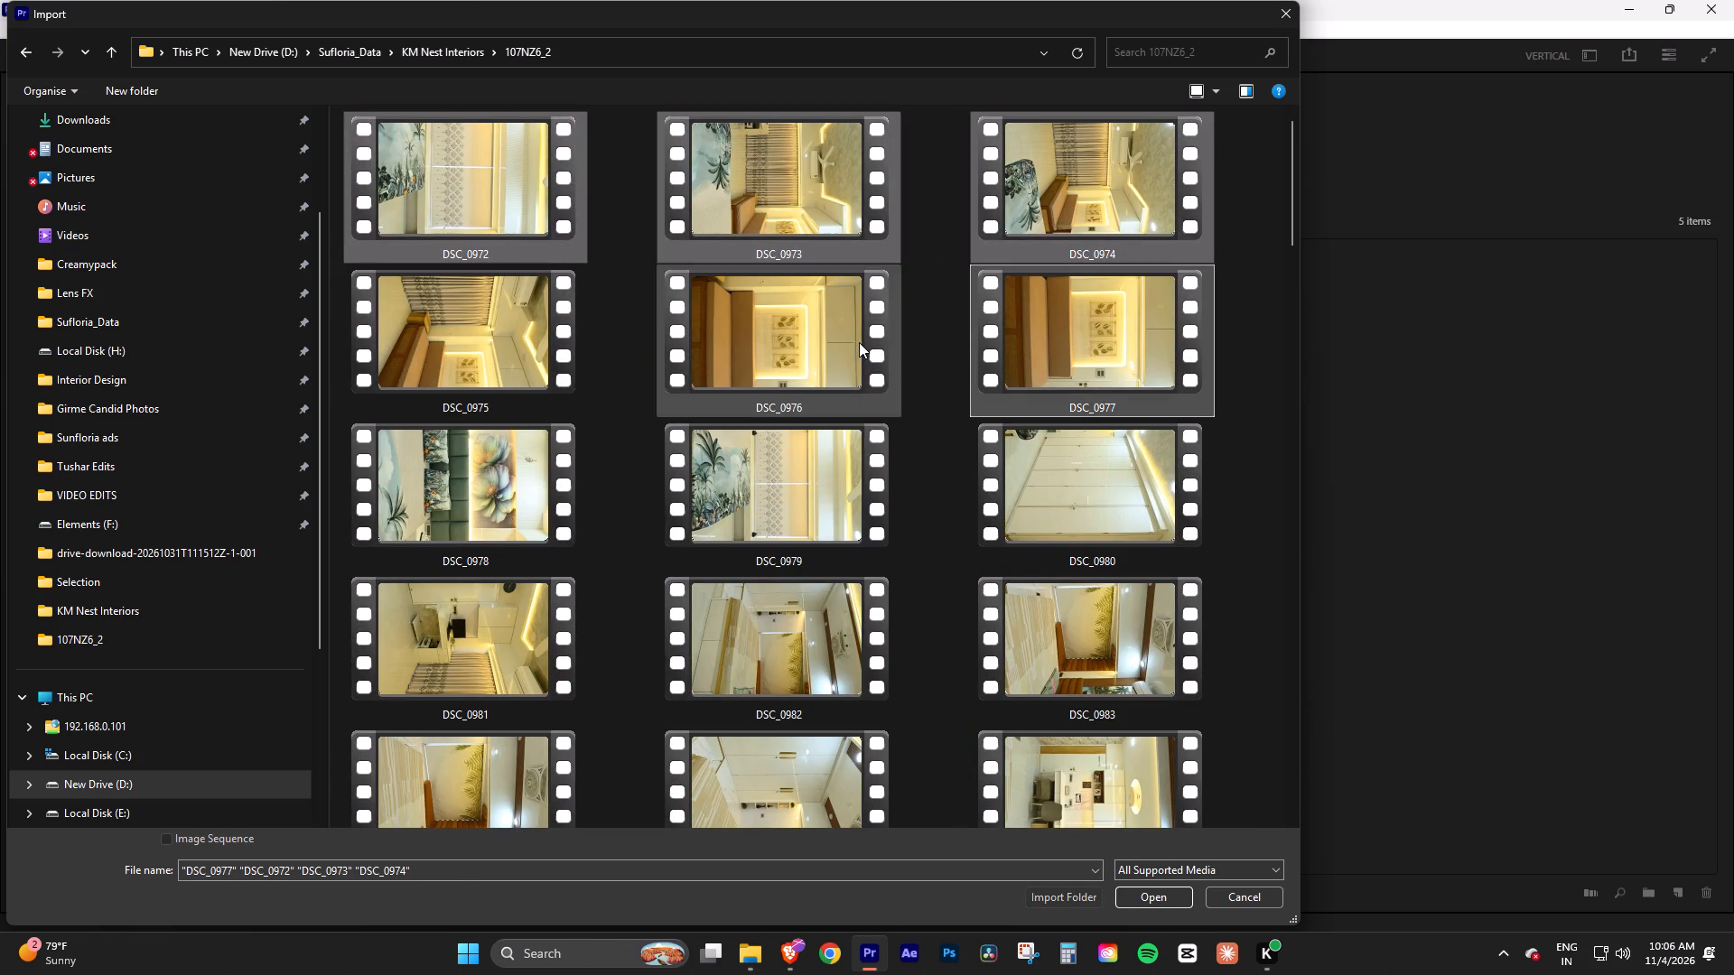
left_click(859, 342, "ctrl")
left_click(519, 332, "ctrl")
left_click(488, 491, "ctrl")
left_click(765, 497, "ctrl")
left_click(1067, 515, "ctrl")
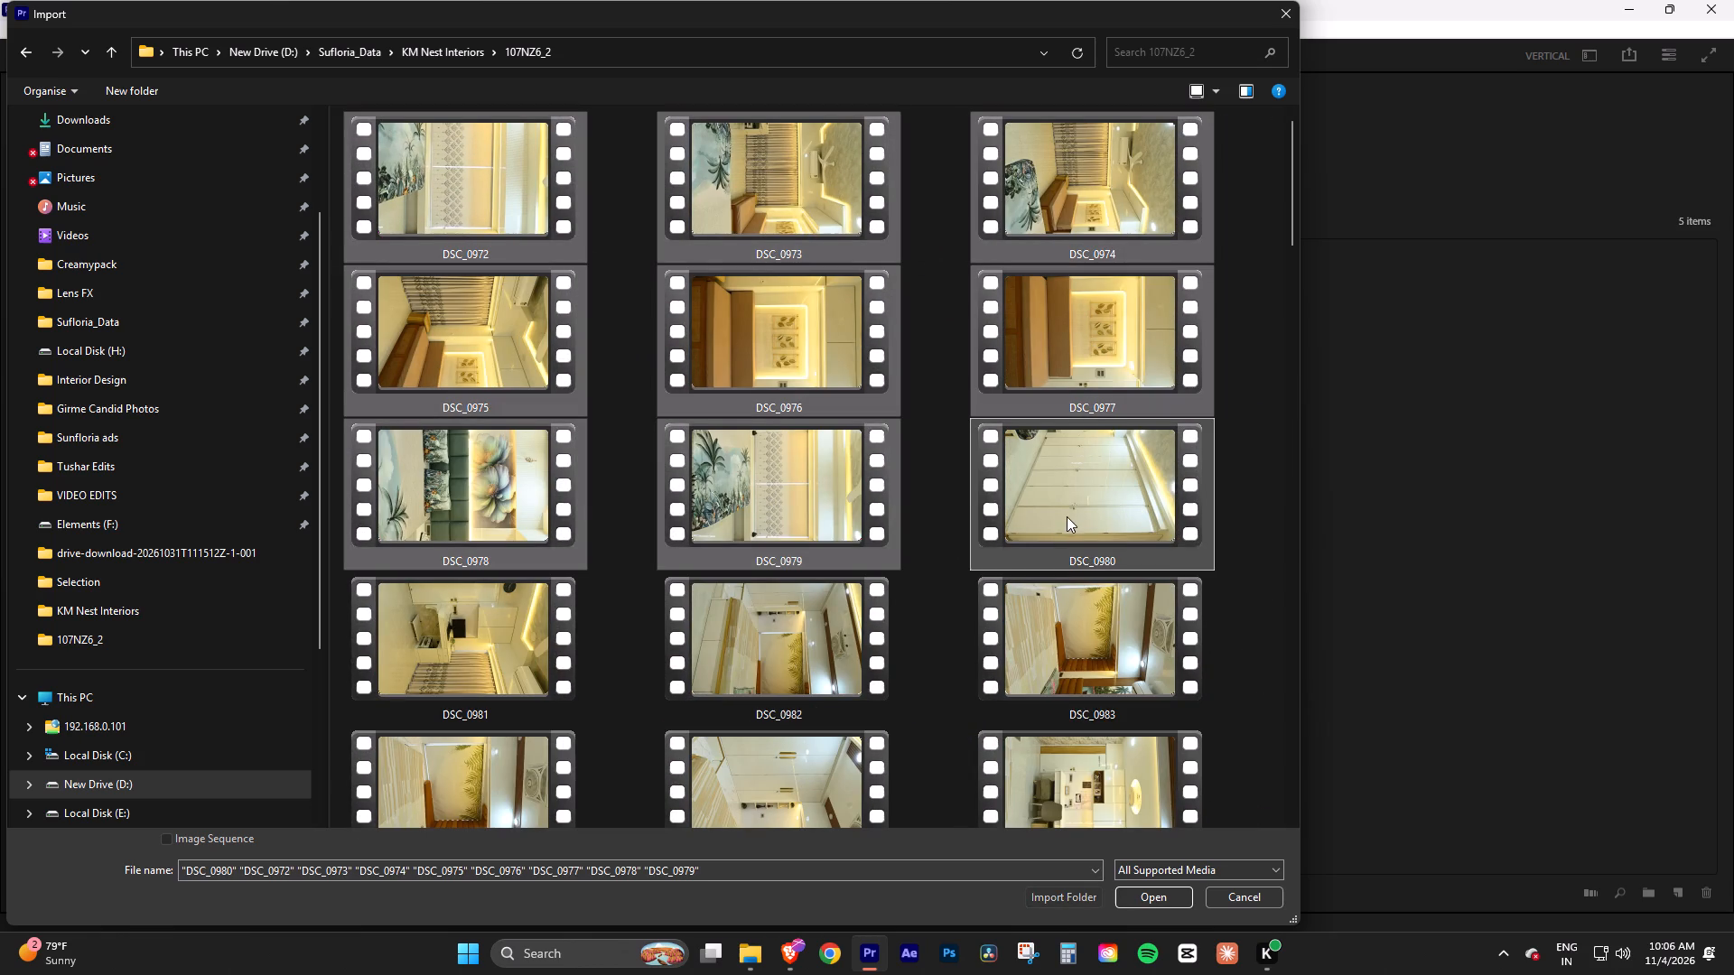
left_click(526, 638, "ctrl")
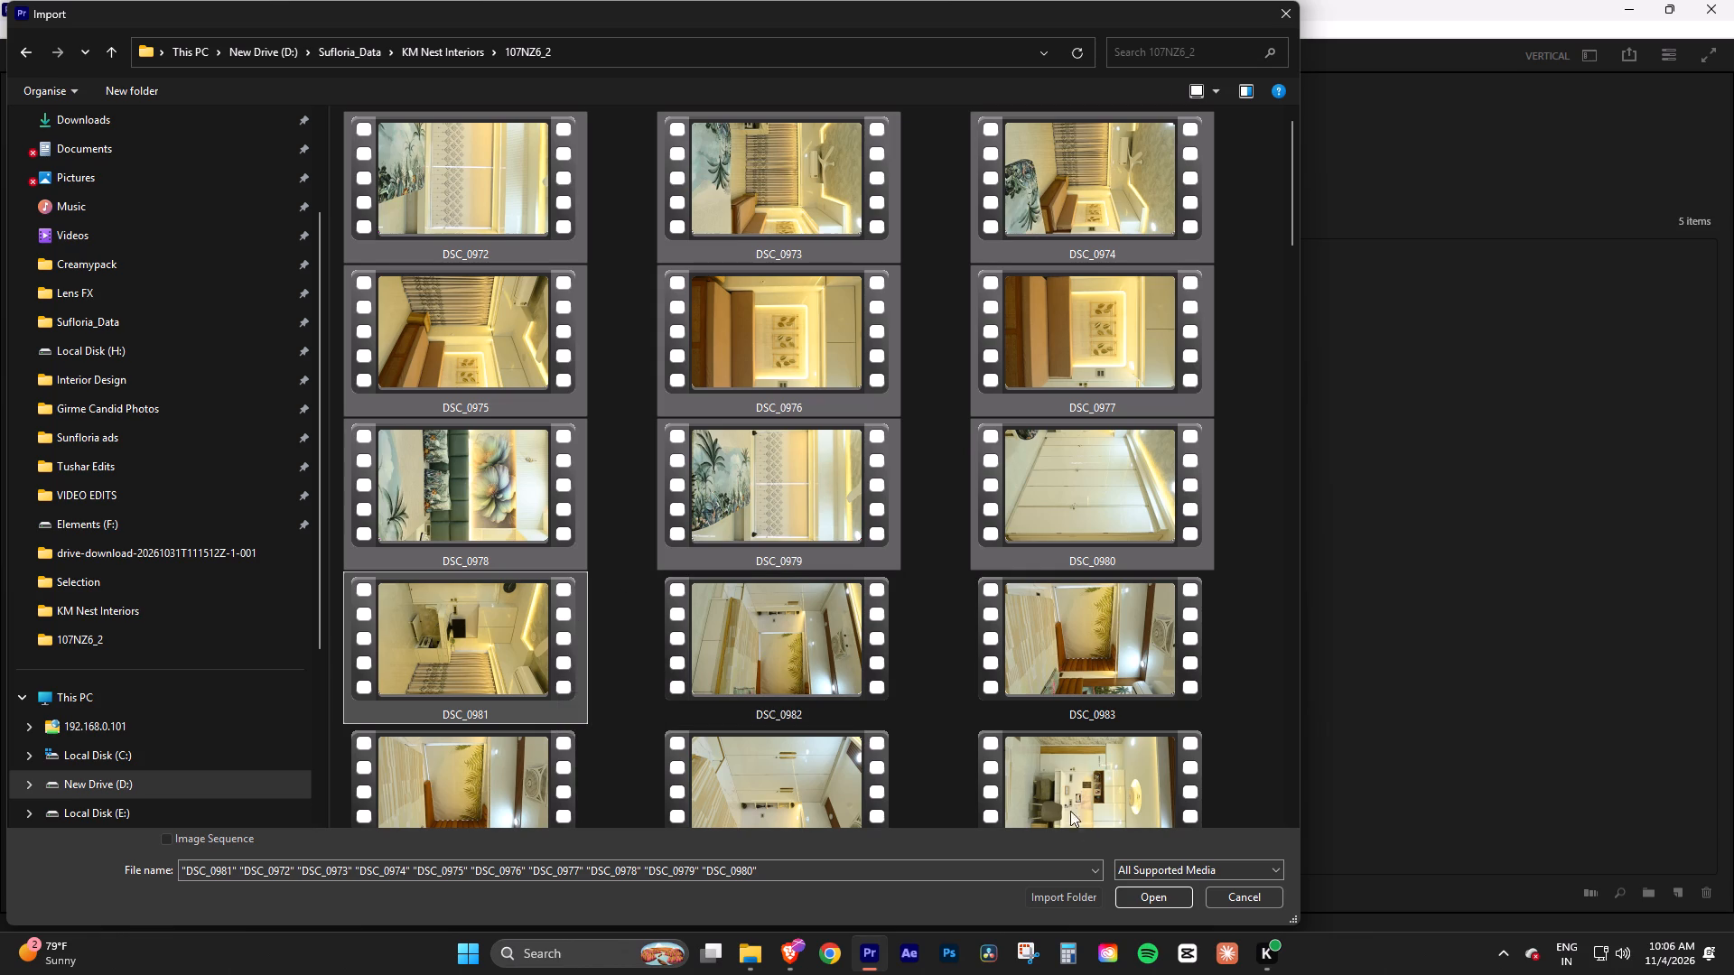
left_click(1155, 896)
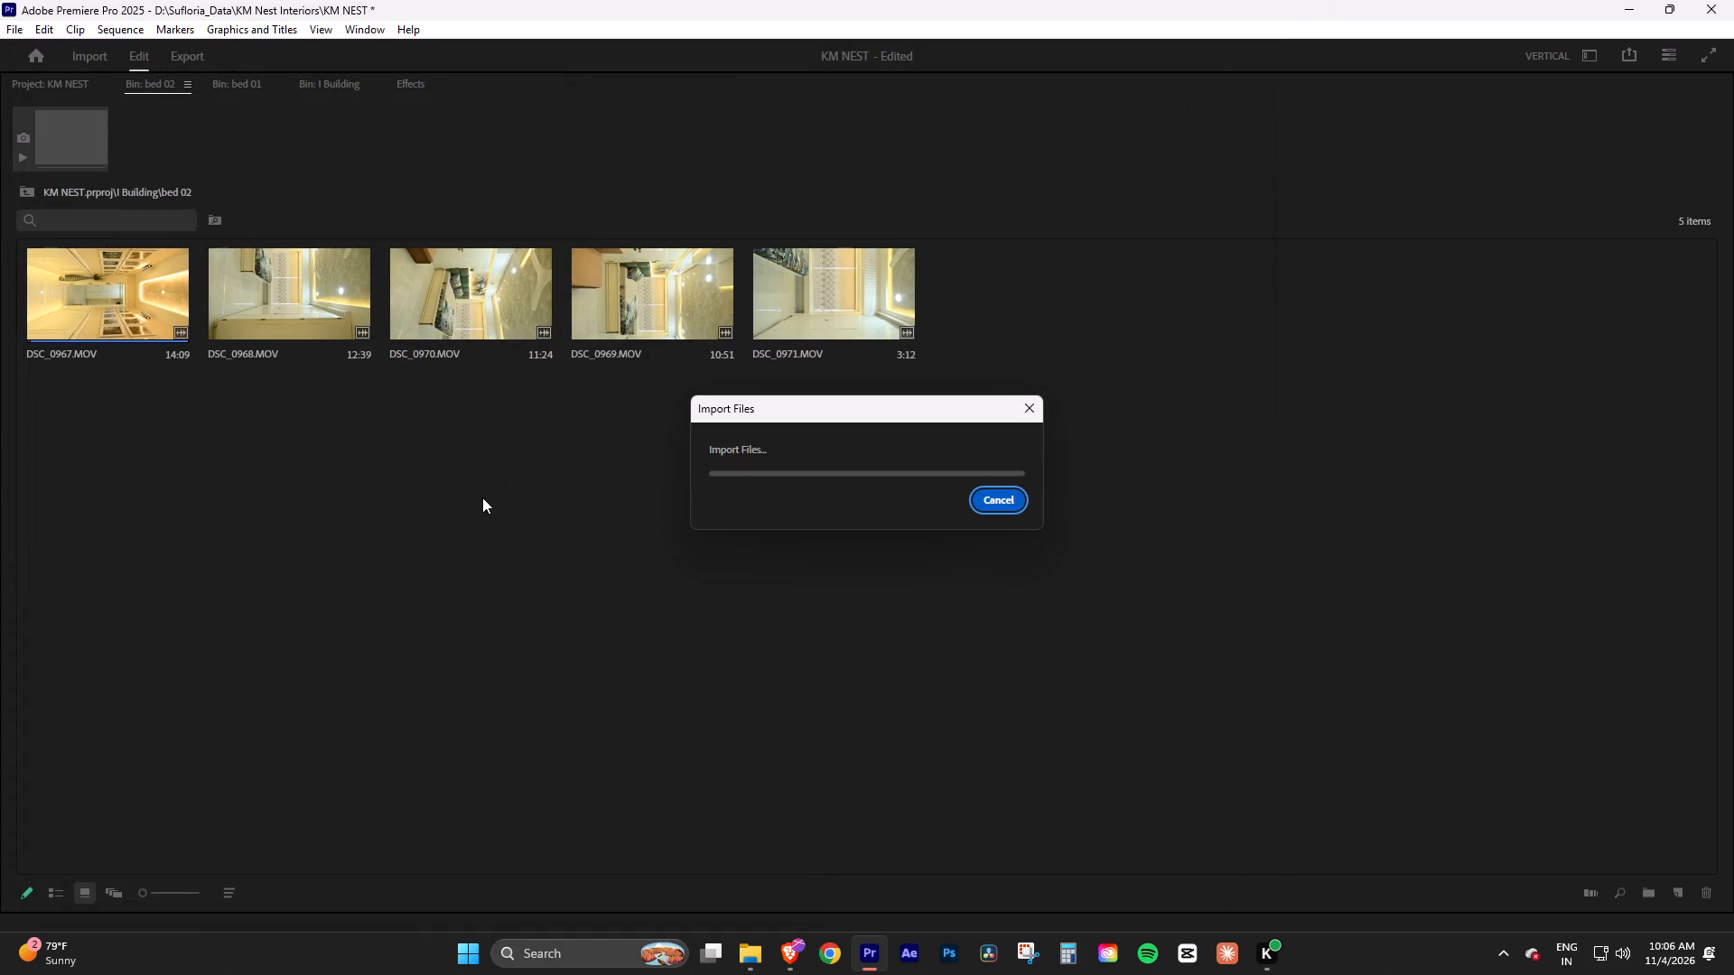
left_click(632, 630)
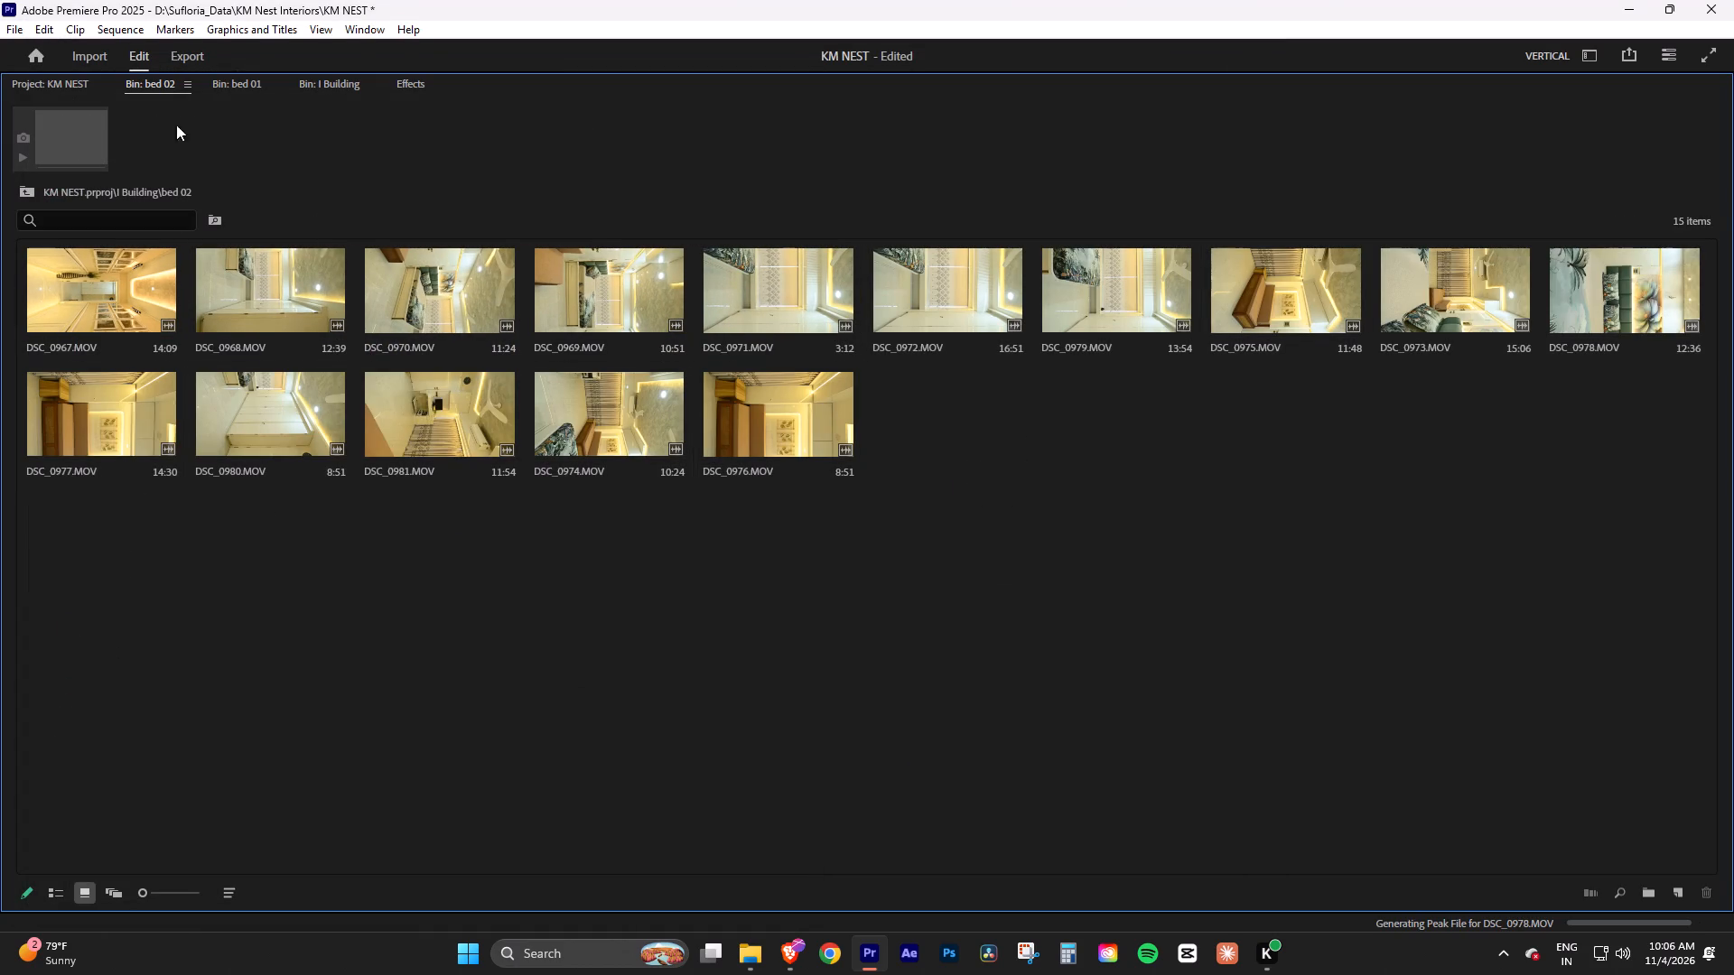
Create a new bin named bed 03 inside the I Building bin.
left_click(66, 83)
left_click(473, 543)
right_click(429, 495)
left_click(344, 432)
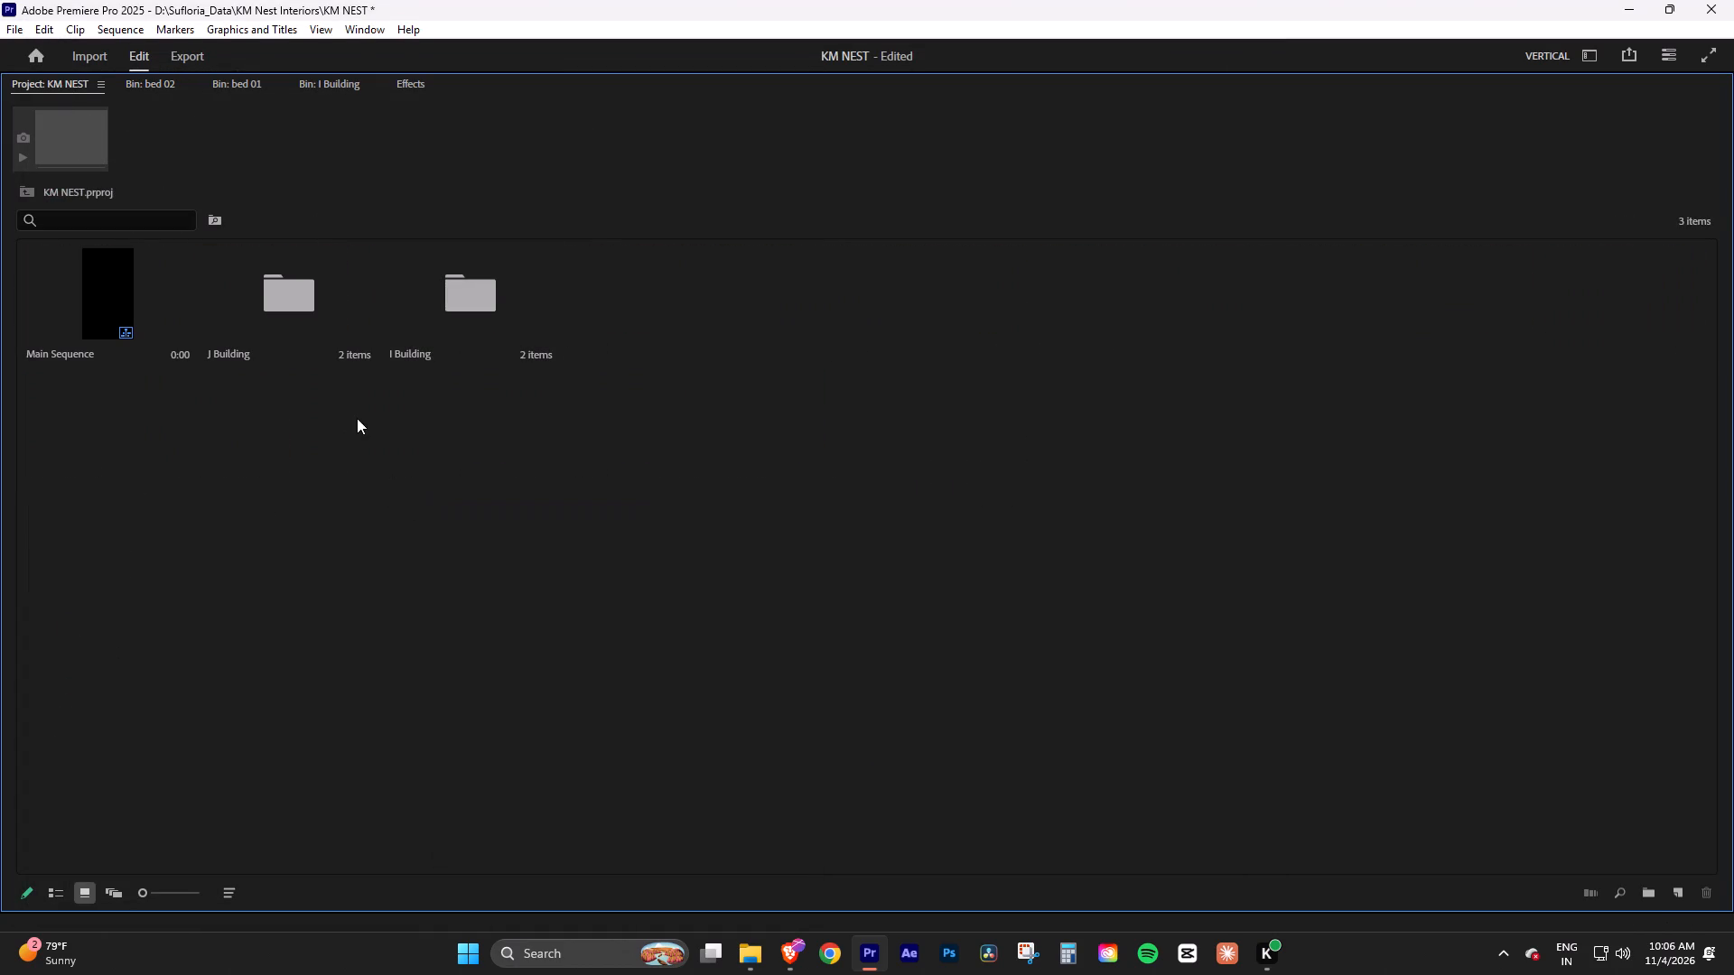
left_click(502, 274)
double_click(489, 278)
right_click(479, 439)
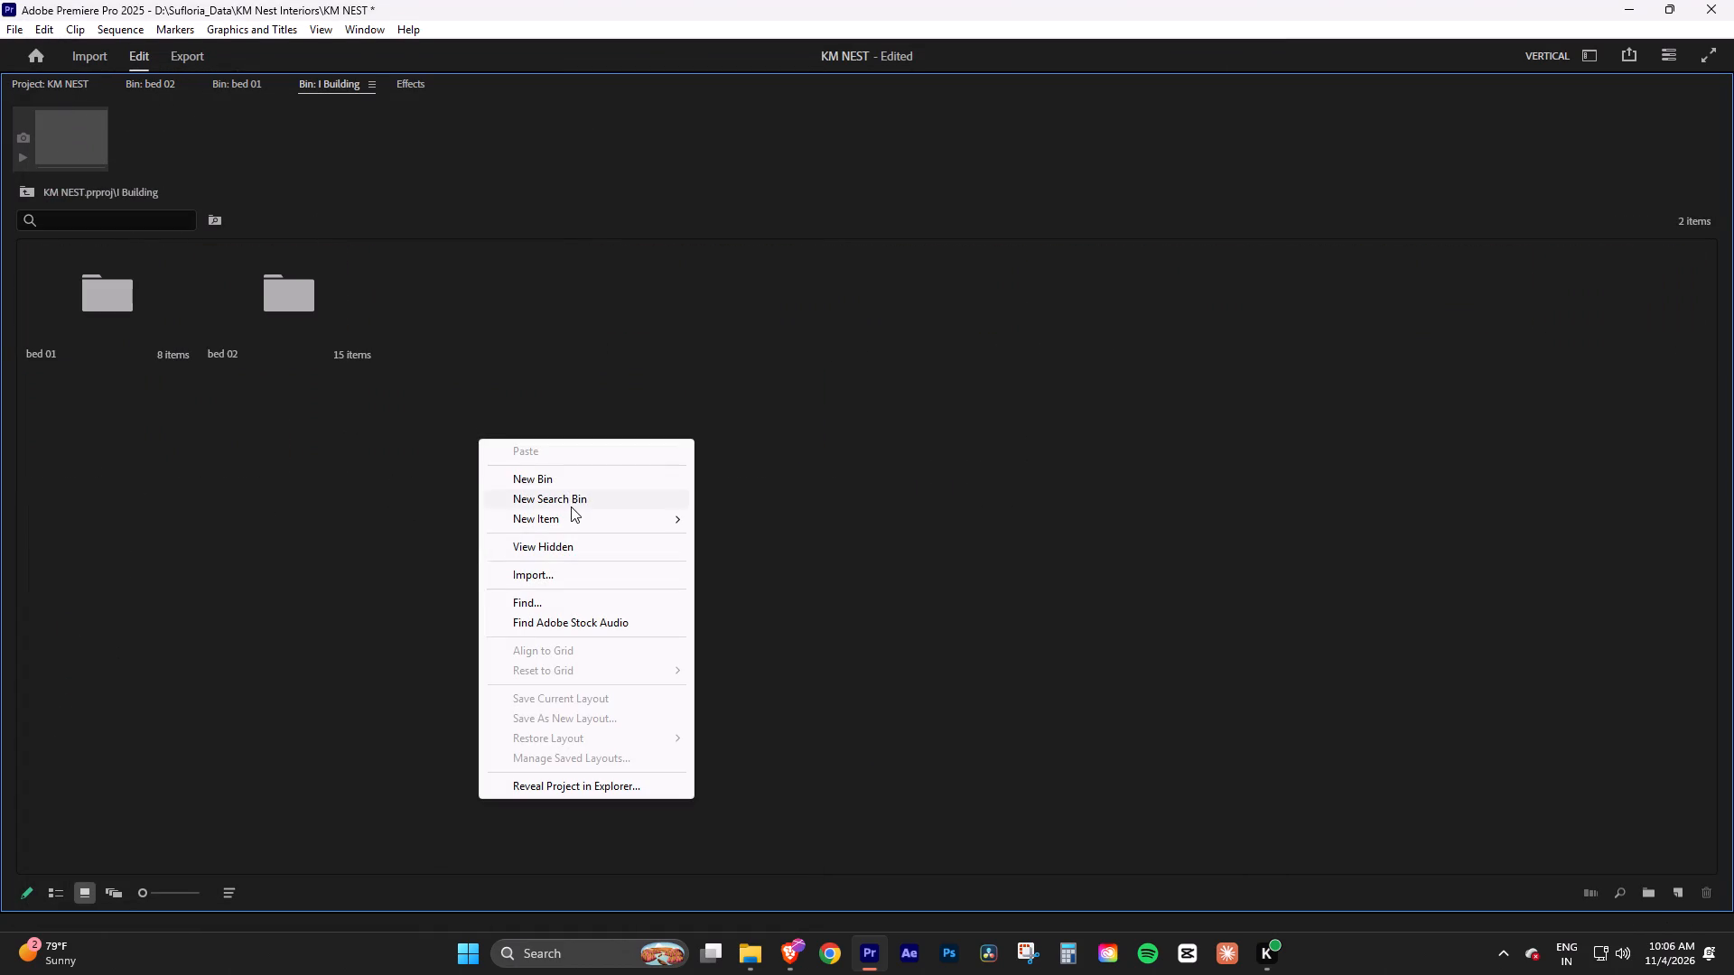
left_click(570, 472)
type("Be")
key("BackSpace")
key("BackSpace")
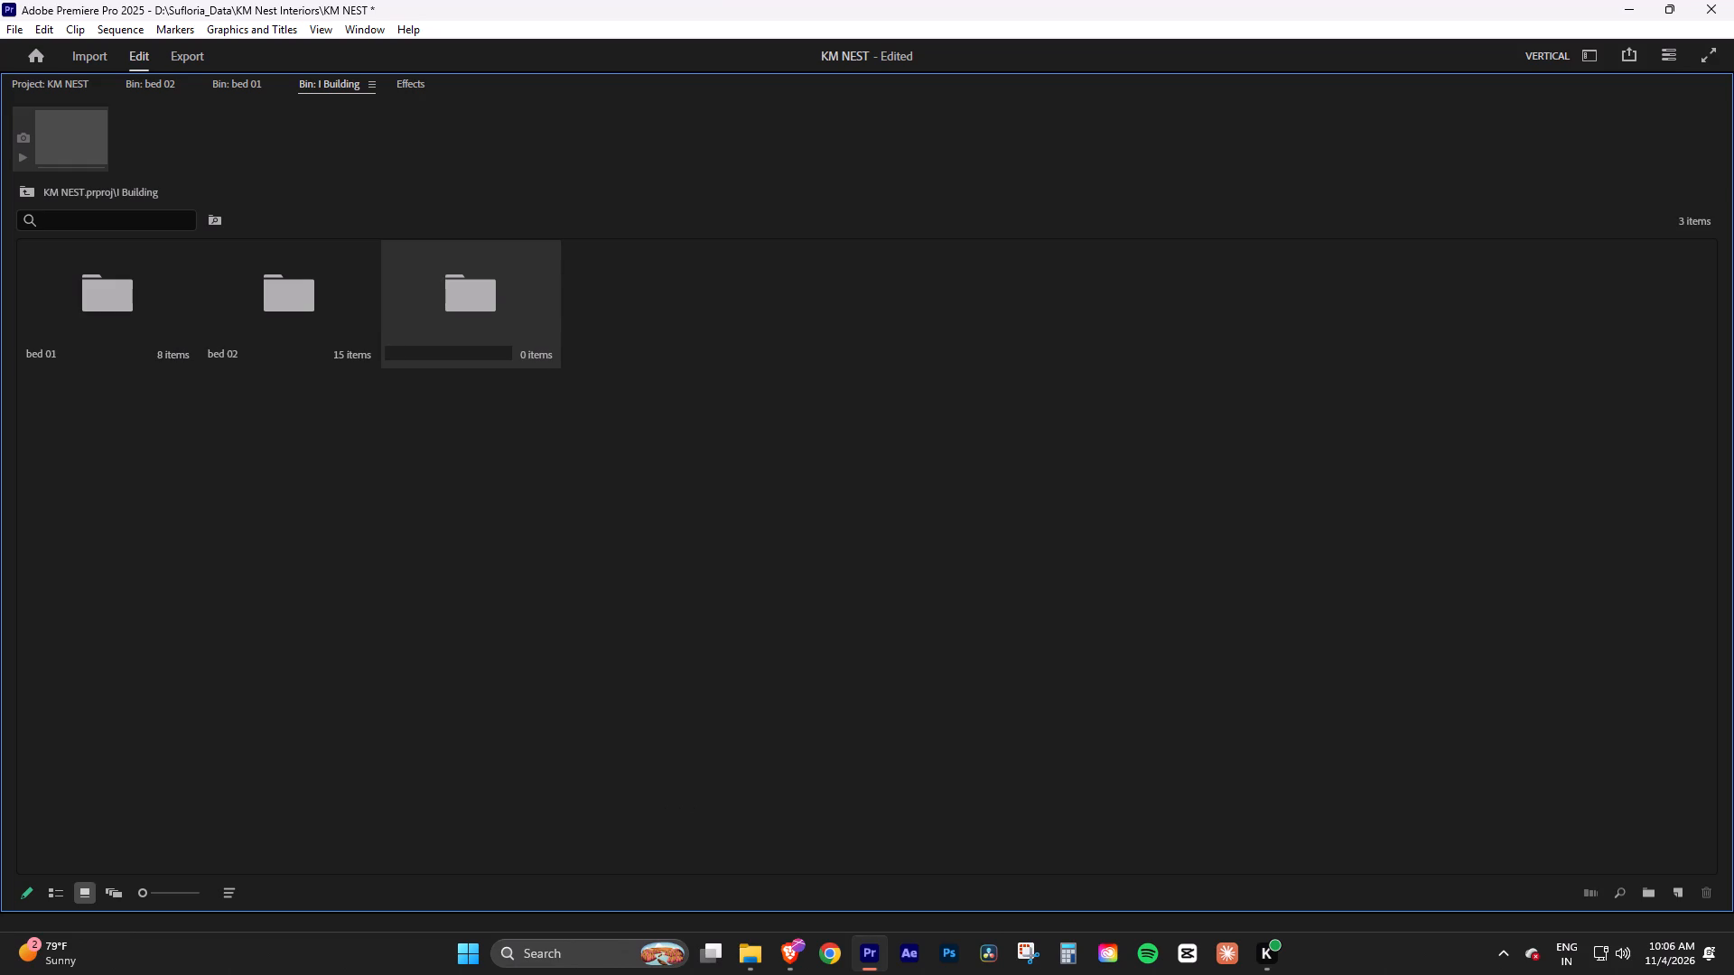
type("bed 03")
left_click(570, 471)
Open the bed 03 bin and import clips DSC_0982 through DSC_0994 from the 107NZ6_2 folder.
double_click(491, 298)
double_click(465, 403)
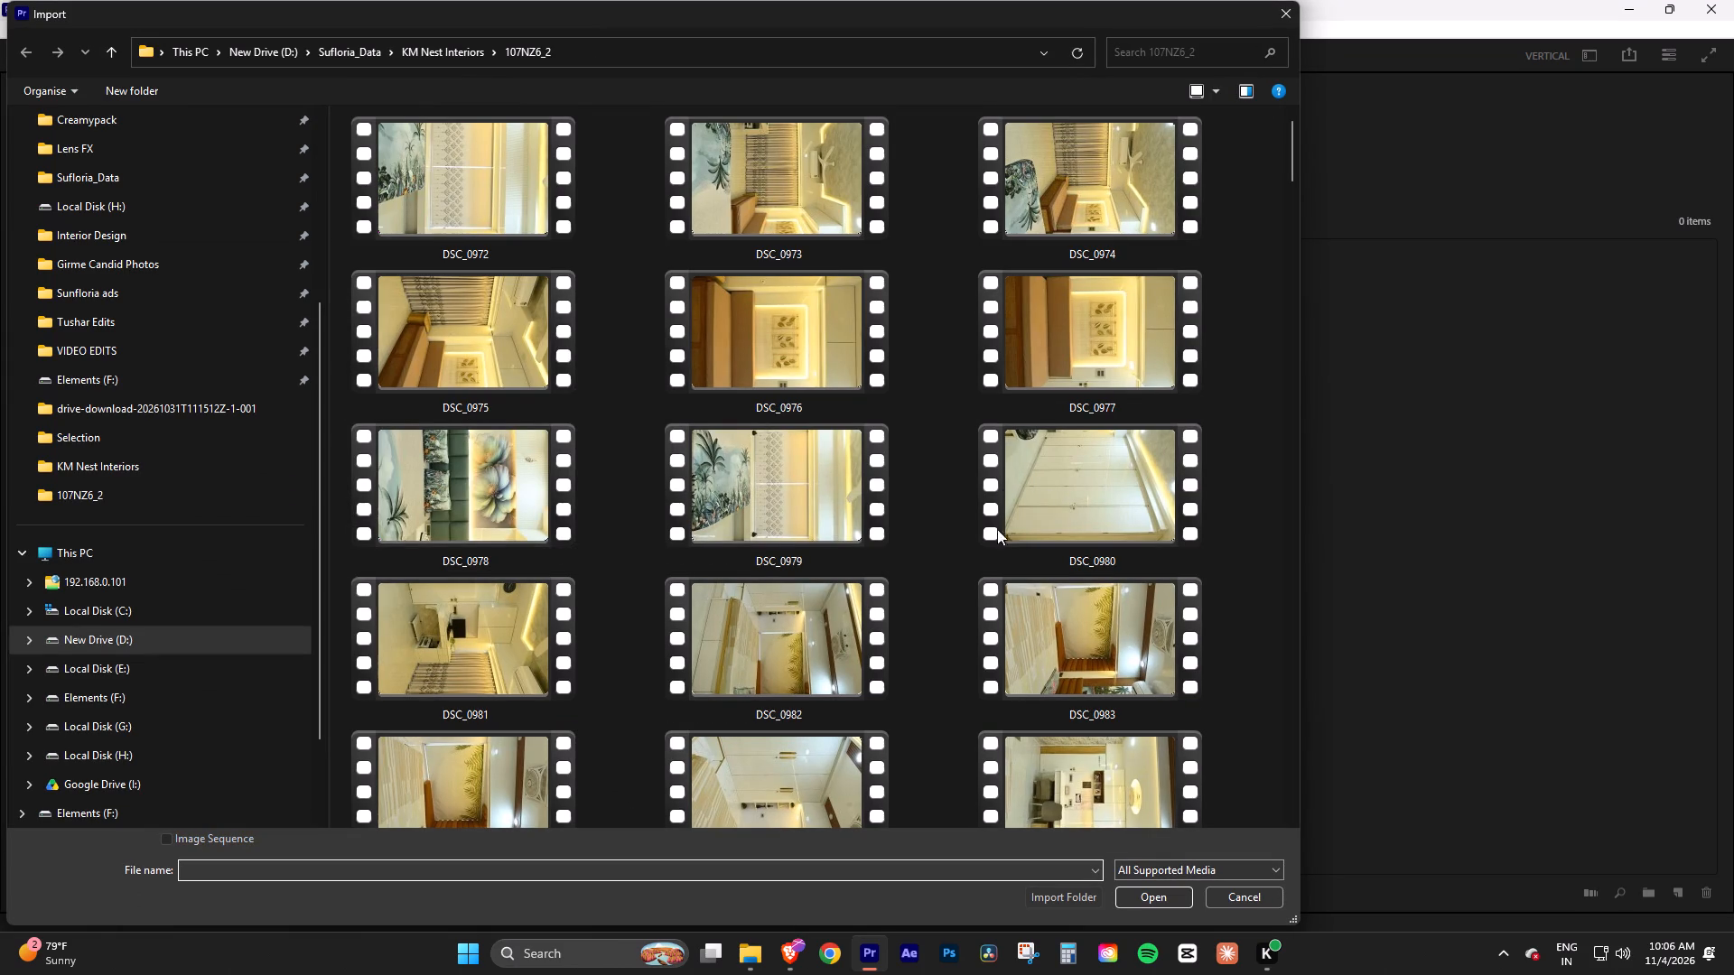
left_click(740, 638)
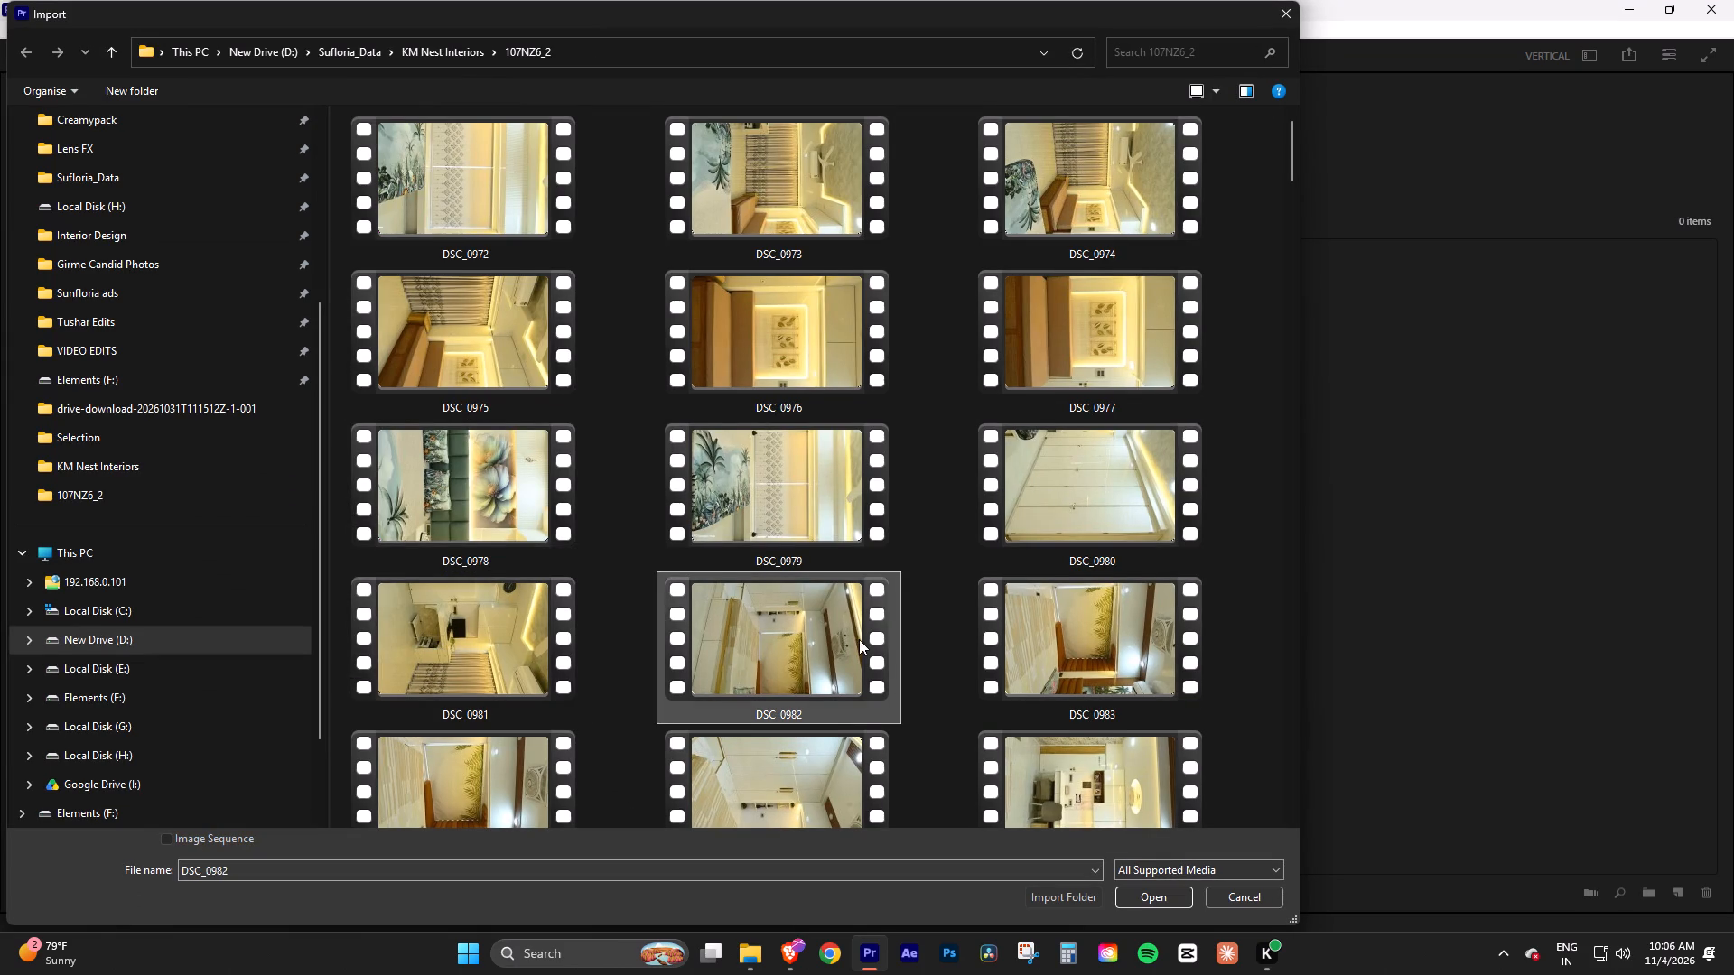
scroll(859, 639, "down", 1)
left_click(1170, 264, "ctrl")
left_click(537, 424, "ctrl")
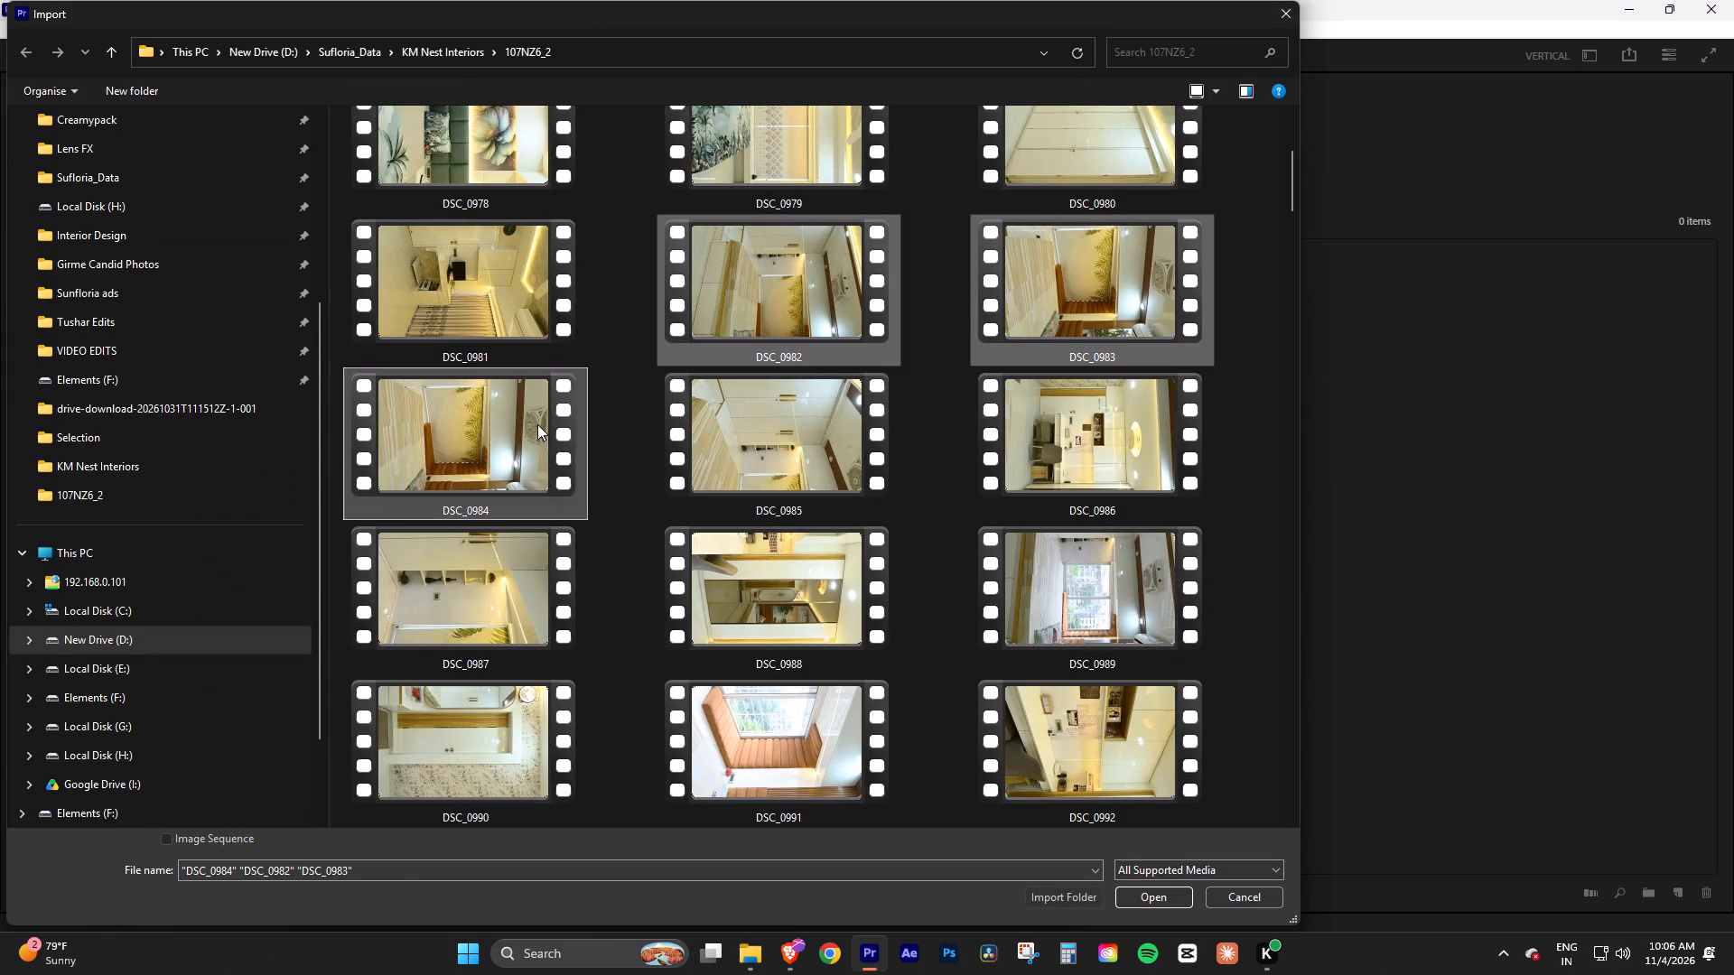
left_click(744, 432, "ctrl")
left_click(1160, 441, "ctrl")
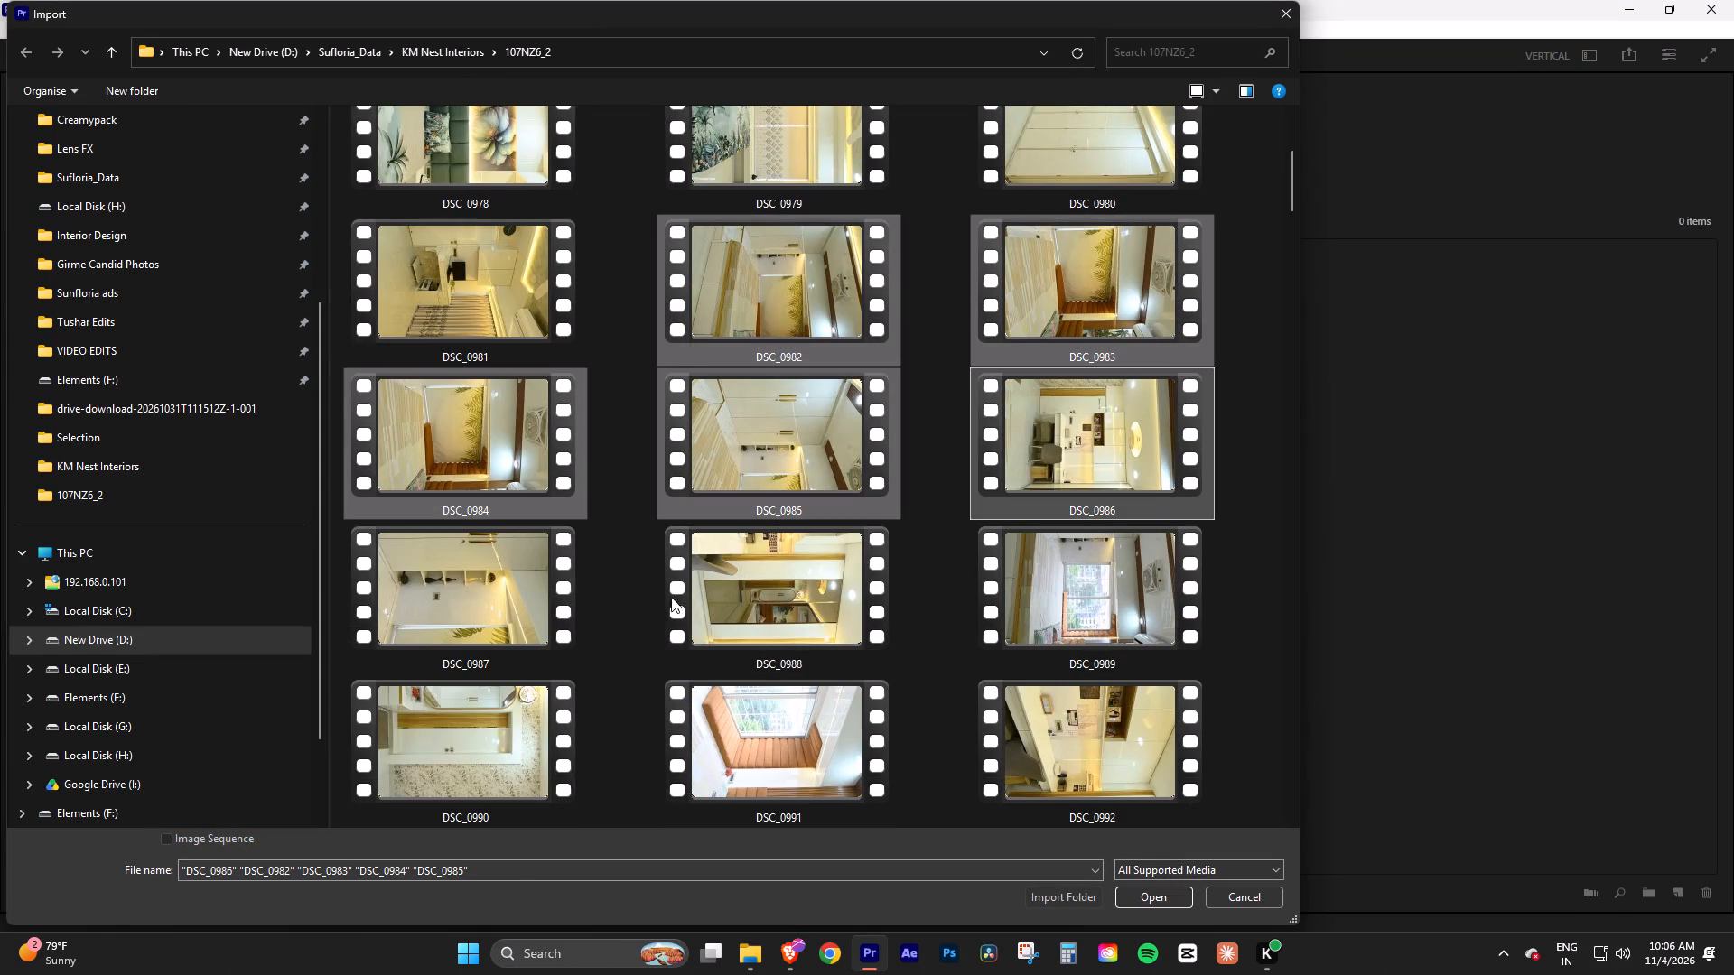
left_click(494, 597, "ctrl")
left_click(750, 599, "ctrl")
left_click(1067, 602, "ctrl")
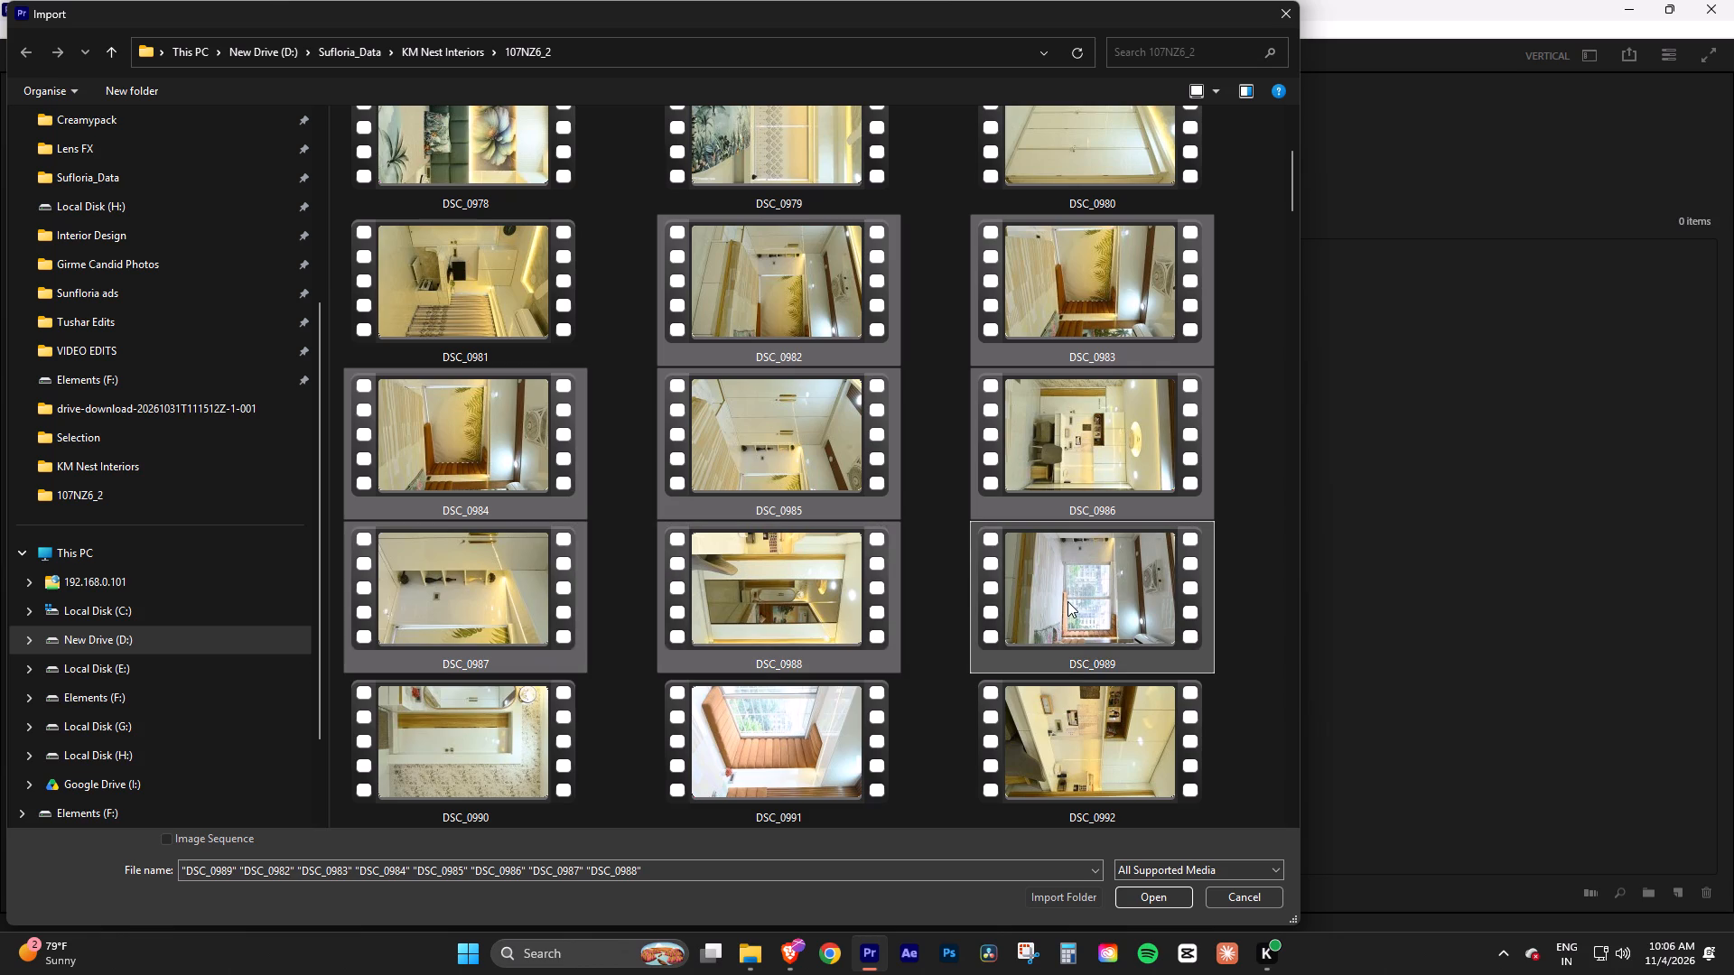
scroll(864, 599, "down", 1)
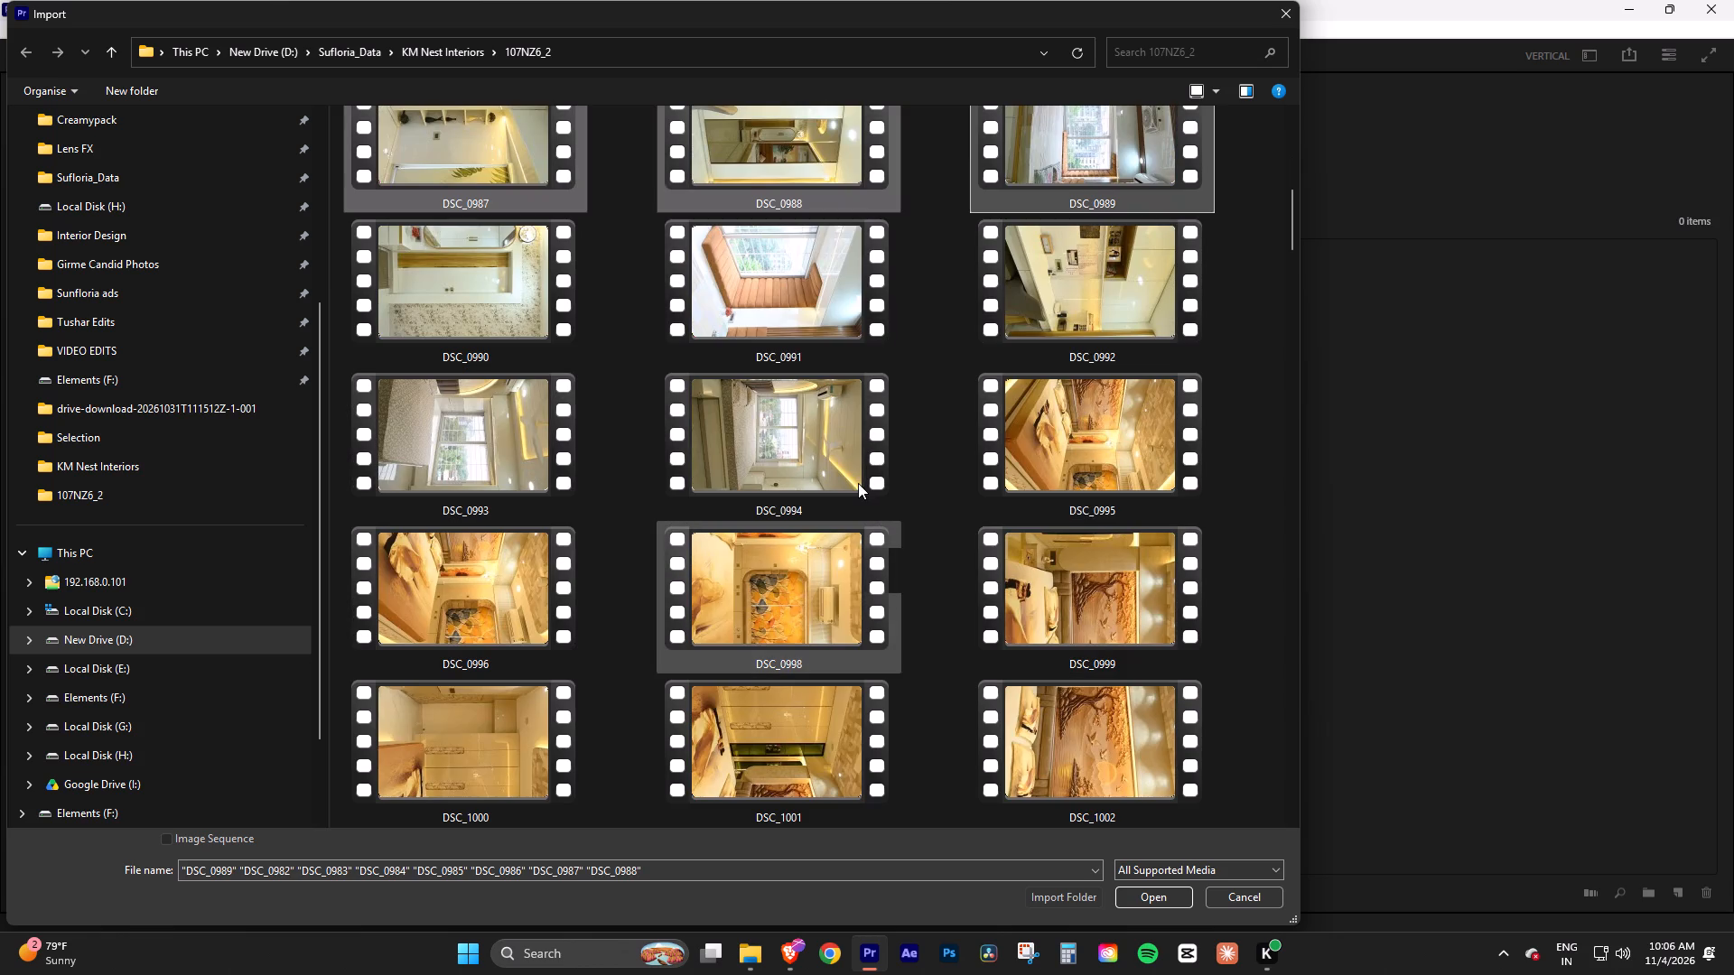
scroll(858, 483, "up", 1)
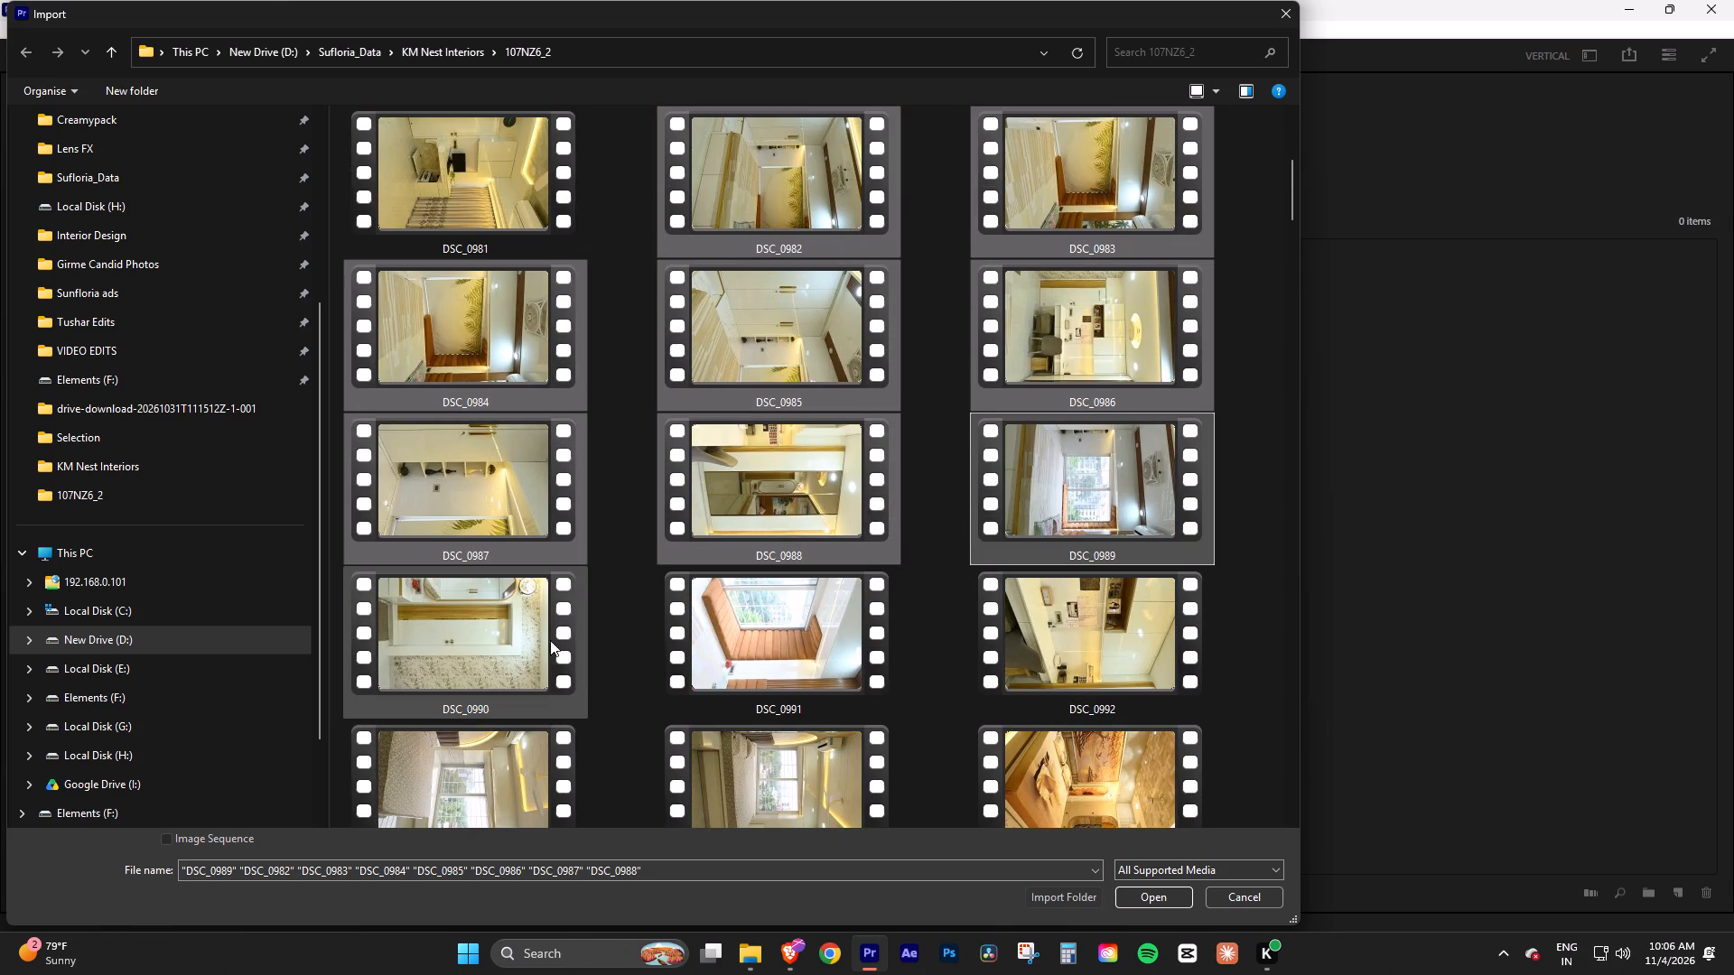
left_click(493, 650, "ctrl")
left_click(834, 640, "ctrl")
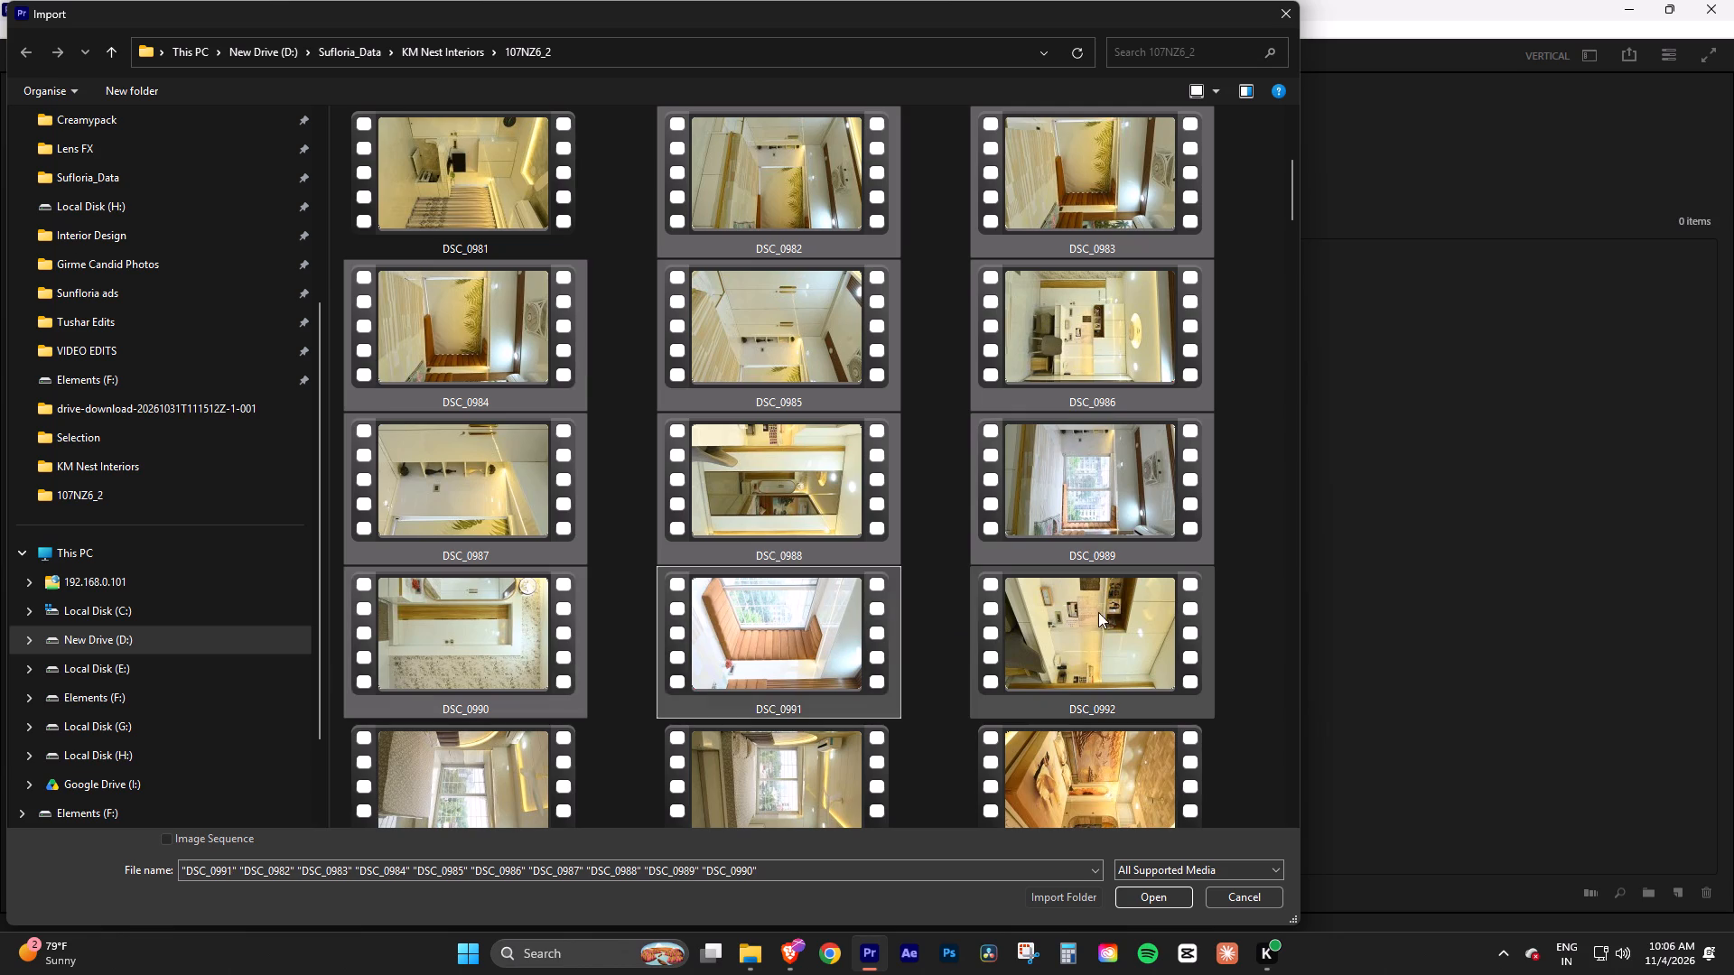
left_click(1071, 632, "ctrl")
scroll(1003, 604, "down", 1)
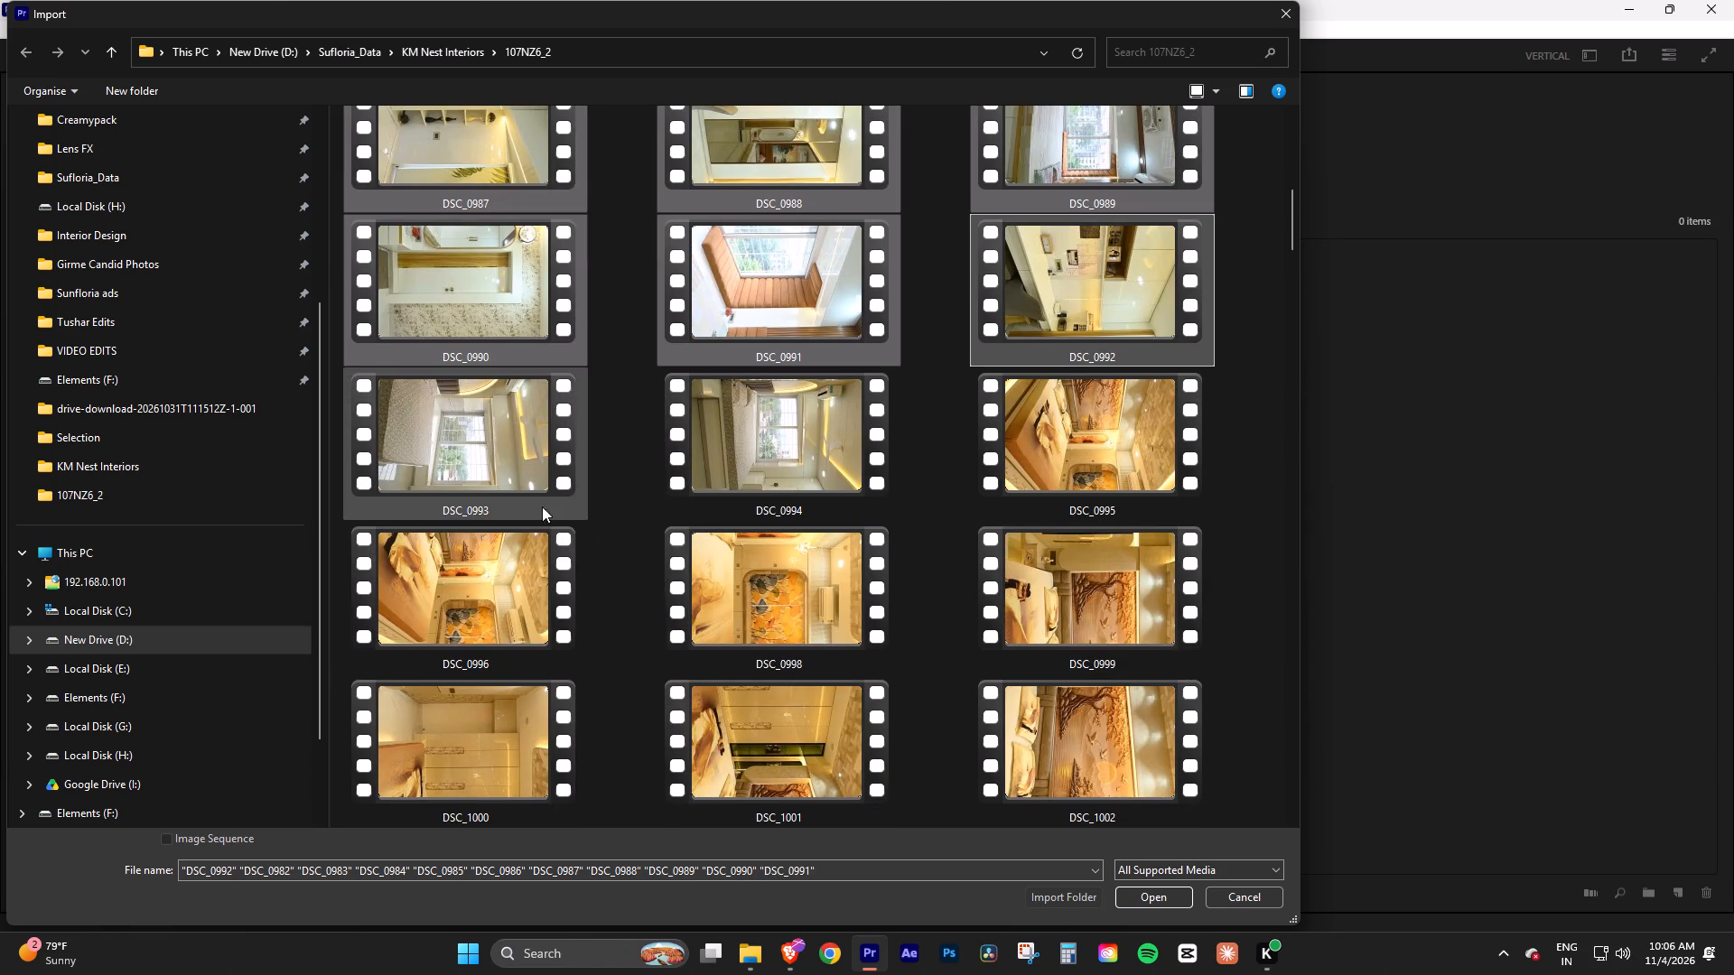
left_click(485, 442, "ctrl")
left_click(832, 449, "ctrl")
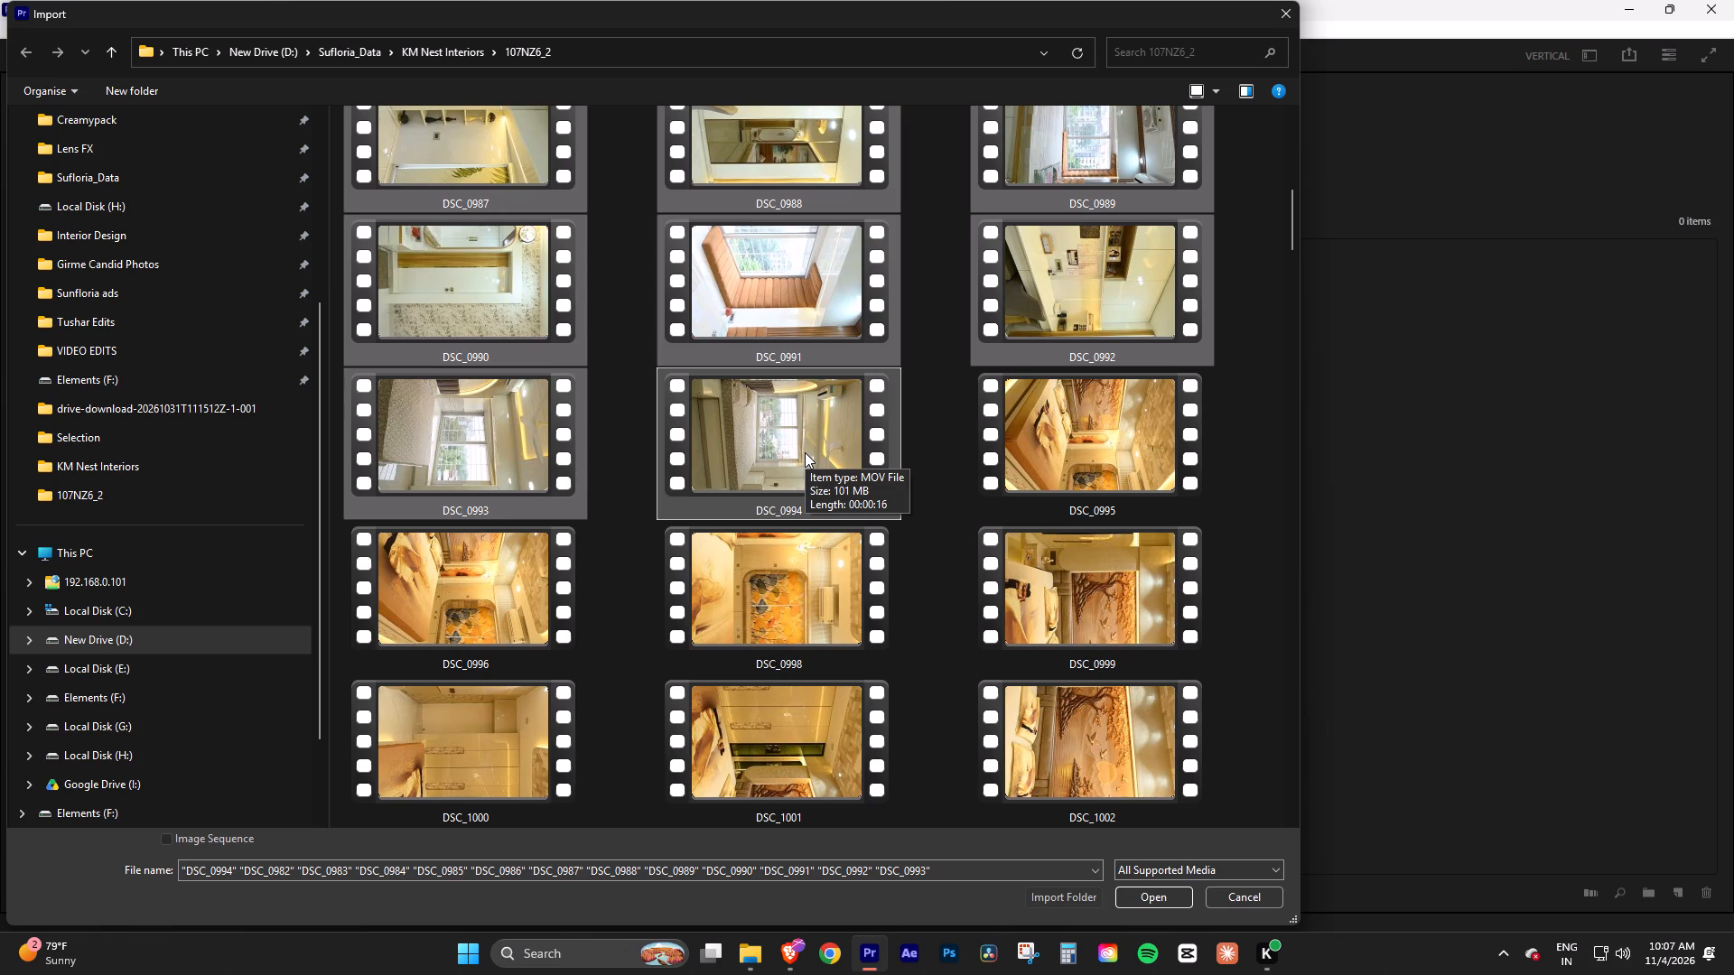
left_click(1154, 897)
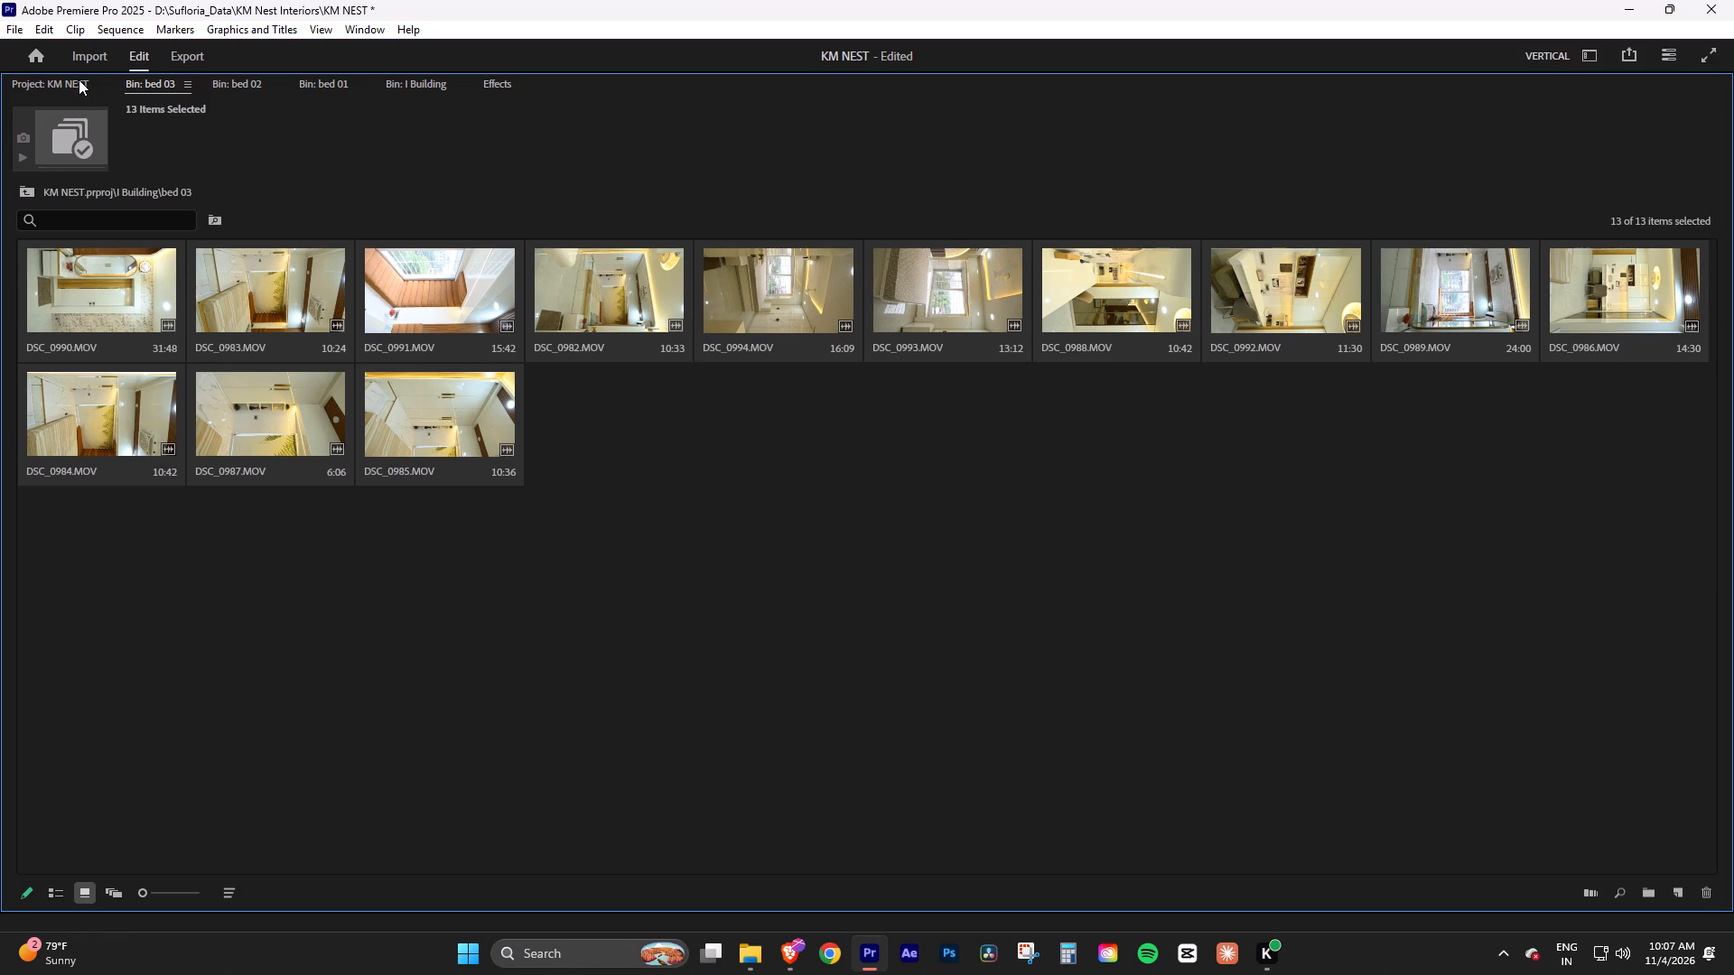
left_click(638, 507)
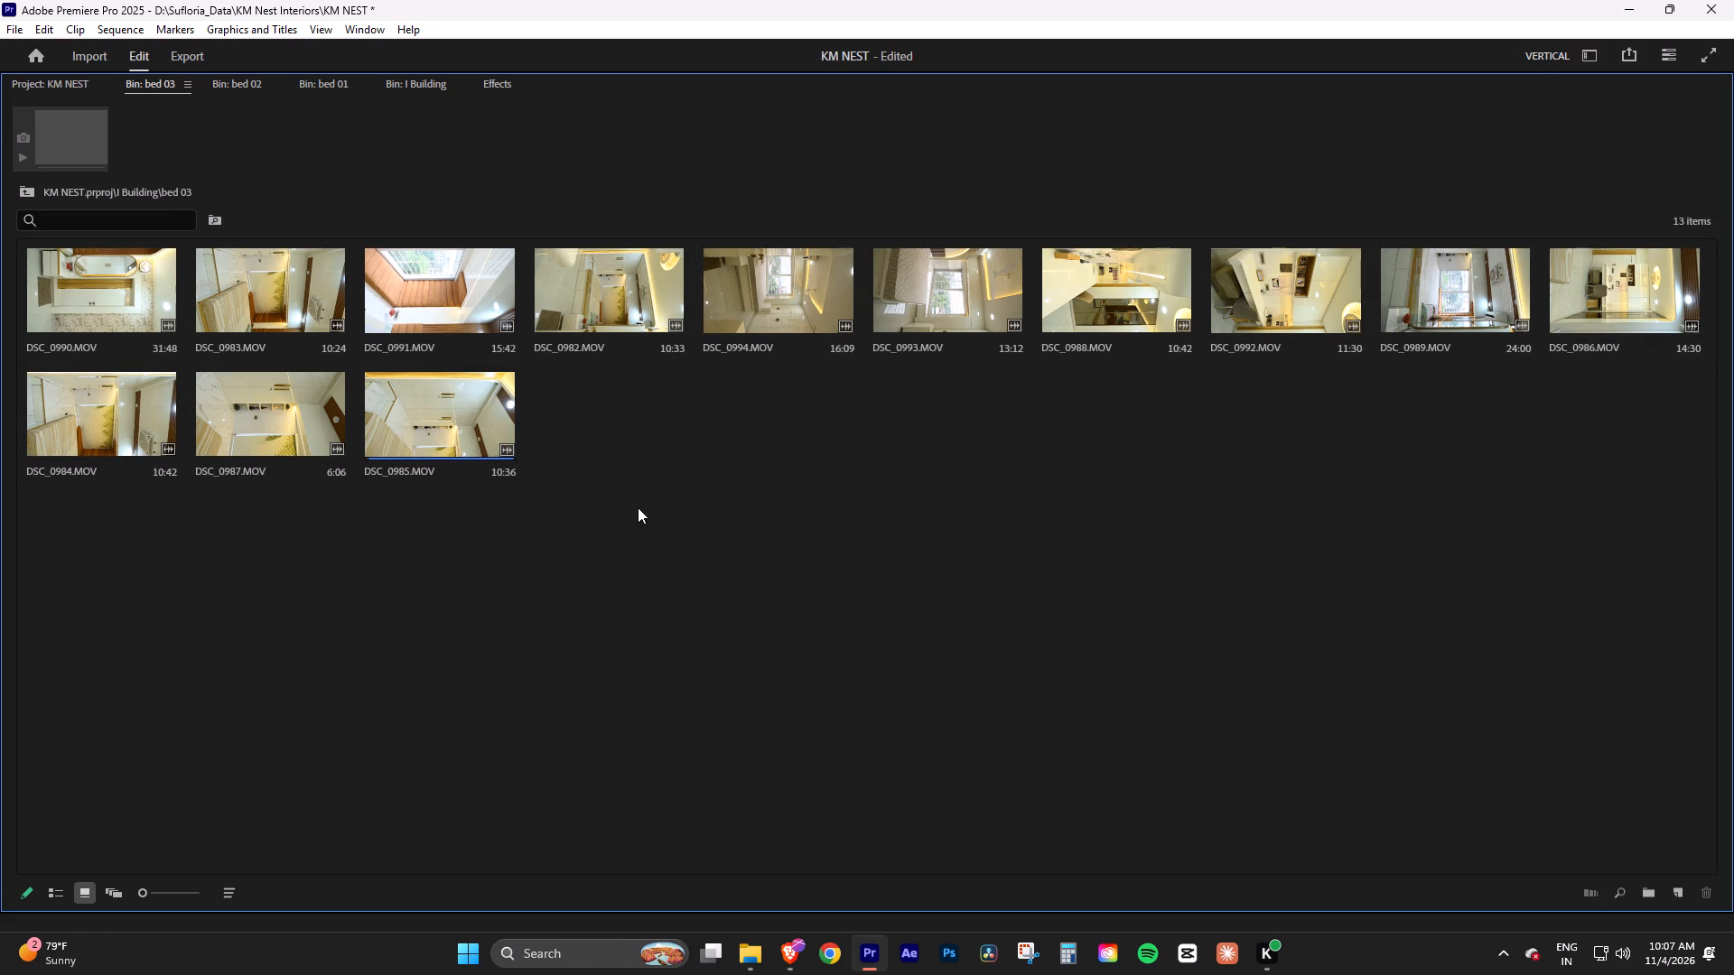
Preview clip DSC_0994 from the 107NZ6_2 folder in Media Player to check which room it shows, without importing it.
double_click(665, 507)
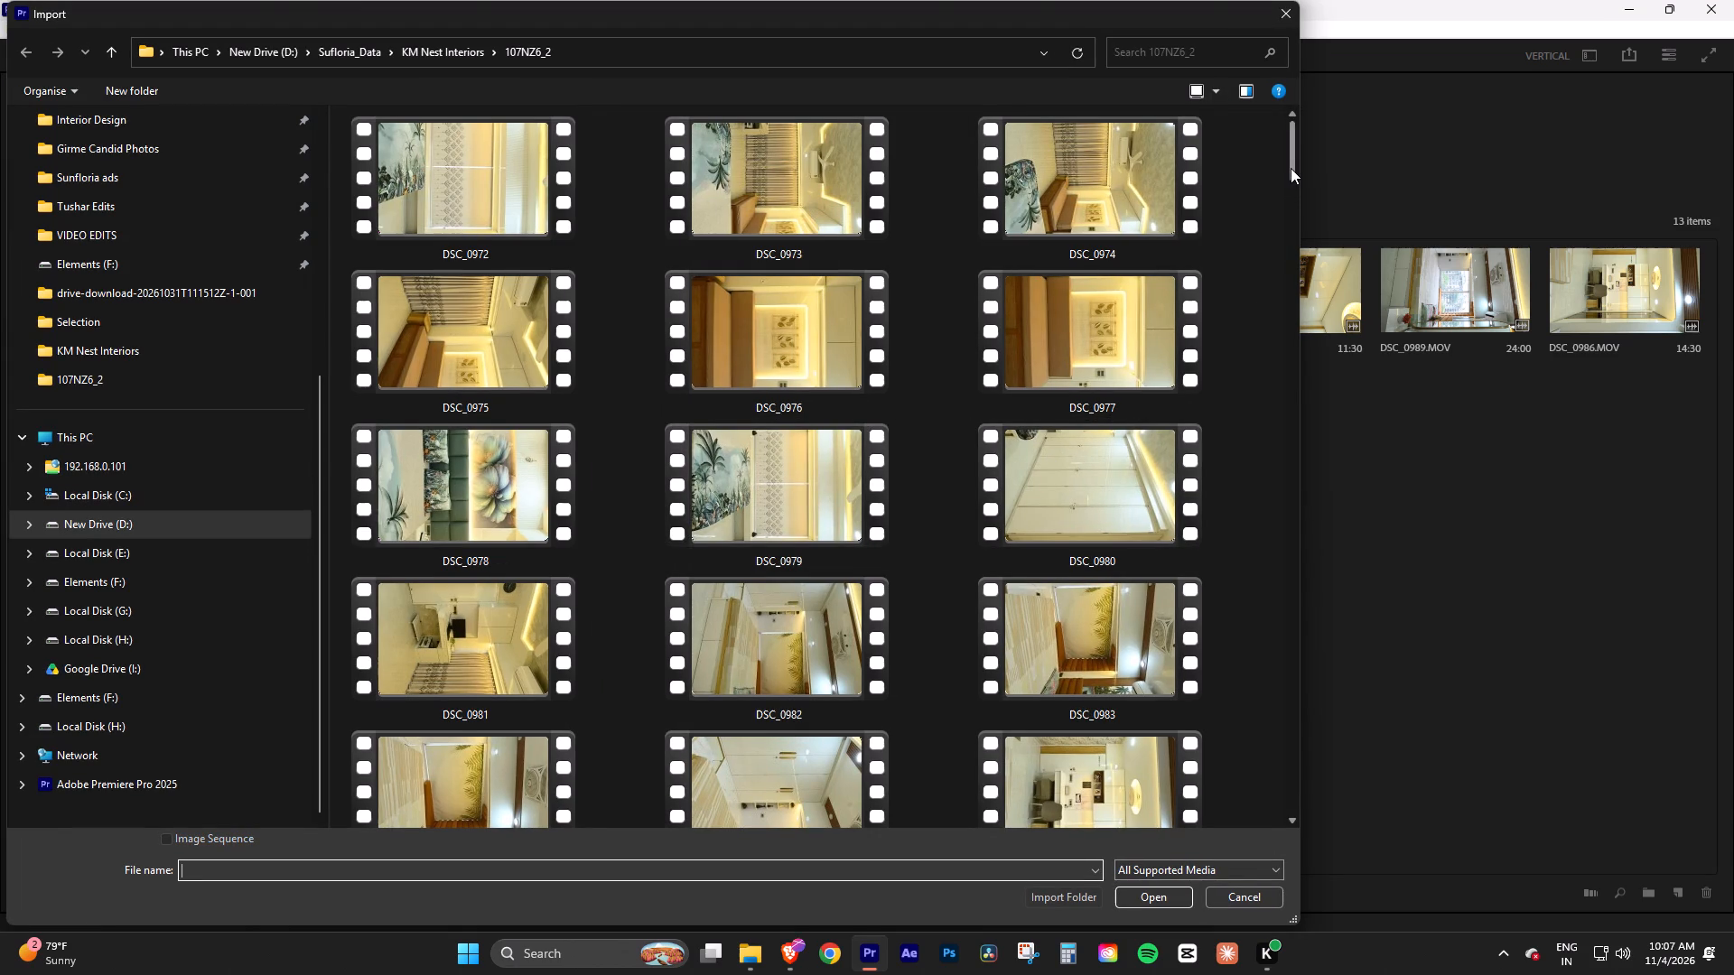
left_click_drag(1291, 168, 1291, 213)
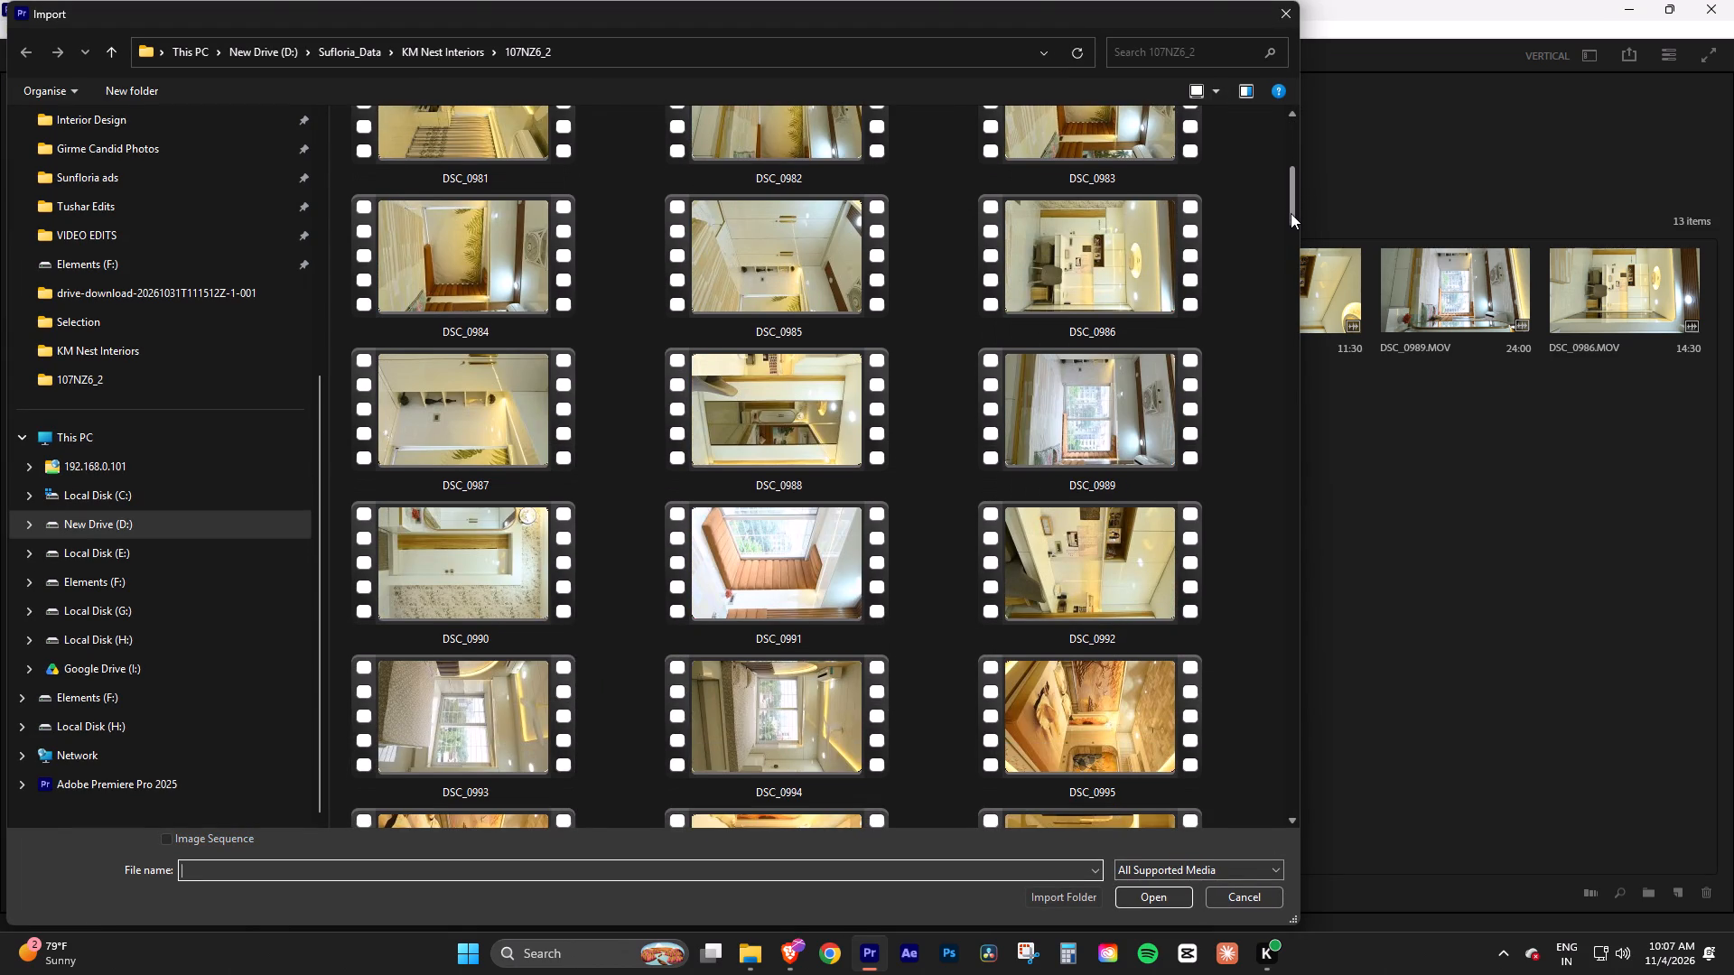
left_click_drag(1291, 213, 1294, 228)
left_click(743, 563)
right_click(743, 563)
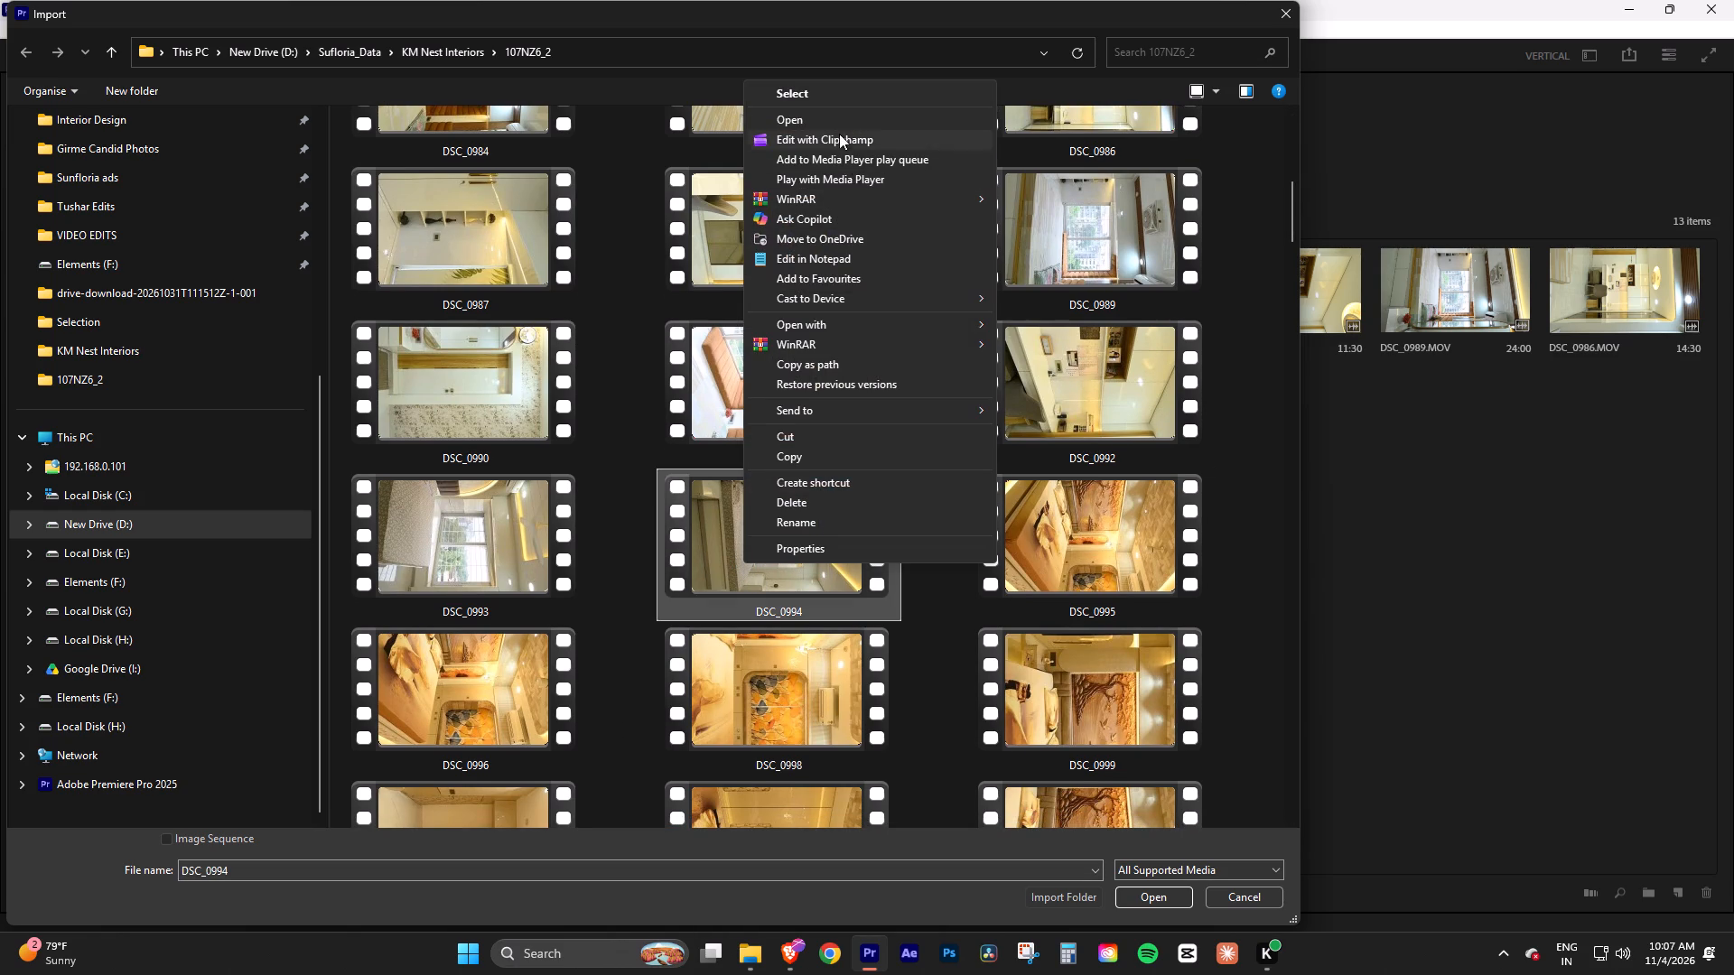
left_click(837, 118)
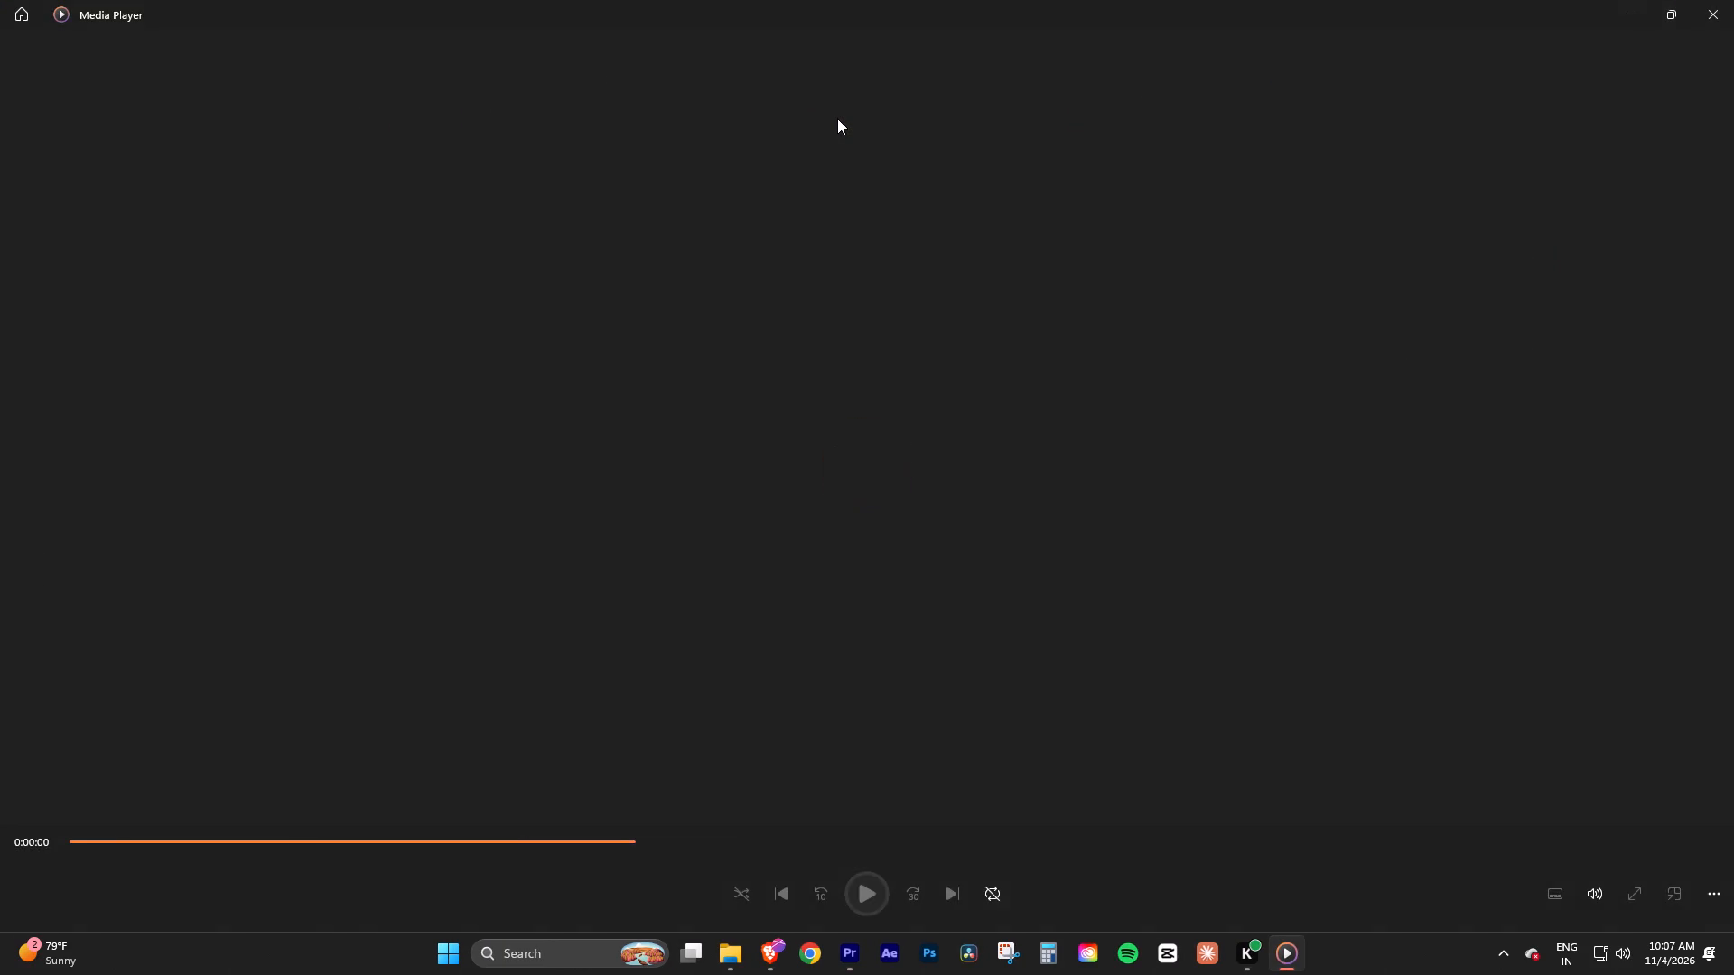
key("space")
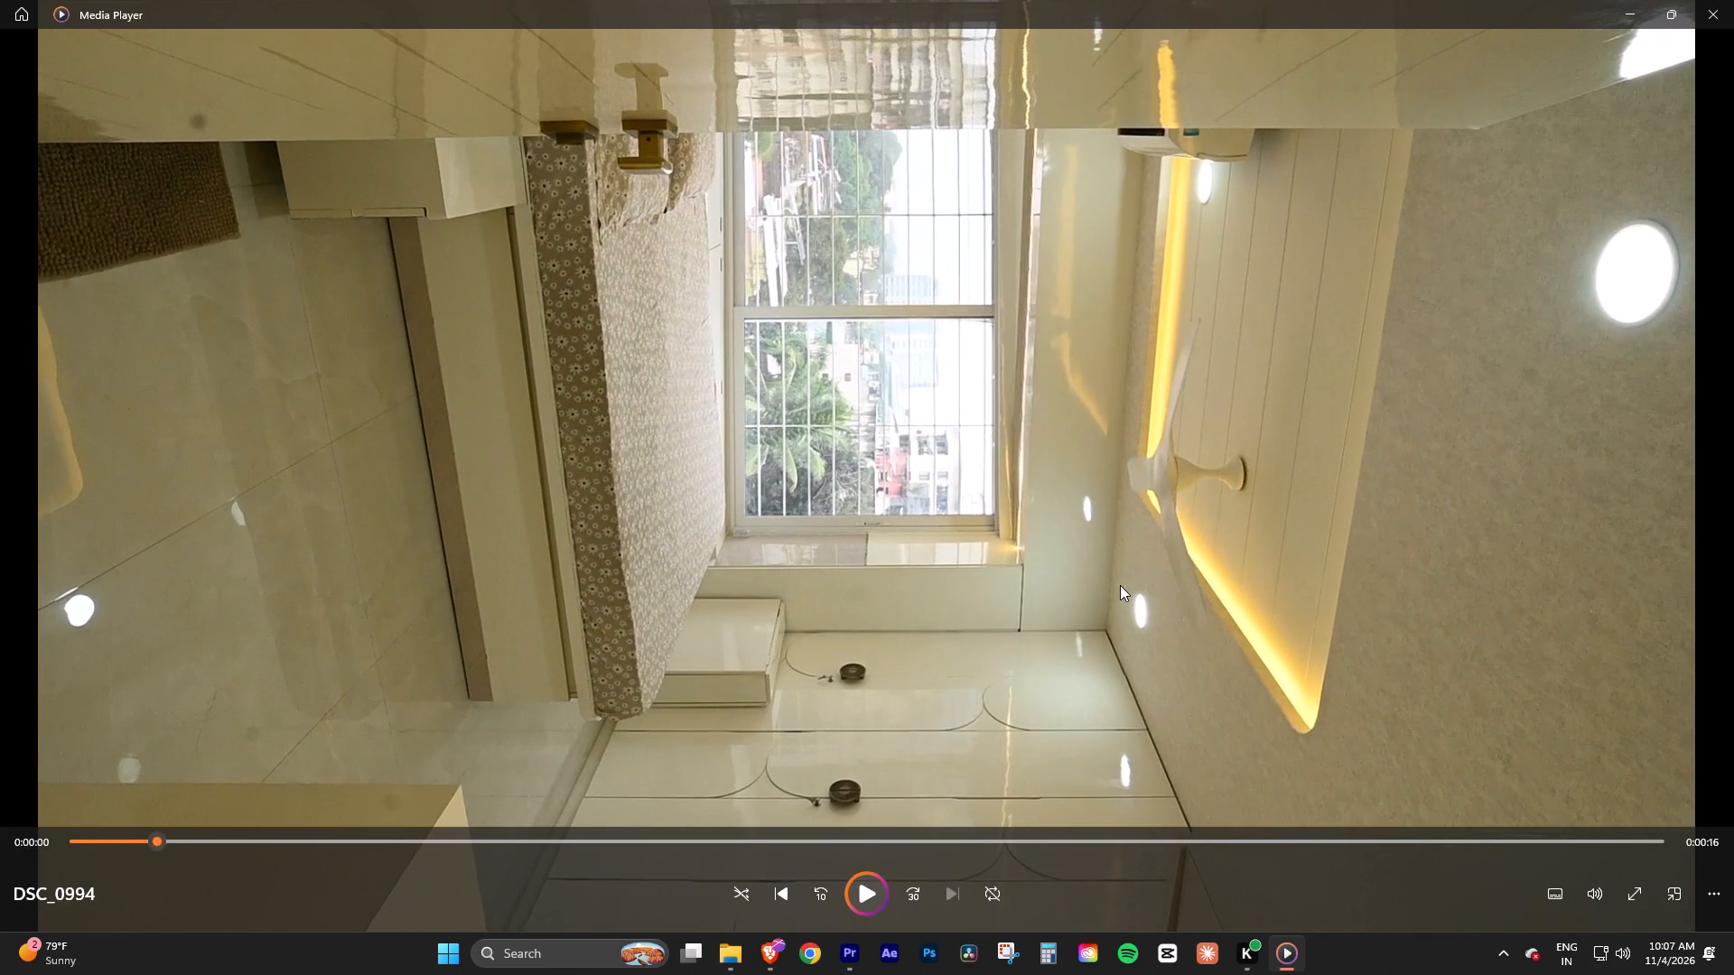
key("space")
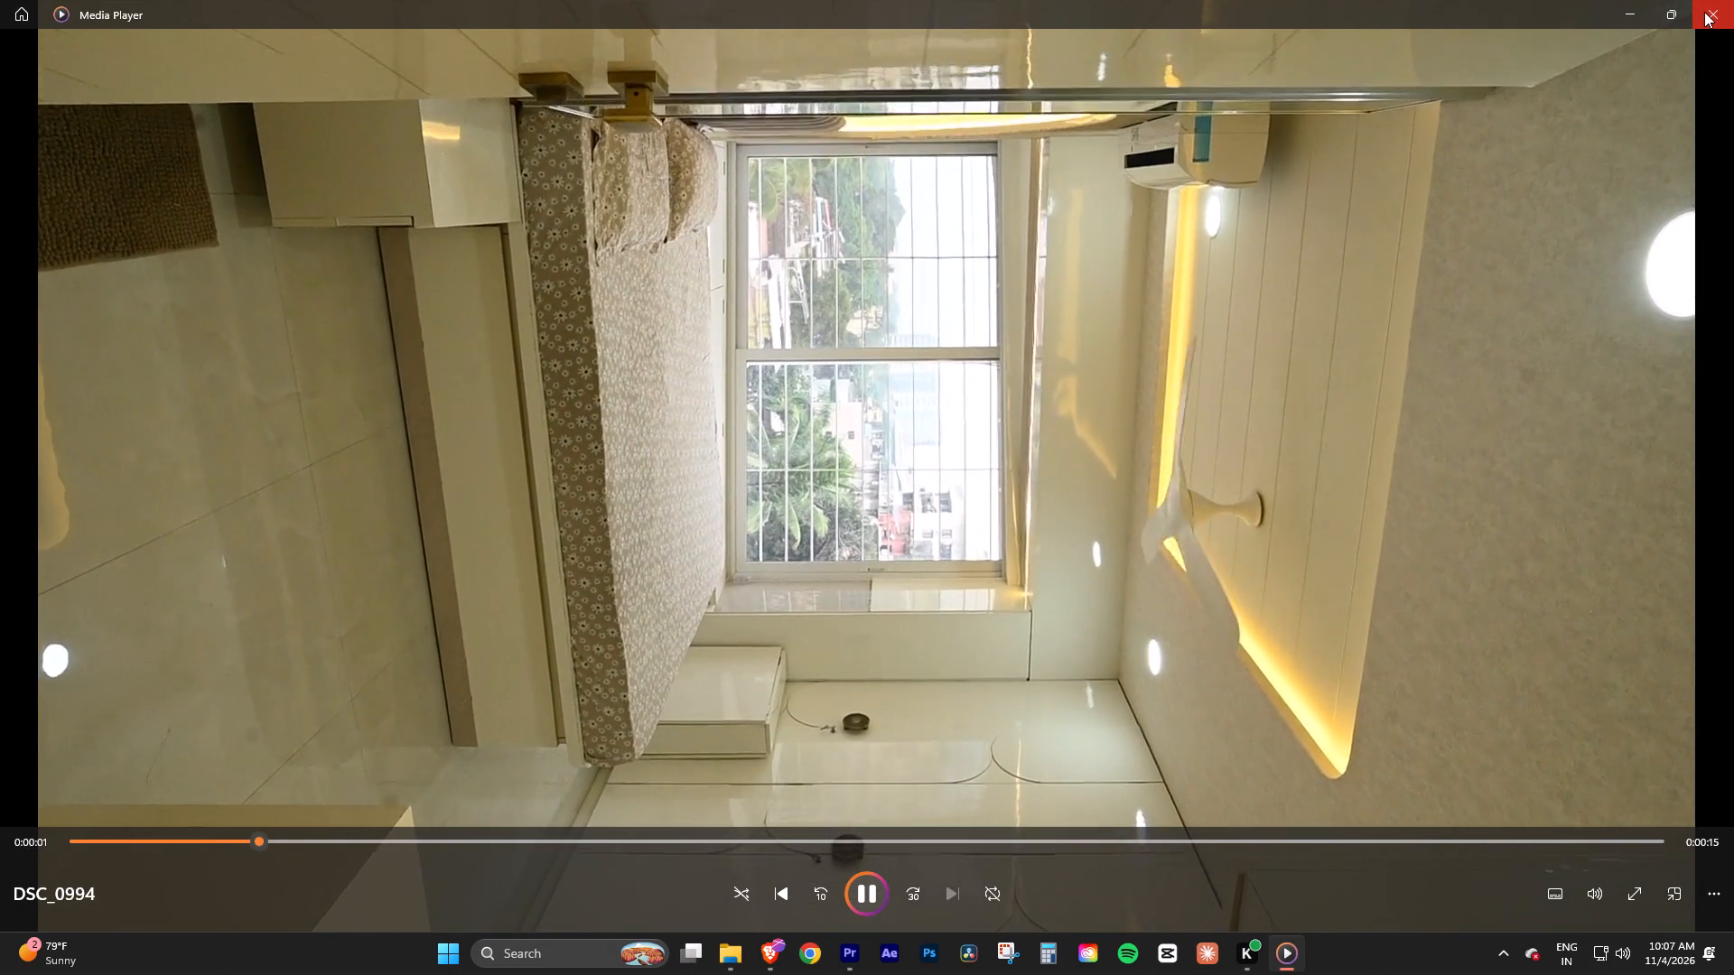
left_click(1704, 12)
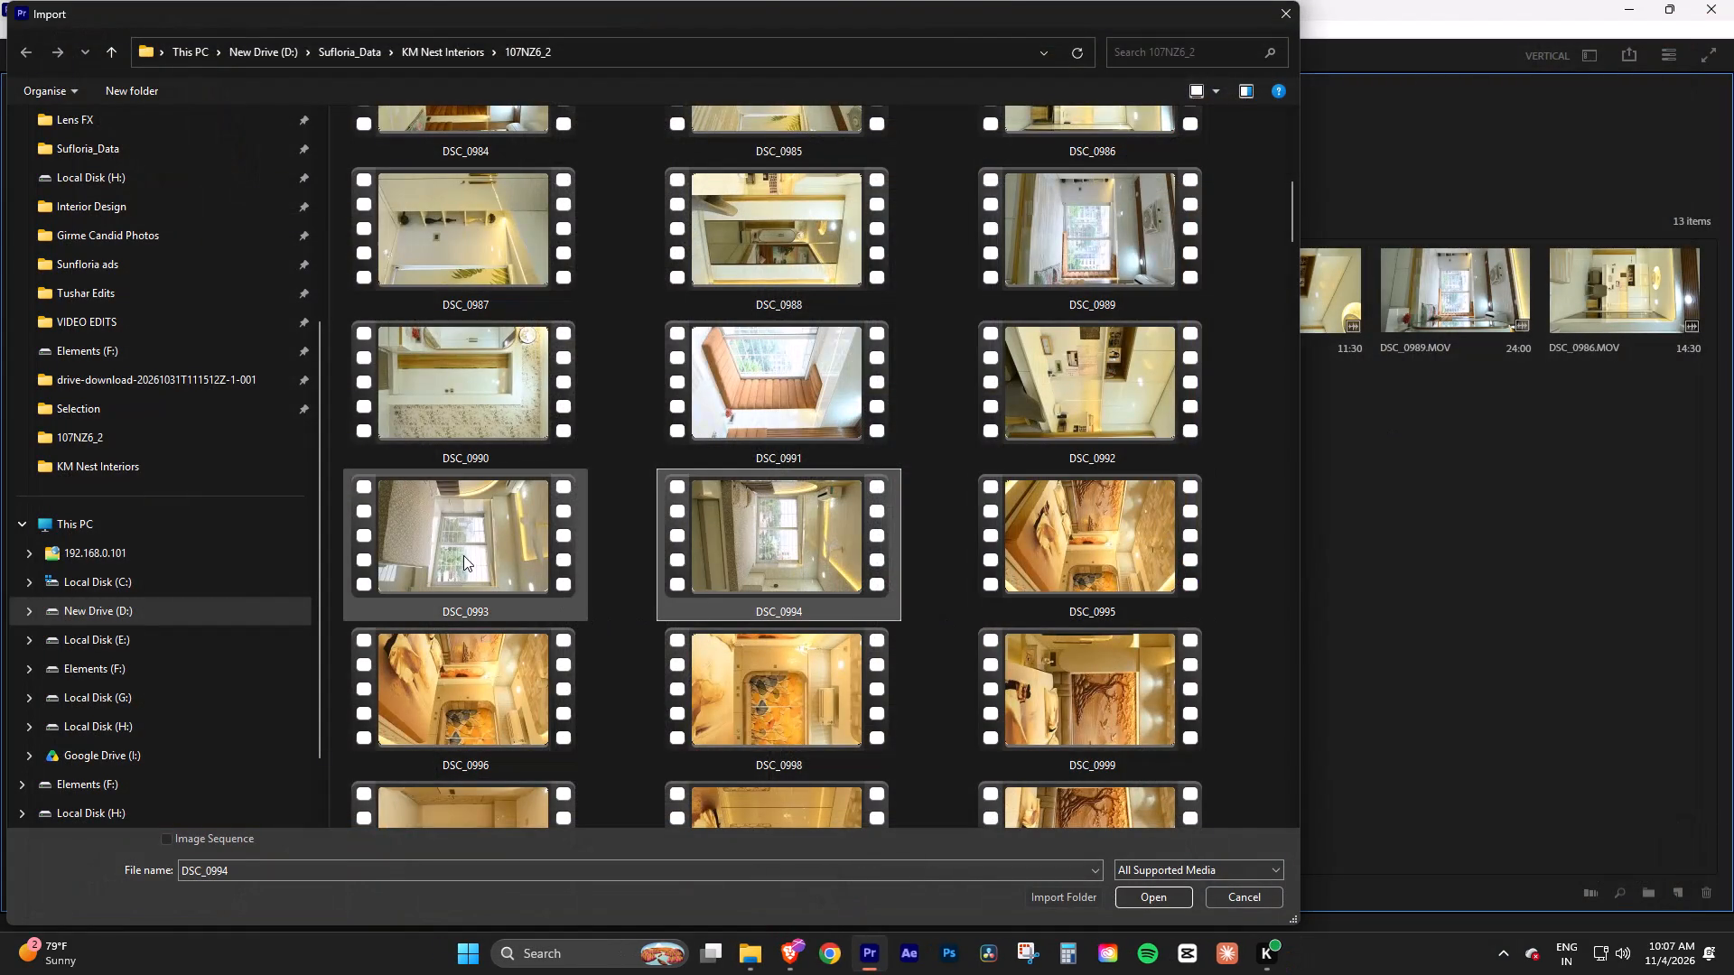
left_click(1262, 904)
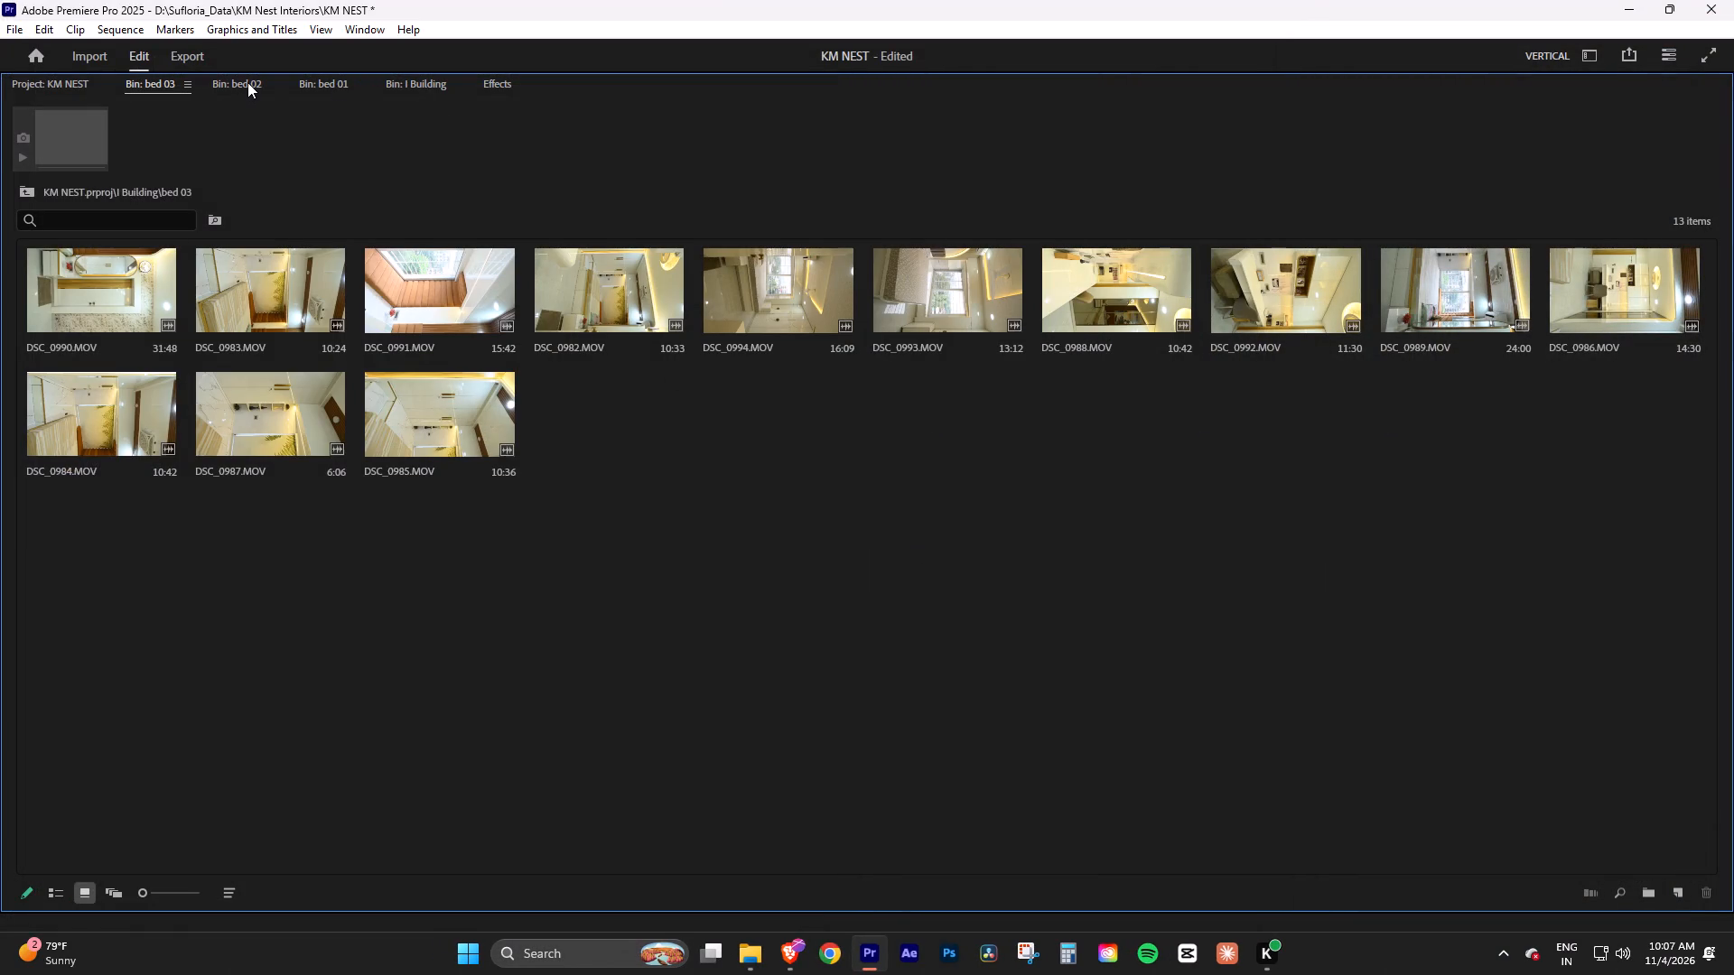
Import clips DSC_0993 and DSC_0994 from the 107NZ6_2 folder into the bed 01 bin.
left_click(322, 79)
left_click(640, 546)
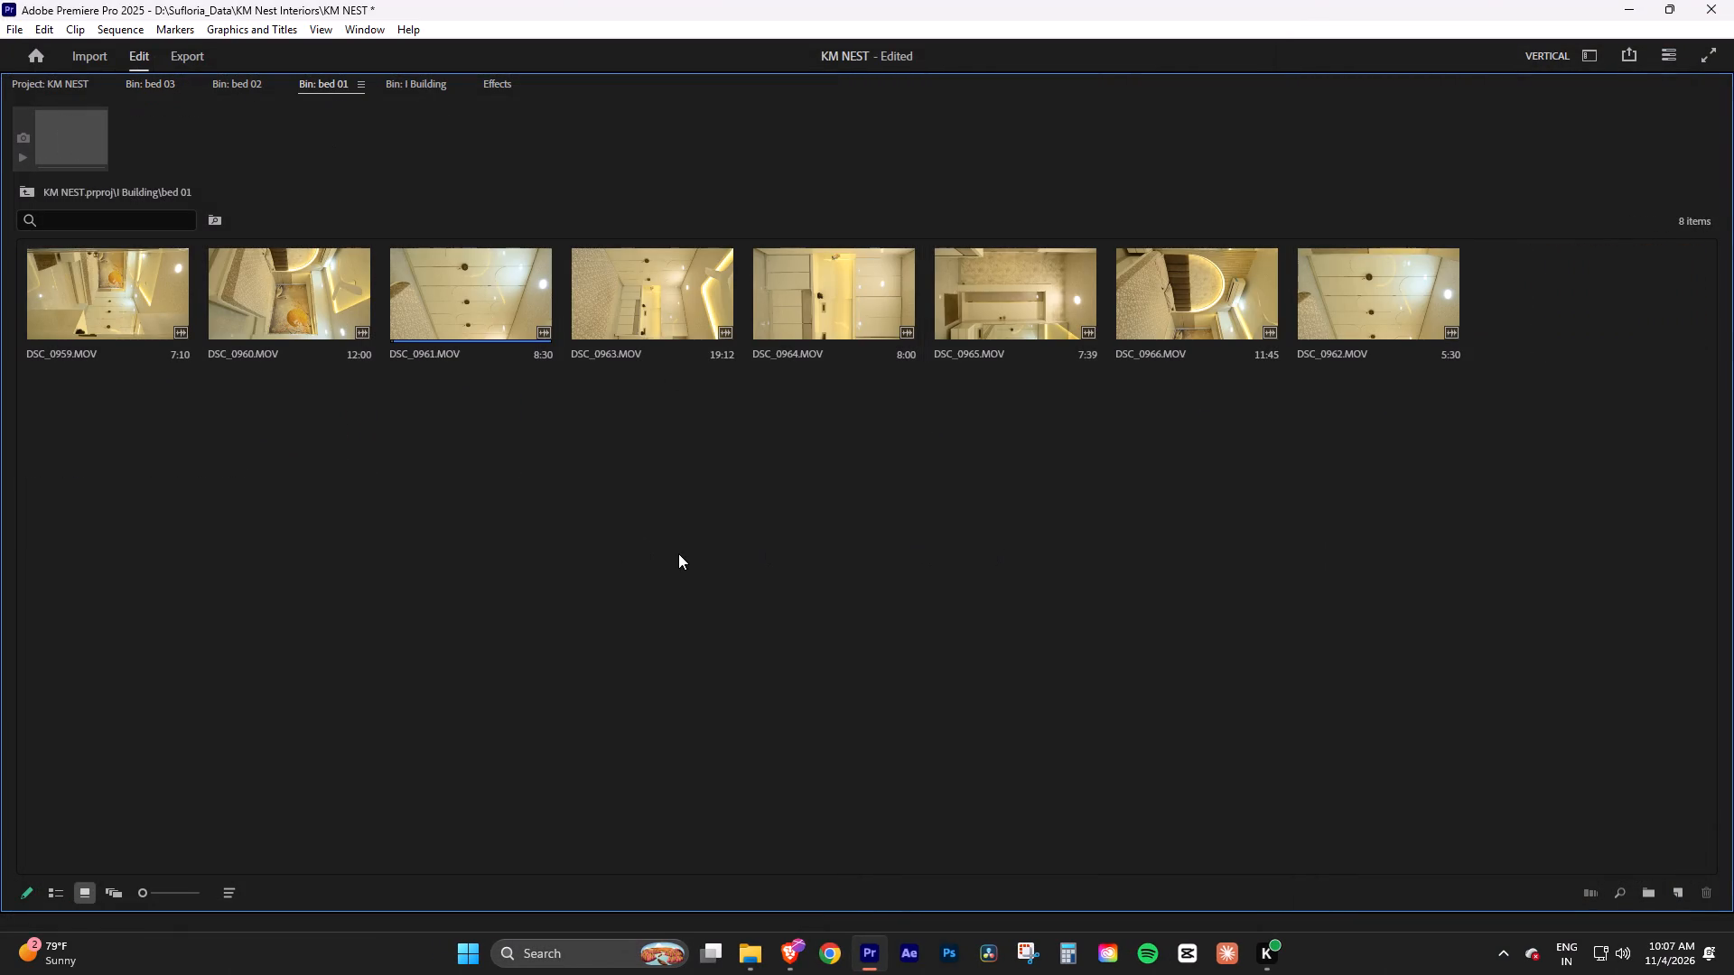
double_click(662, 558)
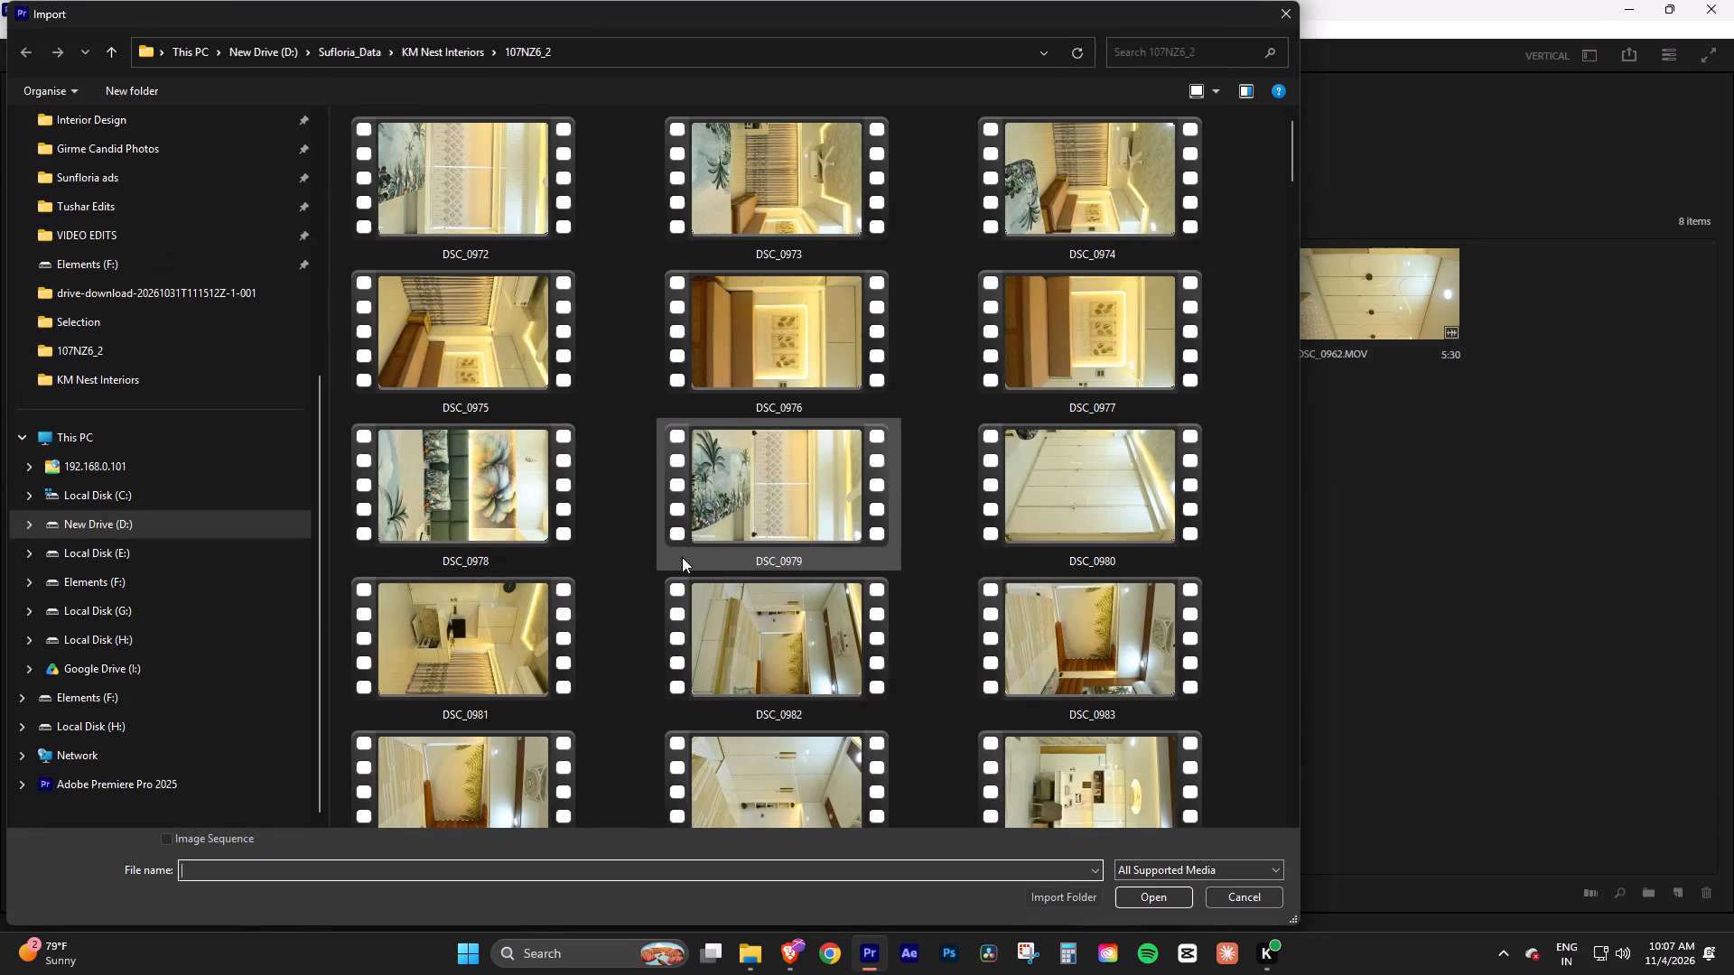
left_click_drag(1292, 164, 1294, 190)
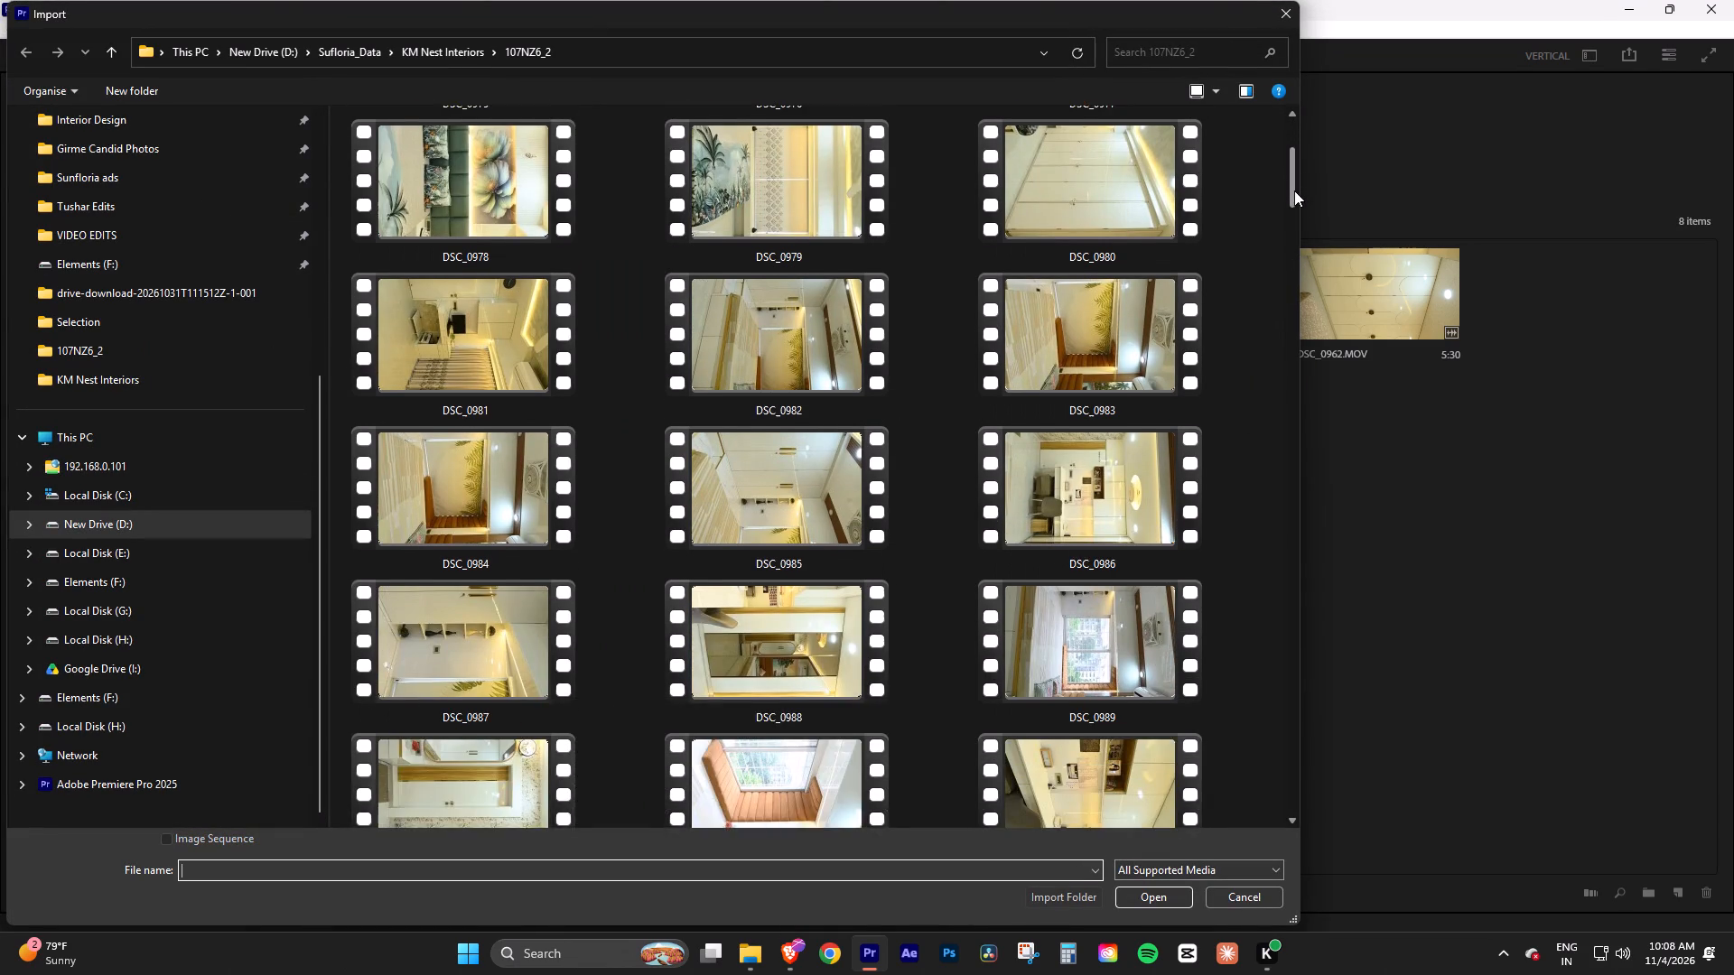
left_click_drag(1294, 190, 1294, 230)
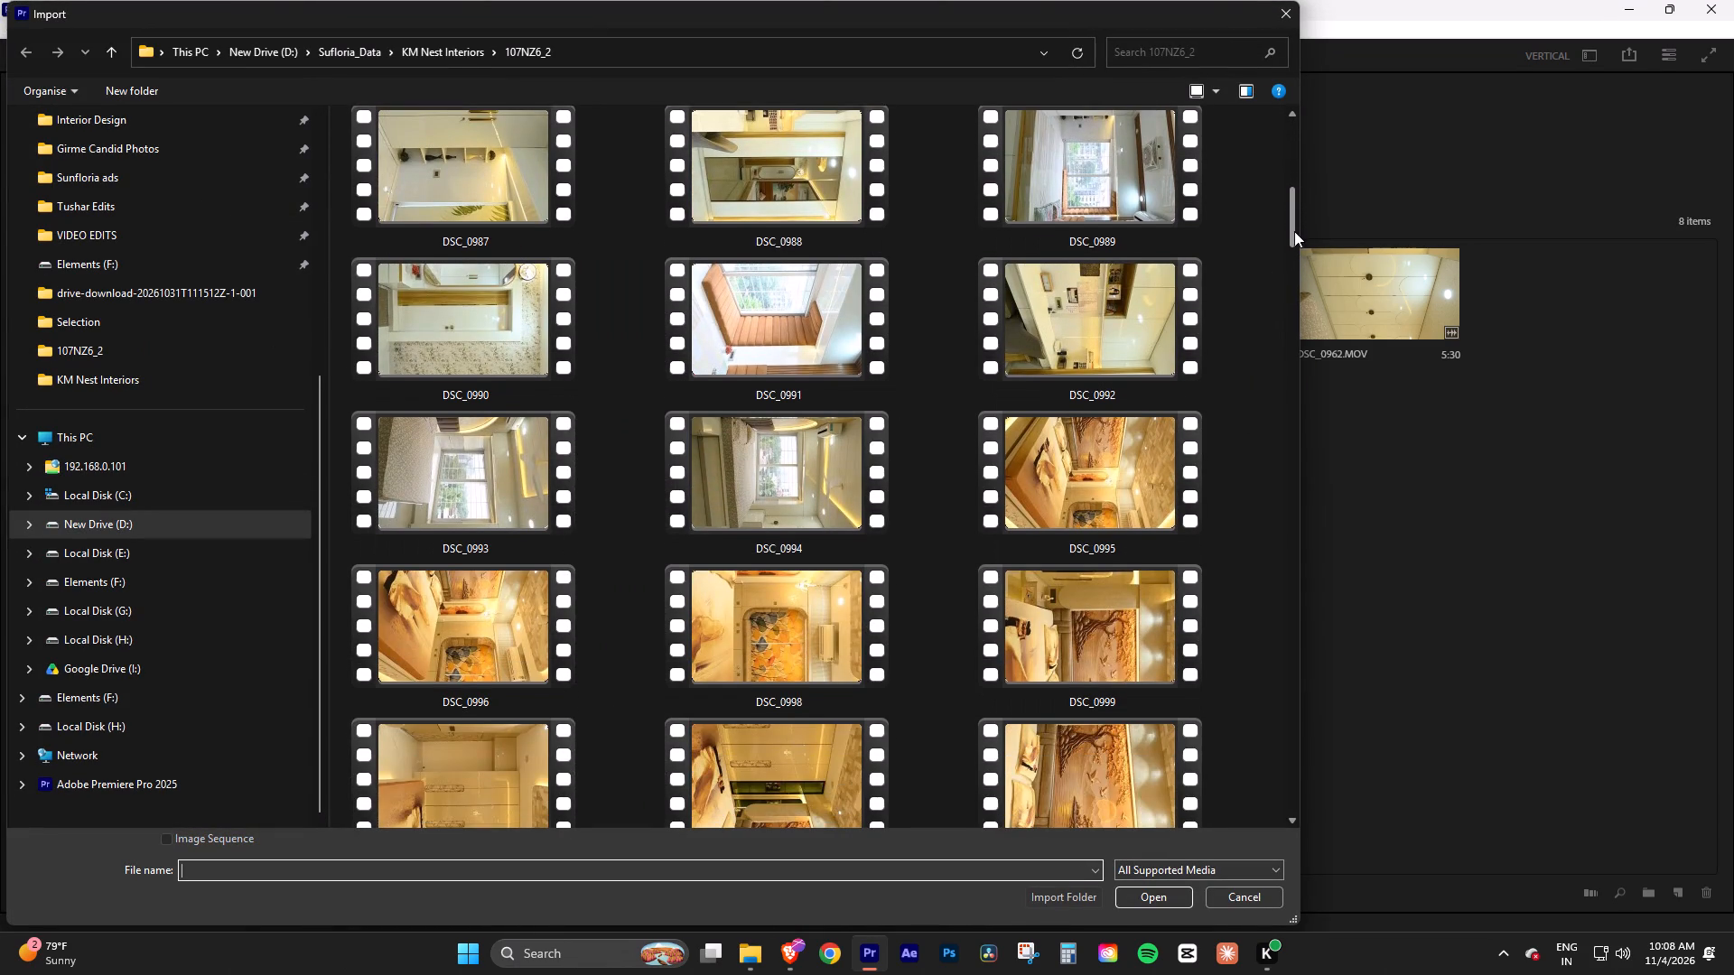
left_click(862, 466, "ctrl")
left_click(475, 460, "ctrl")
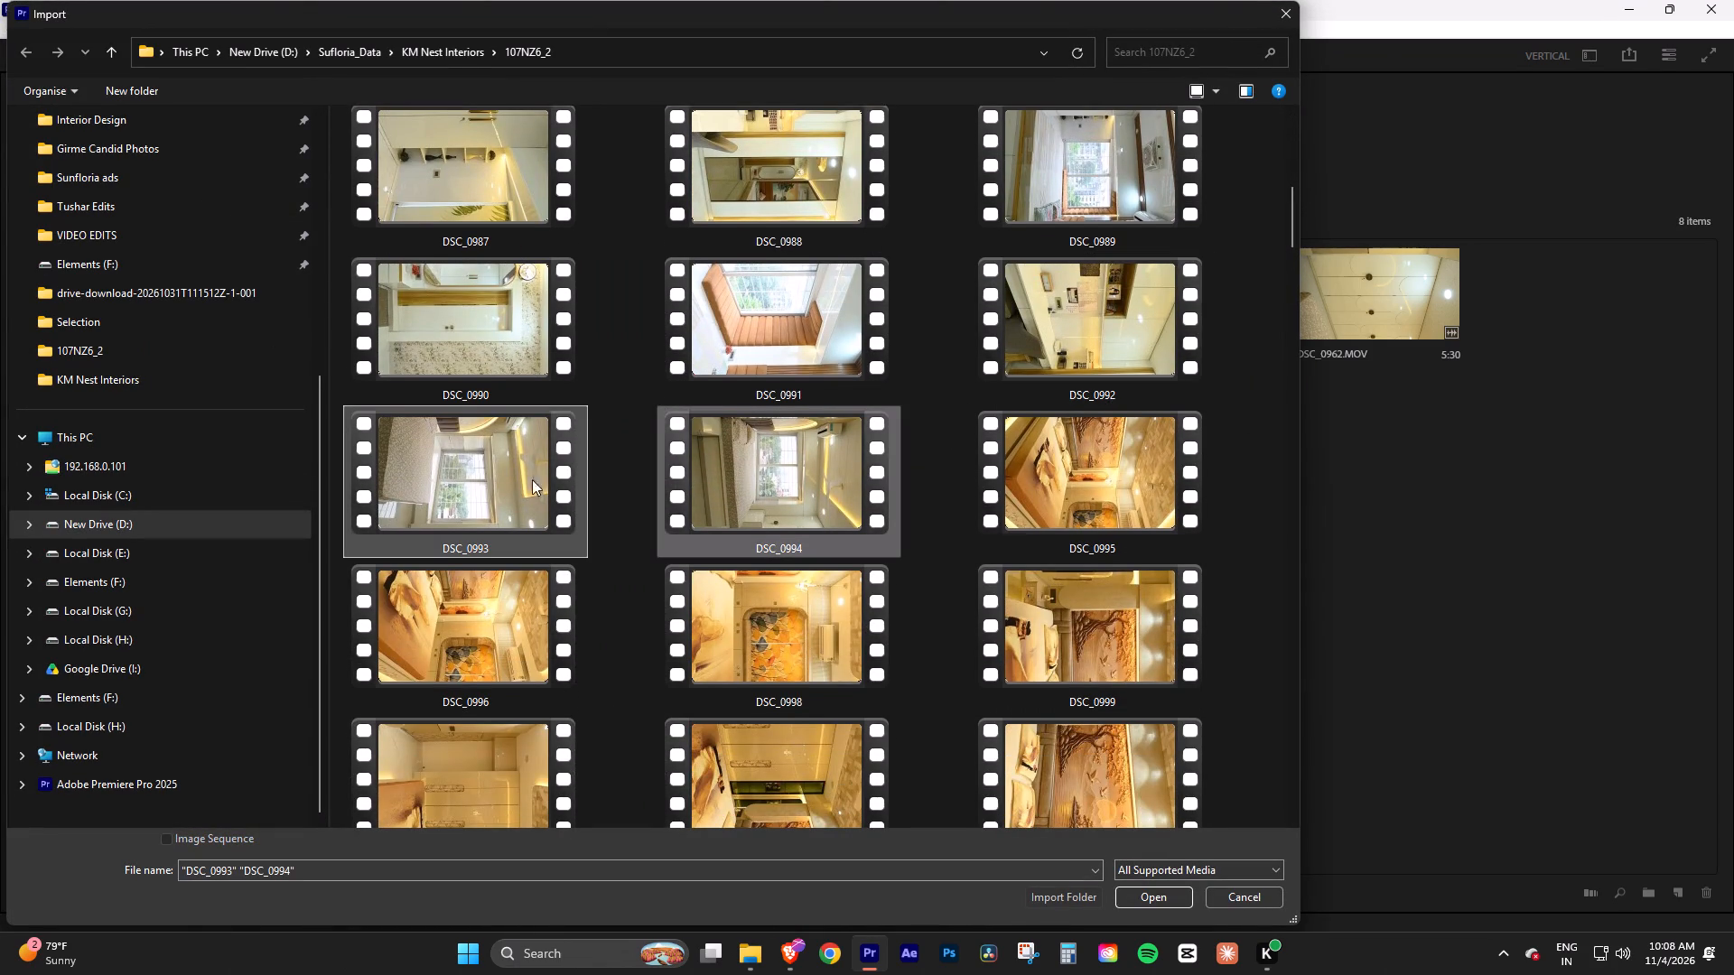
left_click(1155, 902)
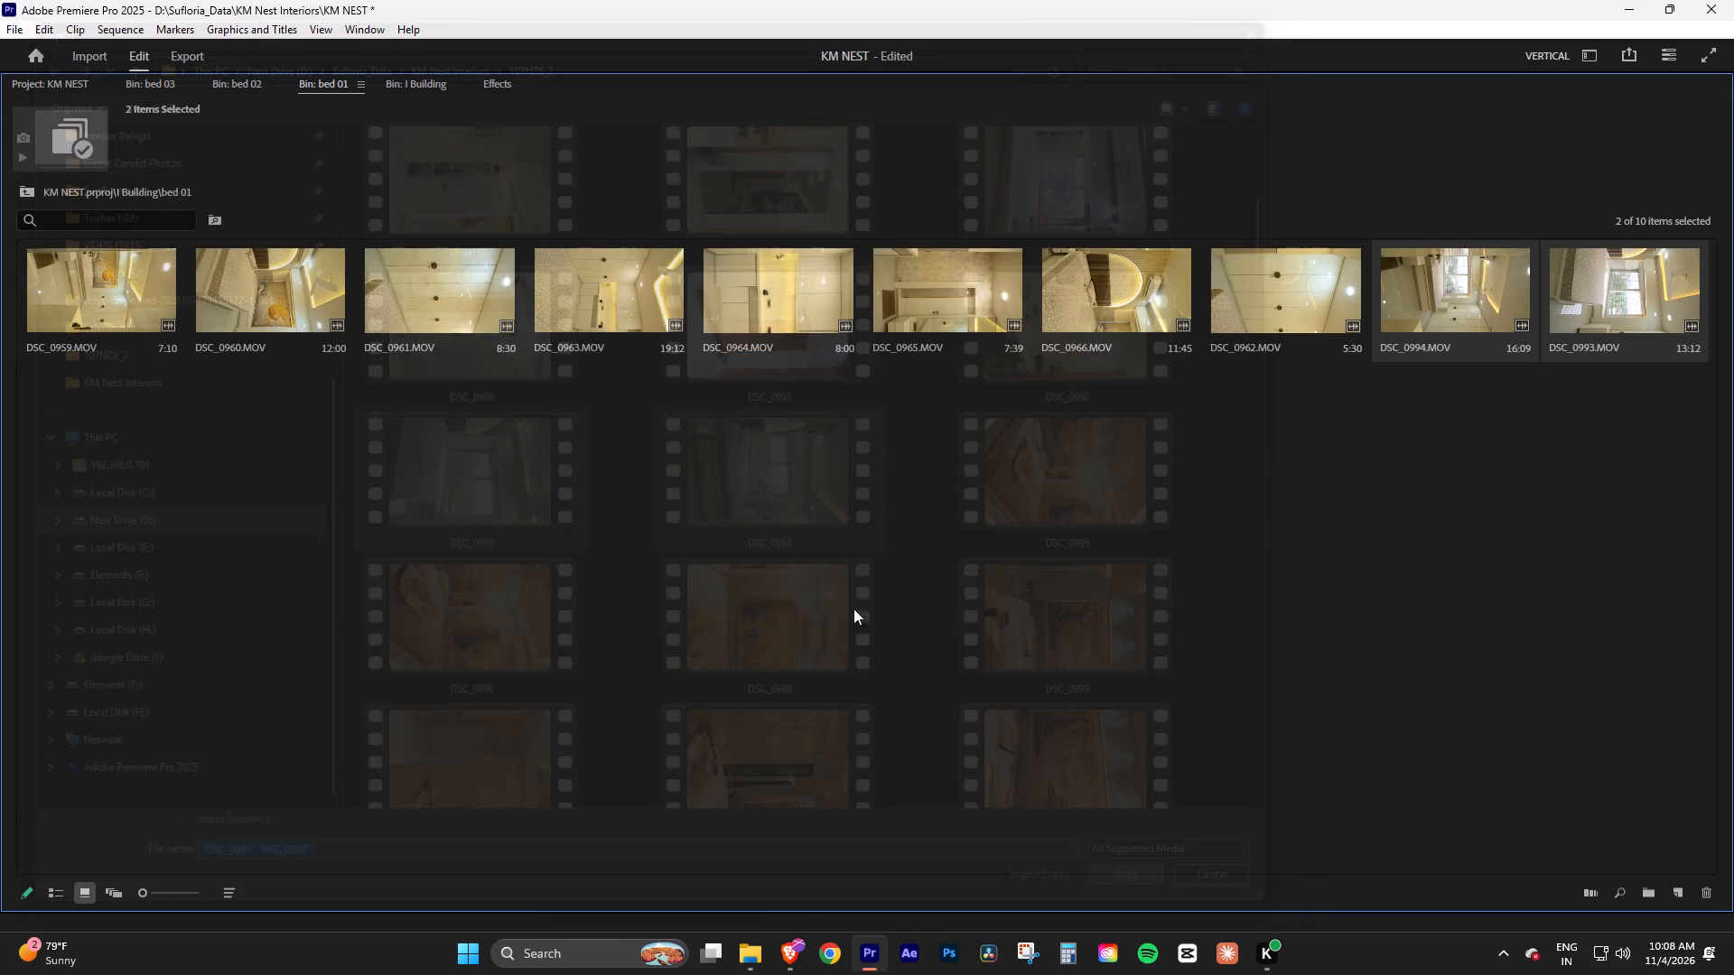
left_click(901, 537)
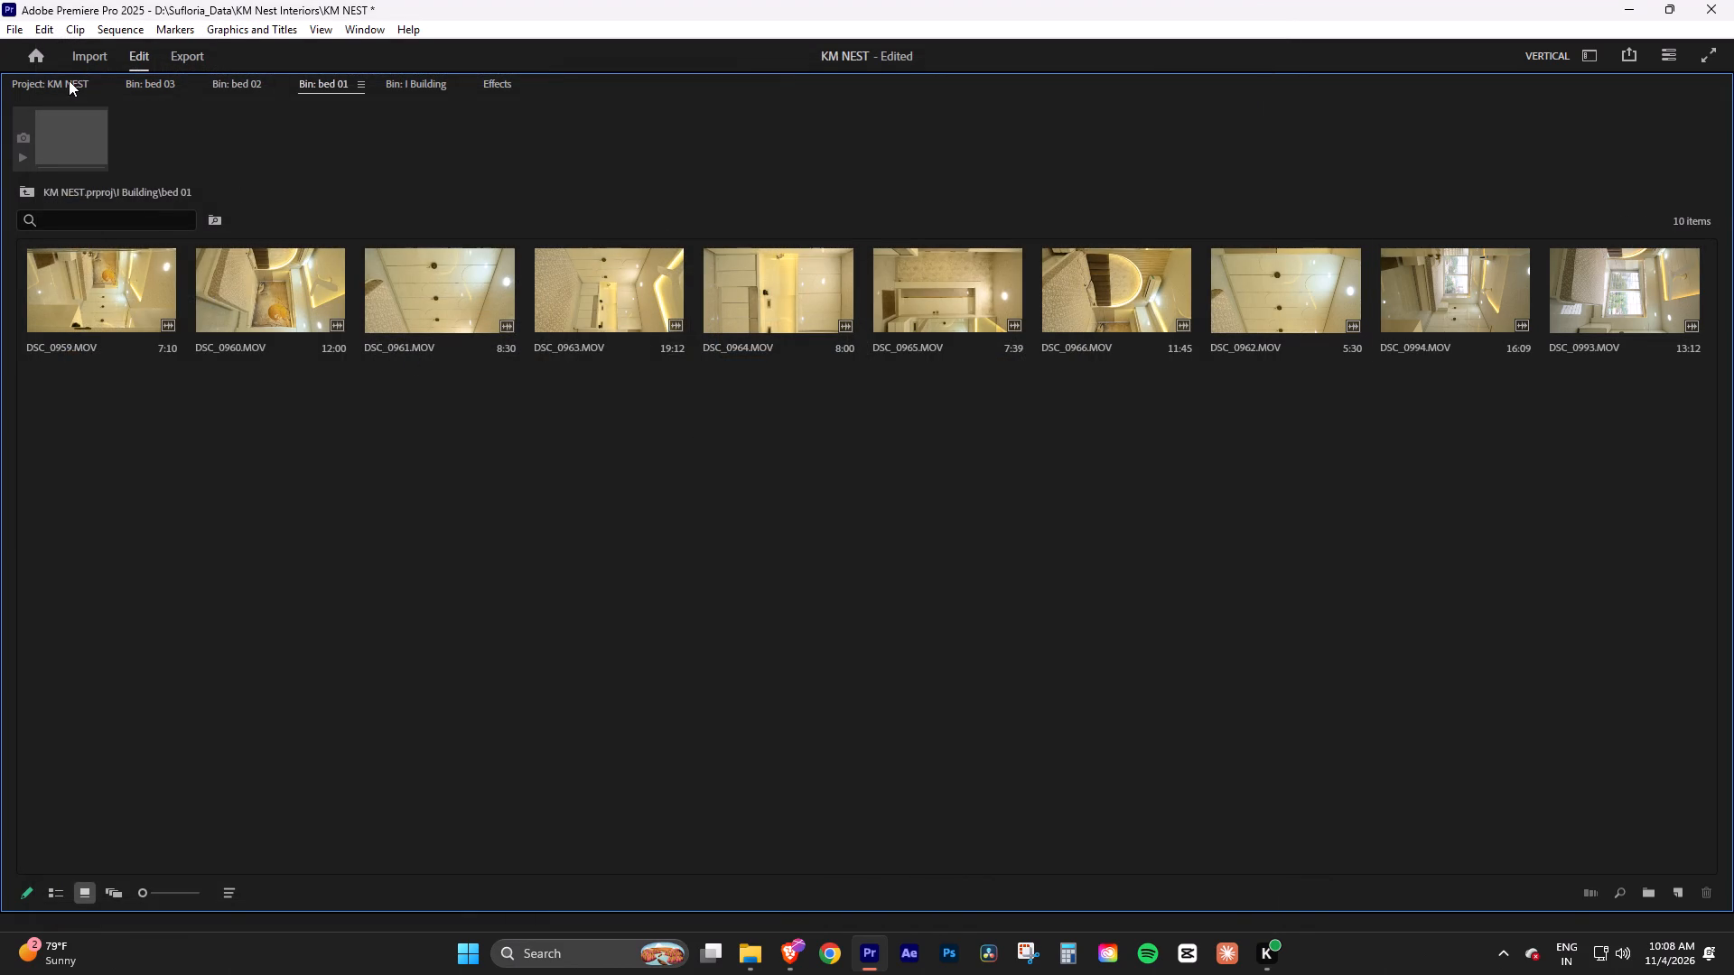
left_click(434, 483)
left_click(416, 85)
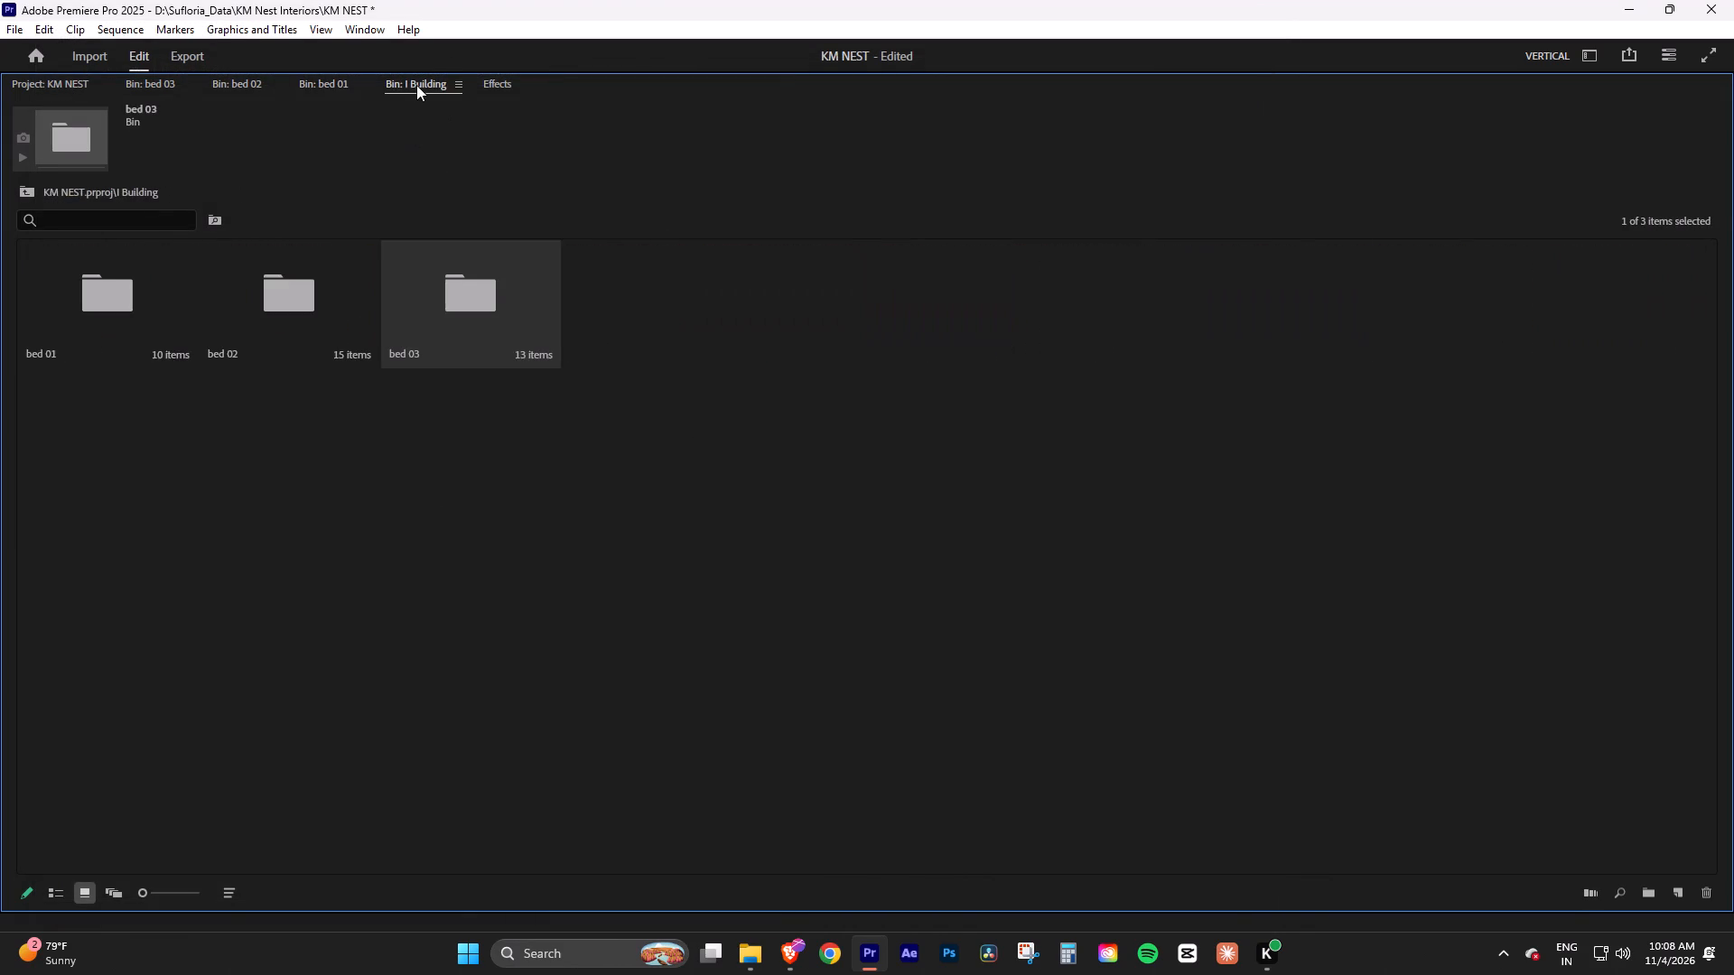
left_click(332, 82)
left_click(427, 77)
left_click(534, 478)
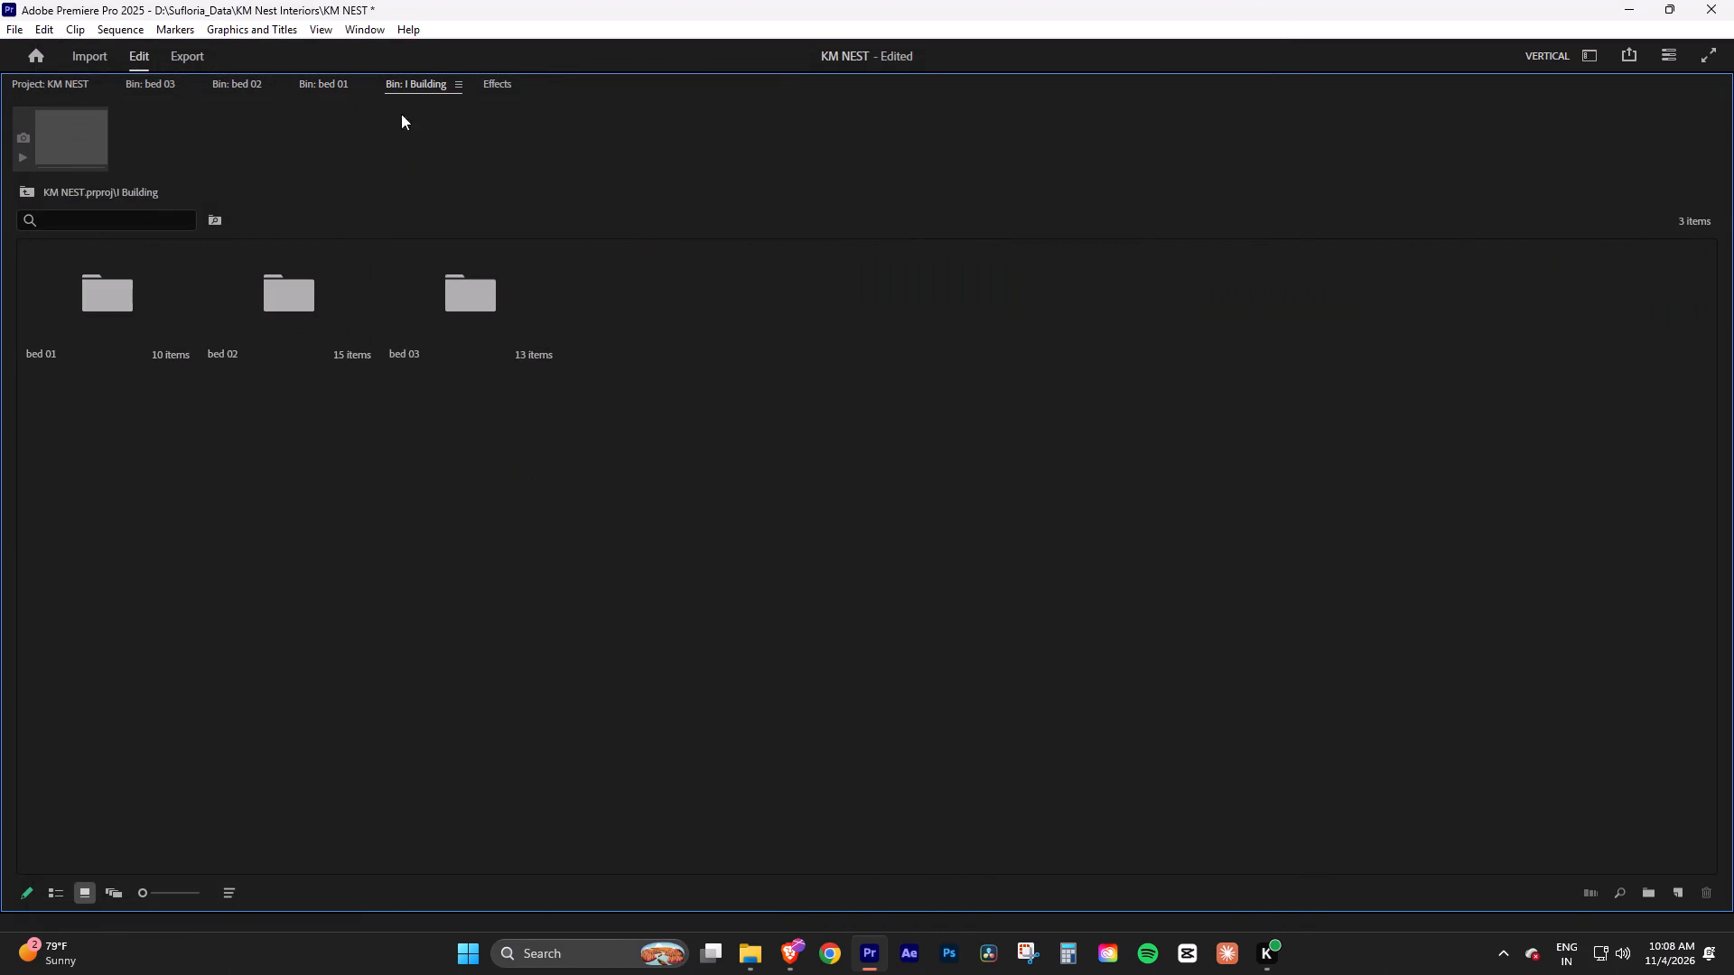
Close the open bed 01 and bed 02 bin panels.
left_click(313, 88)
left_click(357, 86)
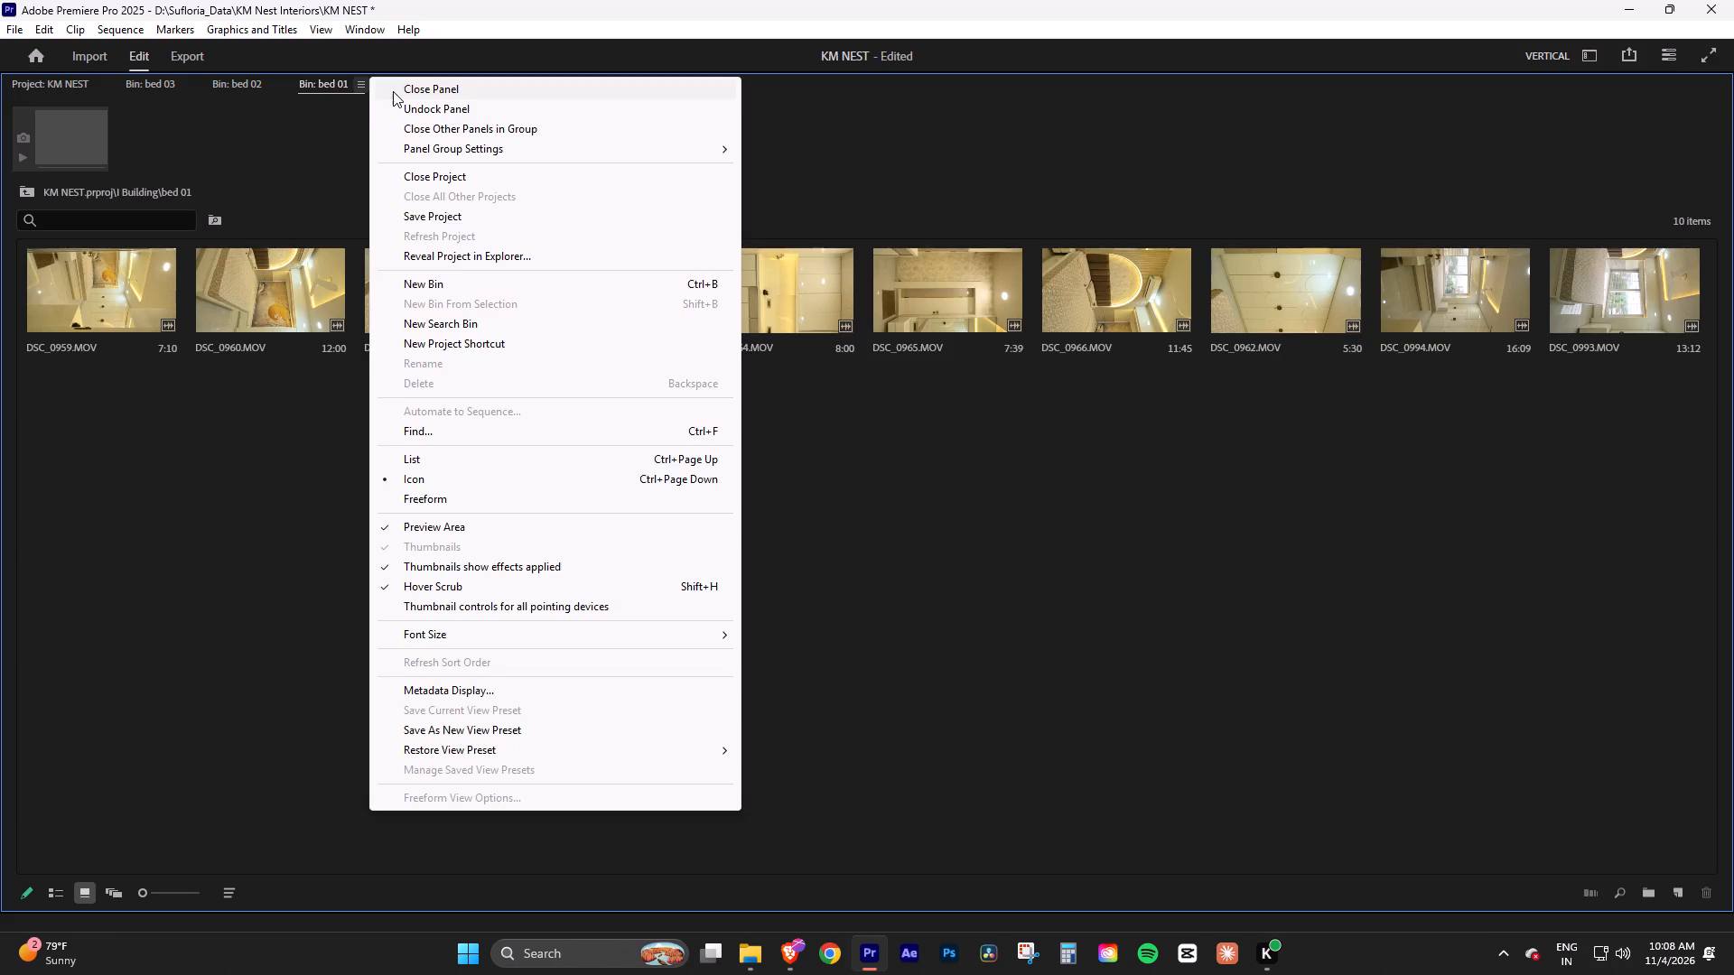
left_click(395, 89)
left_click(252, 80)
left_click(275, 81)
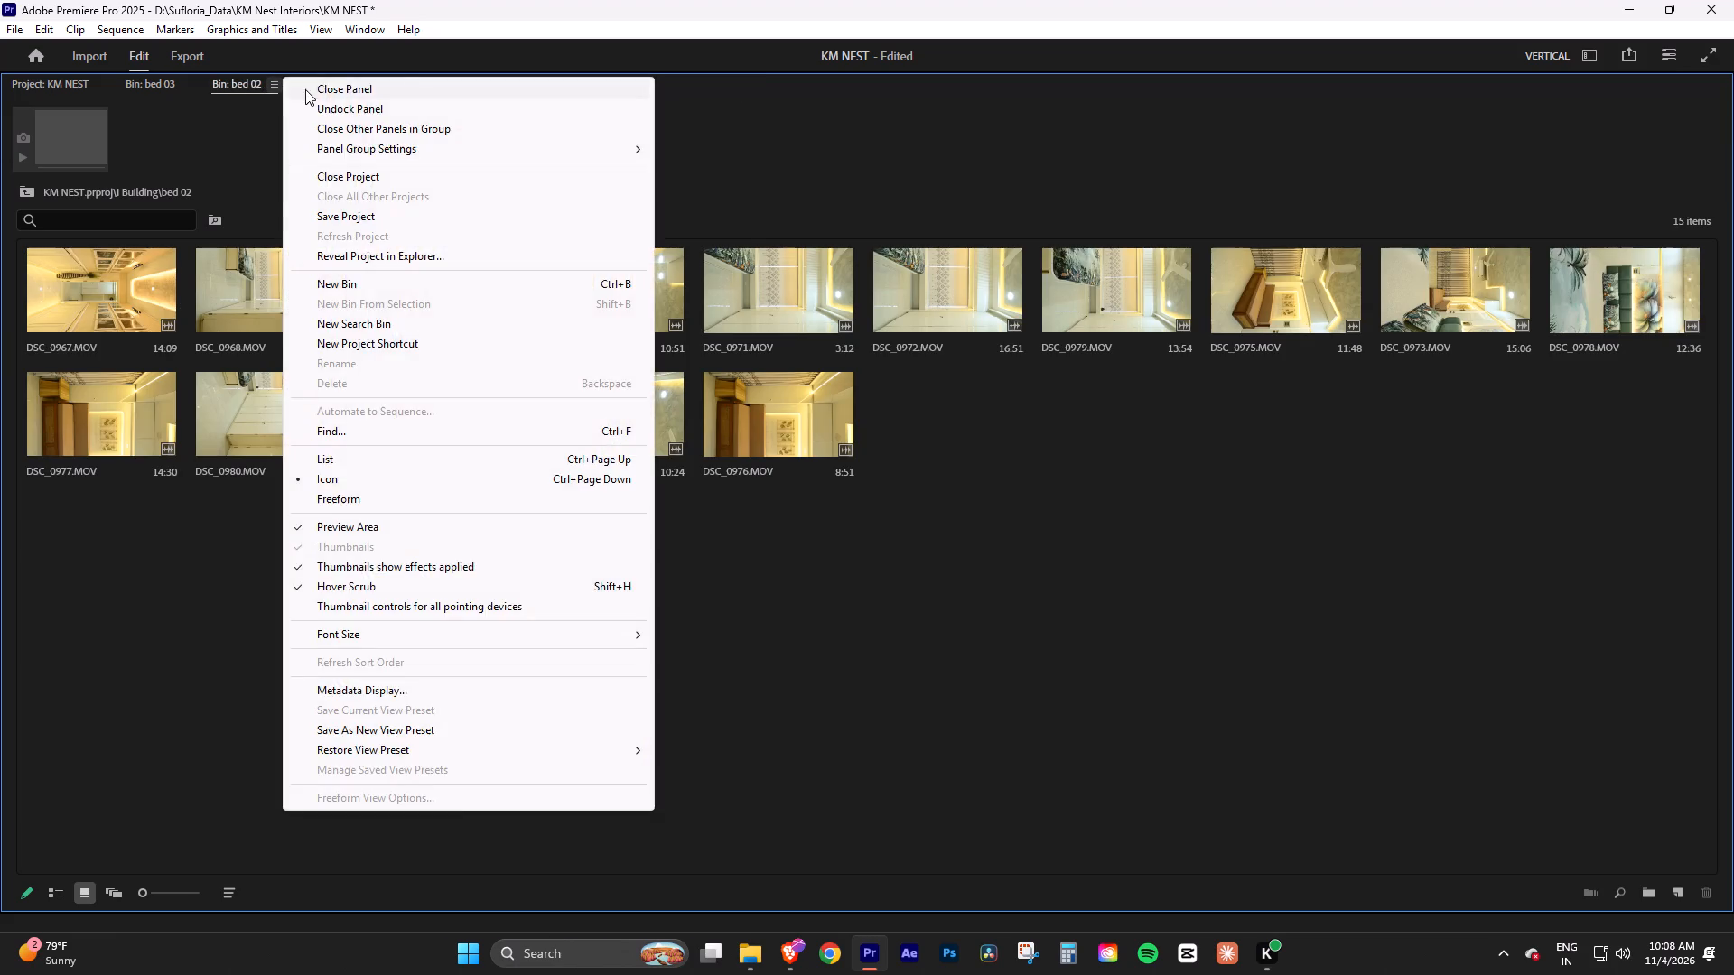
left_click(315, 92)
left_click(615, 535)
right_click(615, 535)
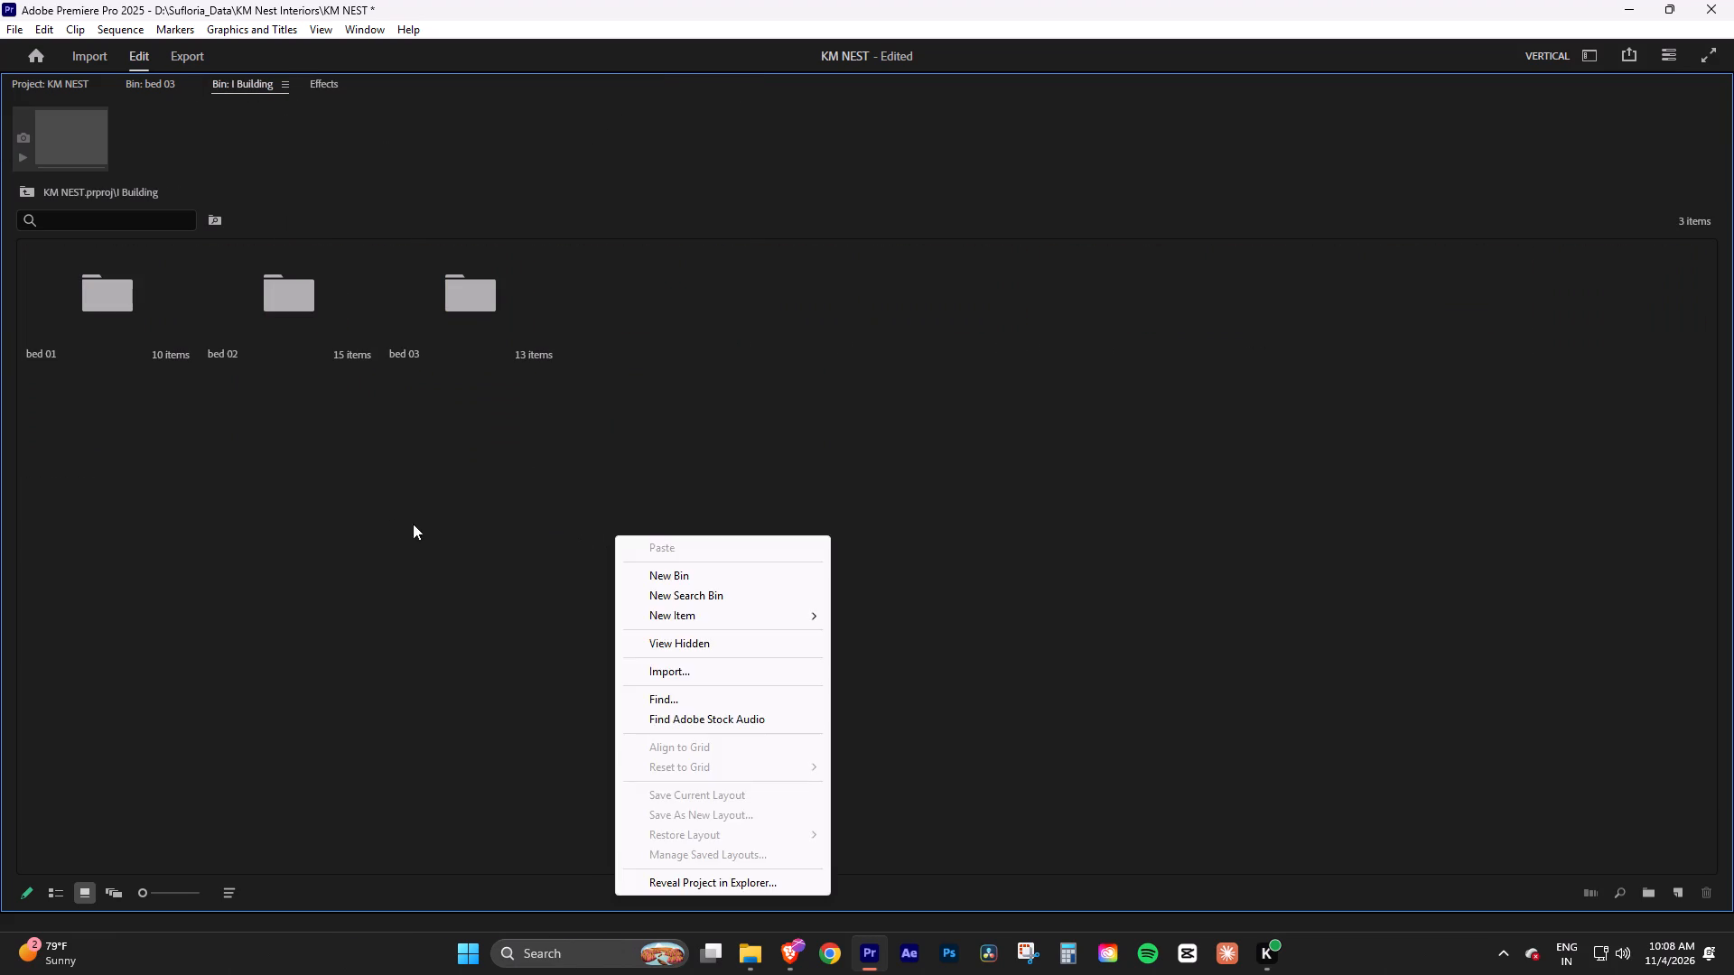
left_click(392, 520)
Create a new bin named C Building at the top level of the KM NEST project.
left_click(52, 79)
left_click(627, 540)
right_click(514, 470)
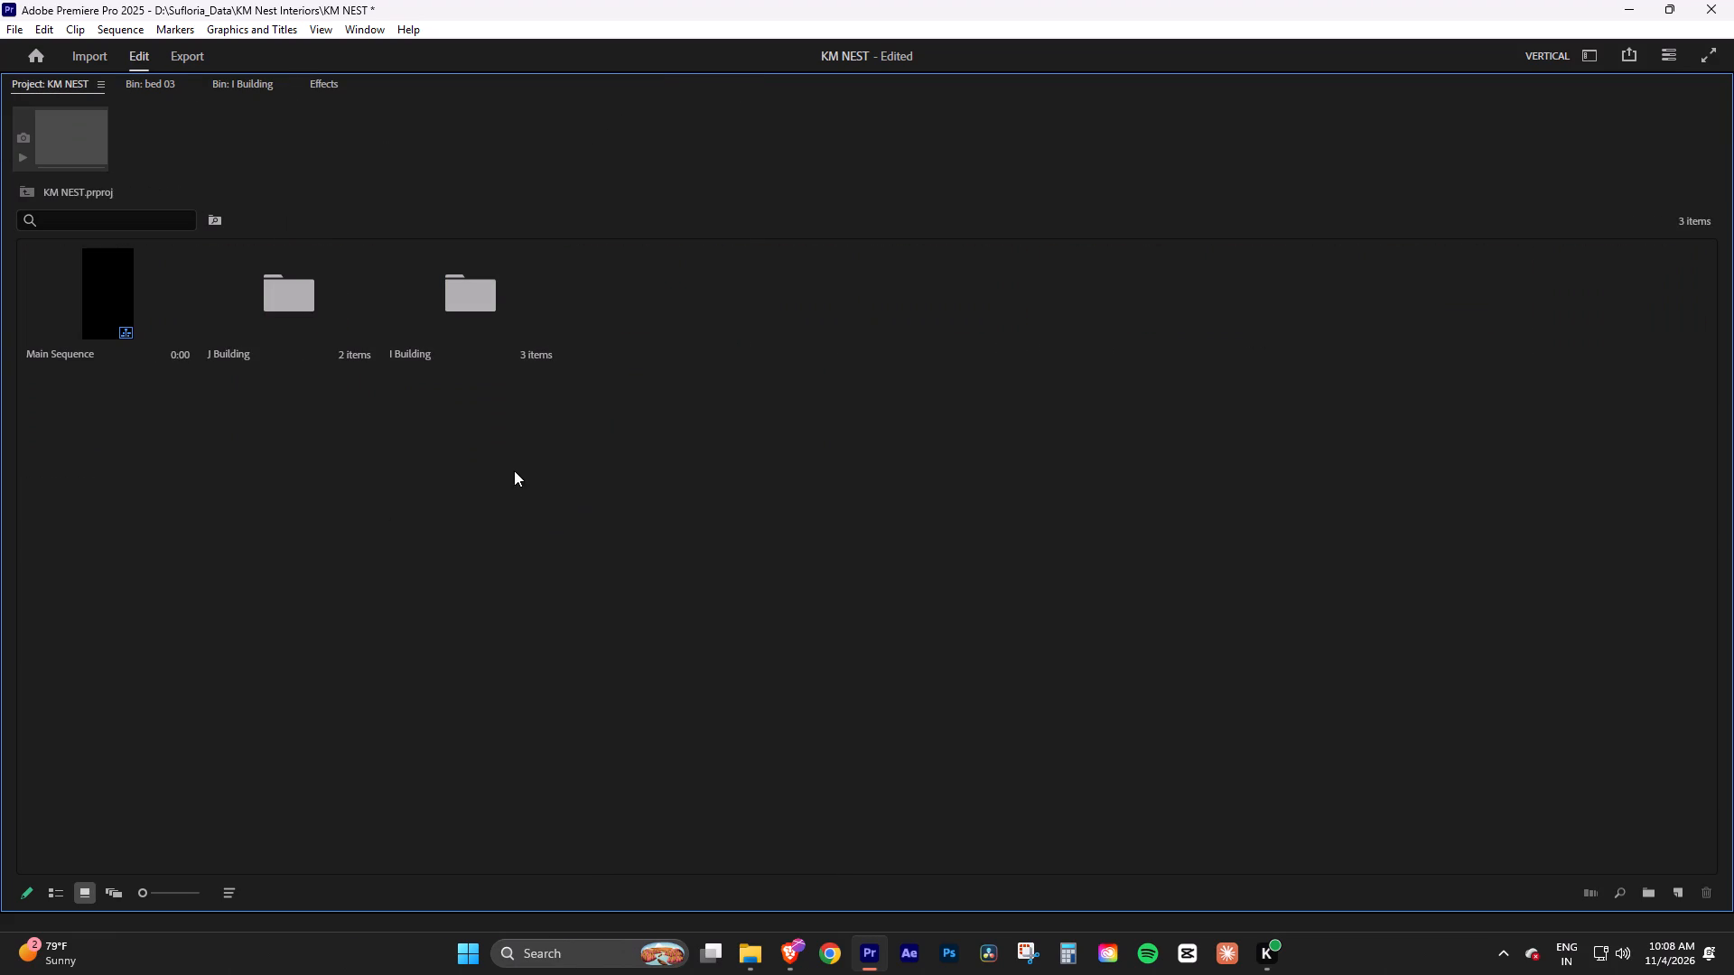
left_click(582, 512)
type("C Bi")
key("BackSpace")
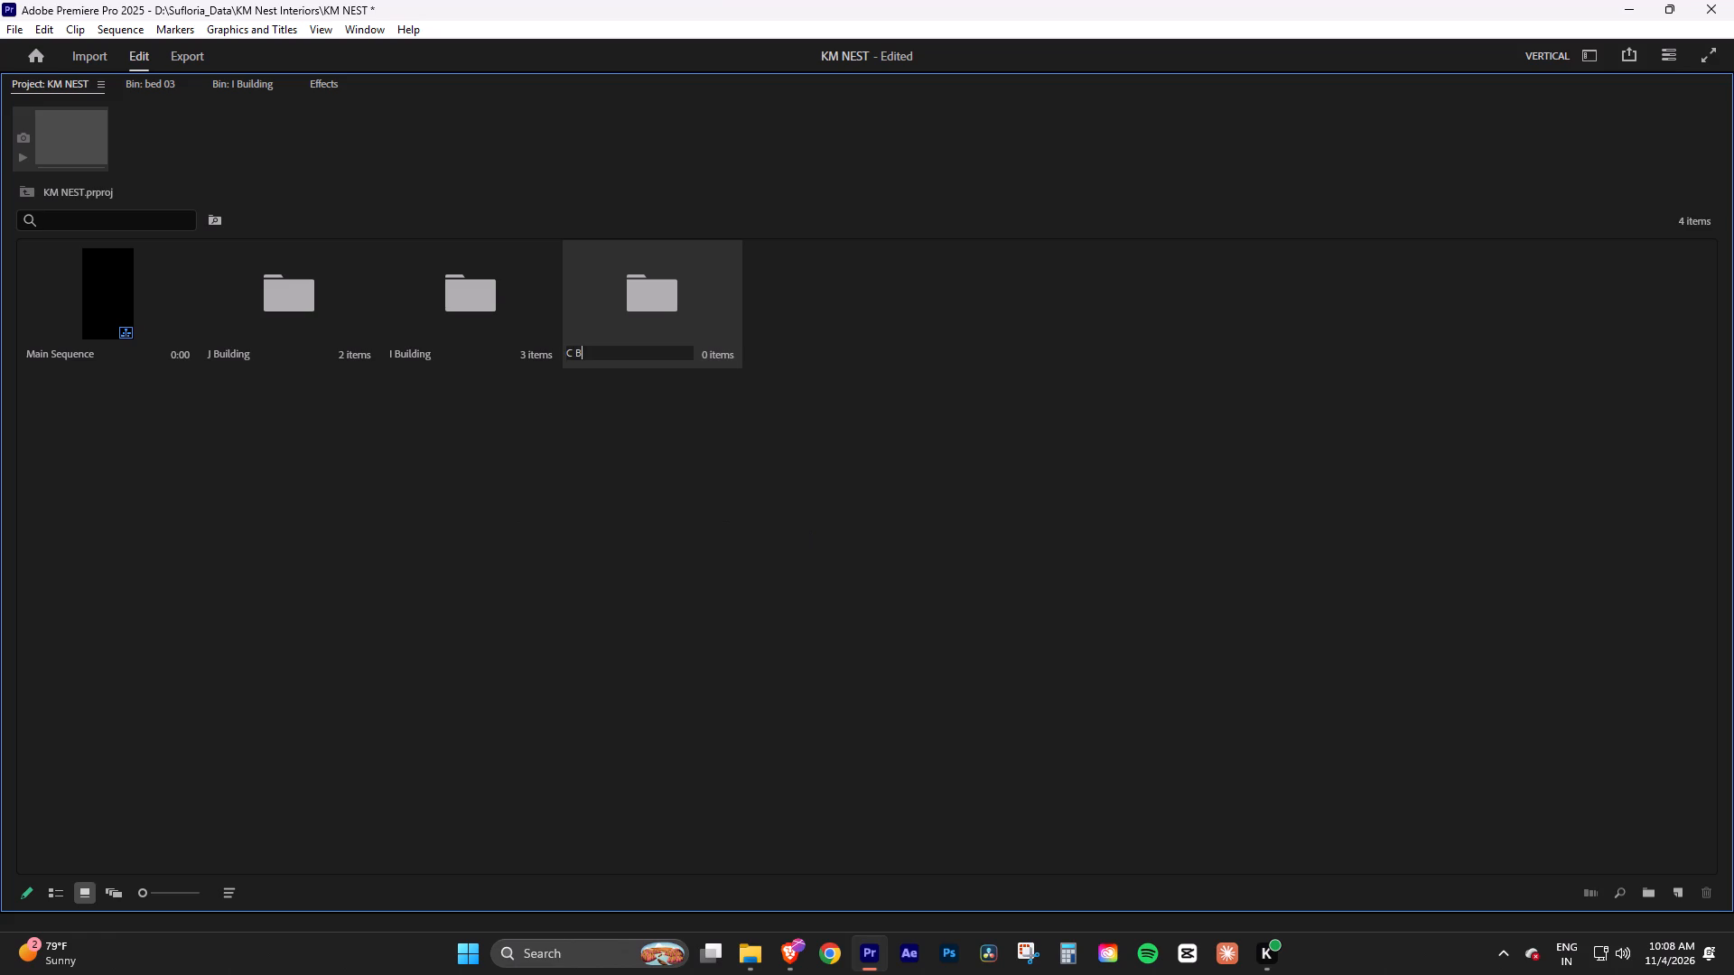
key("u")
type("ilding")
left_click(652, 521)
Open the C Building bin and import clips DSC_0995 through DSC_1015 from the 107NZ6_2 folder.
double_click(666, 256)
double_click(512, 399)
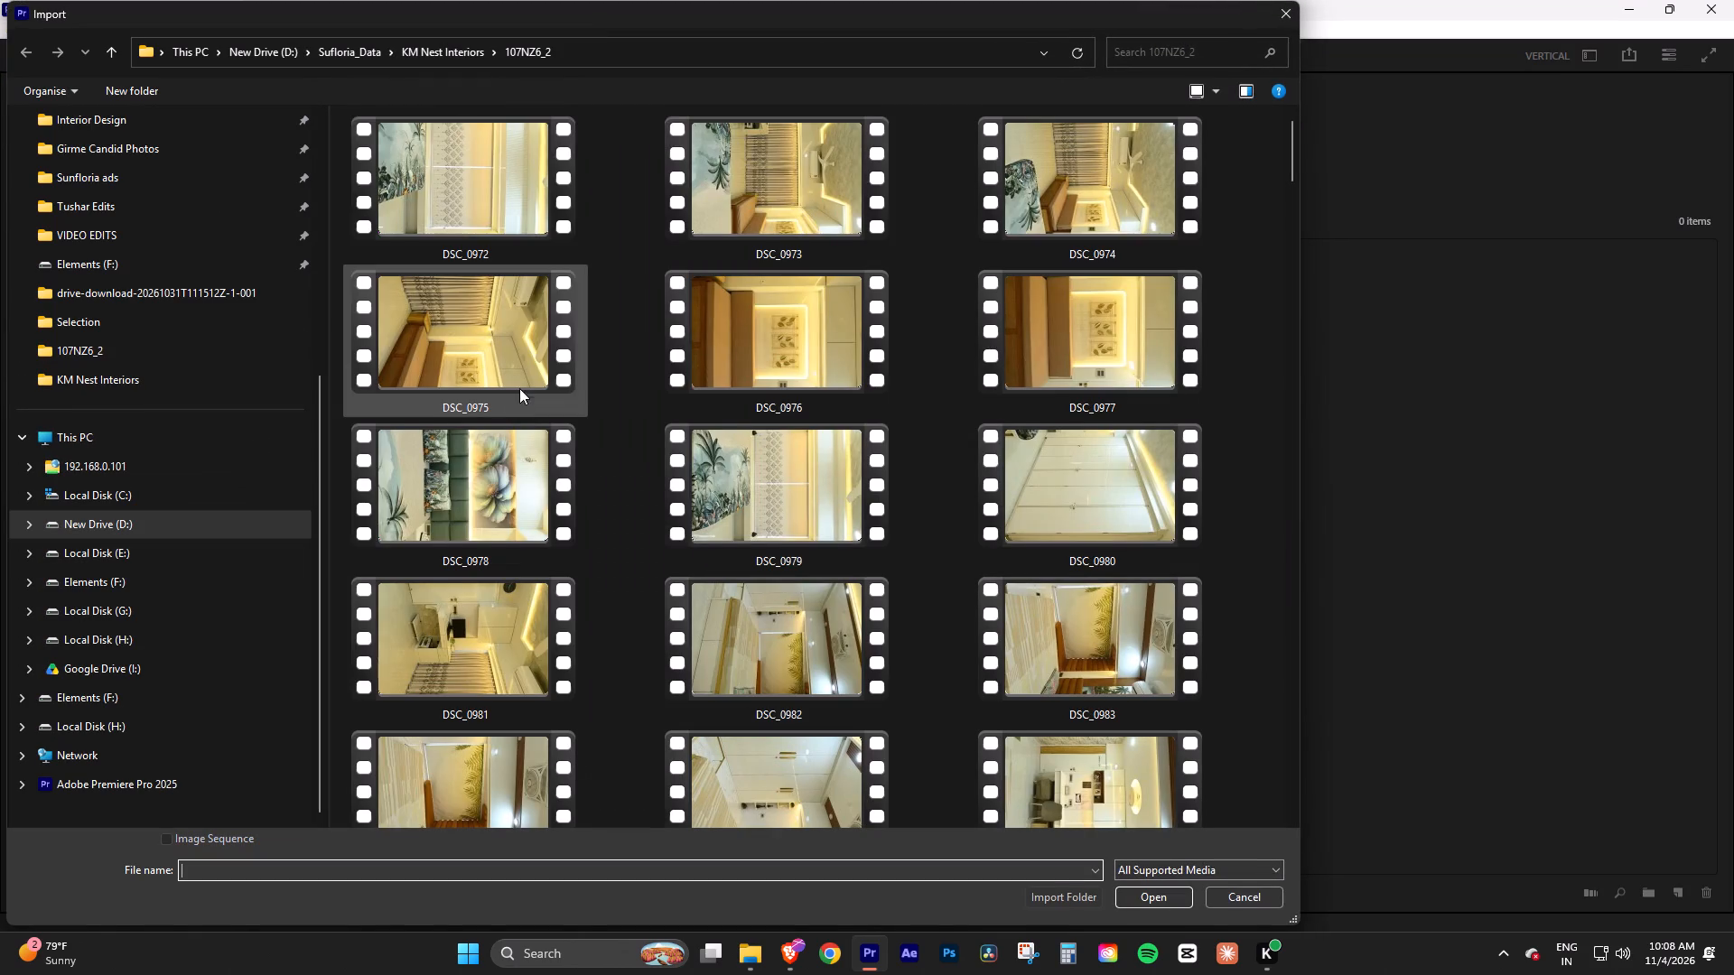
scroll(812, 565, "down", 3)
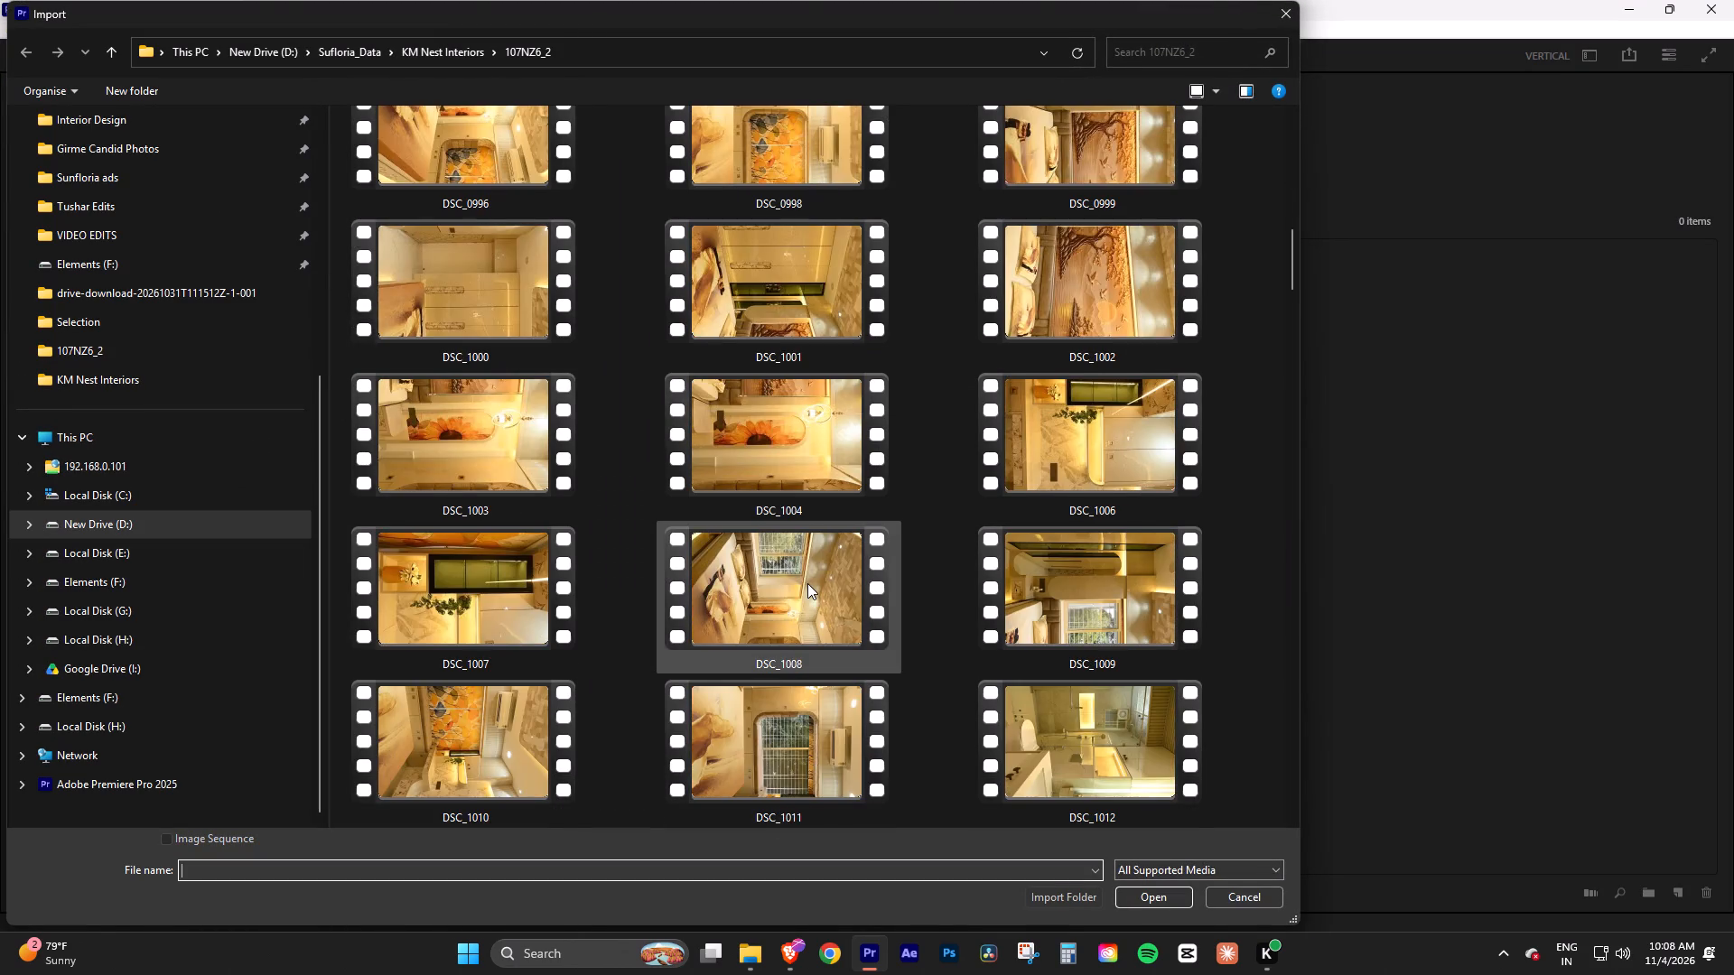
scroll(807, 583, "up", 1)
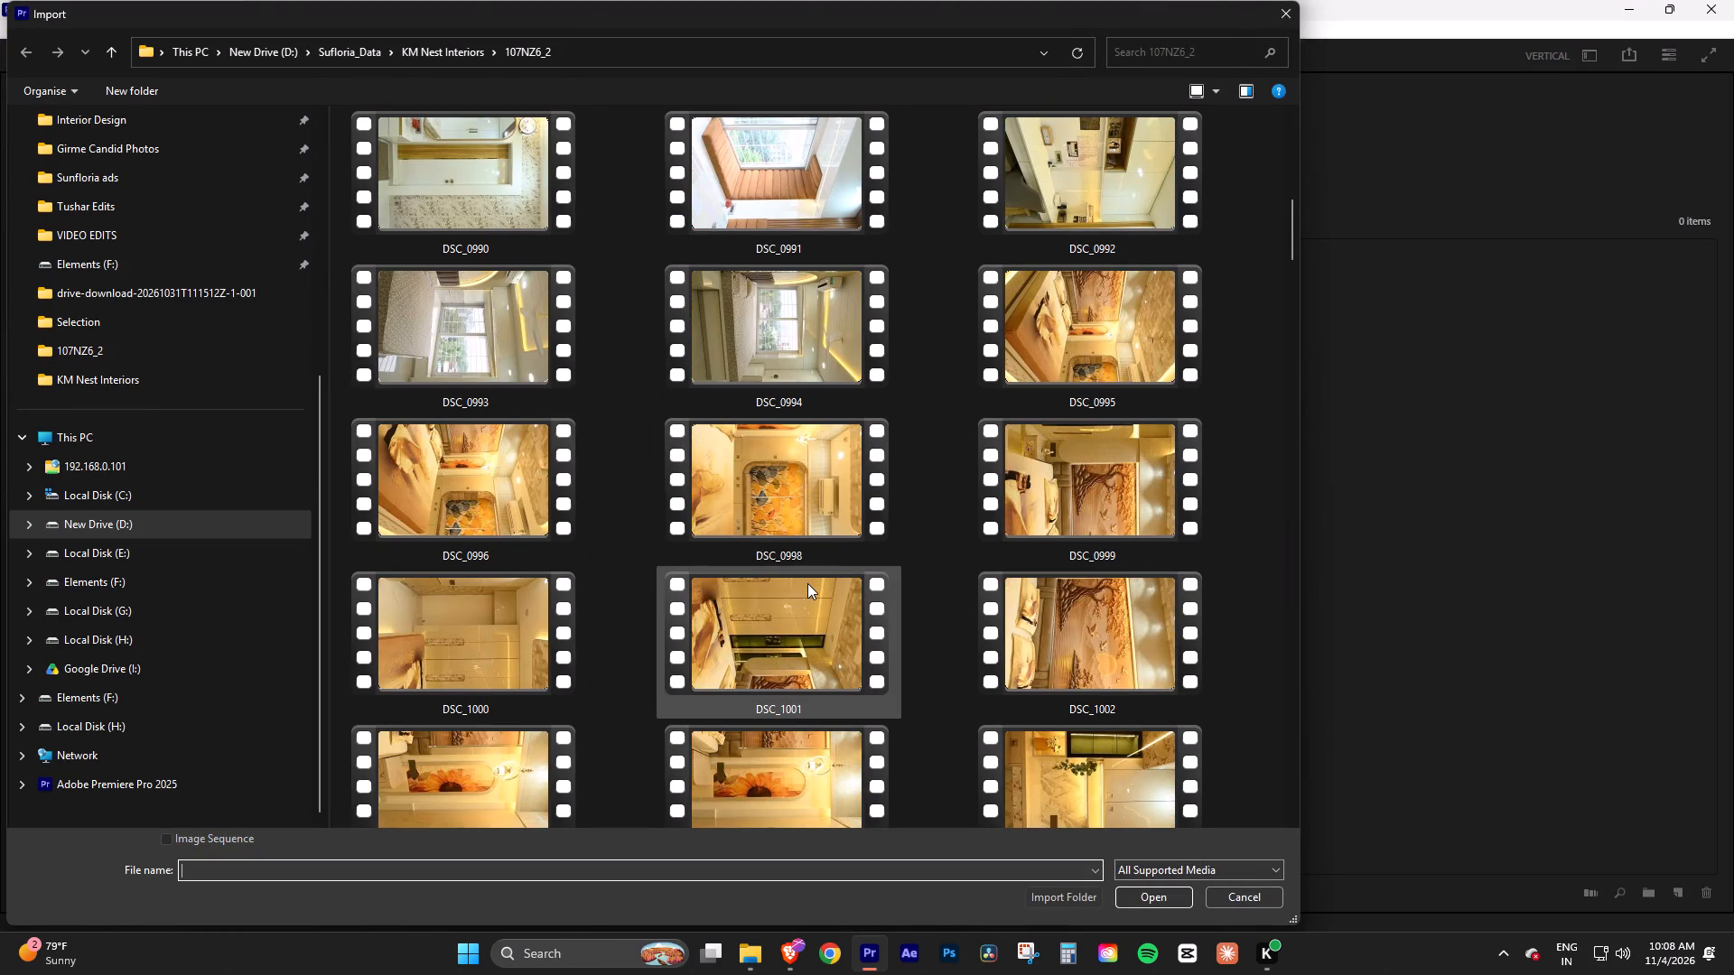
left_click(1056, 363)
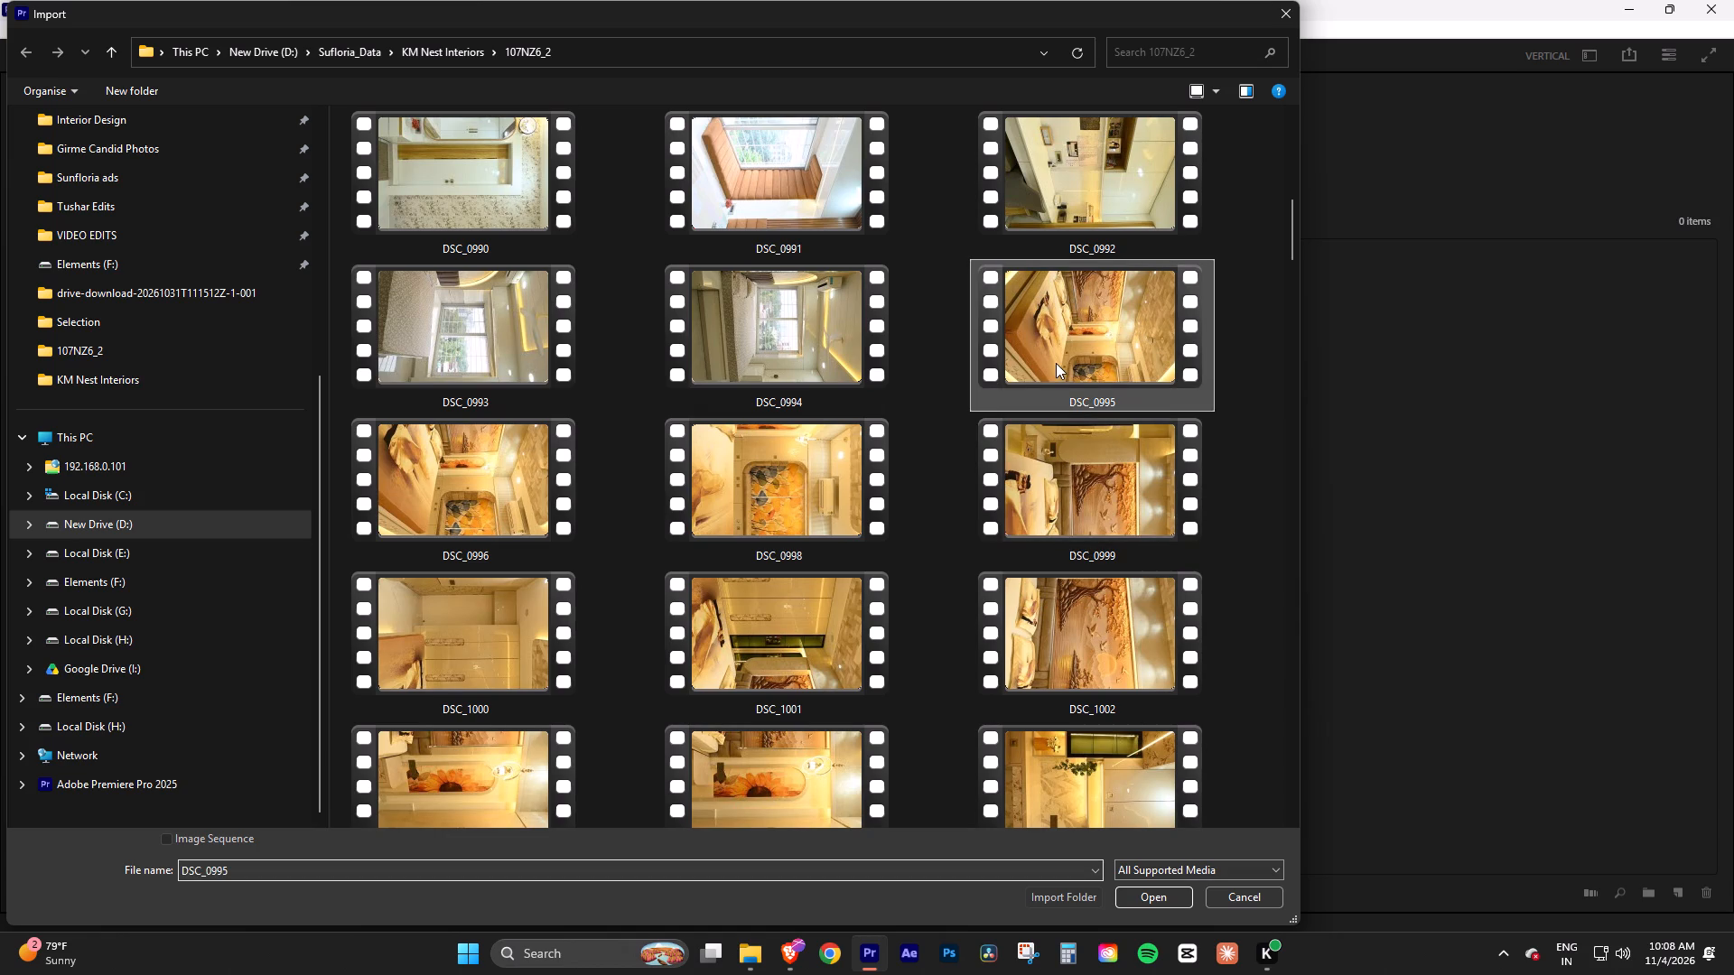
left_click_drag(1291, 243, 1291, 248, "ctrl")
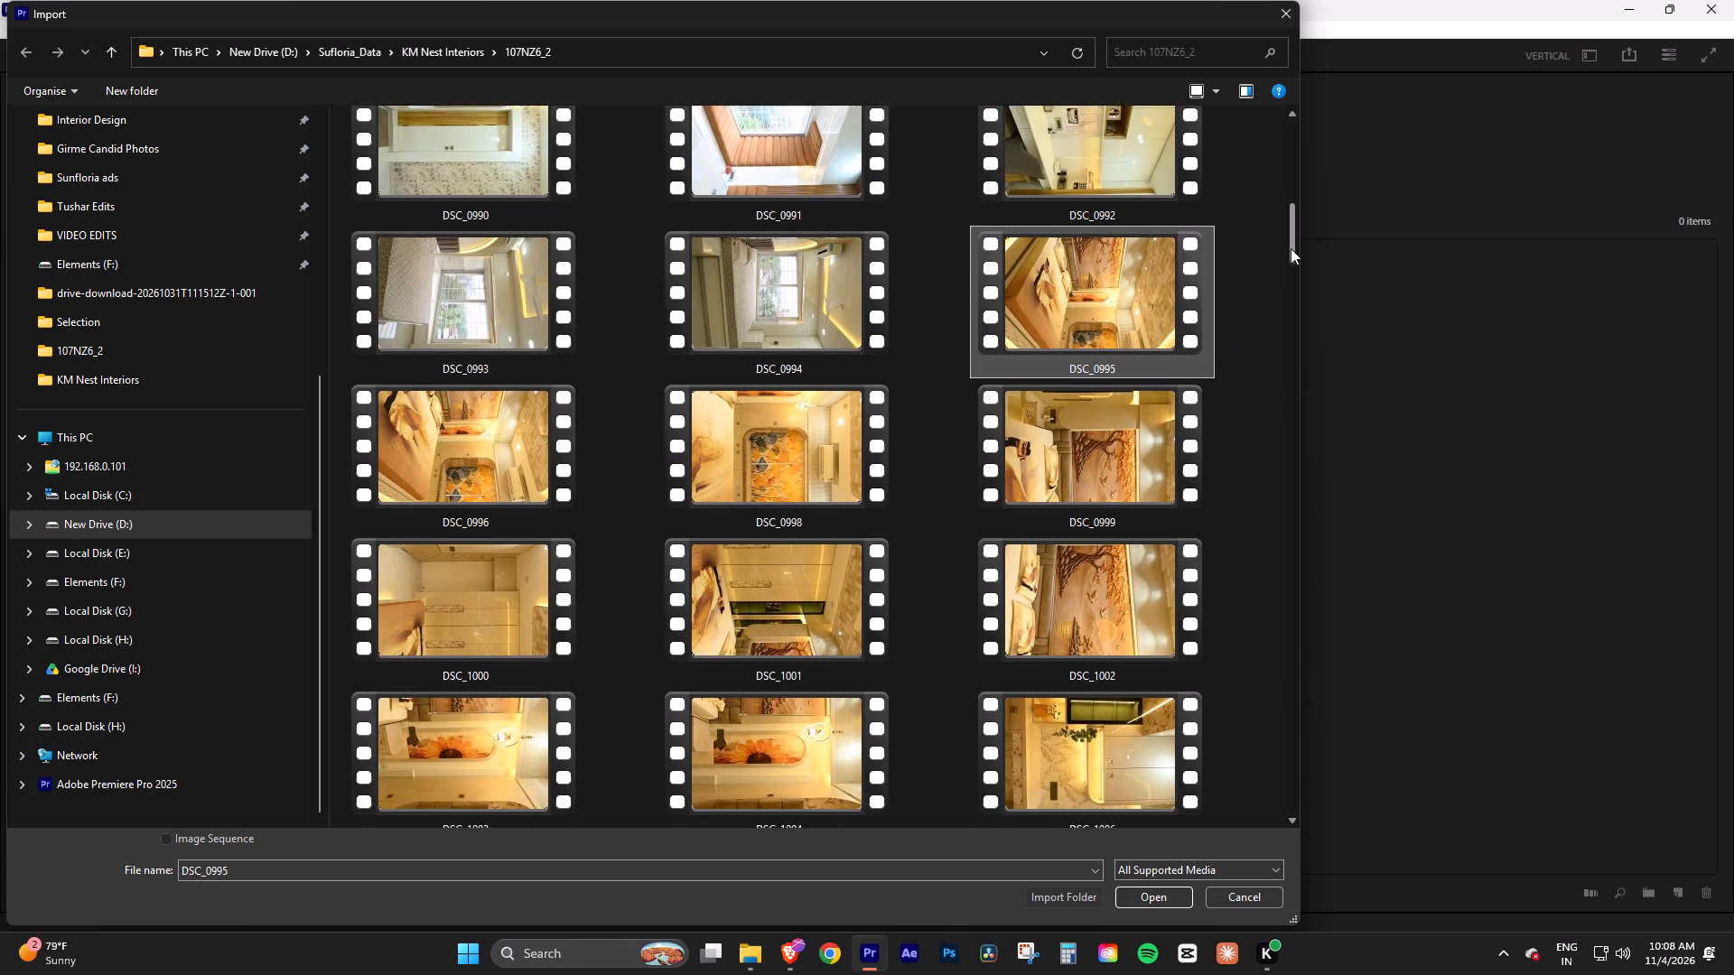
left_click_drag(1291, 248, 1291, 269, "ctrl")
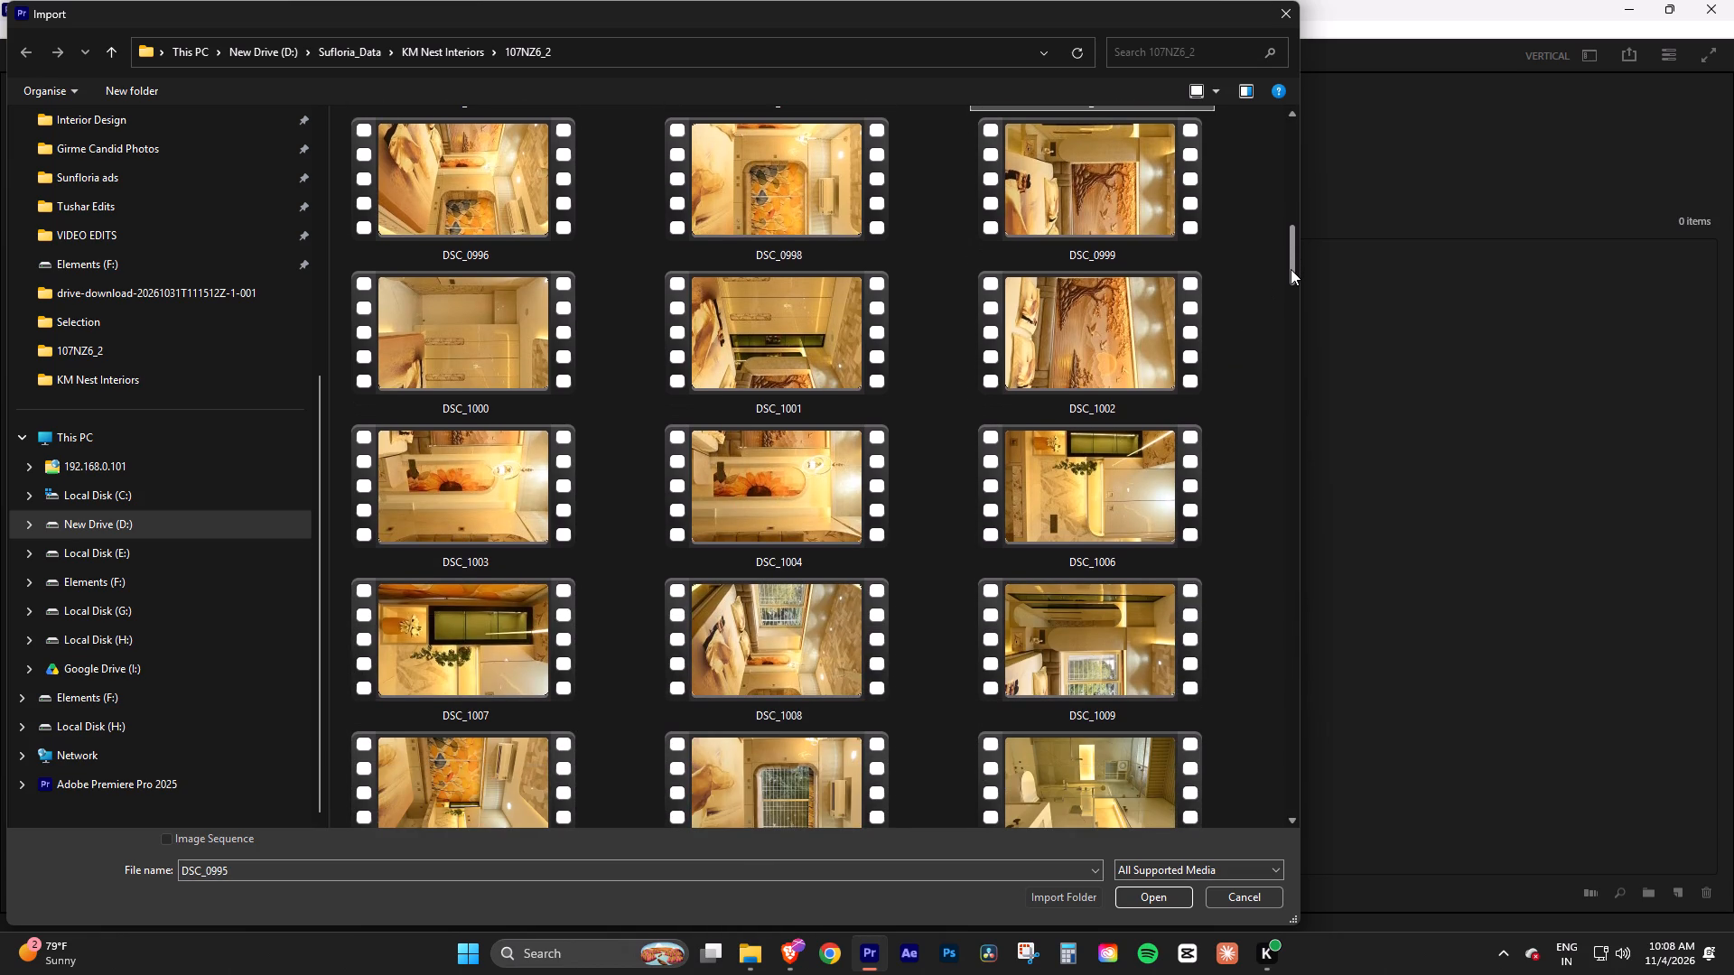
left_click_drag(1291, 269, 1291, 283, "ctrl")
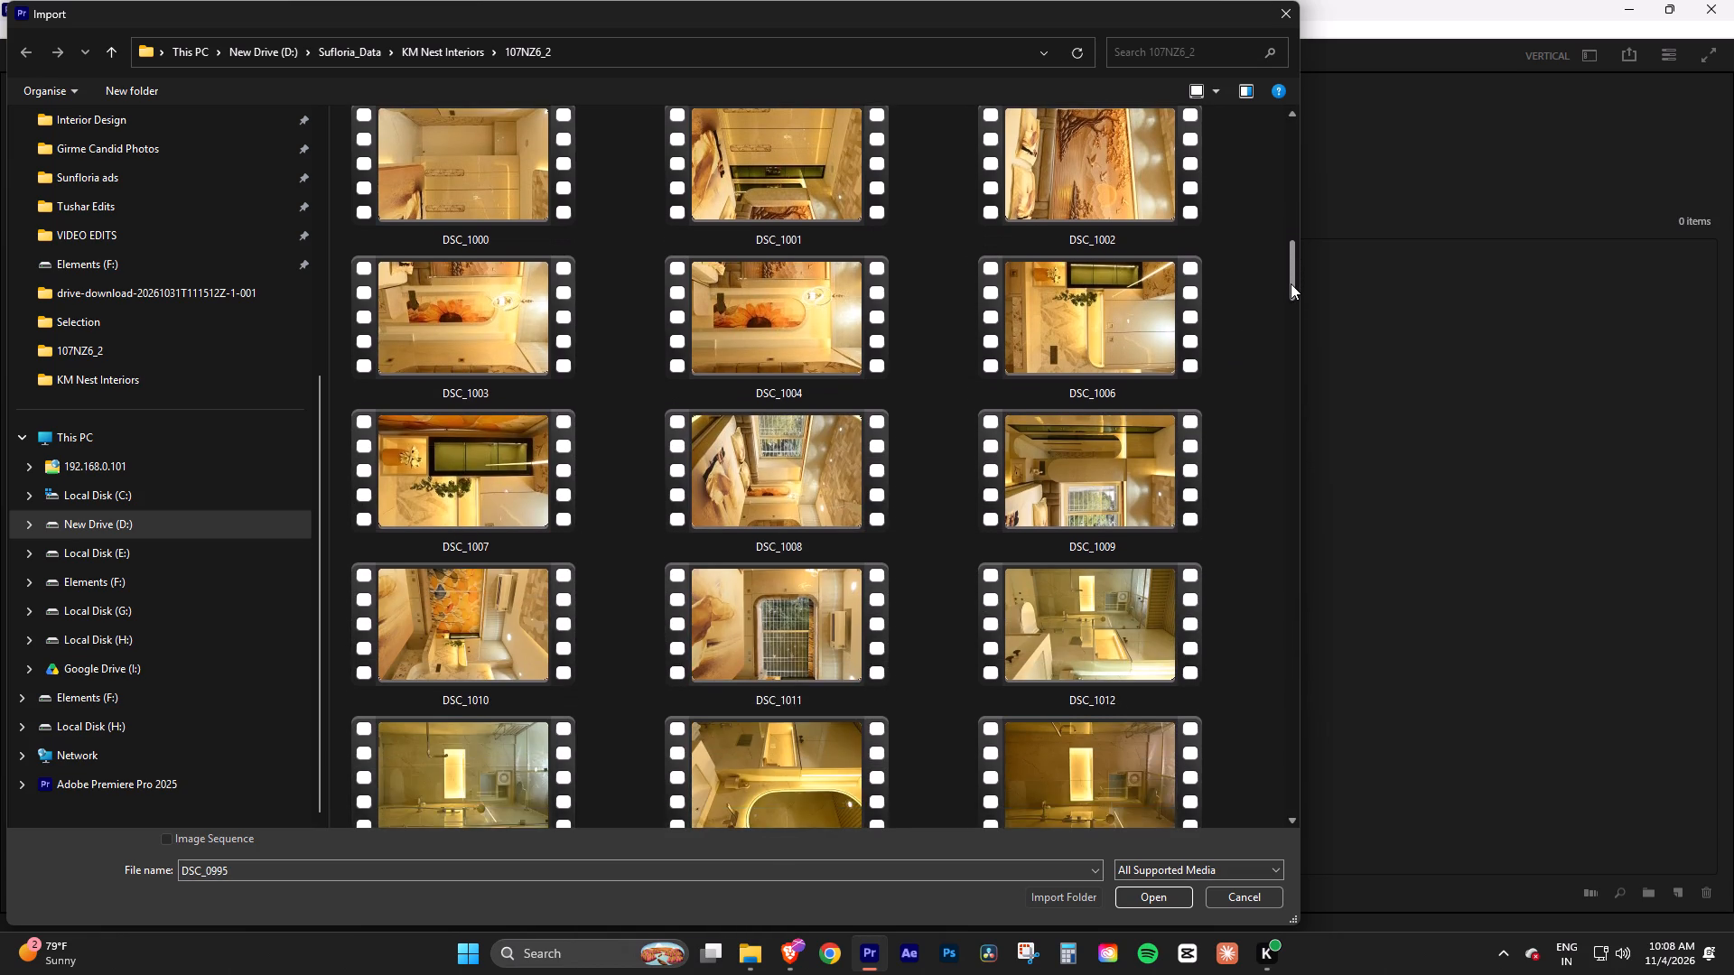
left_click_drag(1291, 283, 1294, 314, "ctrl")
left_click(1160, 424, "ctrl+shift")
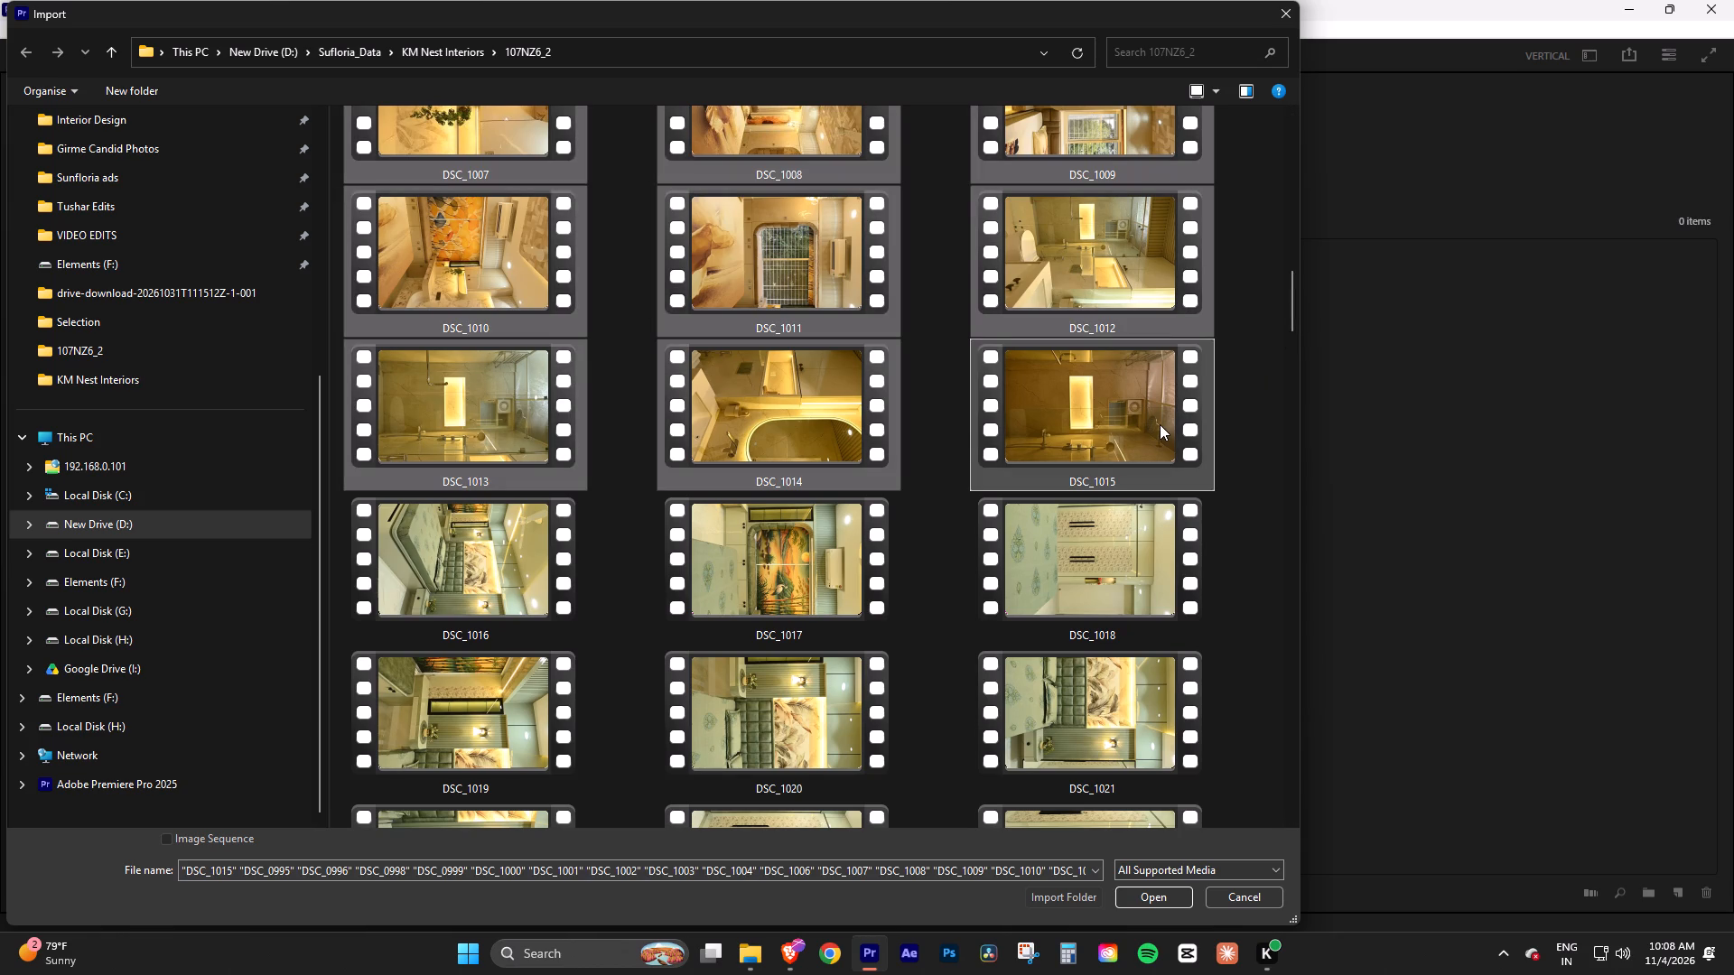
left_click(1159, 904)
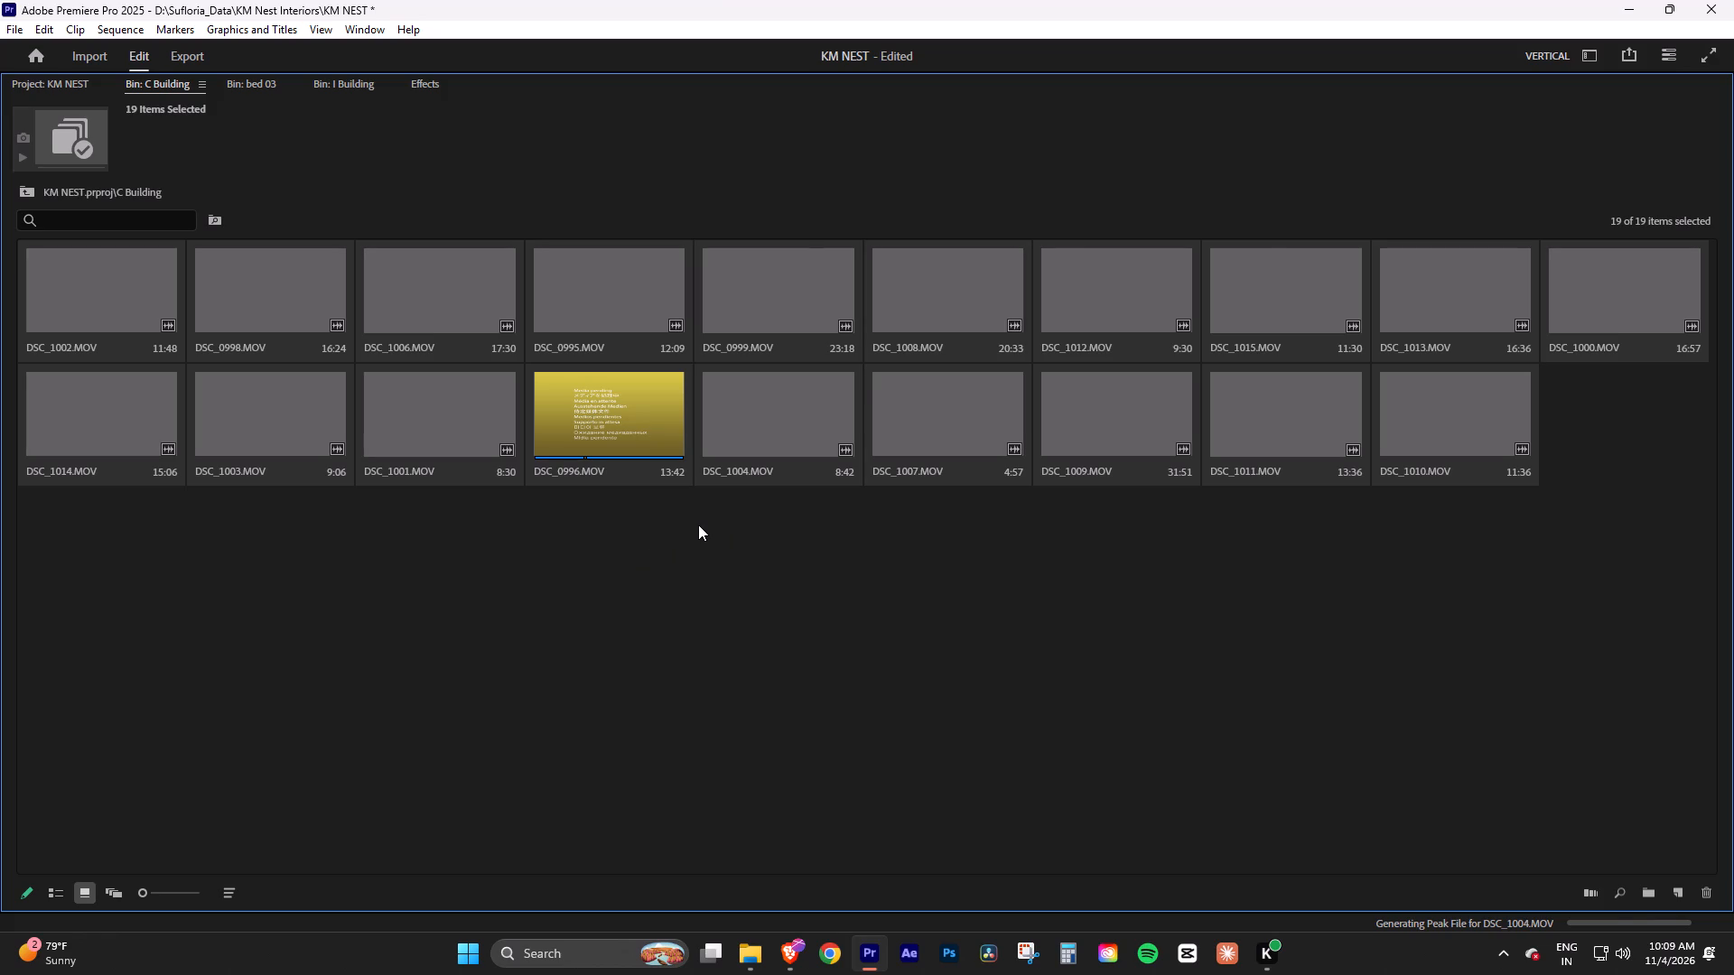
Group the imported C Building clips into a new bin from the selection and name it C bed 01.
right_click(611, 421)
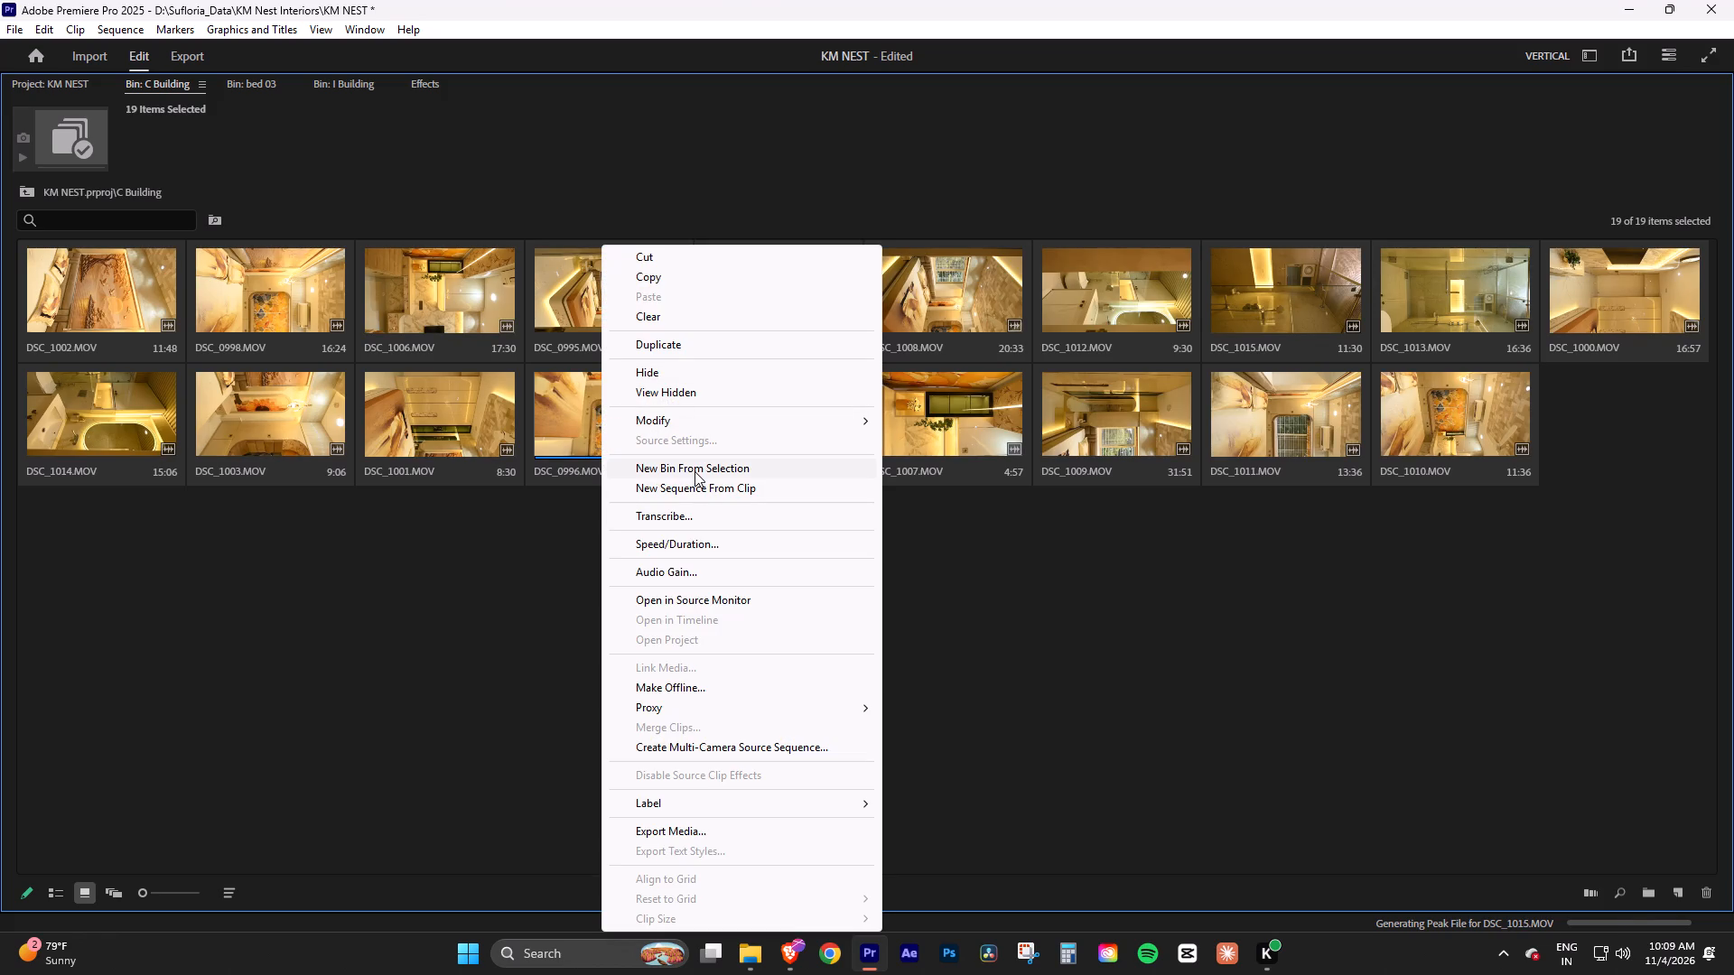
left_click(695, 471)
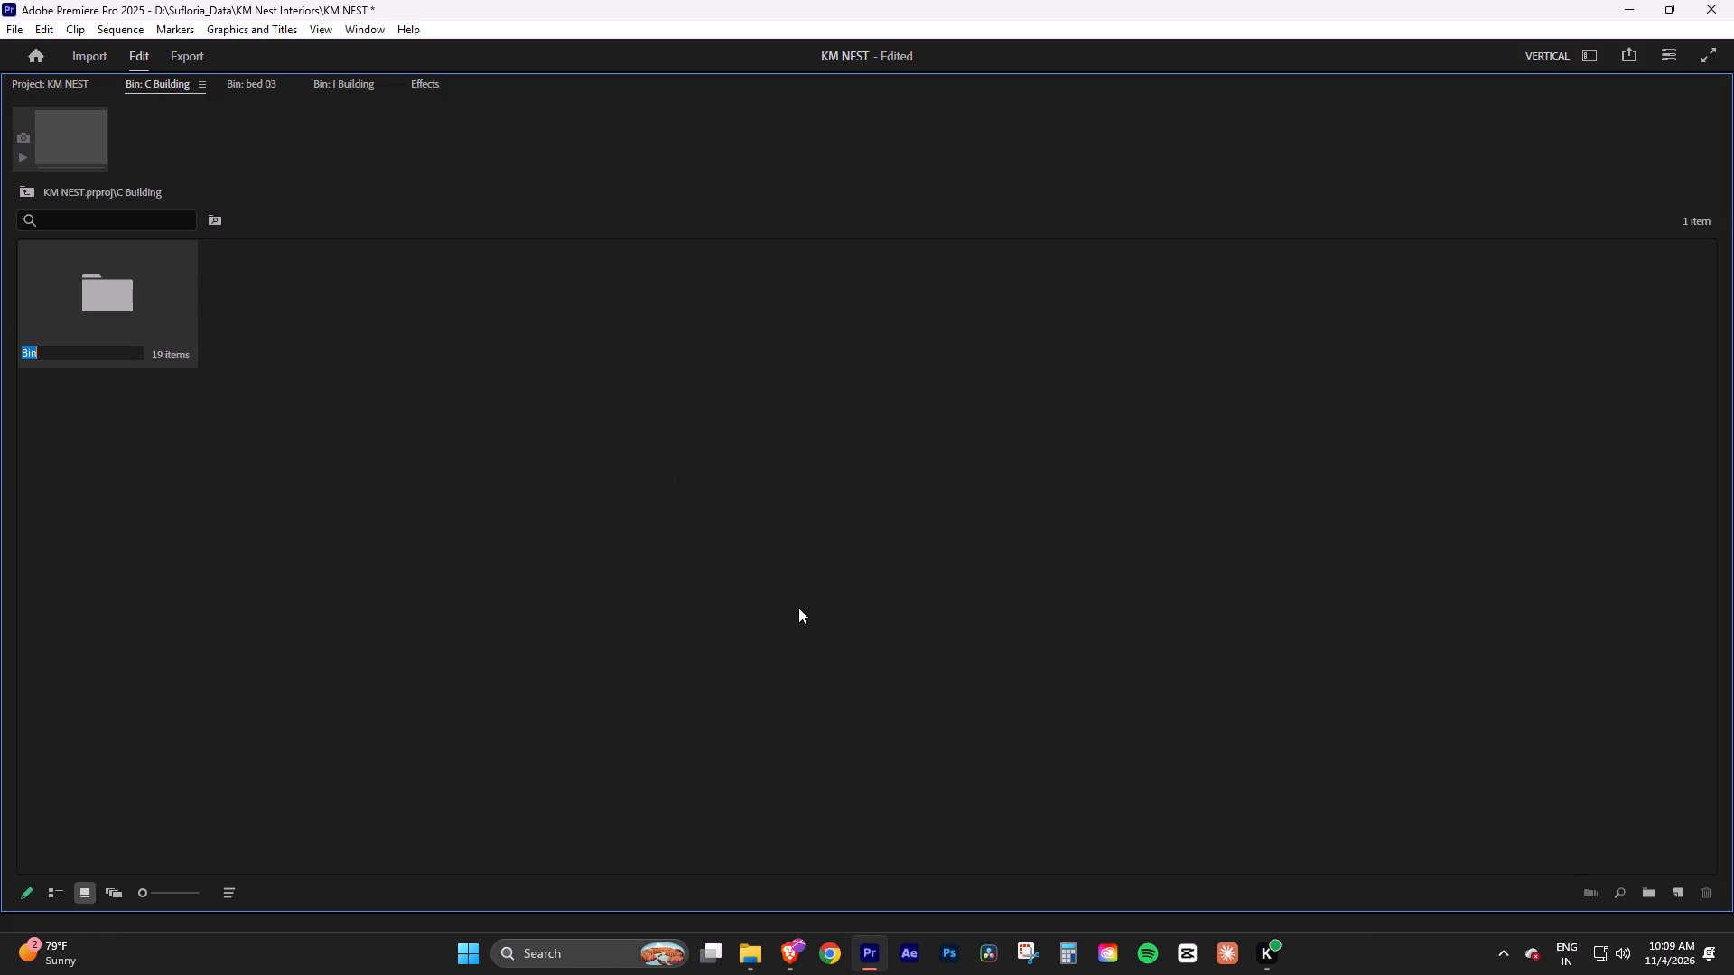
type("BE")
key("BackSpace")
key("BackSpace")
key("shift+e")
key("BackSpace")
key("c")
key("shift+BackSpace")
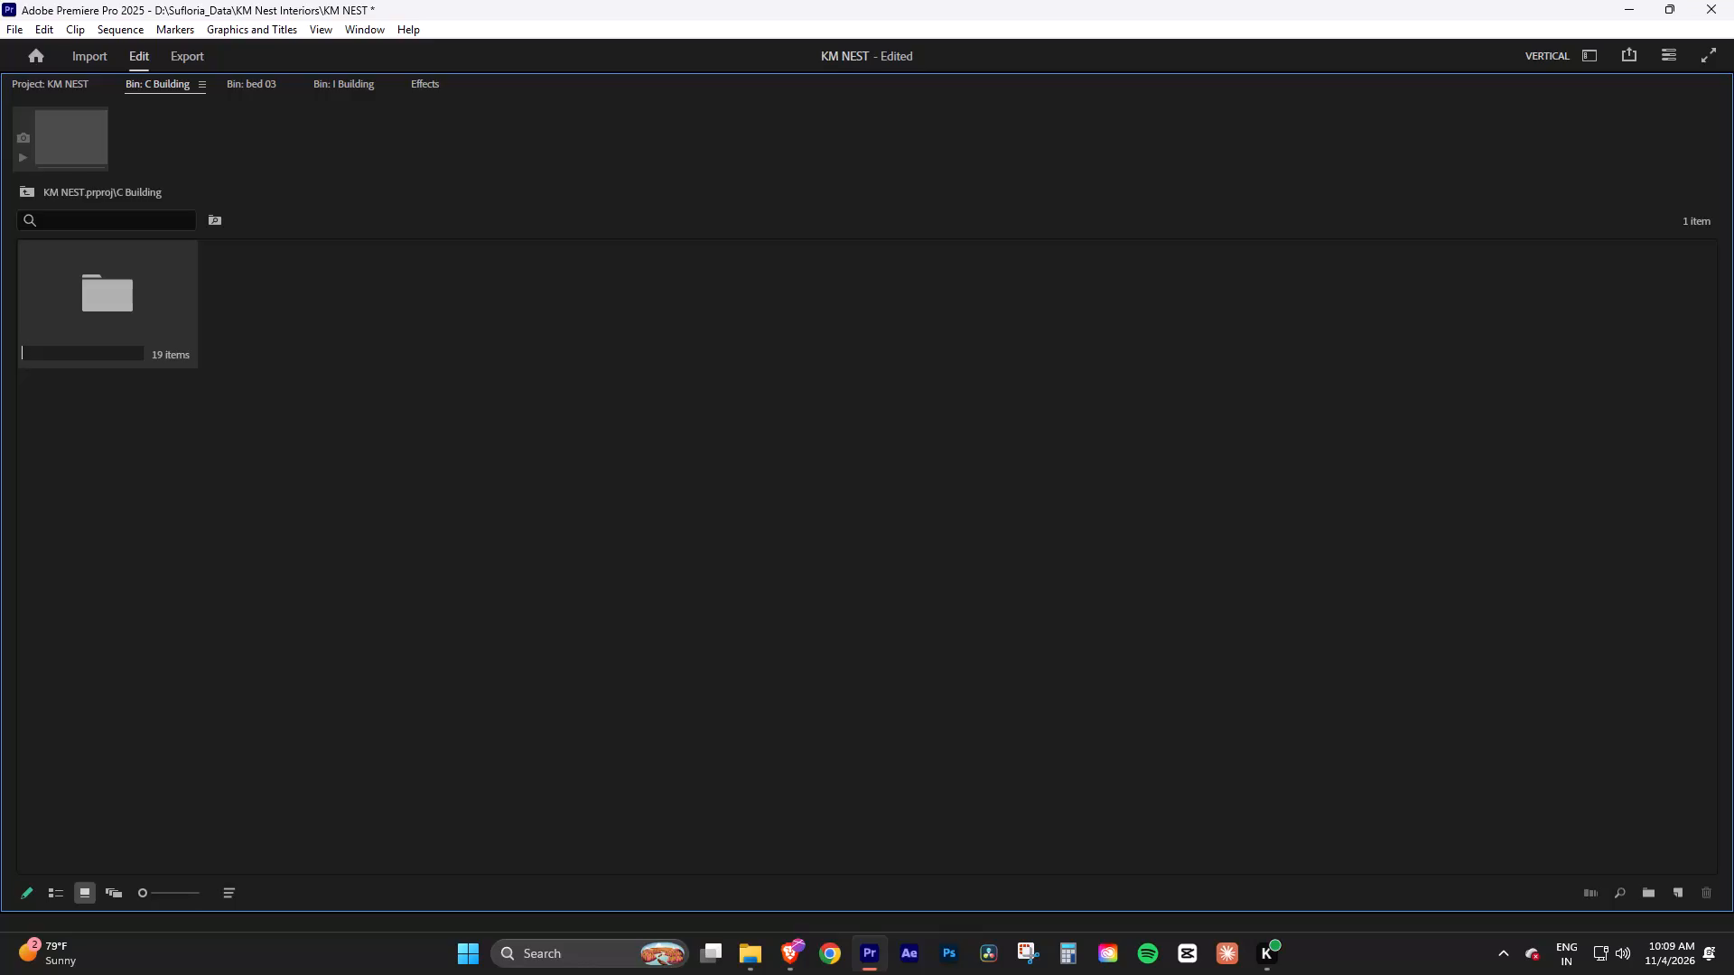
type("C")
key("space")
type("bed")
key("space")
type("01")
left_click_drag(177, 443, 178, 434)
Import clips DSC_1016 through DSC_1047 from the 107NZ6_2 folder into the C Building bin.
double_click(368, 384)
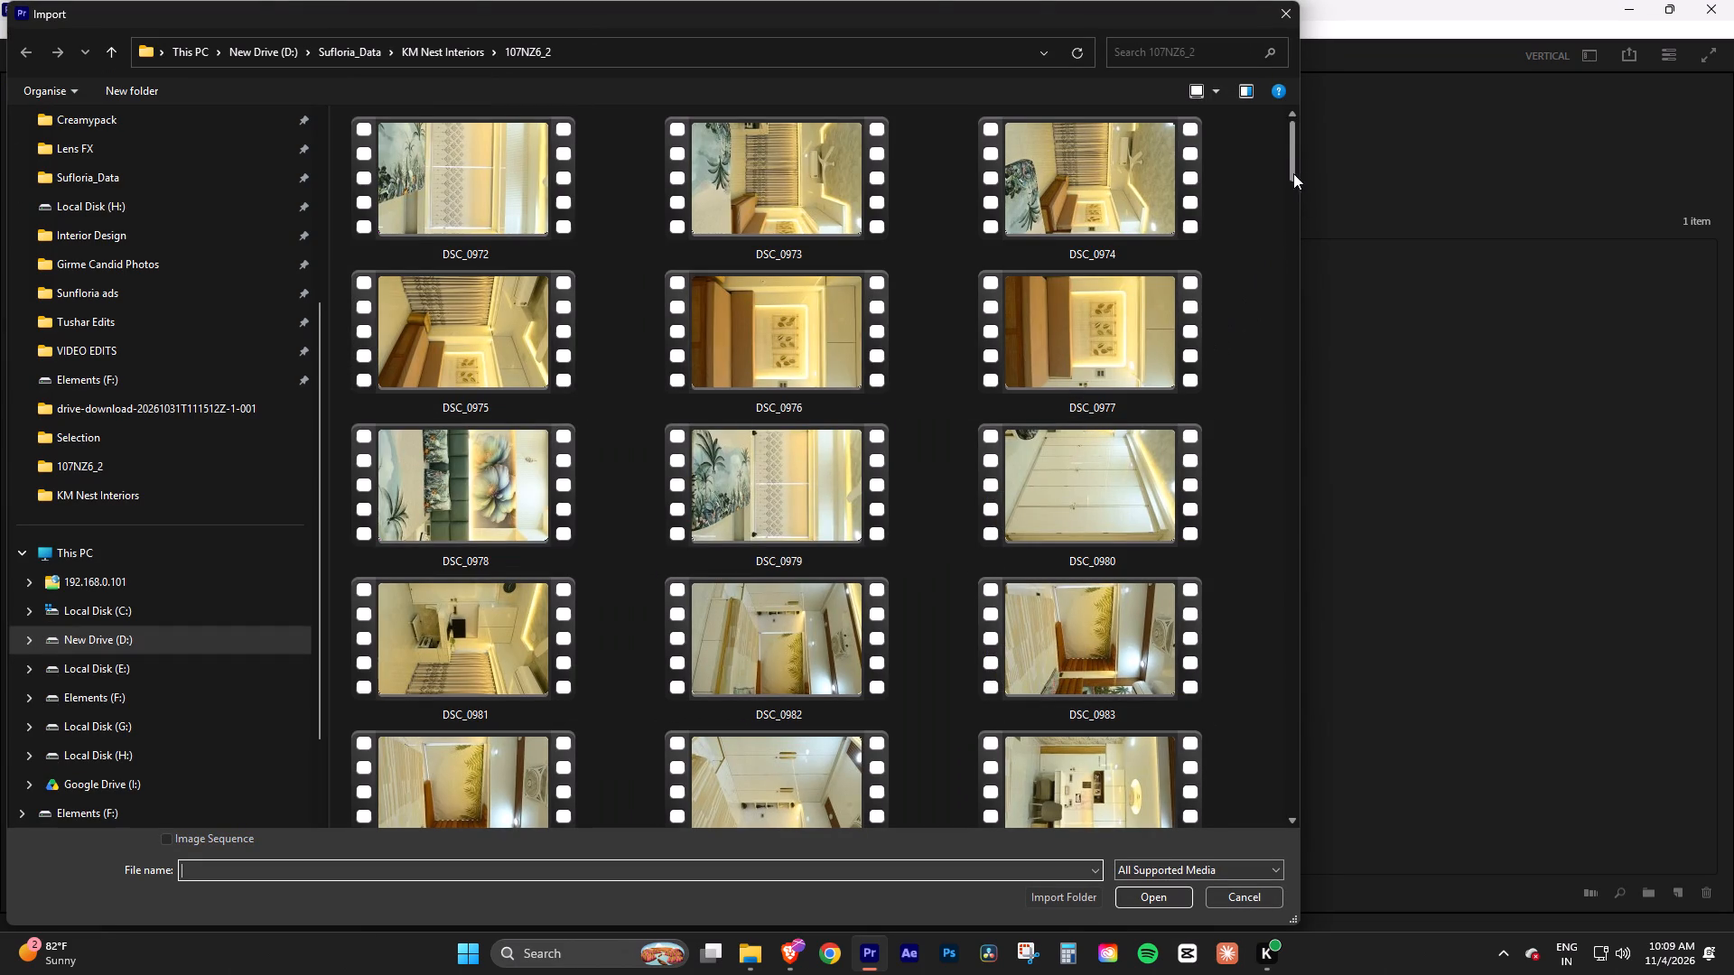
left_click_drag(1292, 164, 1299, 222)
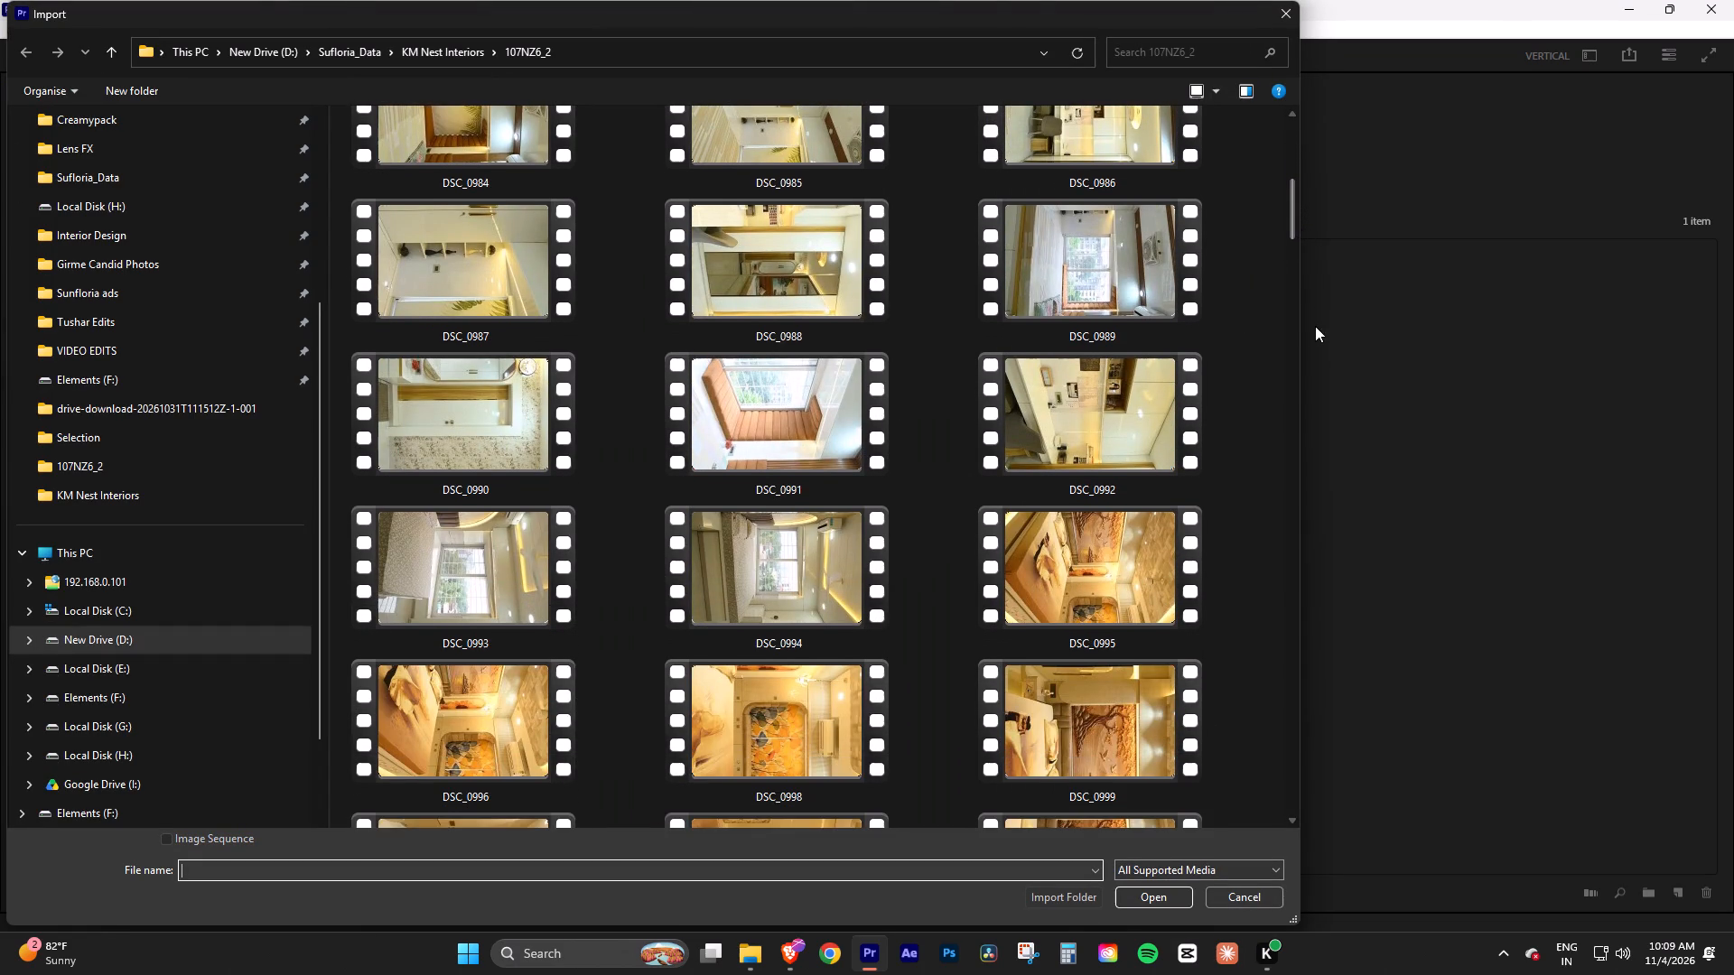
left_click_drag(1303, 329, 1495, 329)
left_click_drag(1485, 209, 1486, 244)
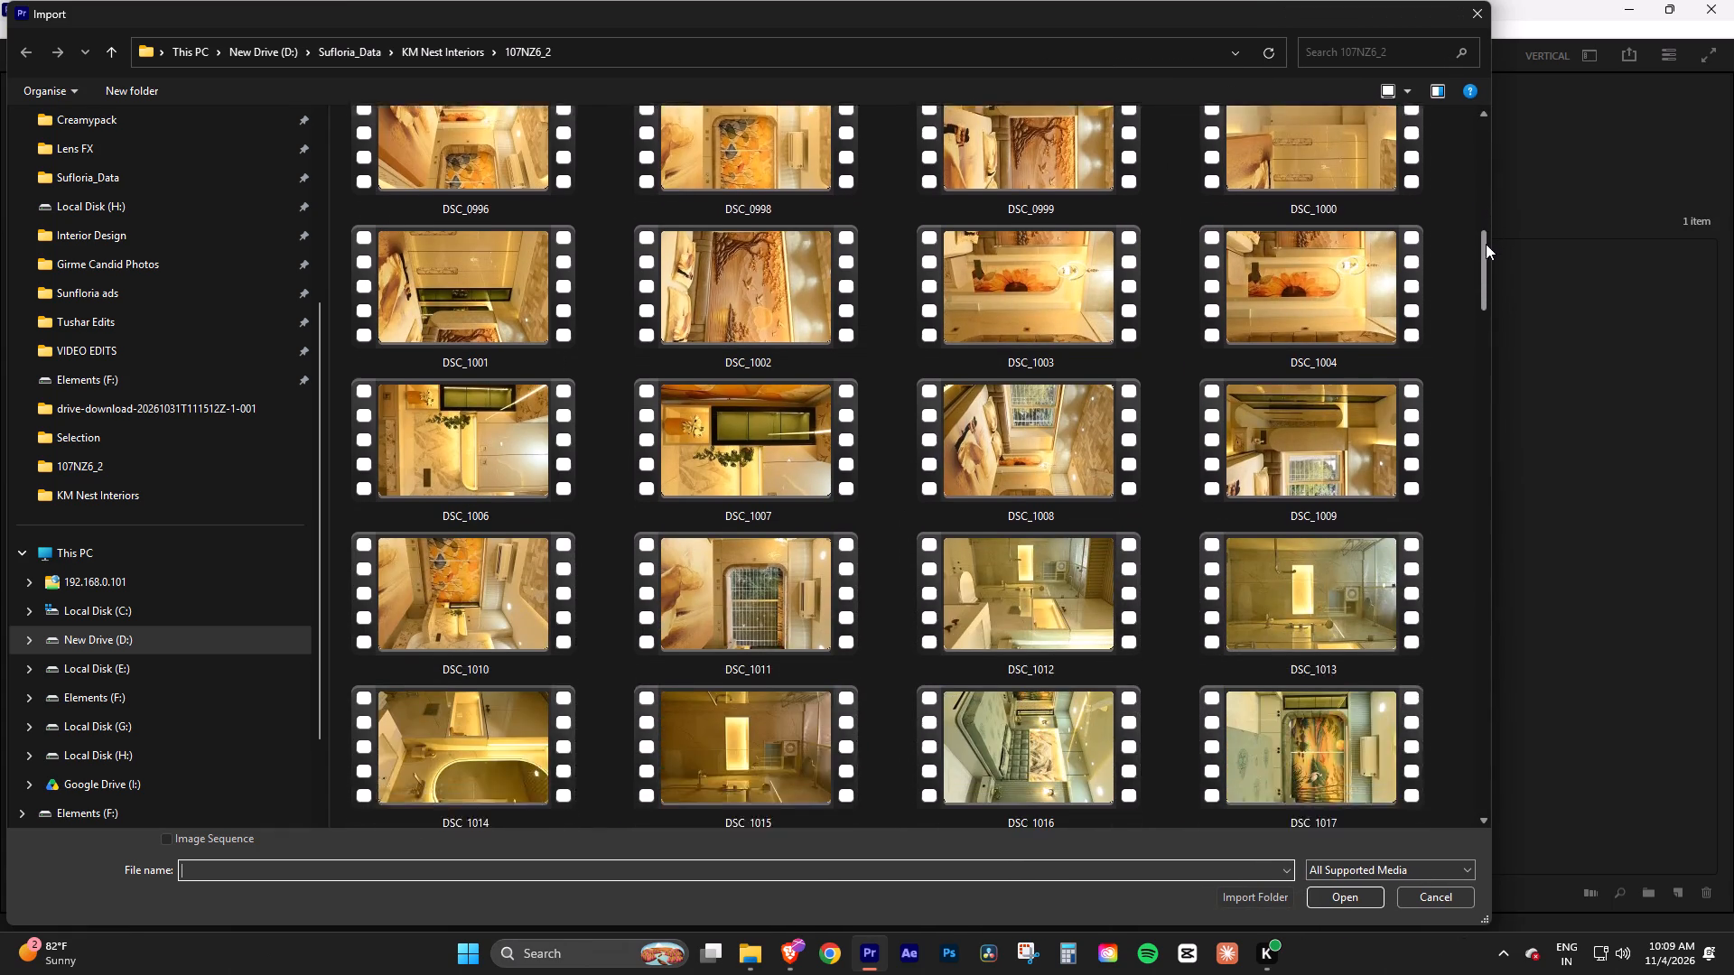
left_click_drag(1486, 244, 1481, 258)
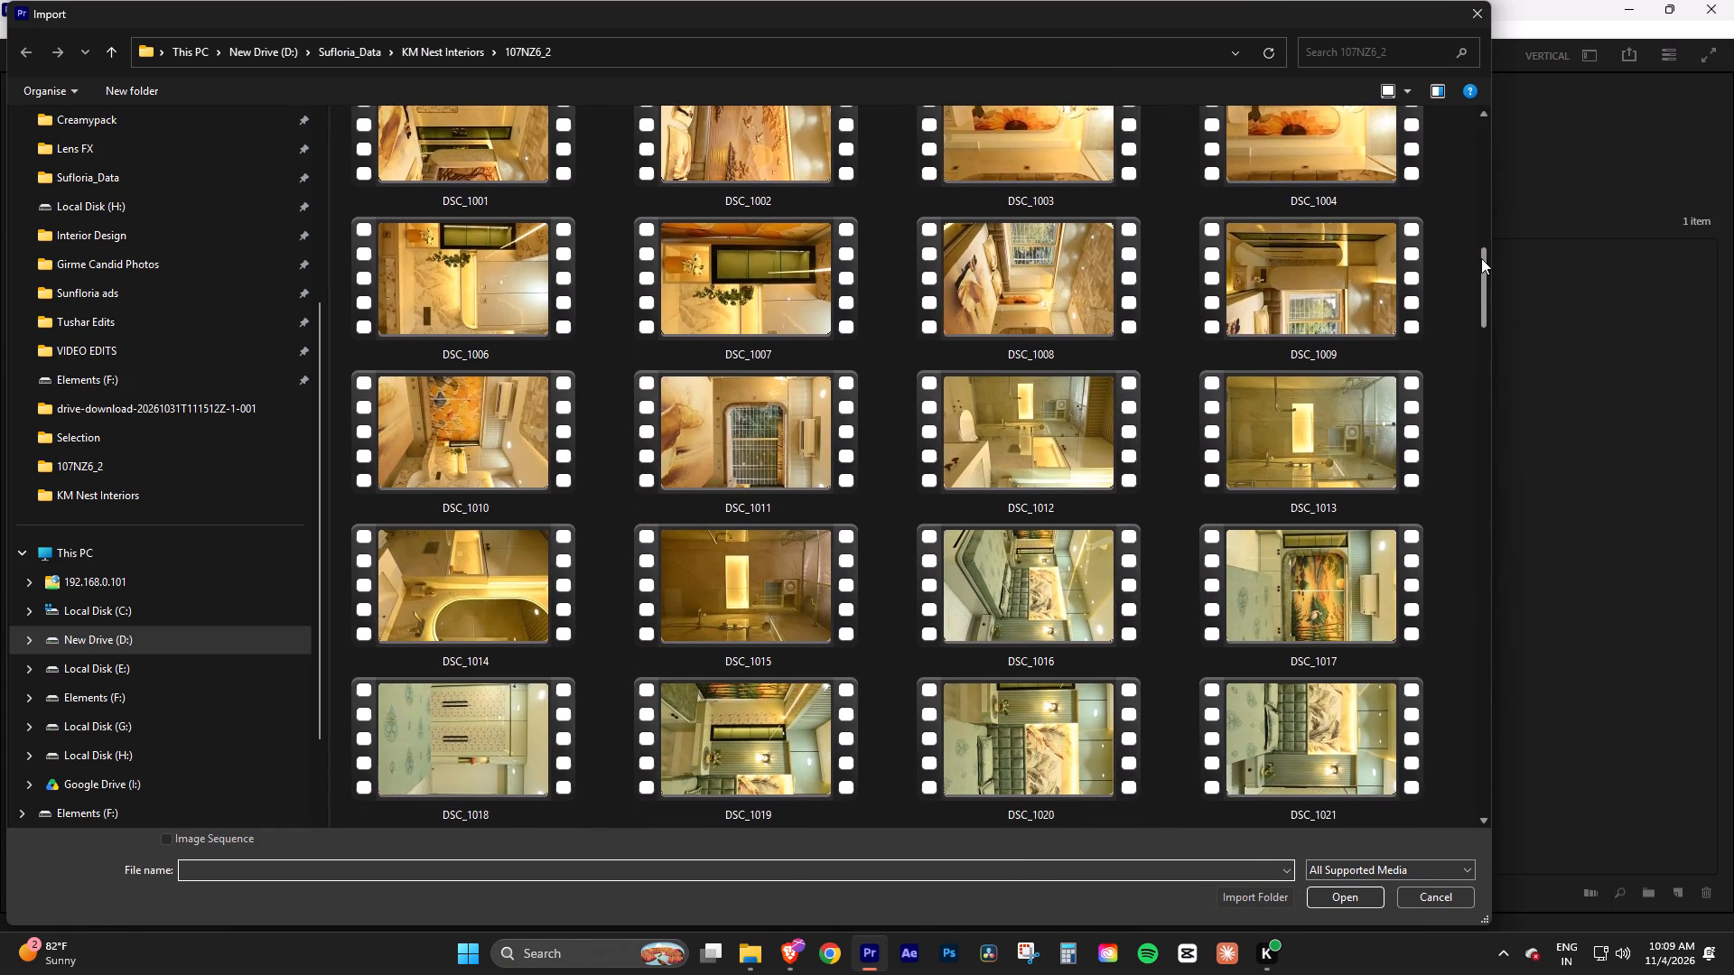
left_click_drag(1481, 258, 1476, 280)
left_click(1030, 394)
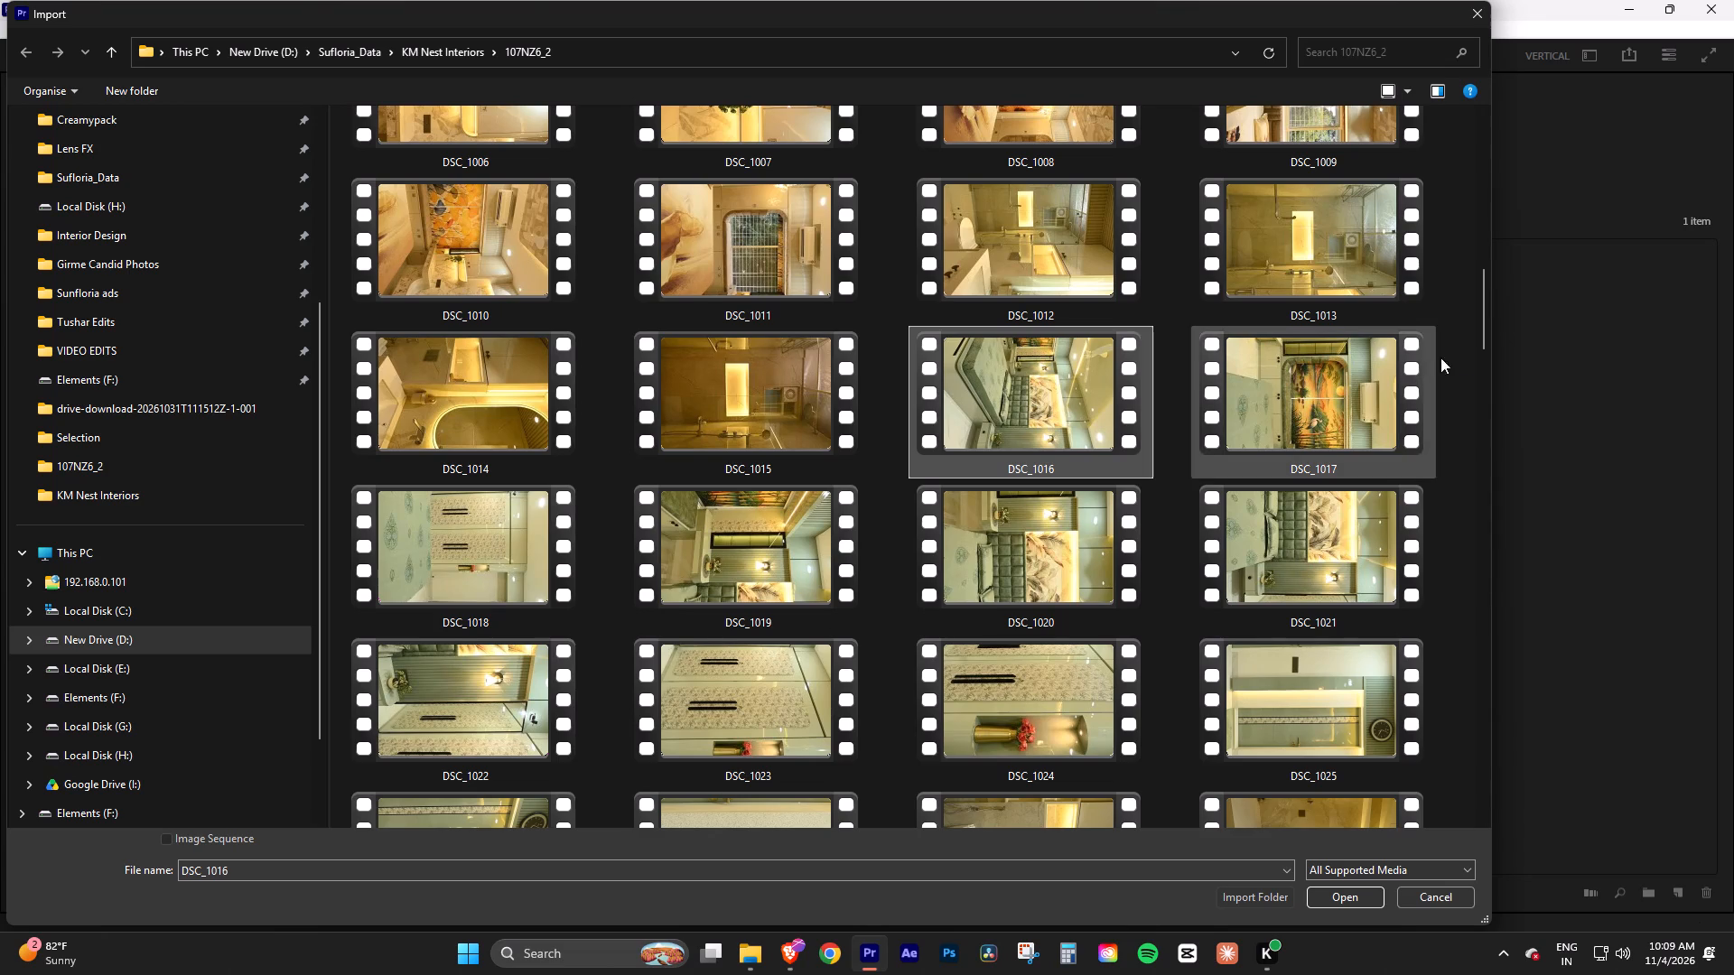
left_click_drag(1483, 330, 1481, 346)
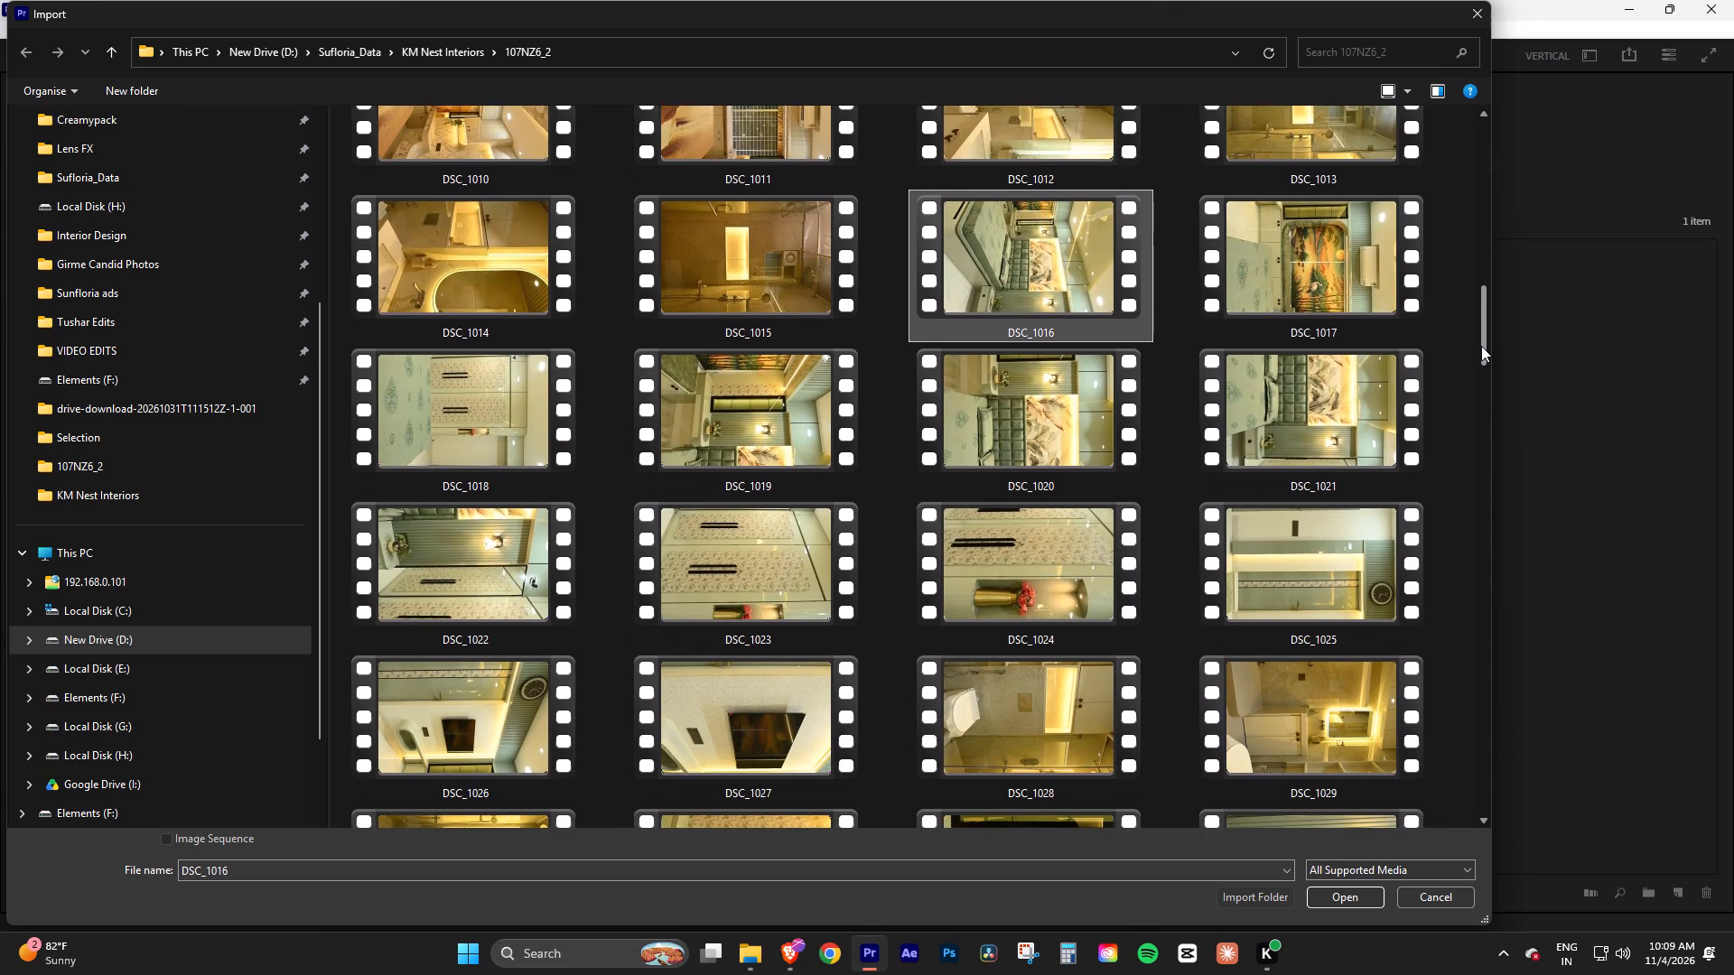
left_click_drag(1481, 346, 1482, 413)
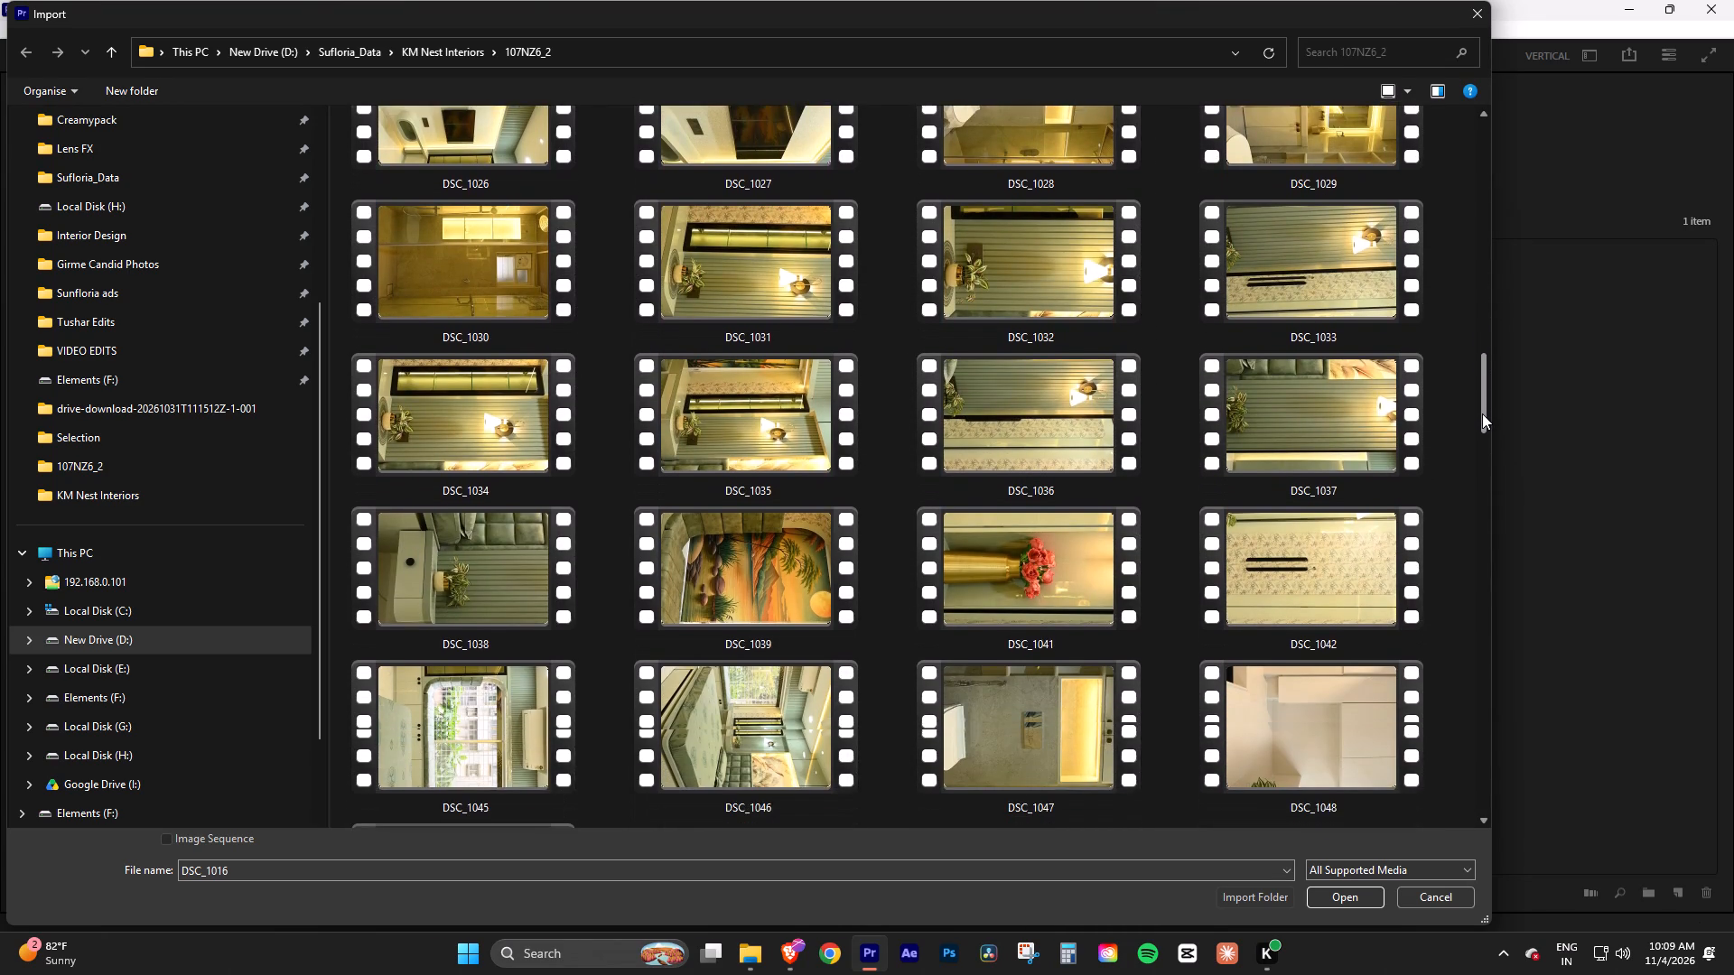
left_click_drag(1482, 413, 1482, 421)
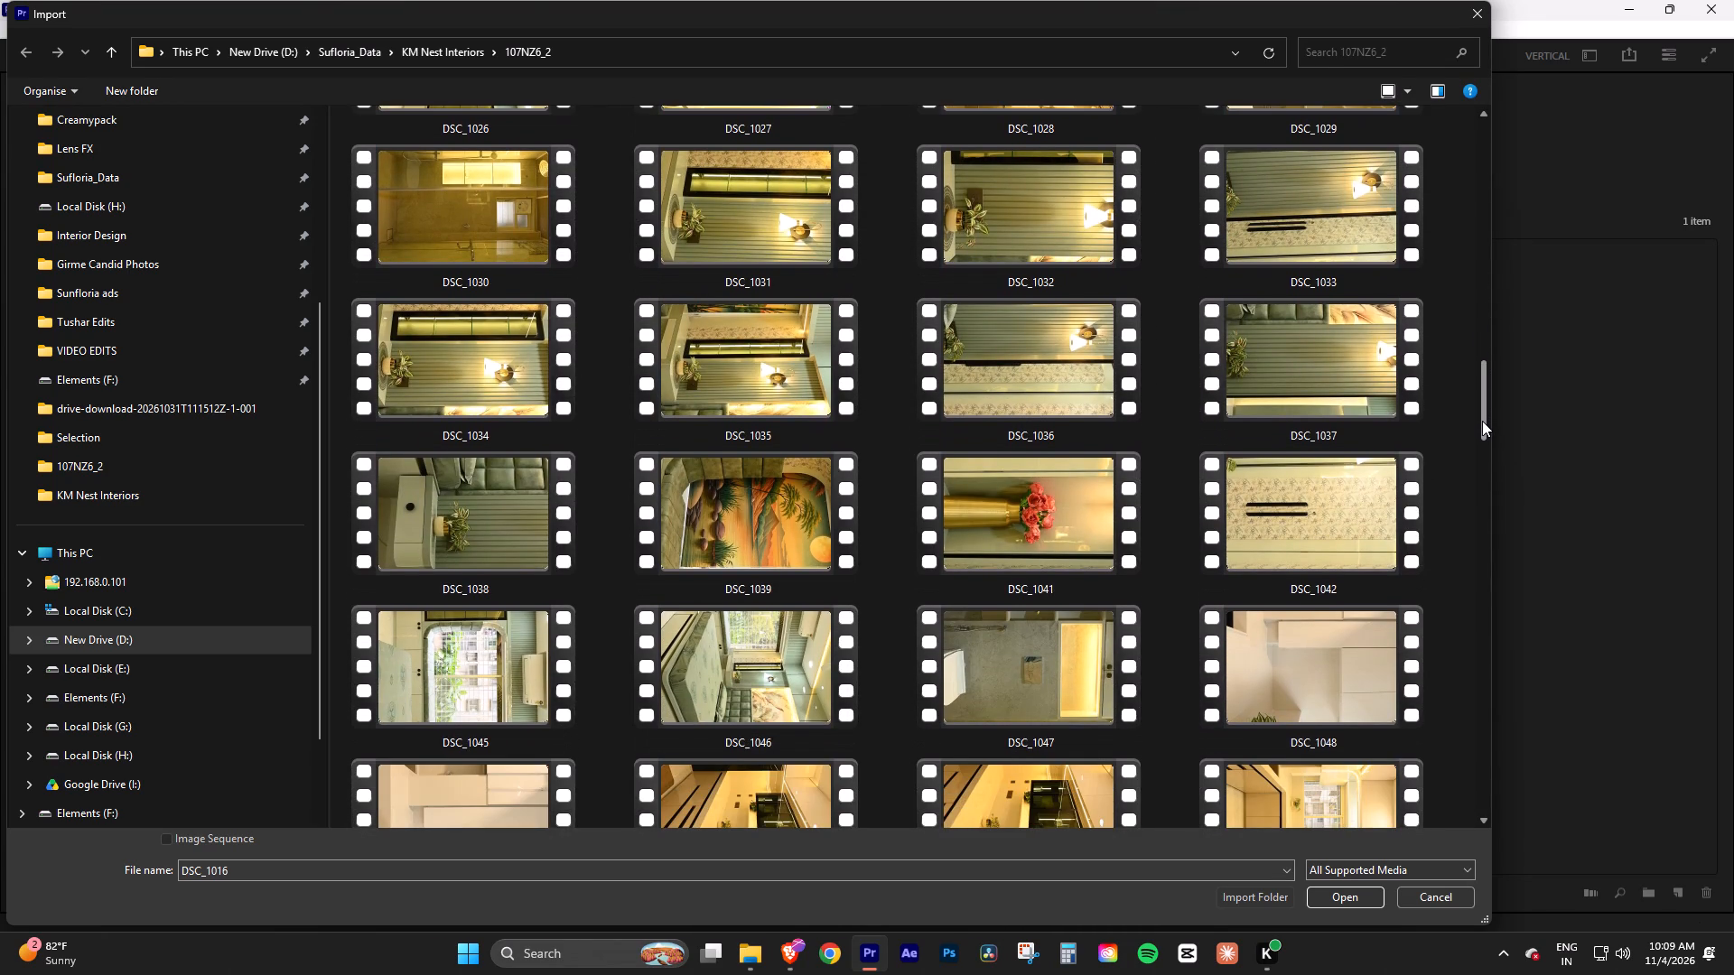
left_click_drag(1482, 421, 1479, 447)
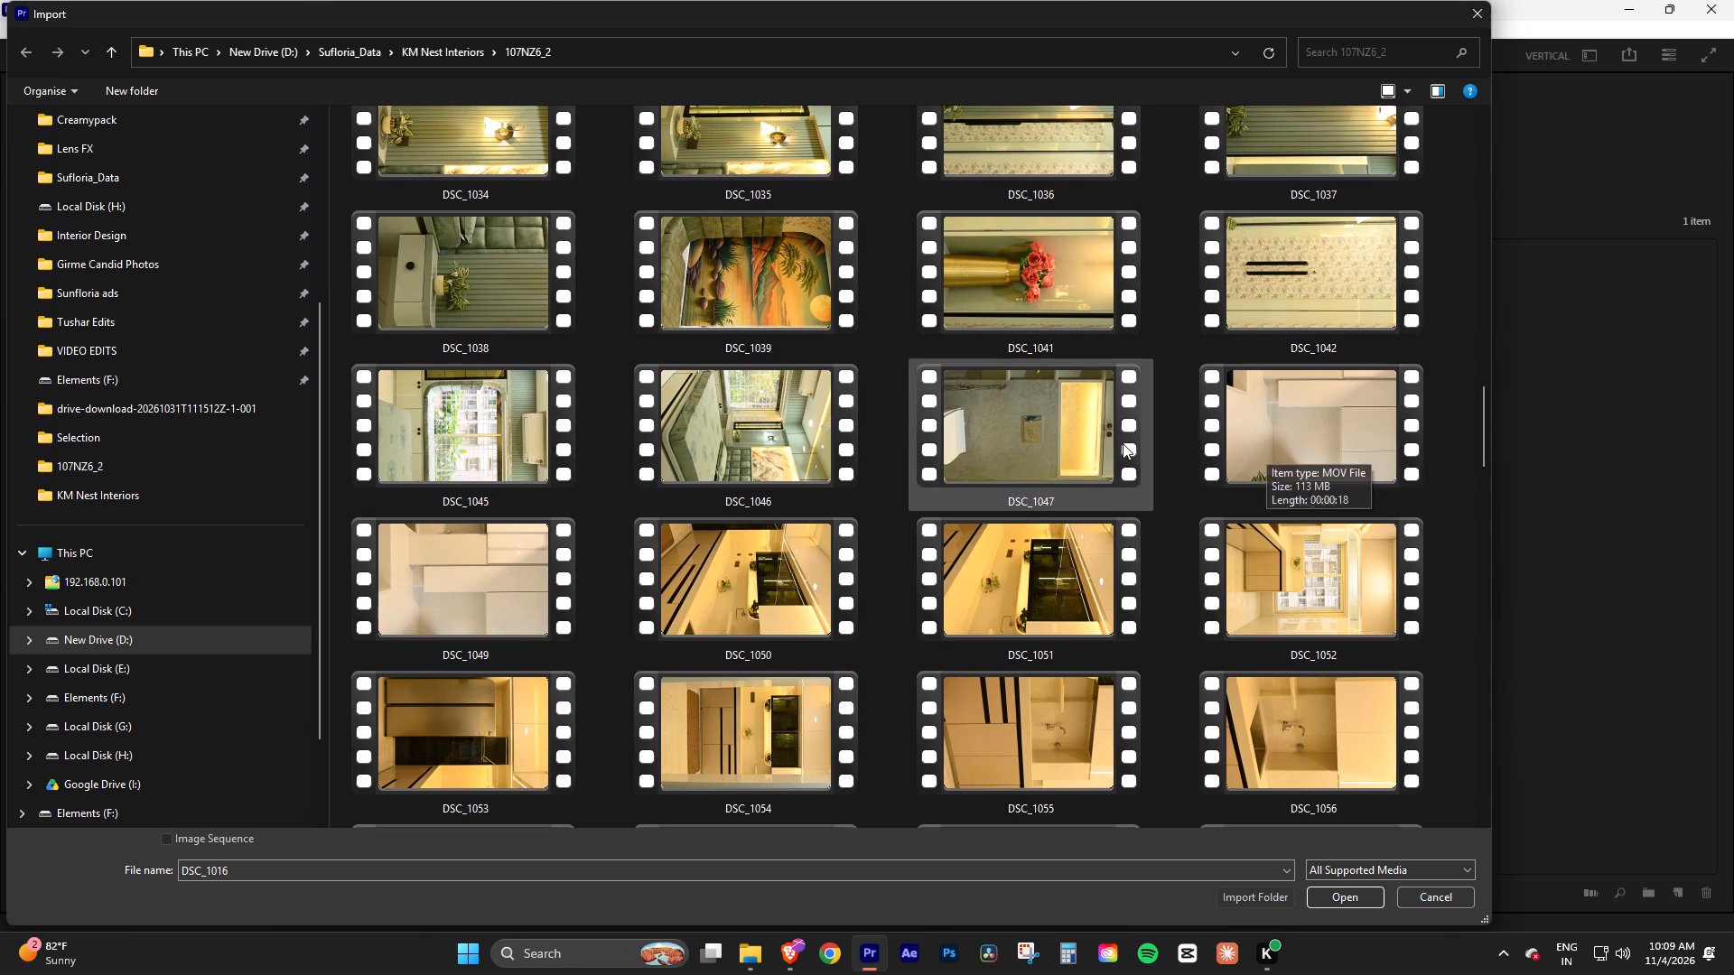
left_click(1047, 433, "ctrl+shift")
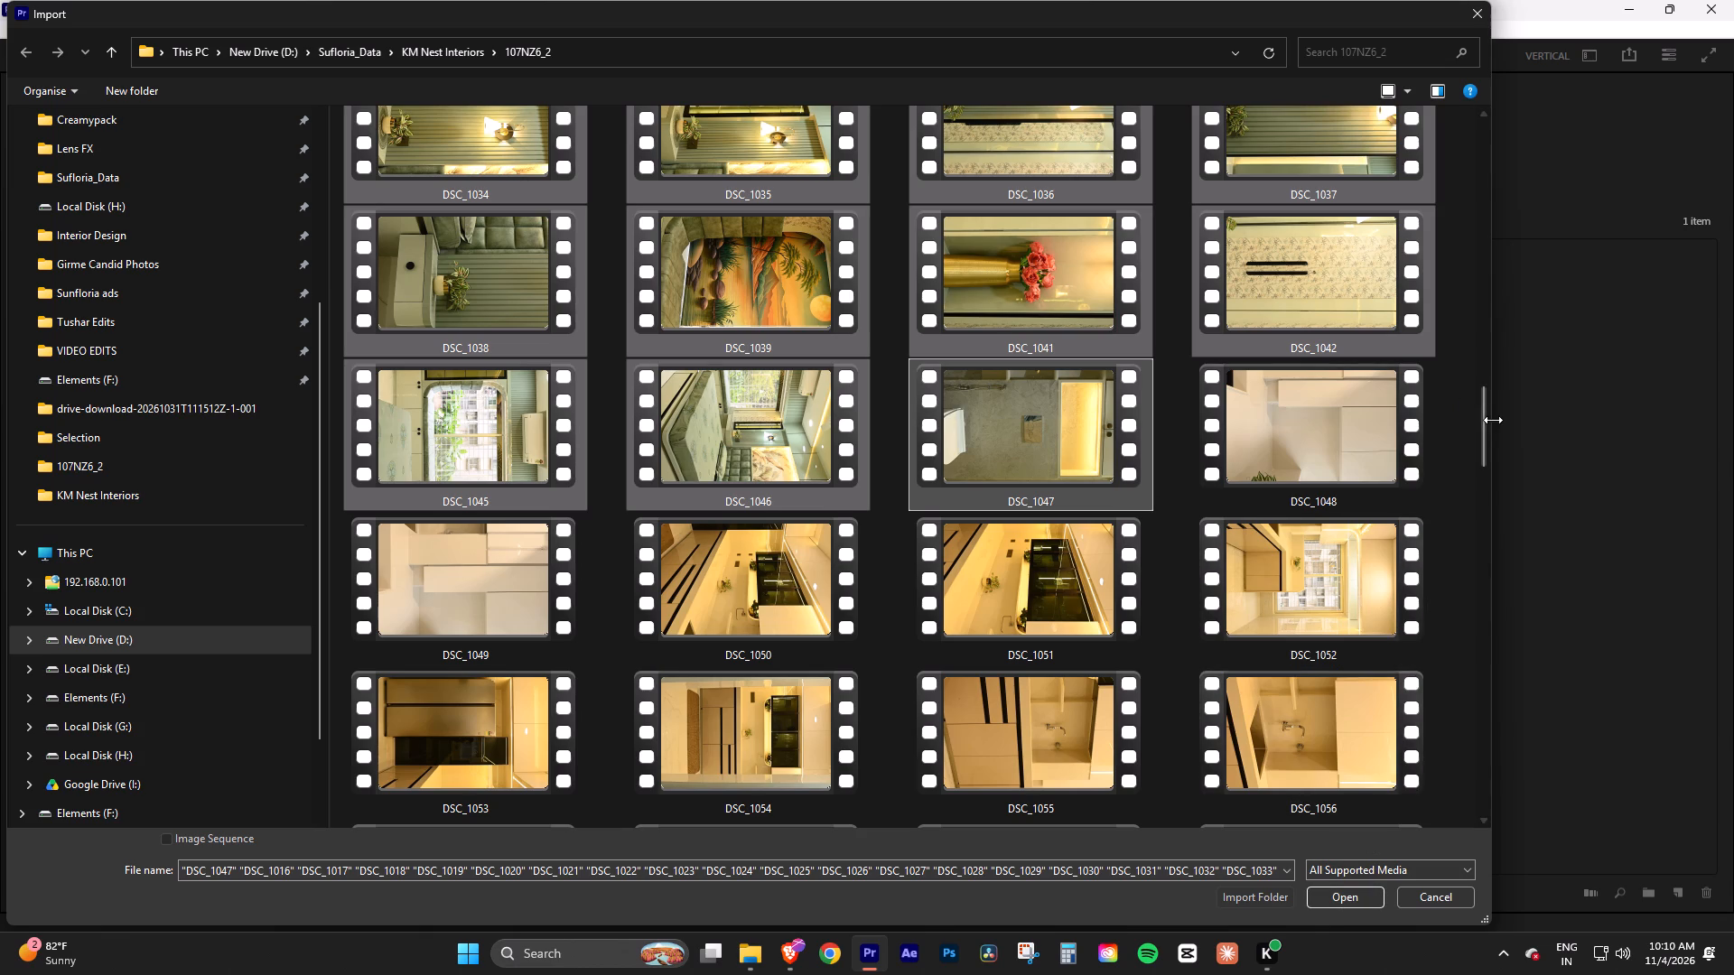
left_click_drag(1485, 423, 1483, 478)
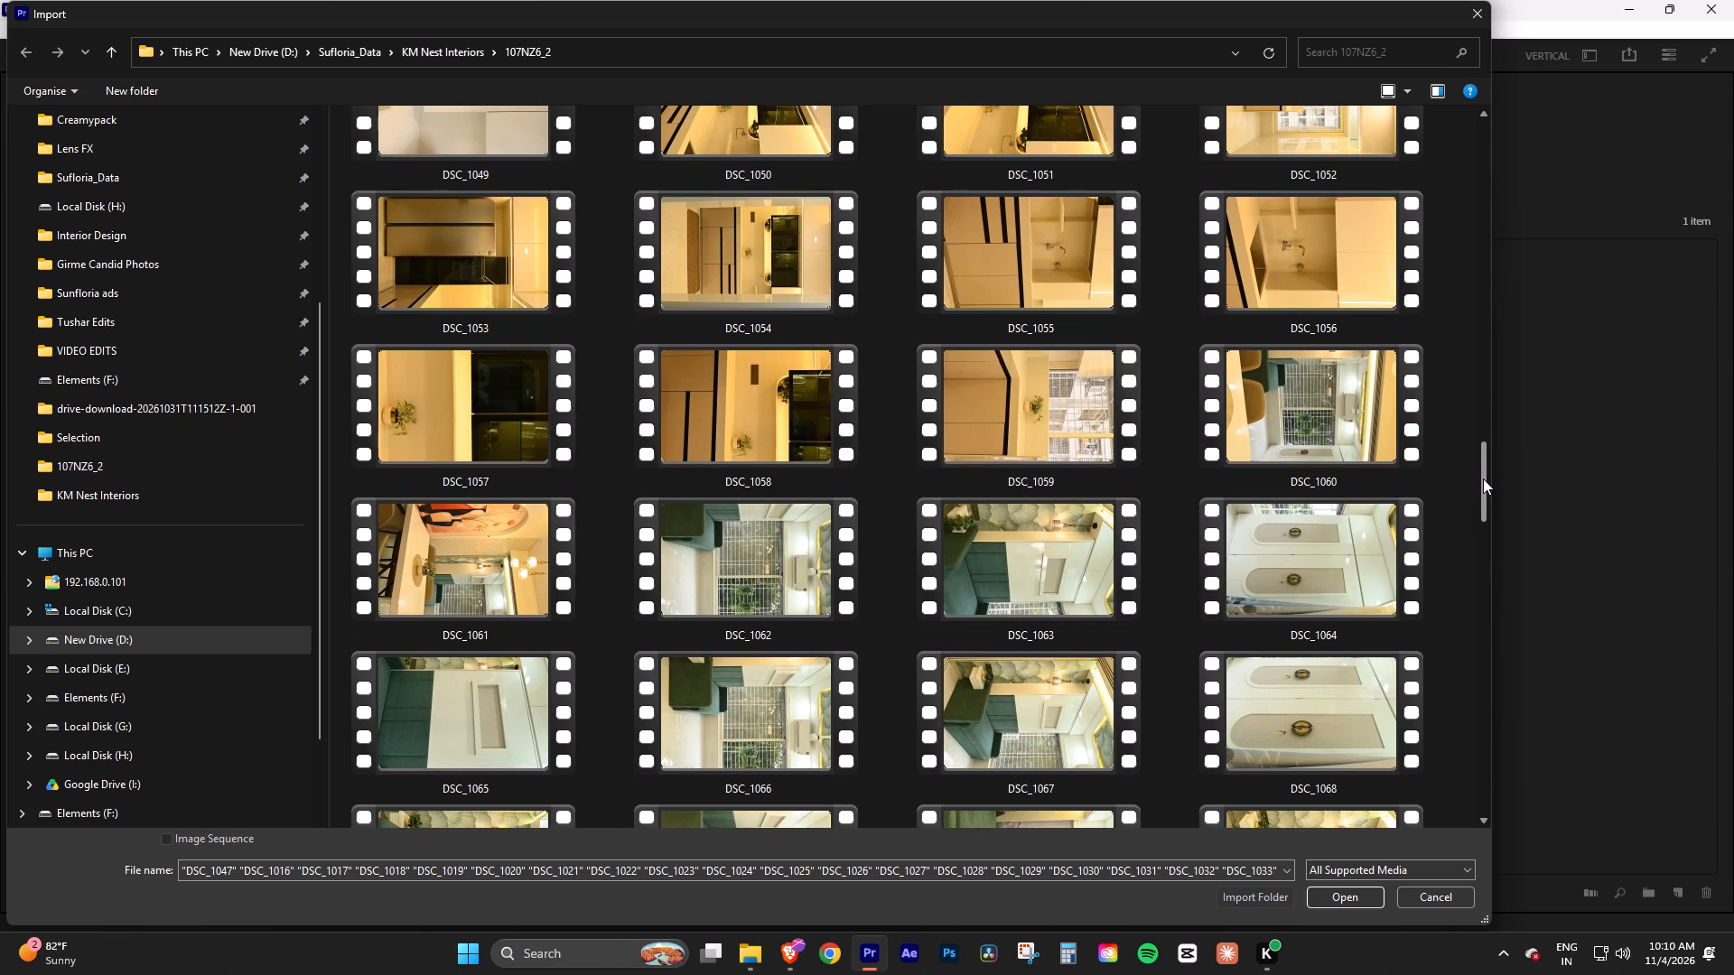
left_click_drag(1483, 478, 1470, 420)
left_click(1347, 897)
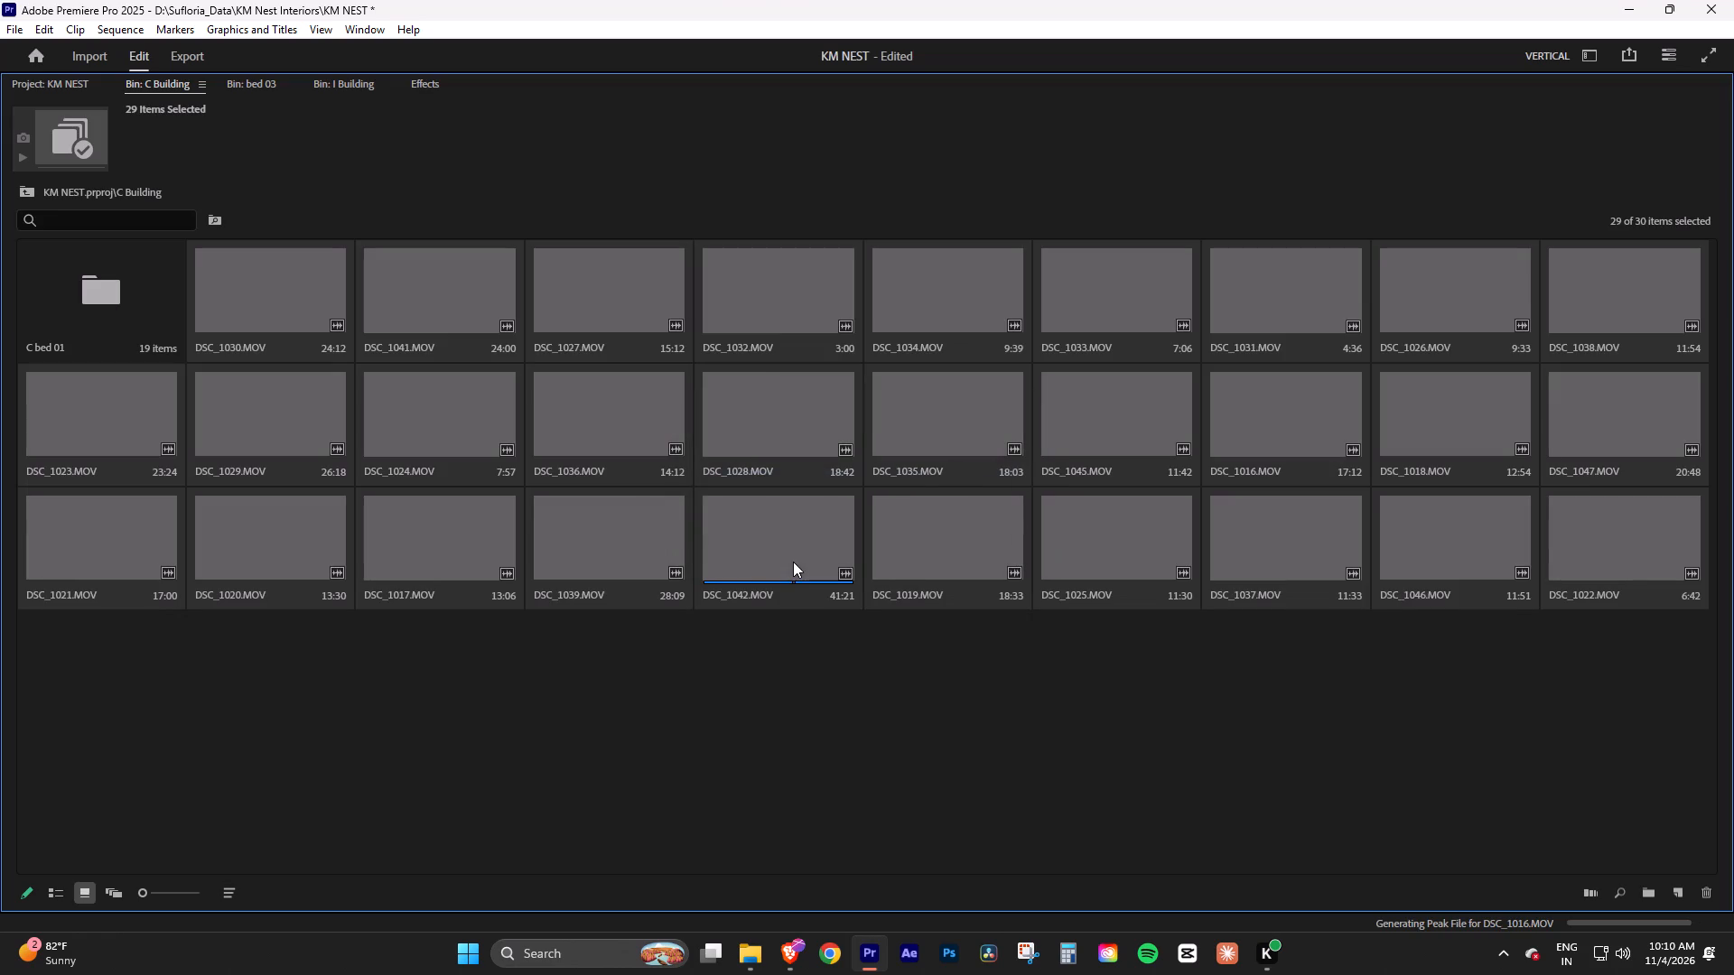
Group the newly imported clips into a new bin from the selection and name it C bed 02.
right_click(623, 544)
left_click(696, 467)
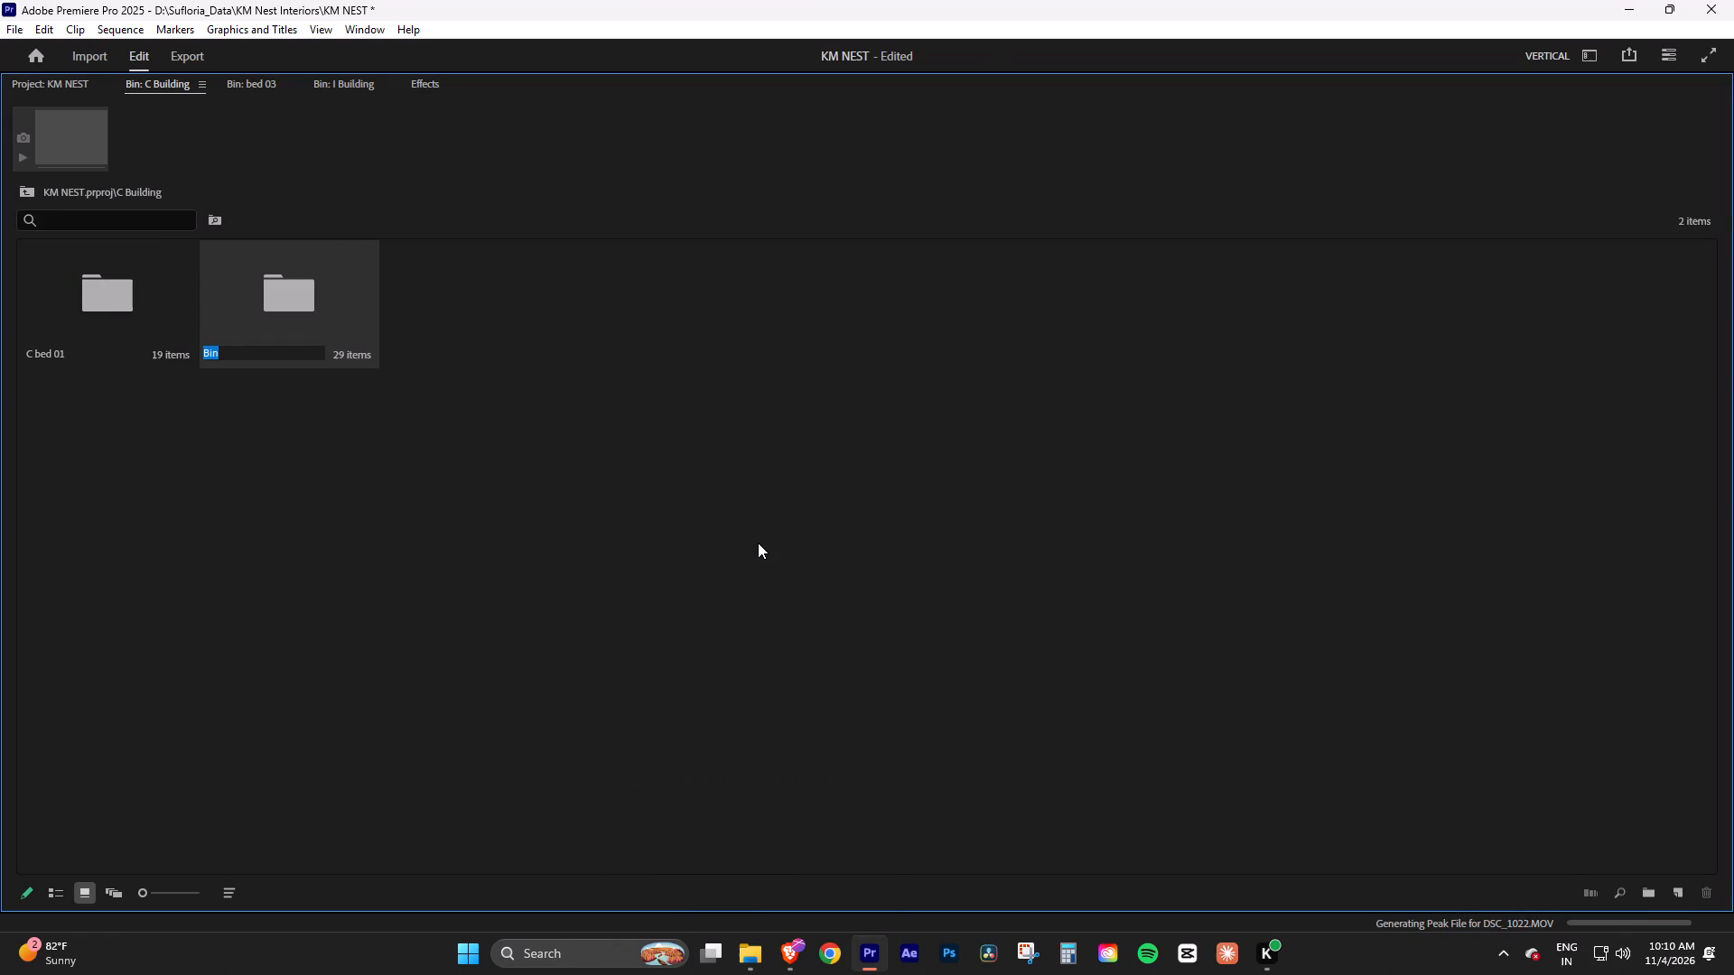
type("C bed 02")
left_click(758, 543)
Start another import into the C Building bin and select clips DSC_1048 through DSC_1059 in the 107NZ6_2 folder.
right_click(722, 580)
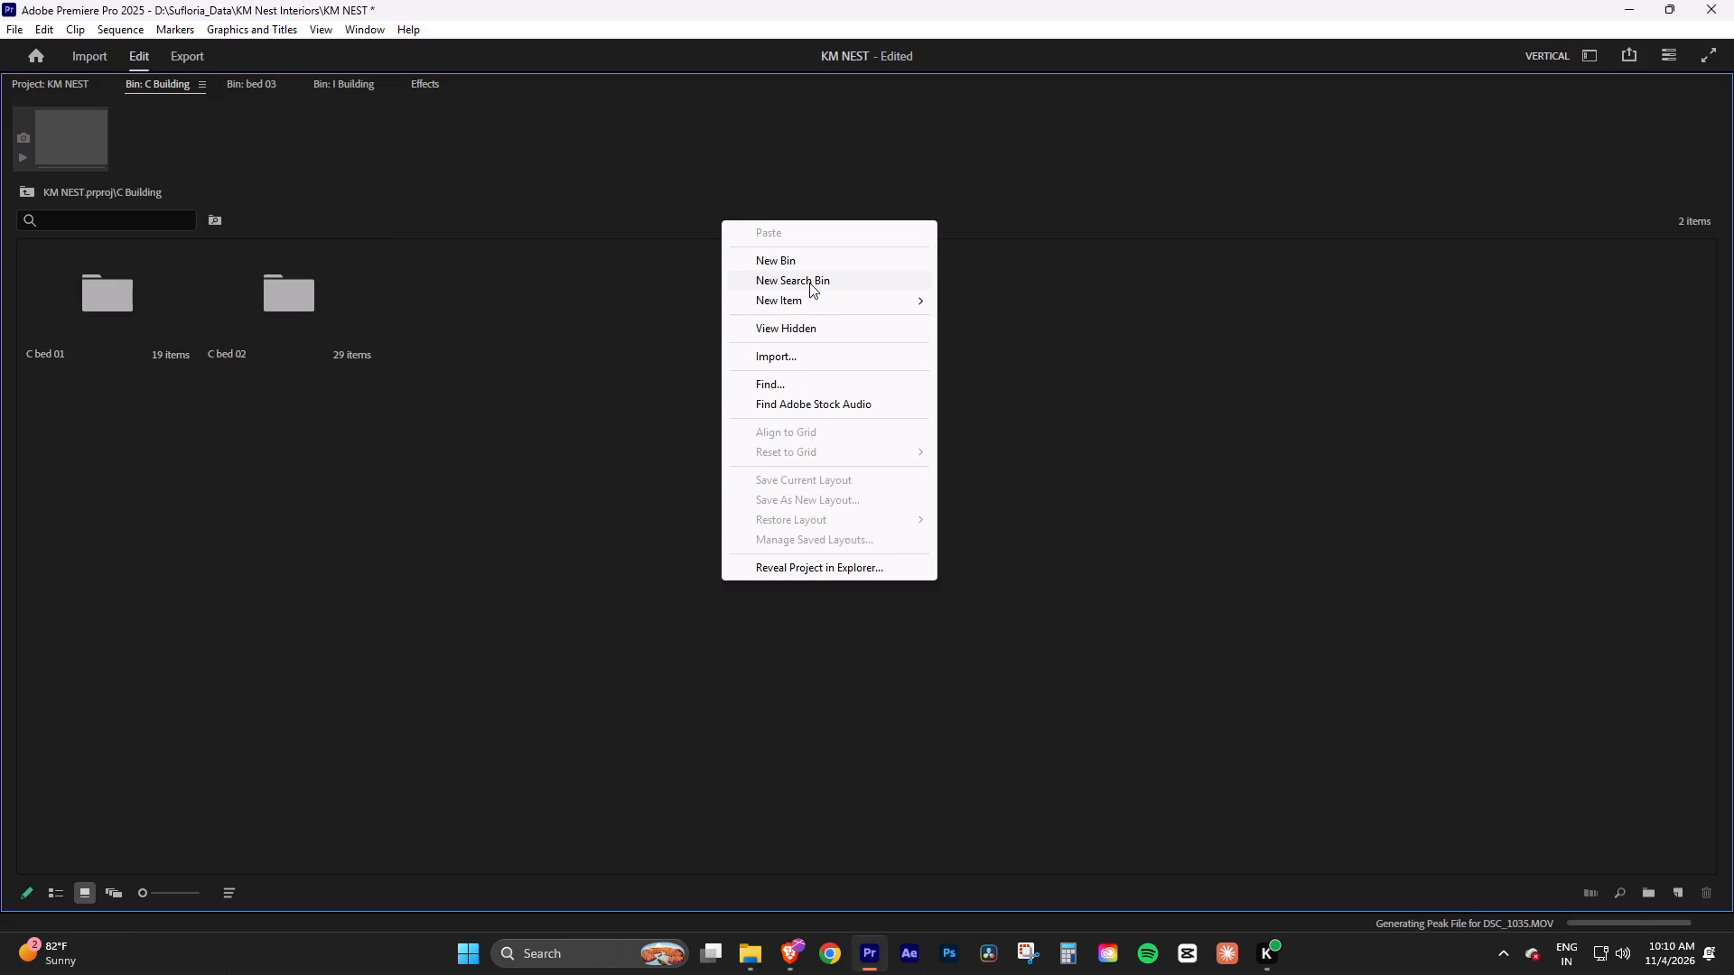
left_click(424, 481)
double_click(643, 487)
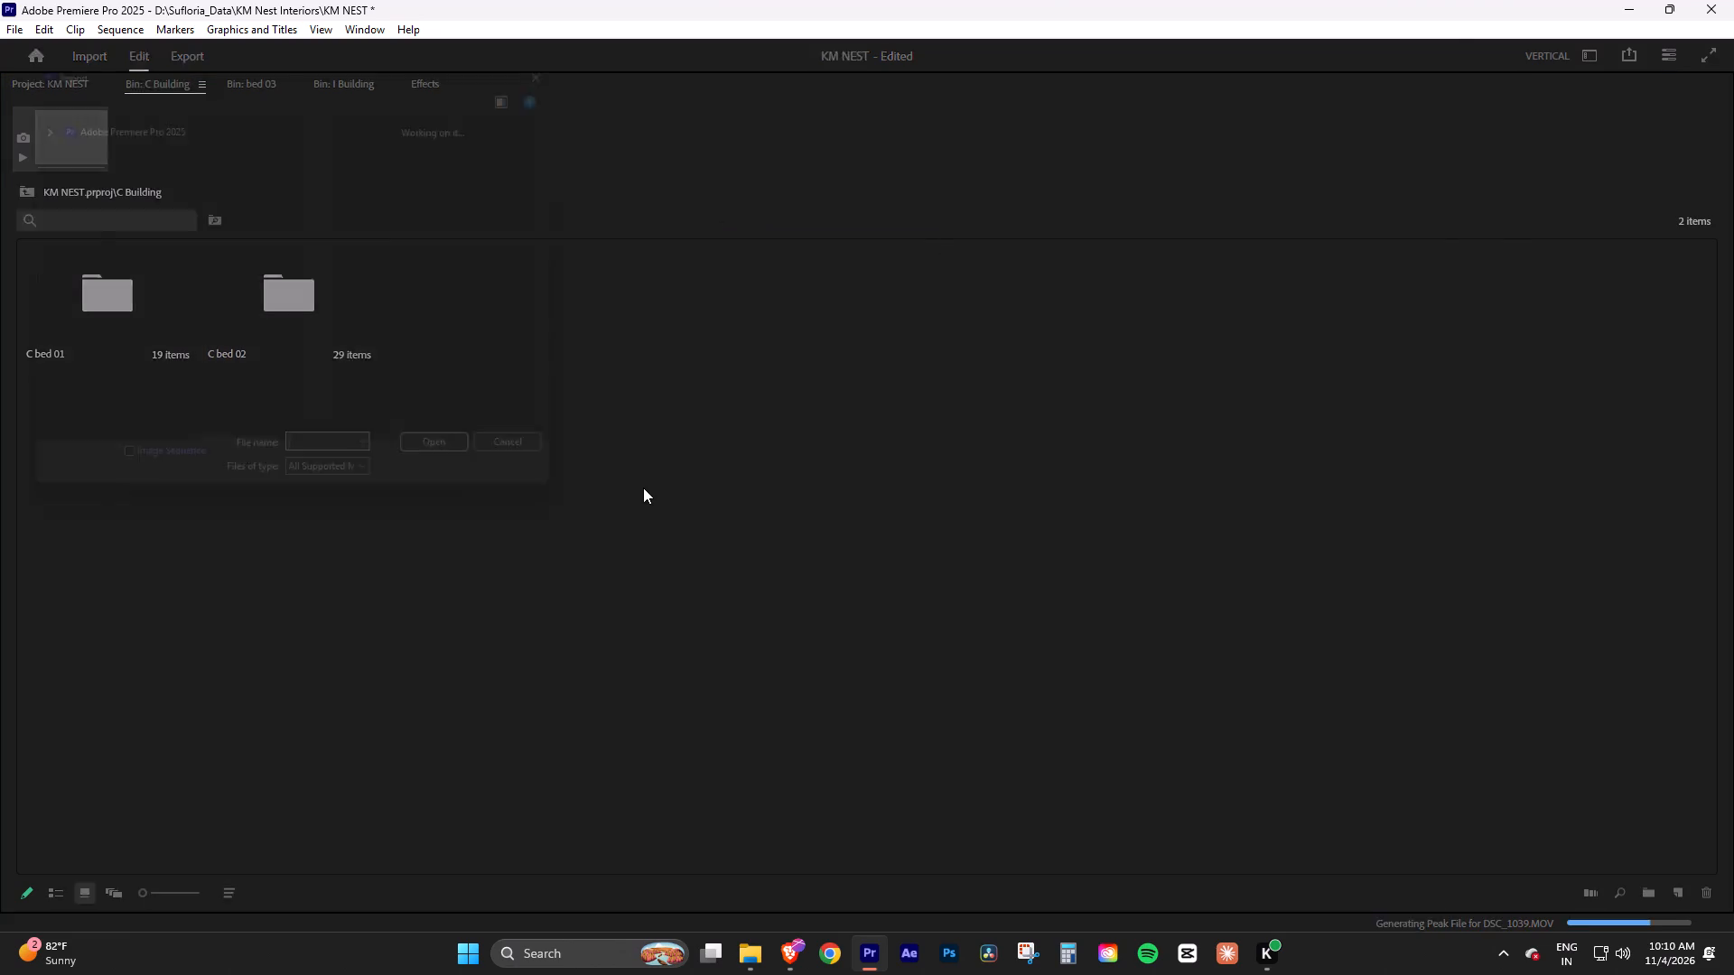
left_click_drag(1486, 160, 1486, 162)
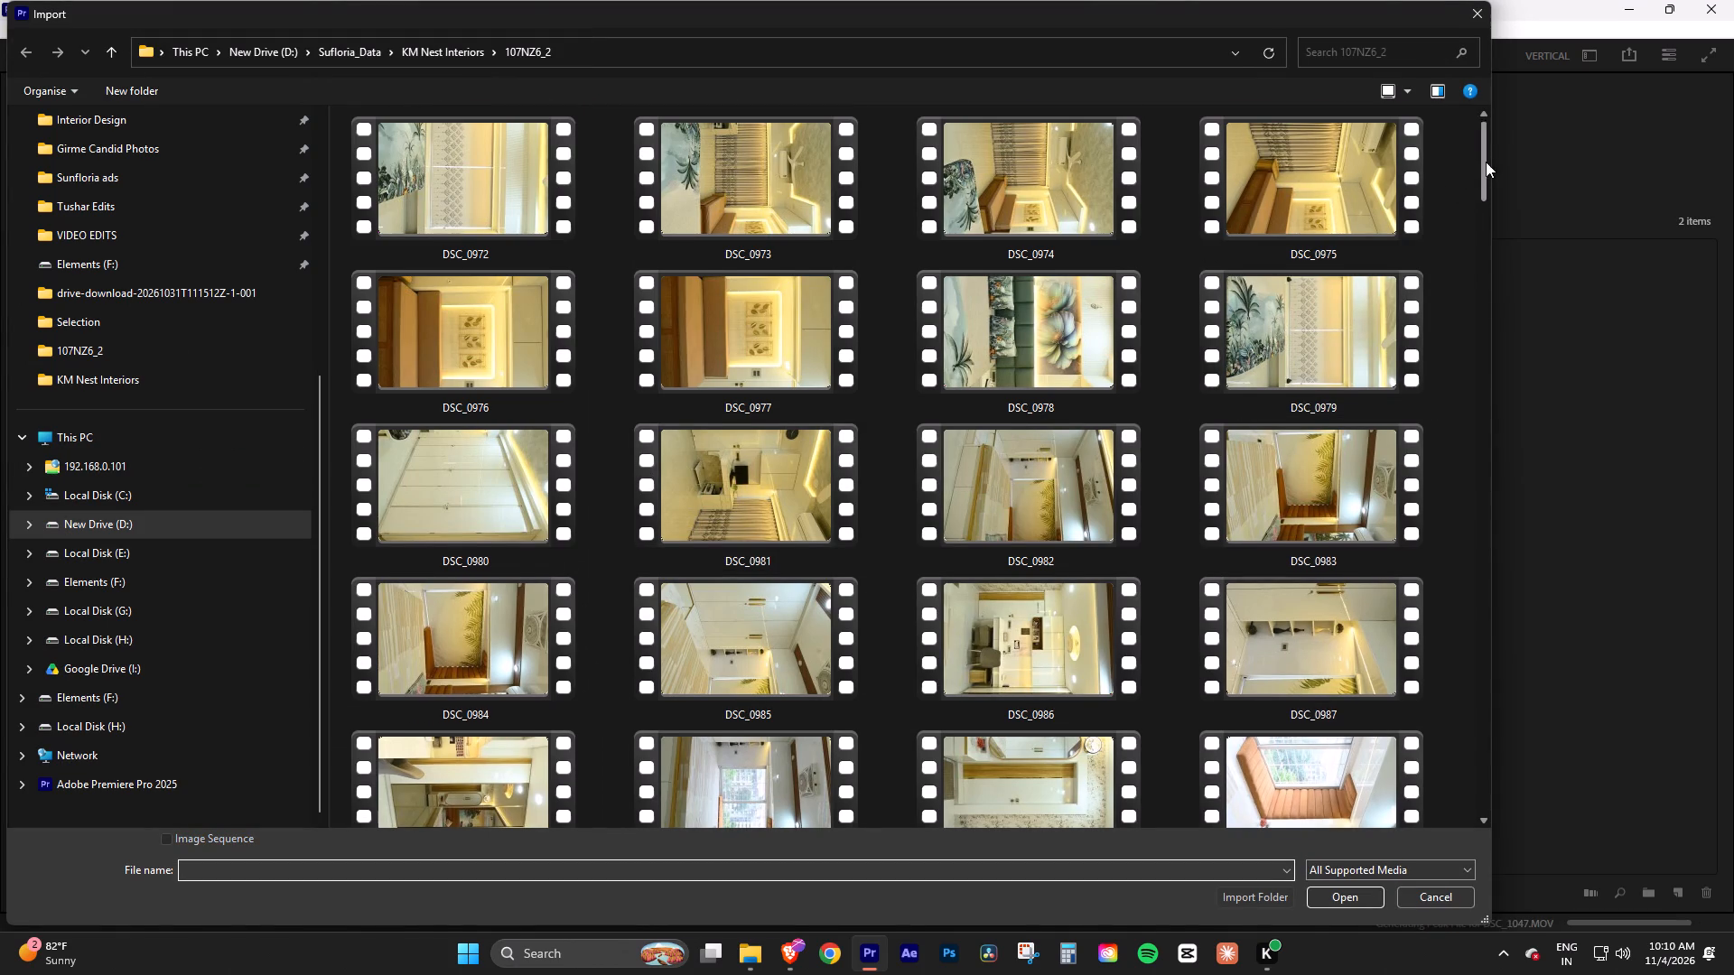
left_click_drag(1486, 162, 1475, 345)
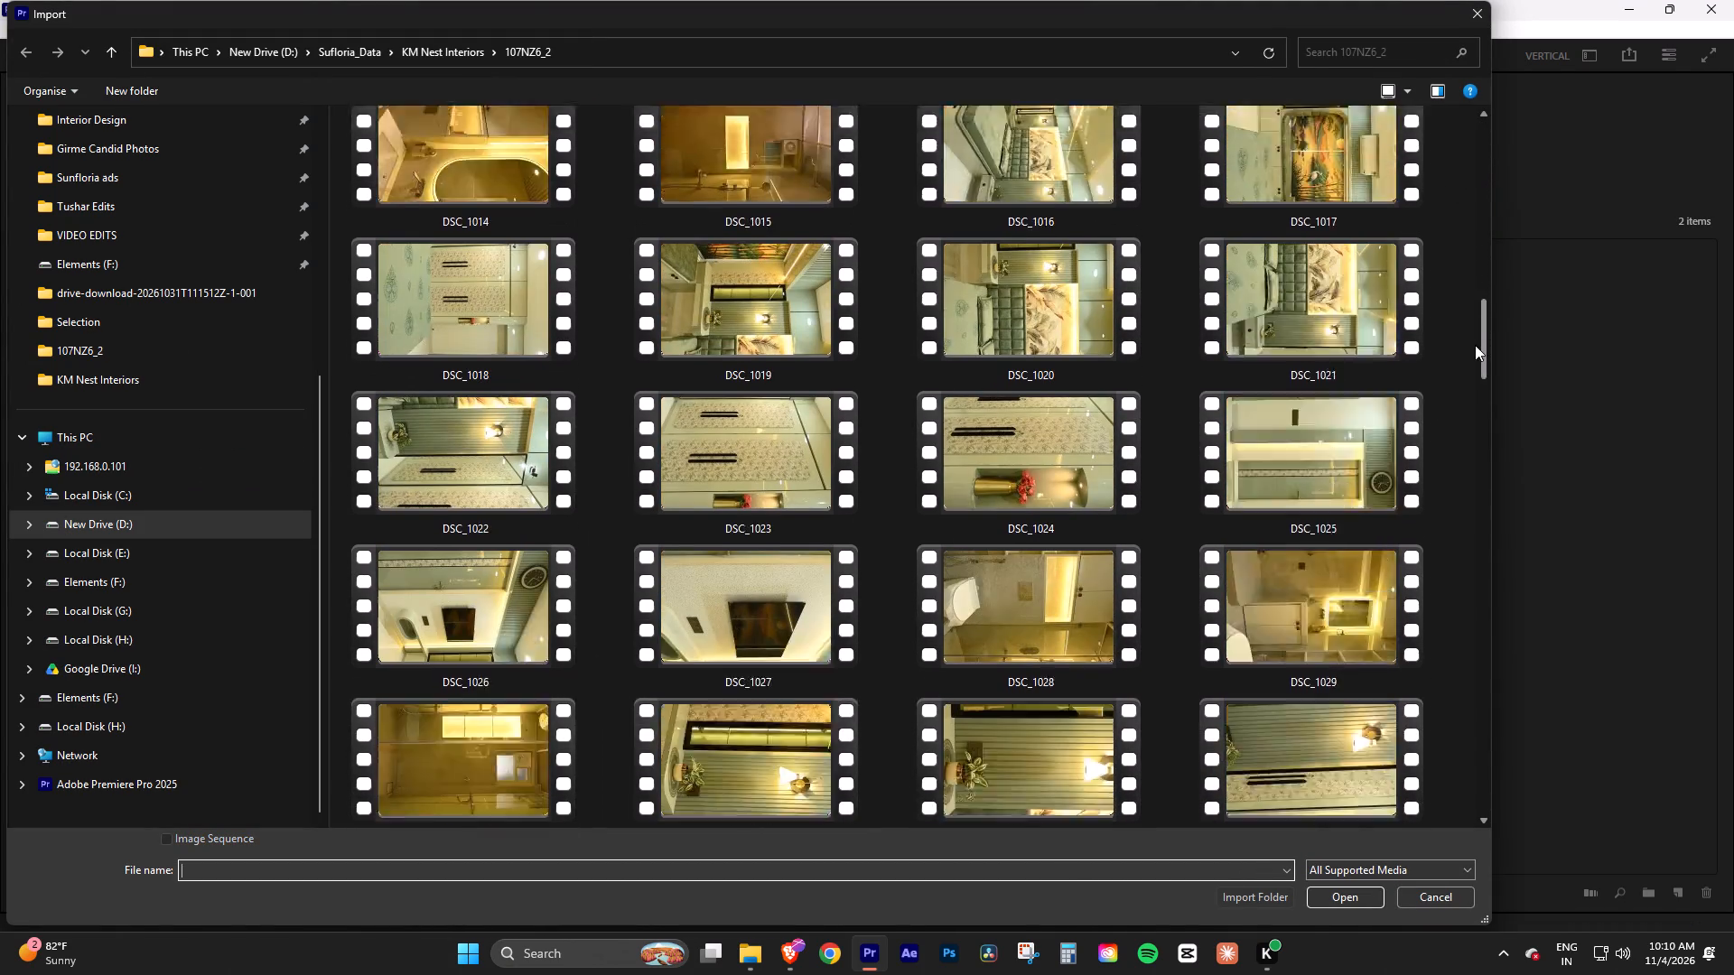
left_click_drag(1475, 345, 1474, 351)
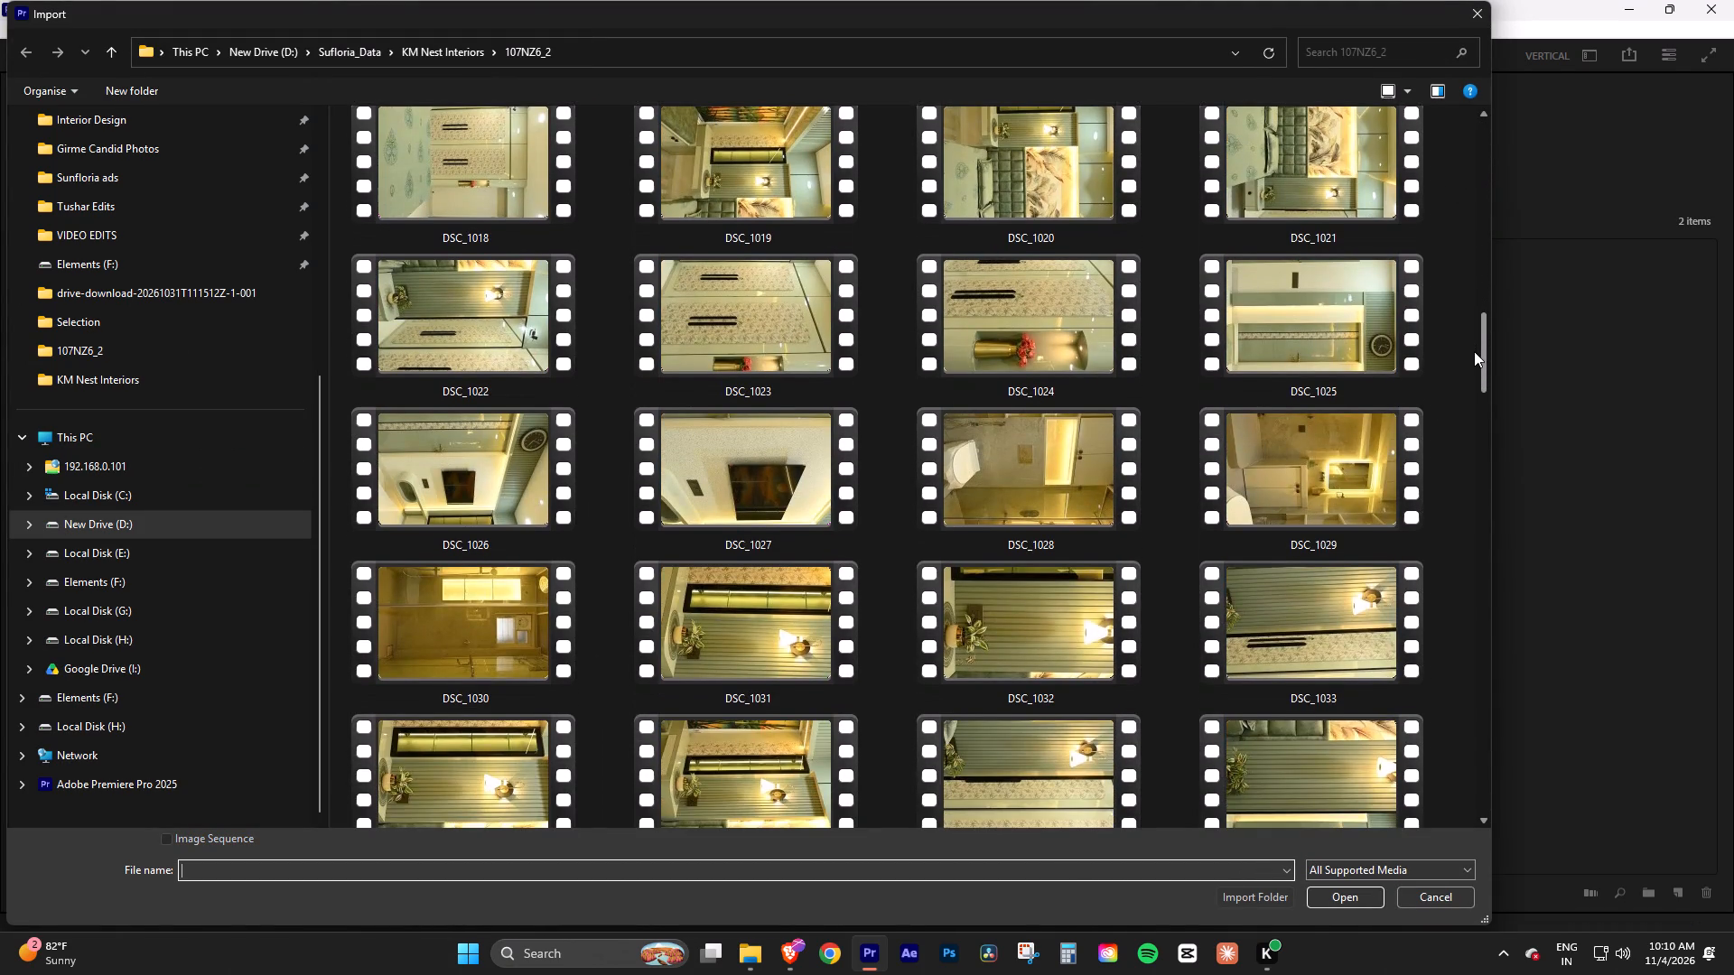
left_click_drag(1474, 351, 1466, 441)
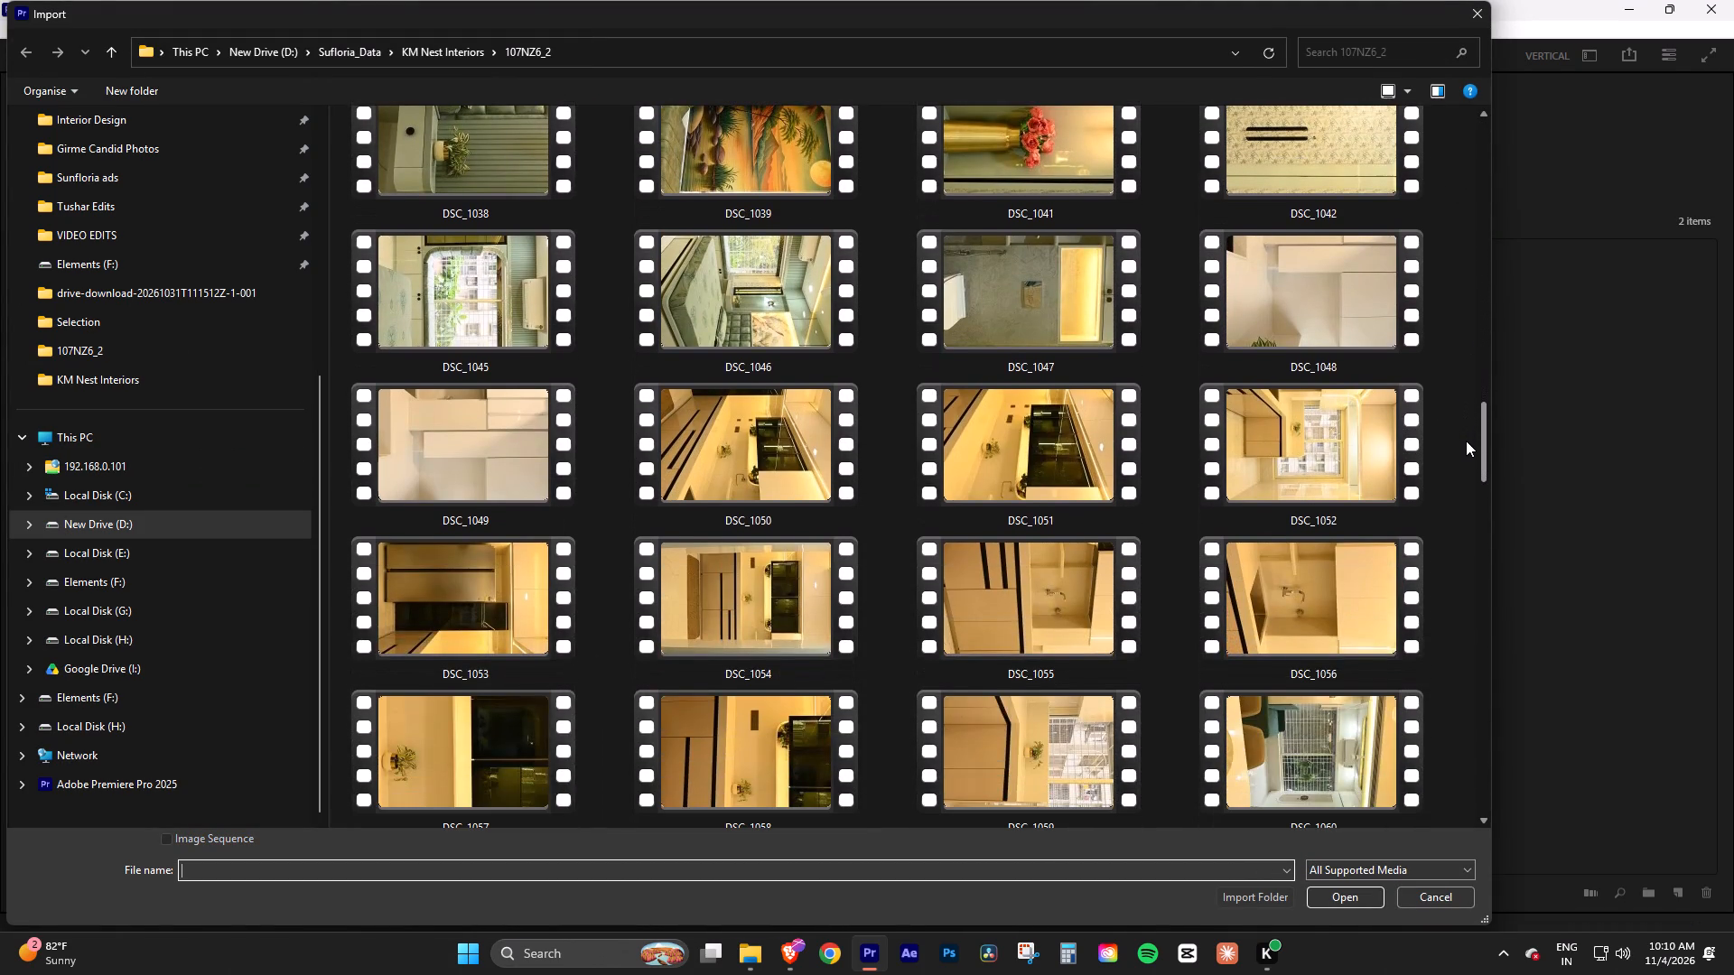
left_click_drag(1466, 441, 1468, 454)
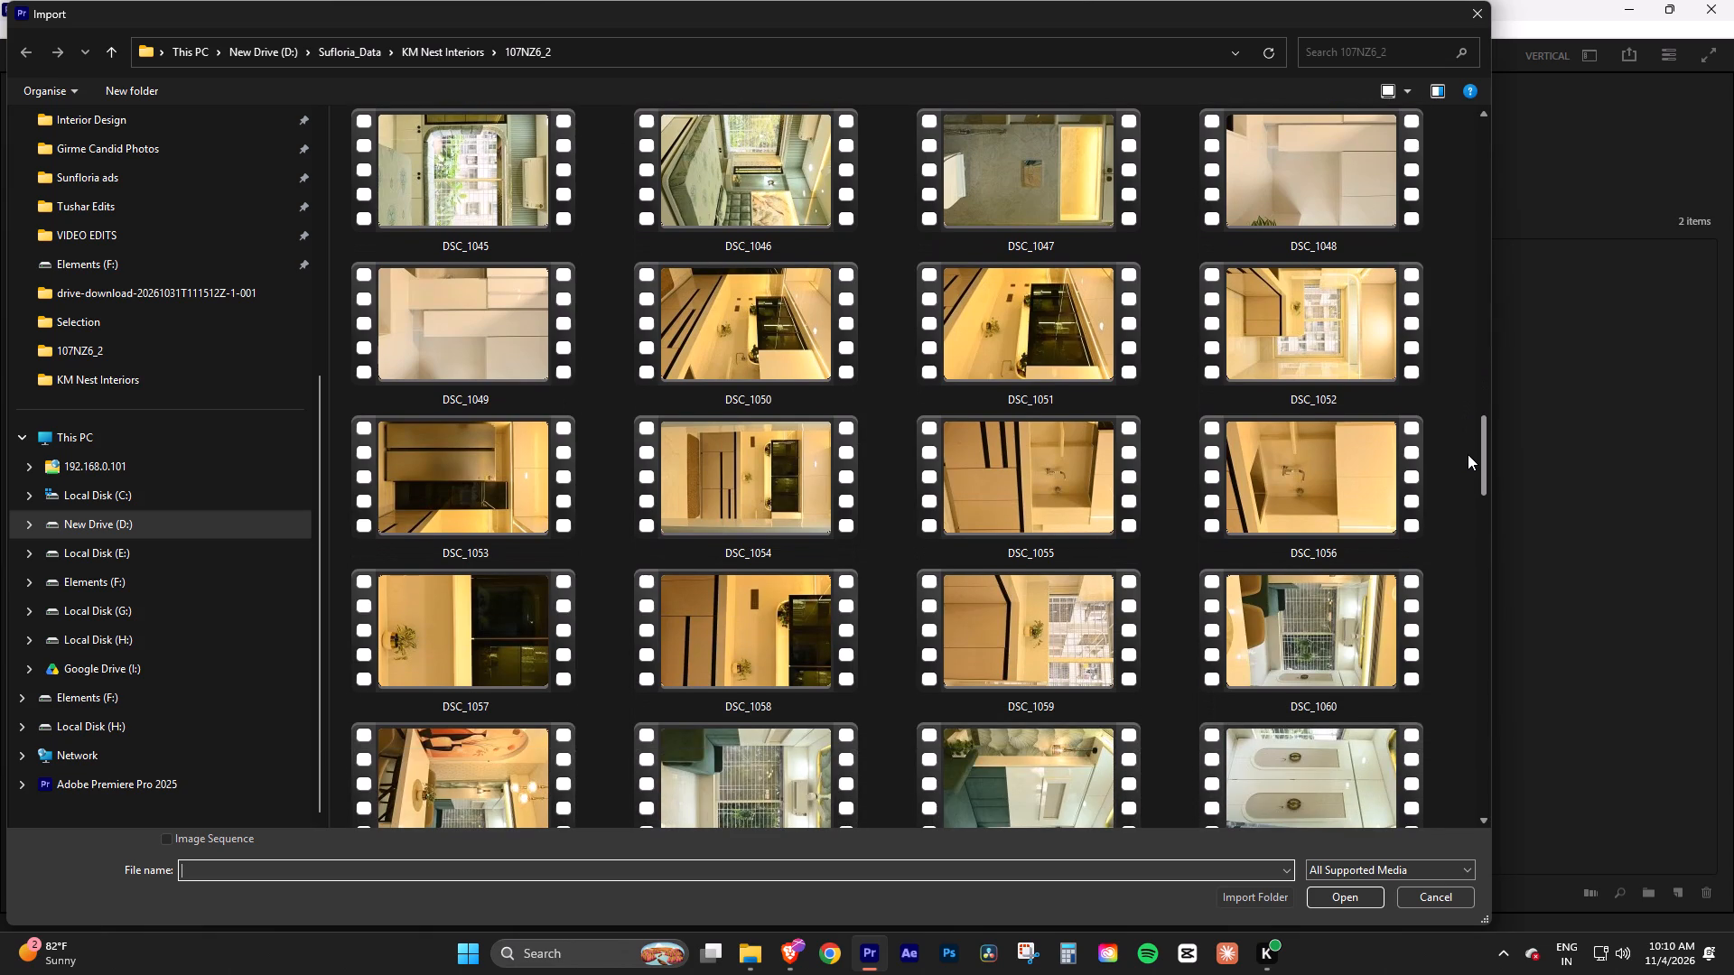
left_click_drag(1468, 454, 1468, 451)
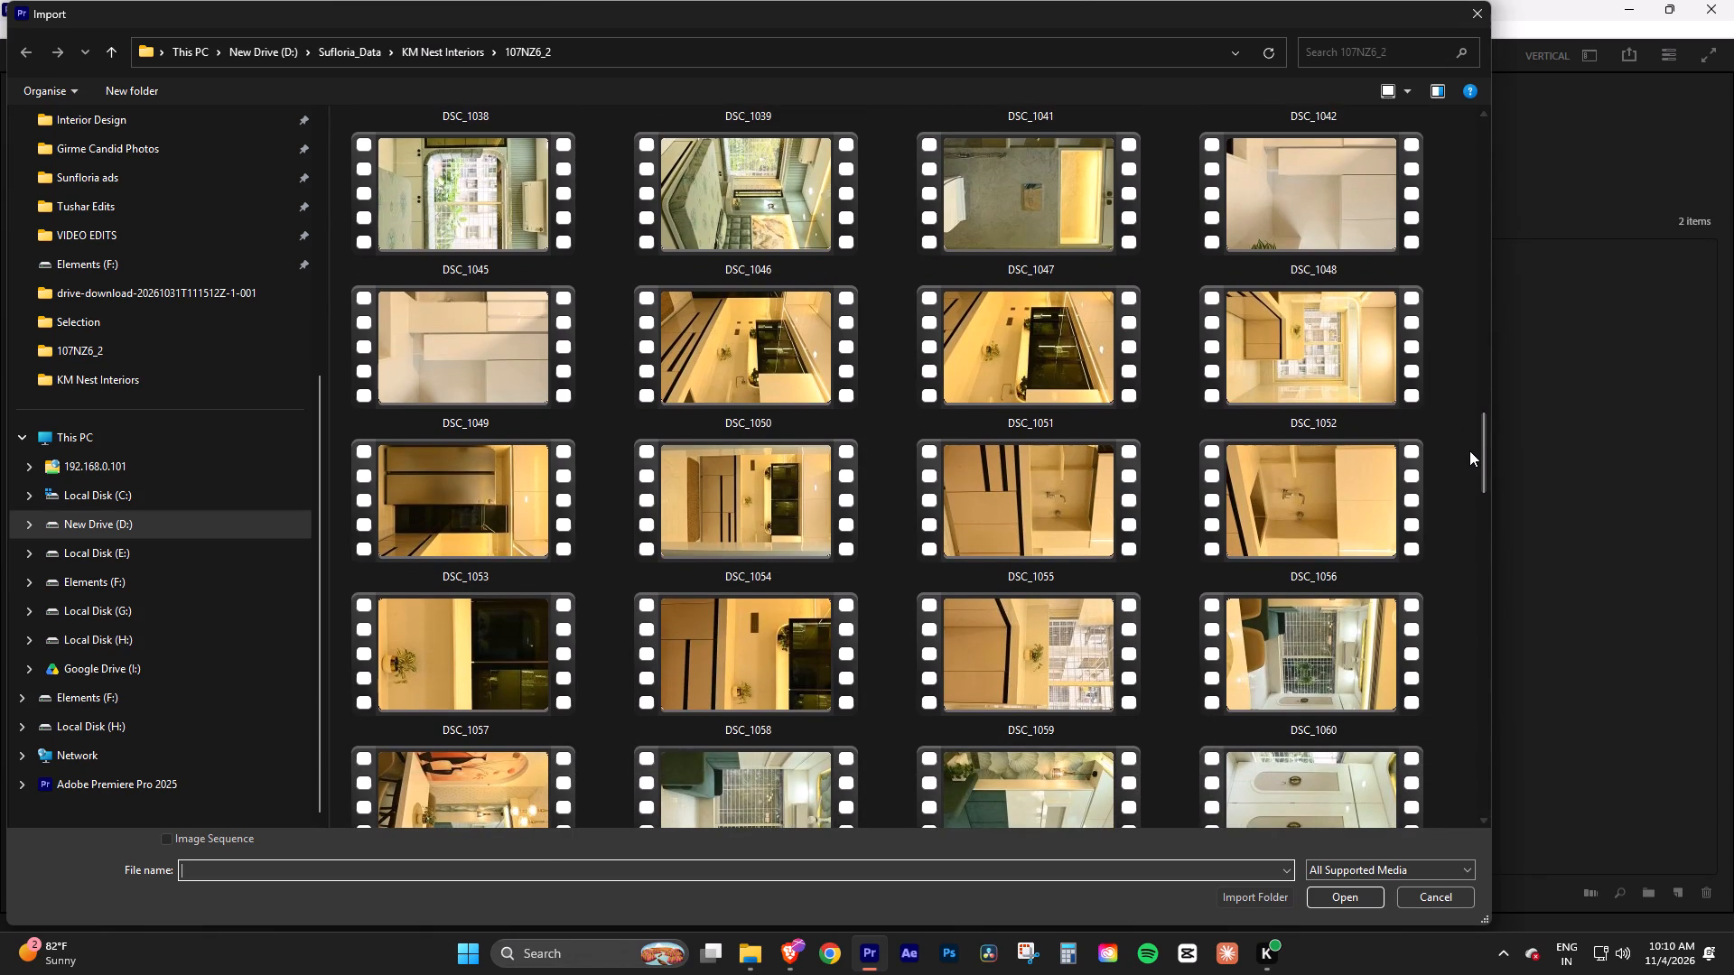
left_click(1333, 213)
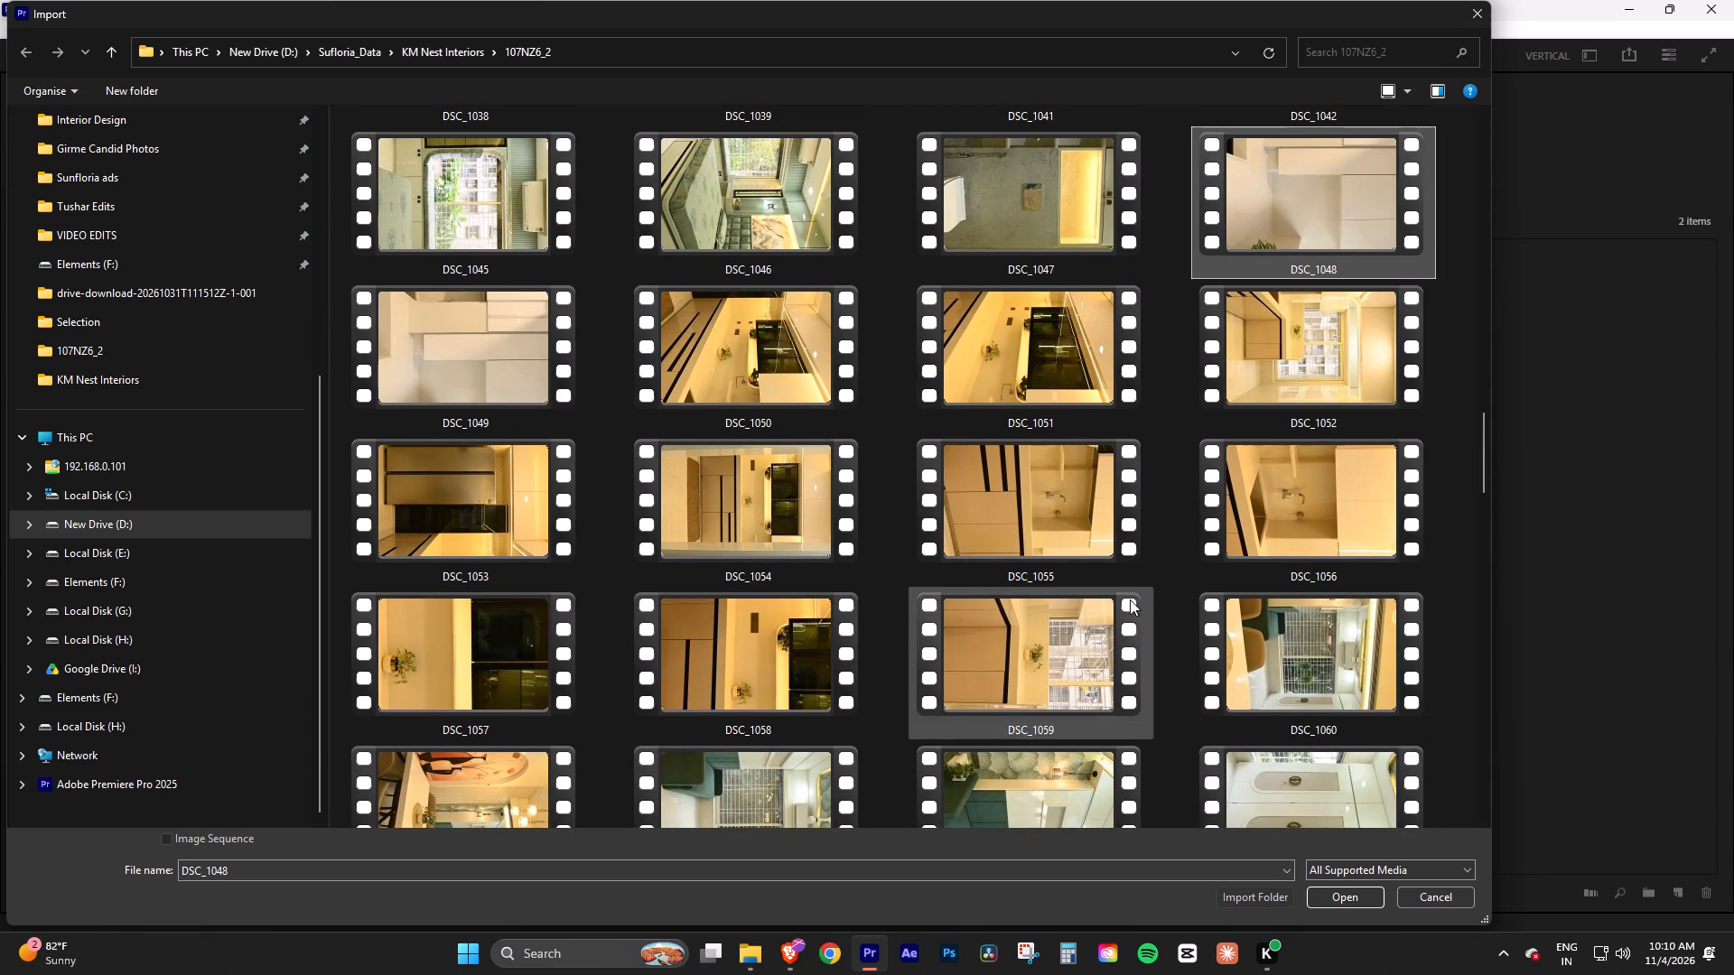
left_click(1034, 646, "ctrl+shift")
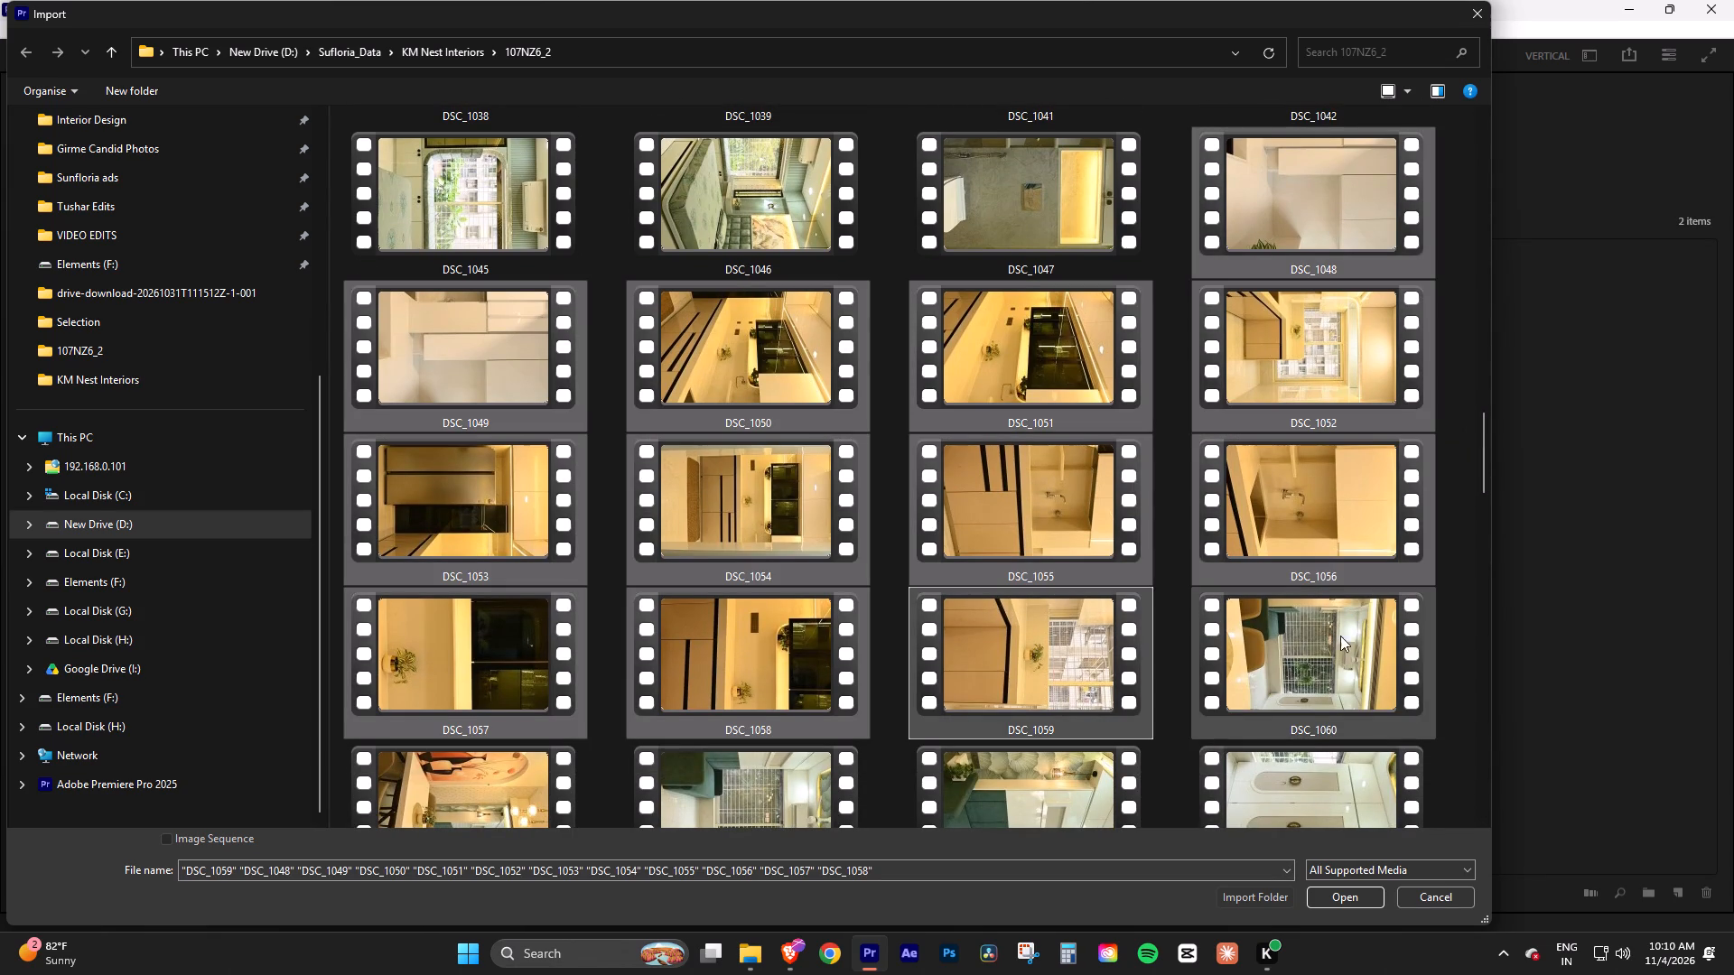
Add clips DSC_1102 and DSC_1103 to the selected DSC_1048 through DSC_1059 and import them all into the C Building bin.
left_click_drag(1486, 463, 1490, 480)
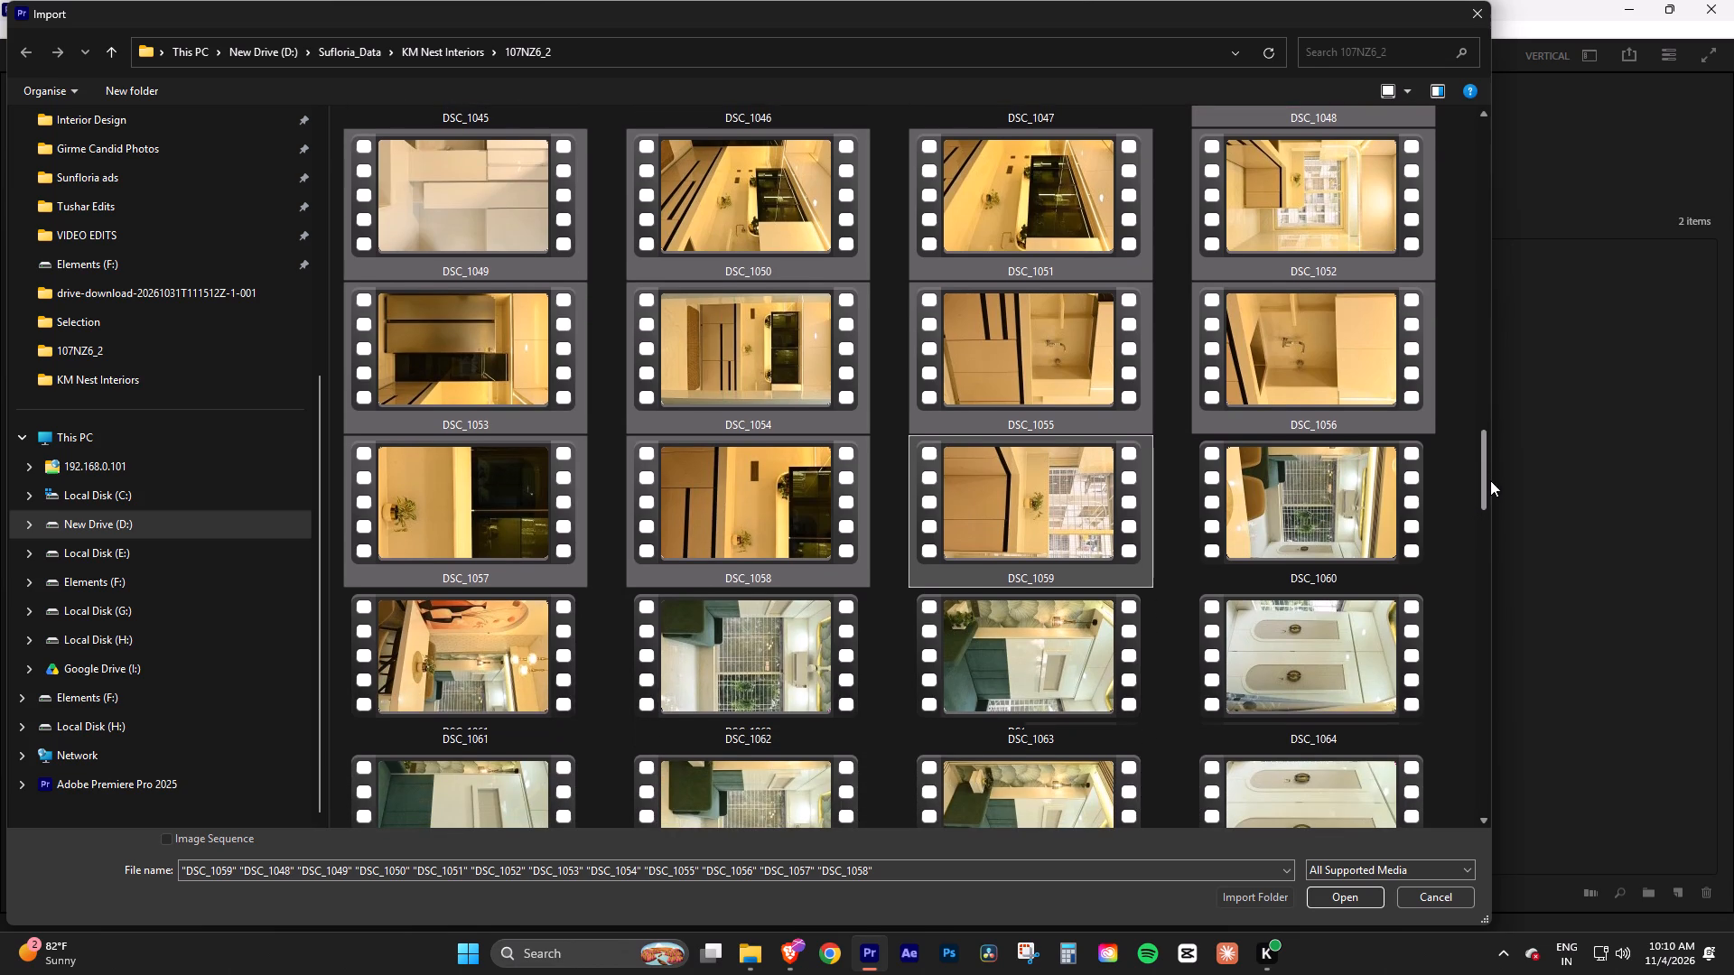
left_click_drag(1490, 480, 1492, 497)
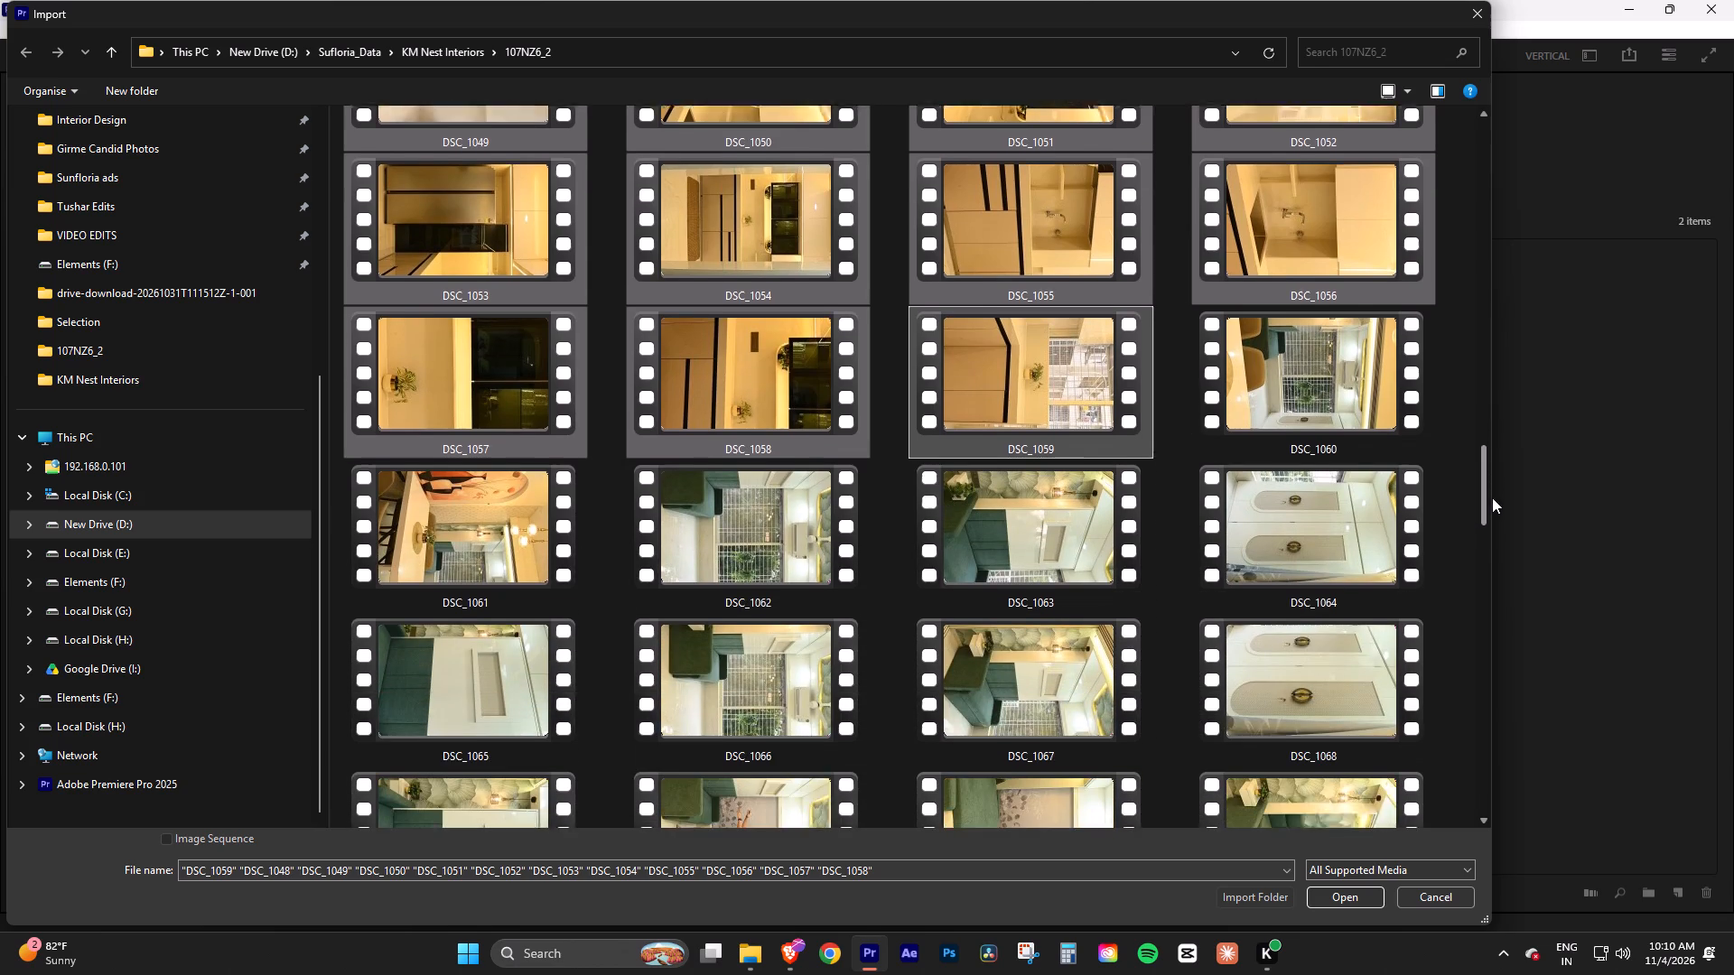
left_click_drag(1492, 497, 1496, 536)
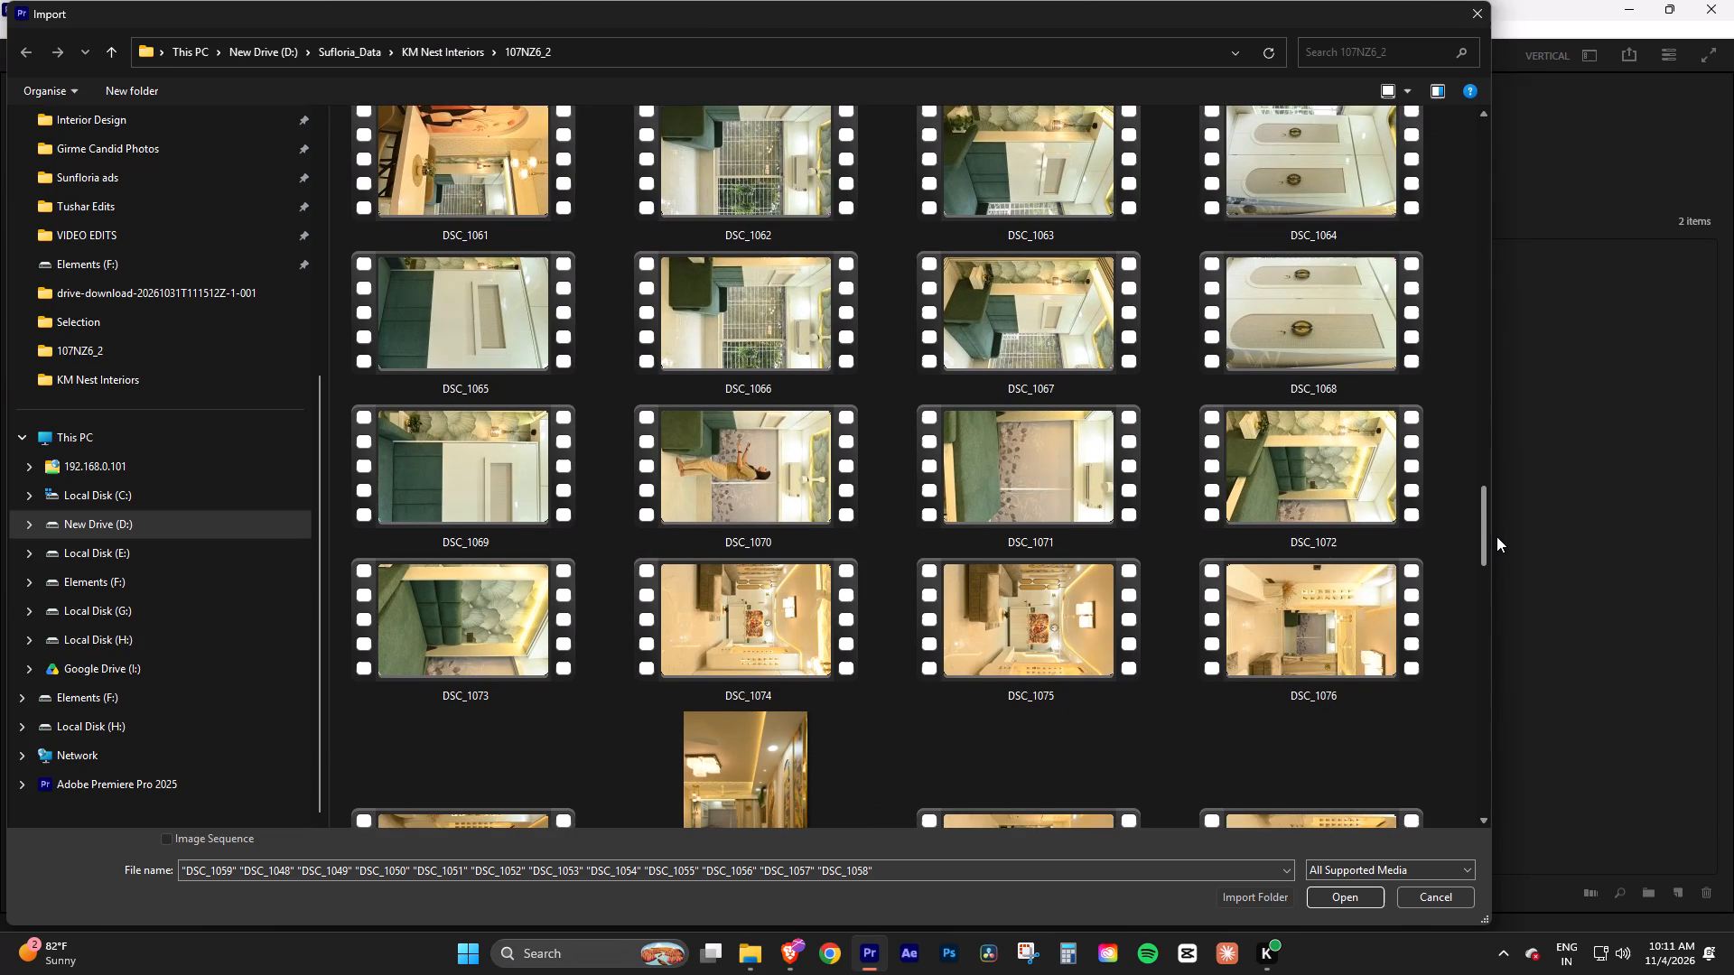
left_click_drag(1496, 536, 1499, 562)
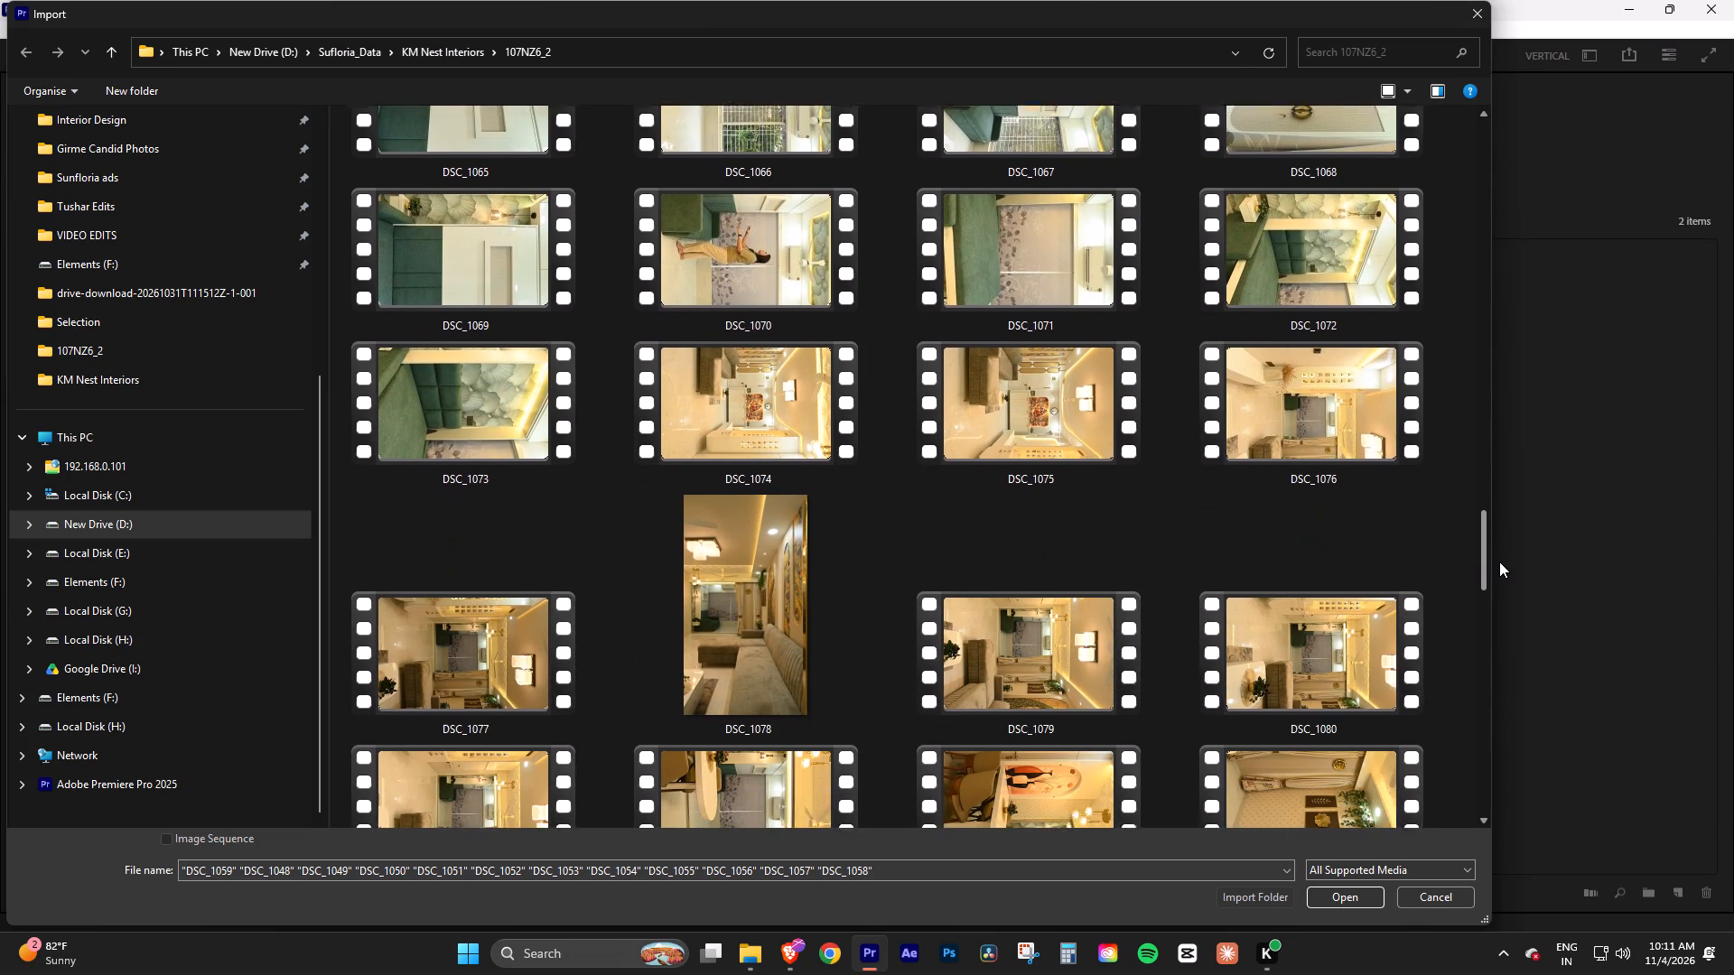
left_click_drag(1499, 562, 1492, 590)
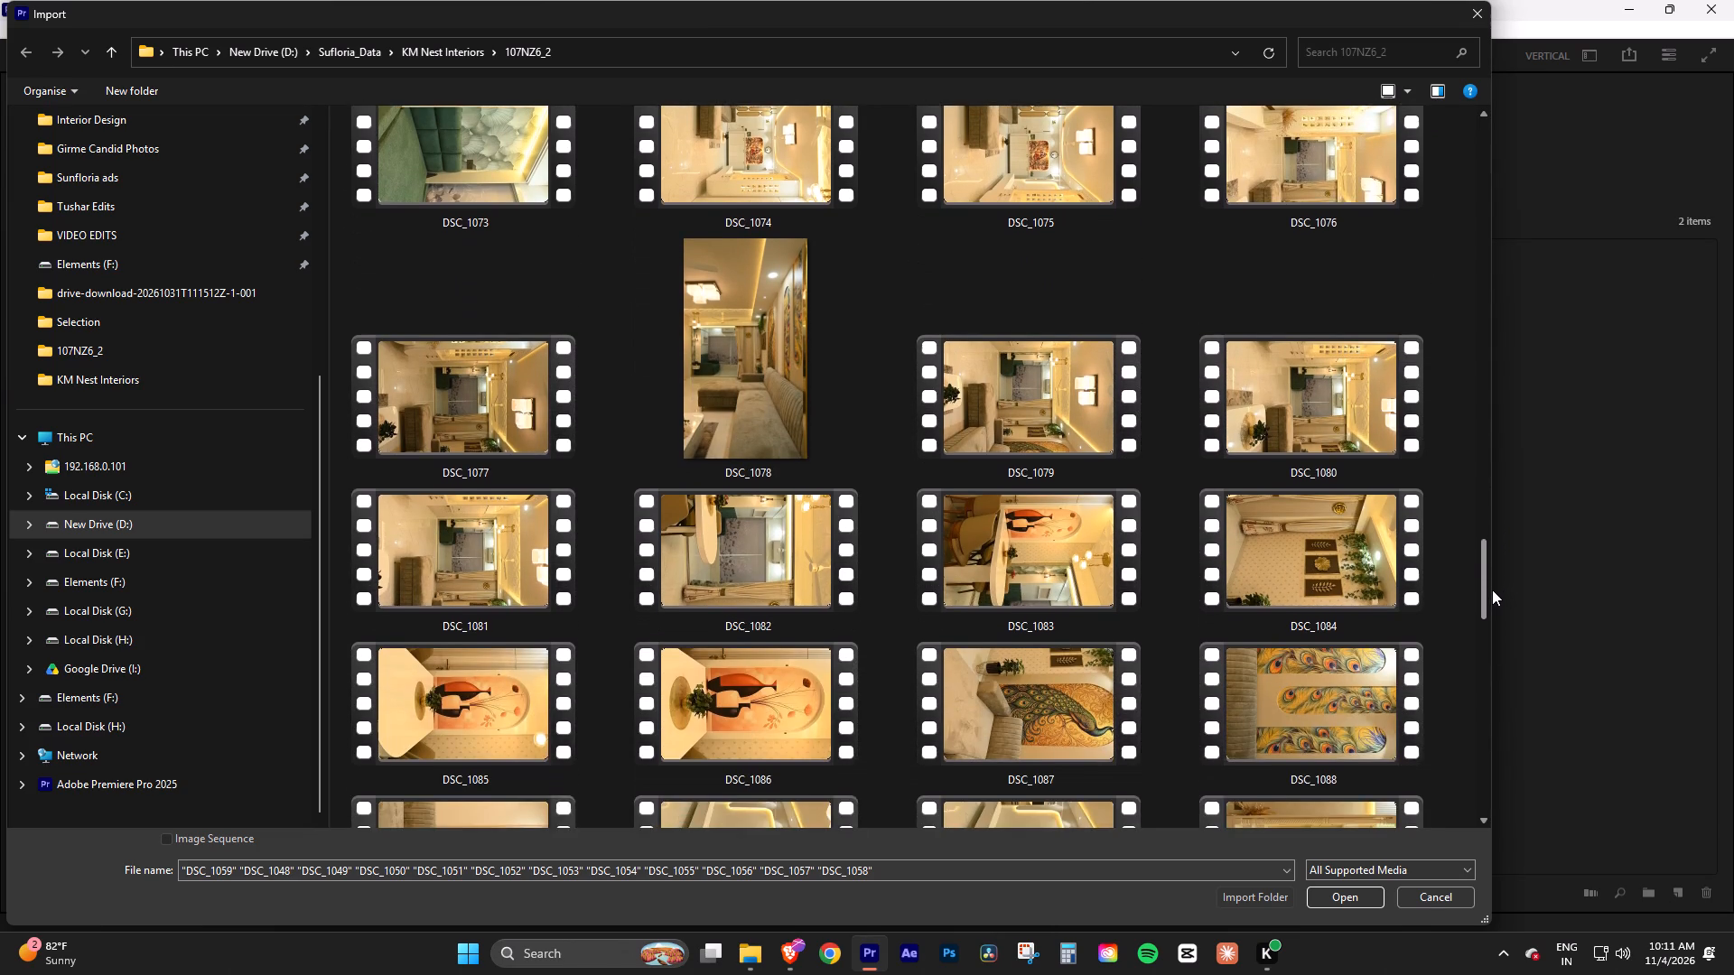
left_click_drag(1492, 590, 1487, 601)
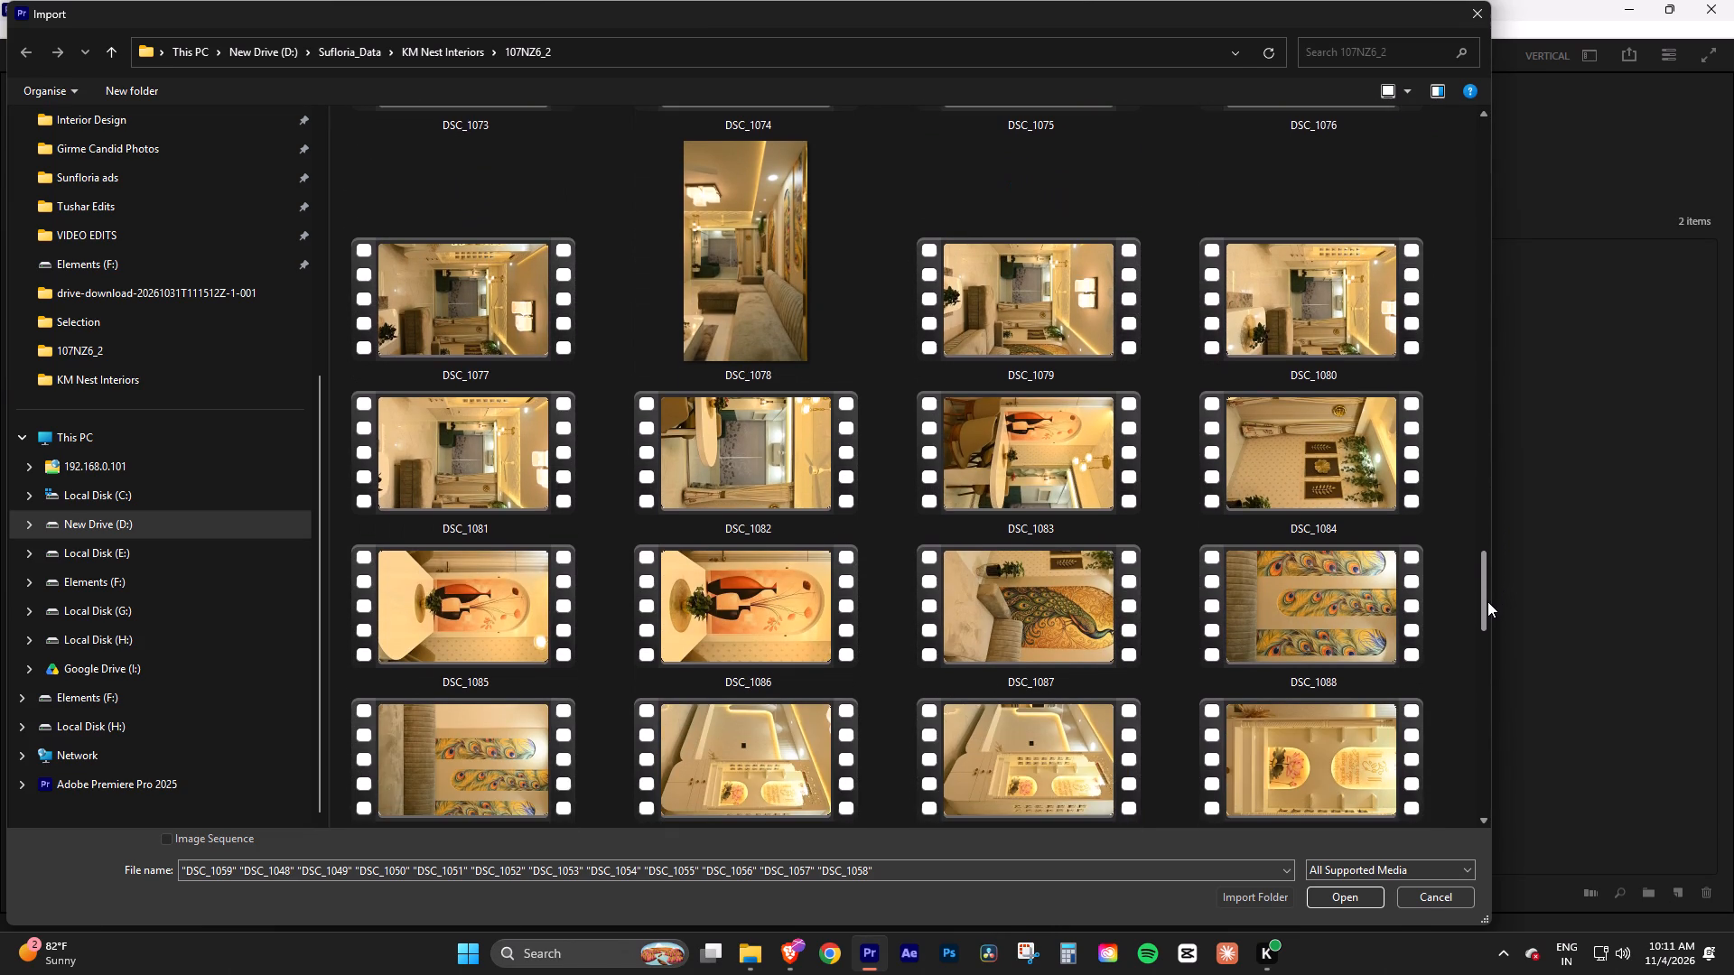
left_click_drag(1487, 601, 1476, 672)
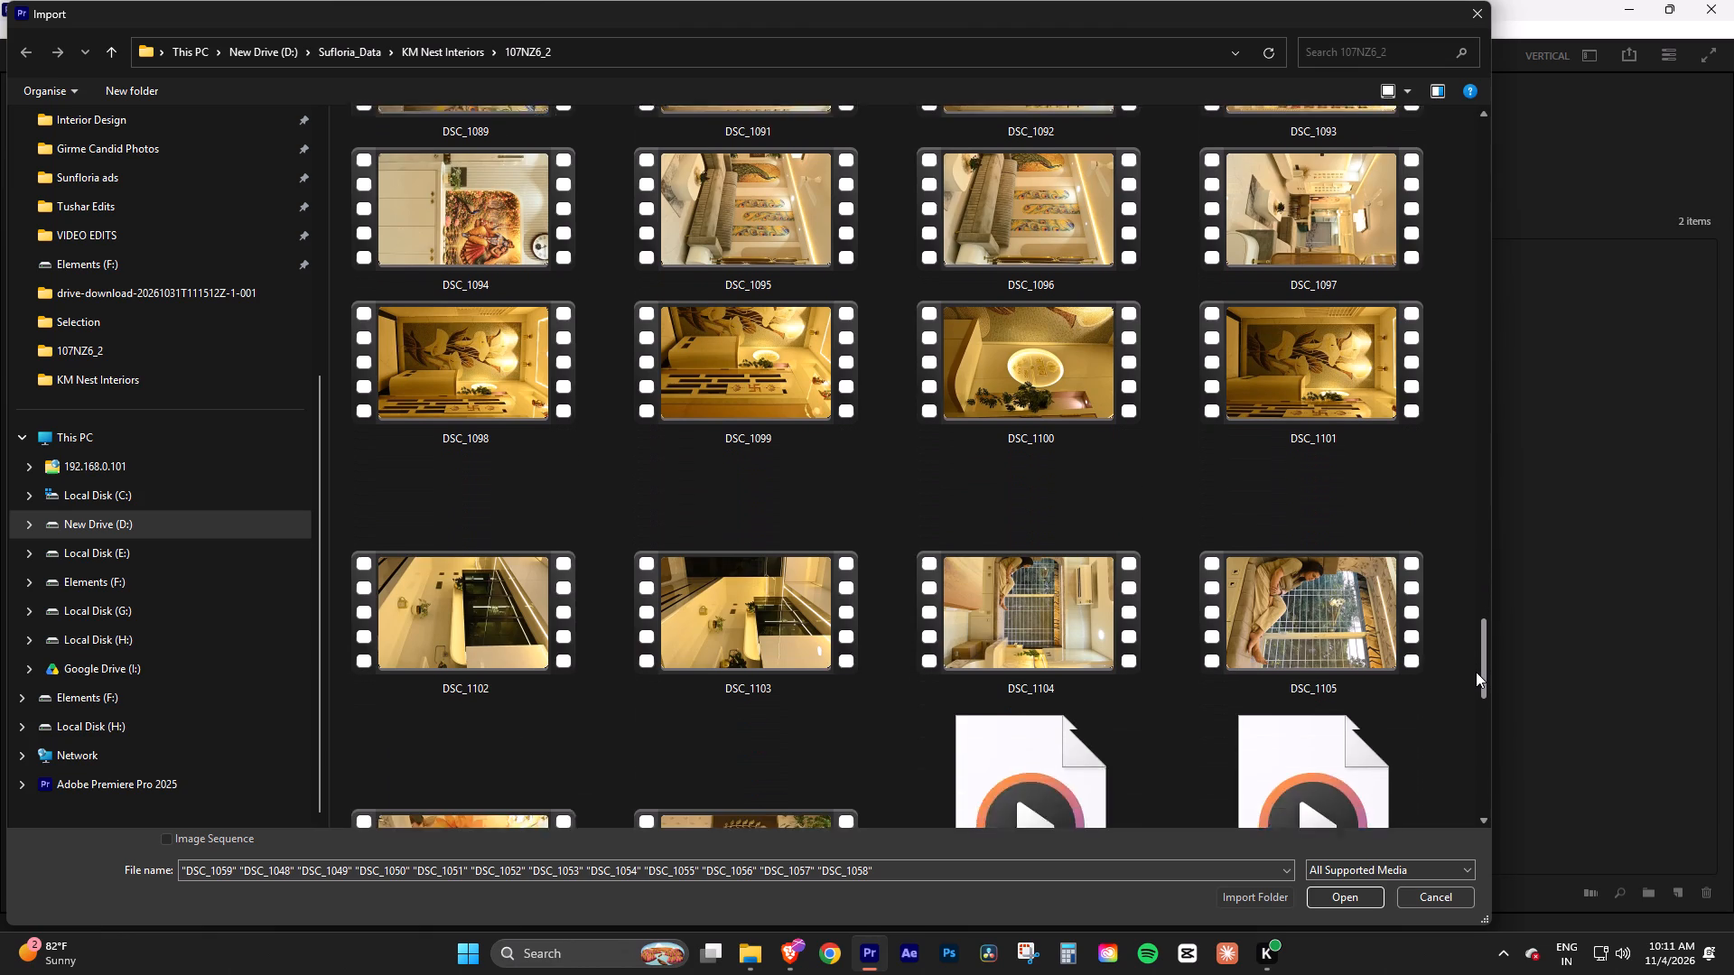
left_click_drag(1476, 672, 1468, 649)
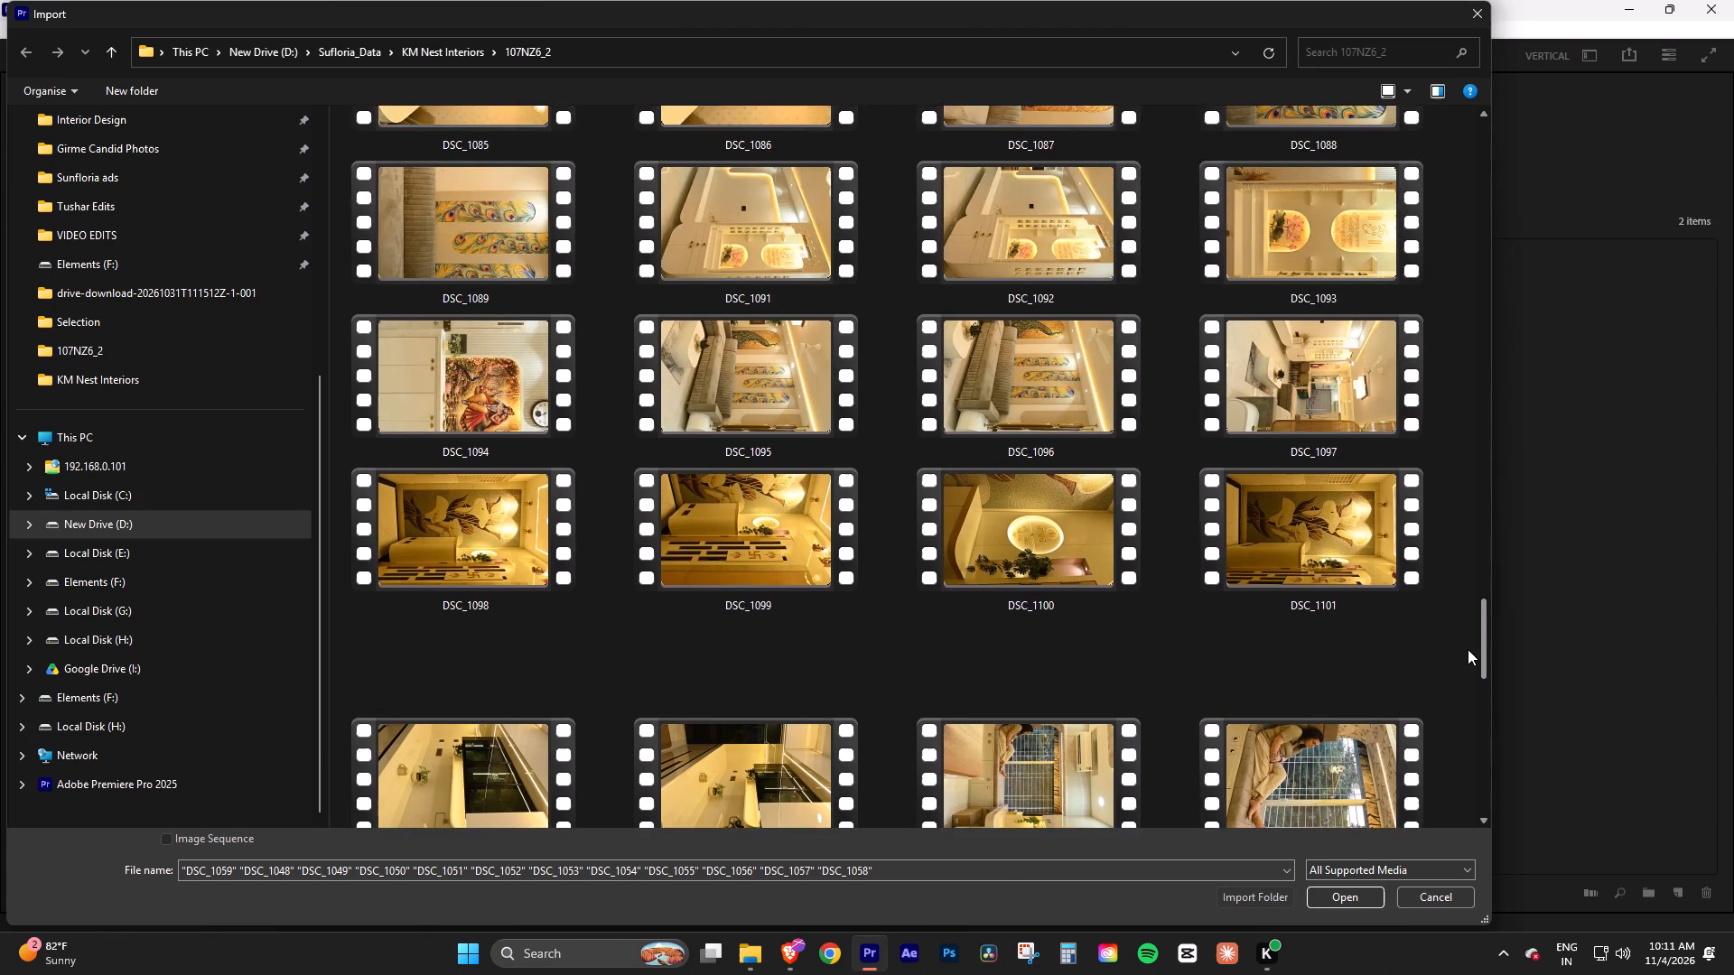
left_click_drag(1468, 649, 1454, 724)
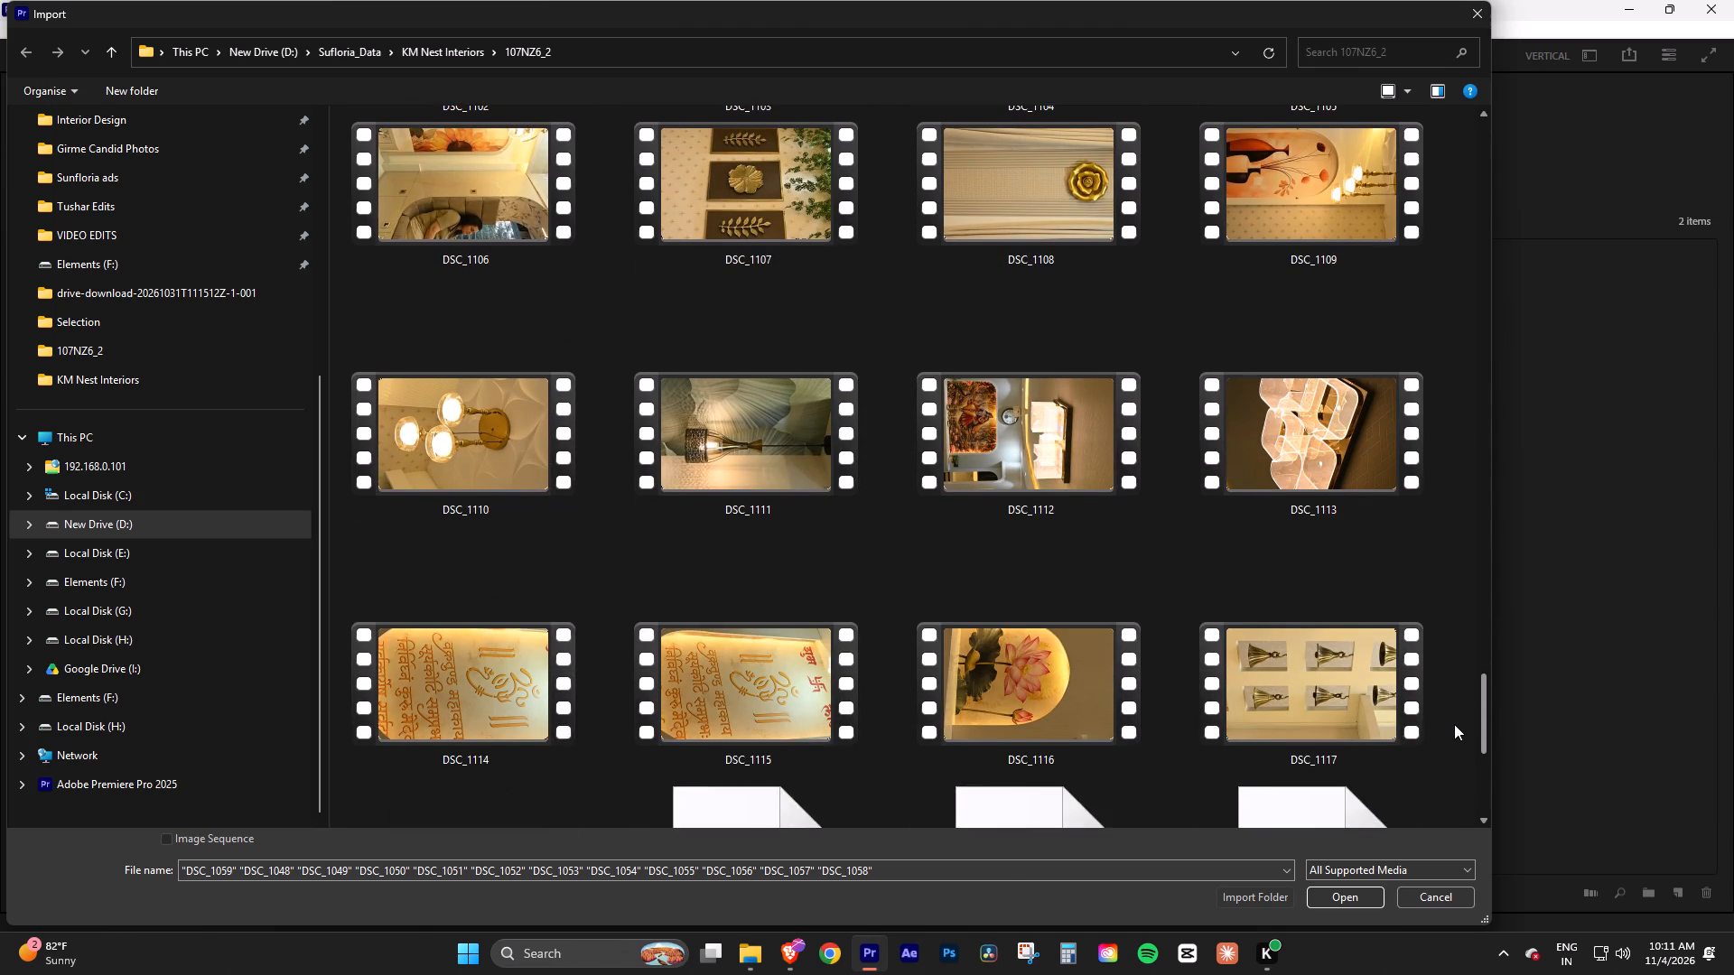
left_click_drag(1454, 724, 1443, 781)
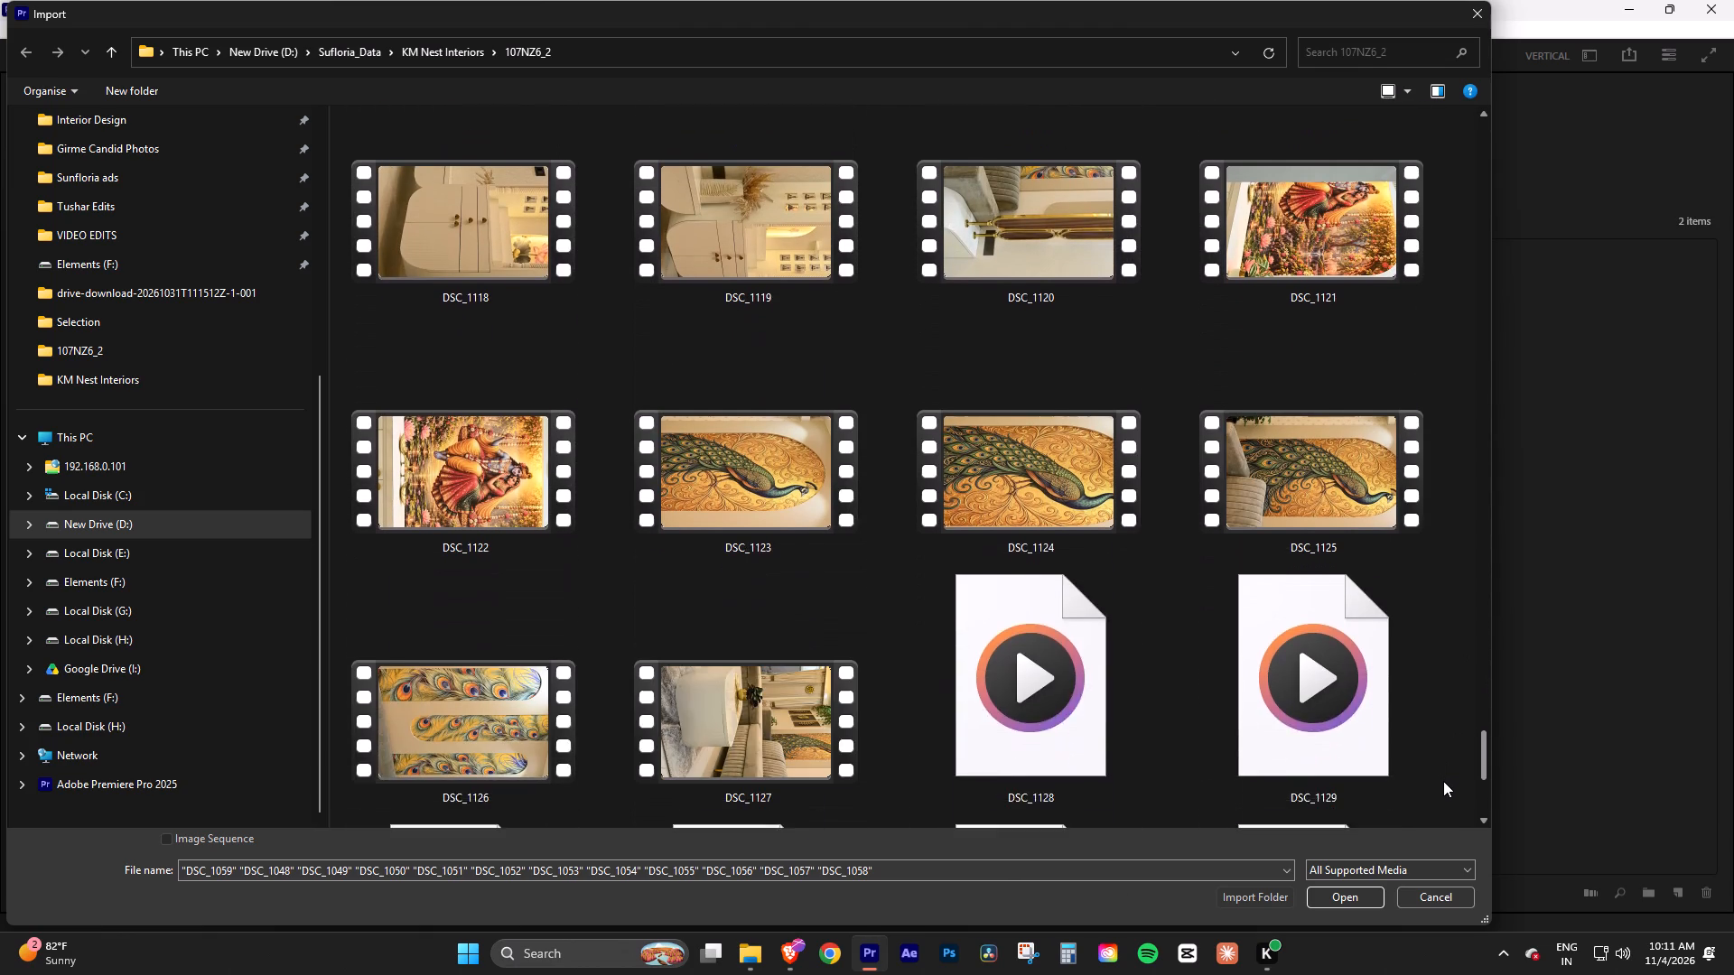
left_click_drag(1443, 781, 1439, 803)
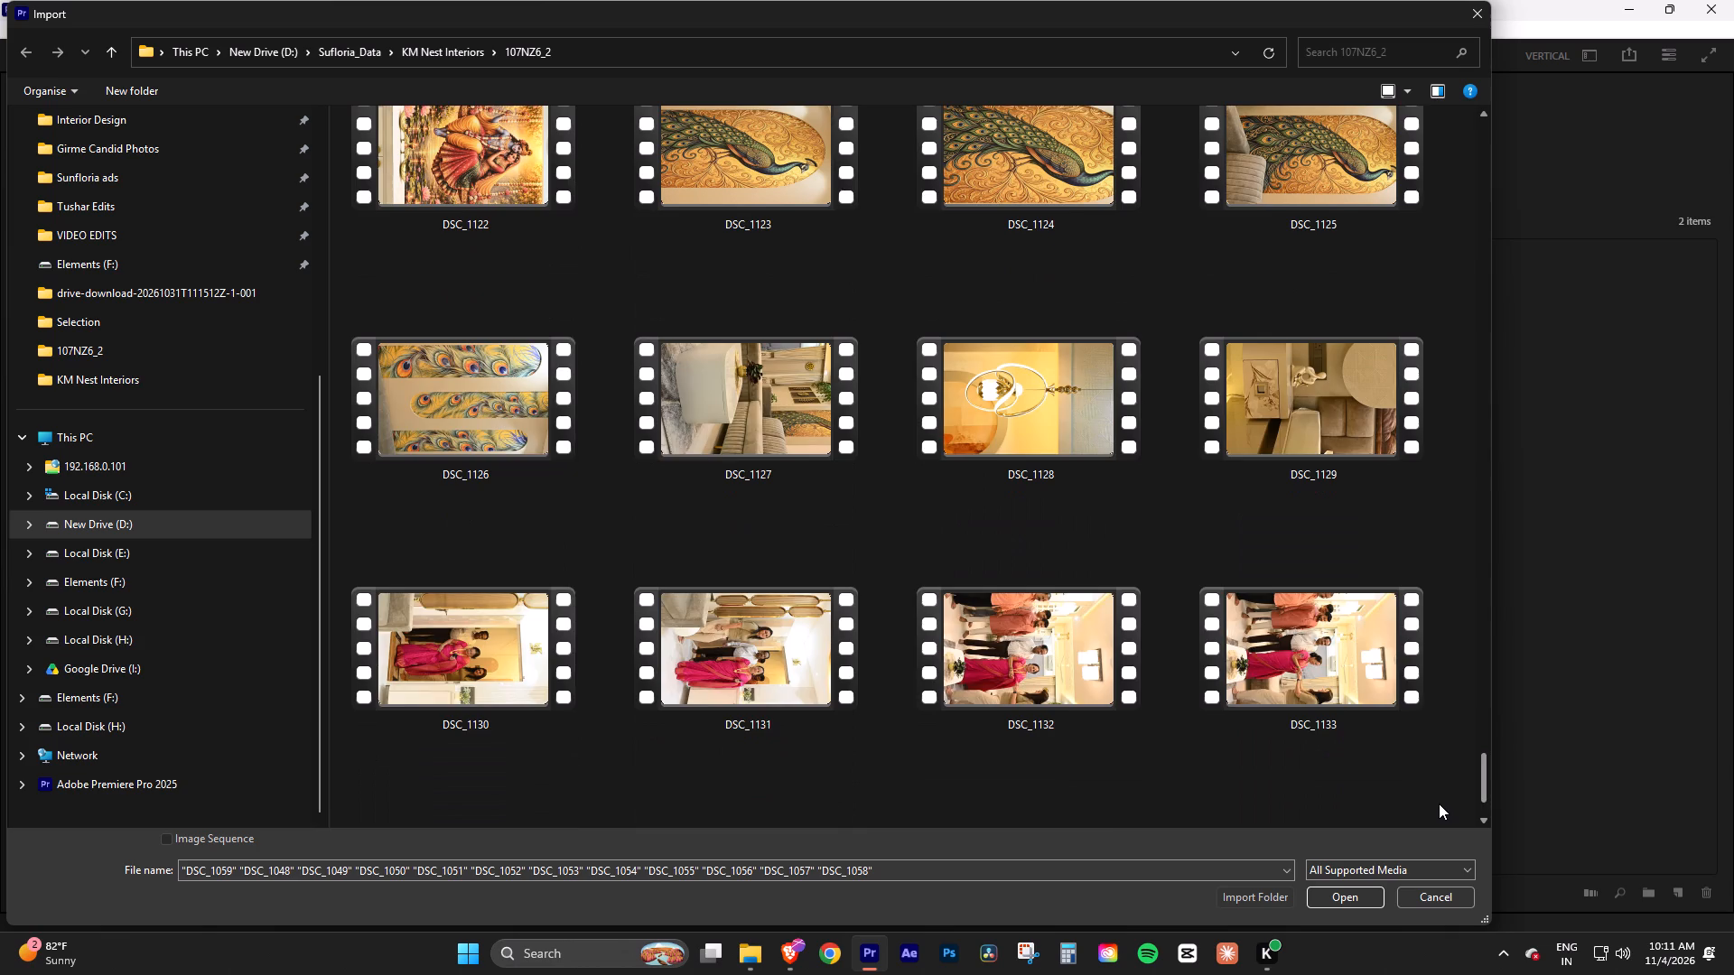
left_click_drag(1439, 803, 1423, 705)
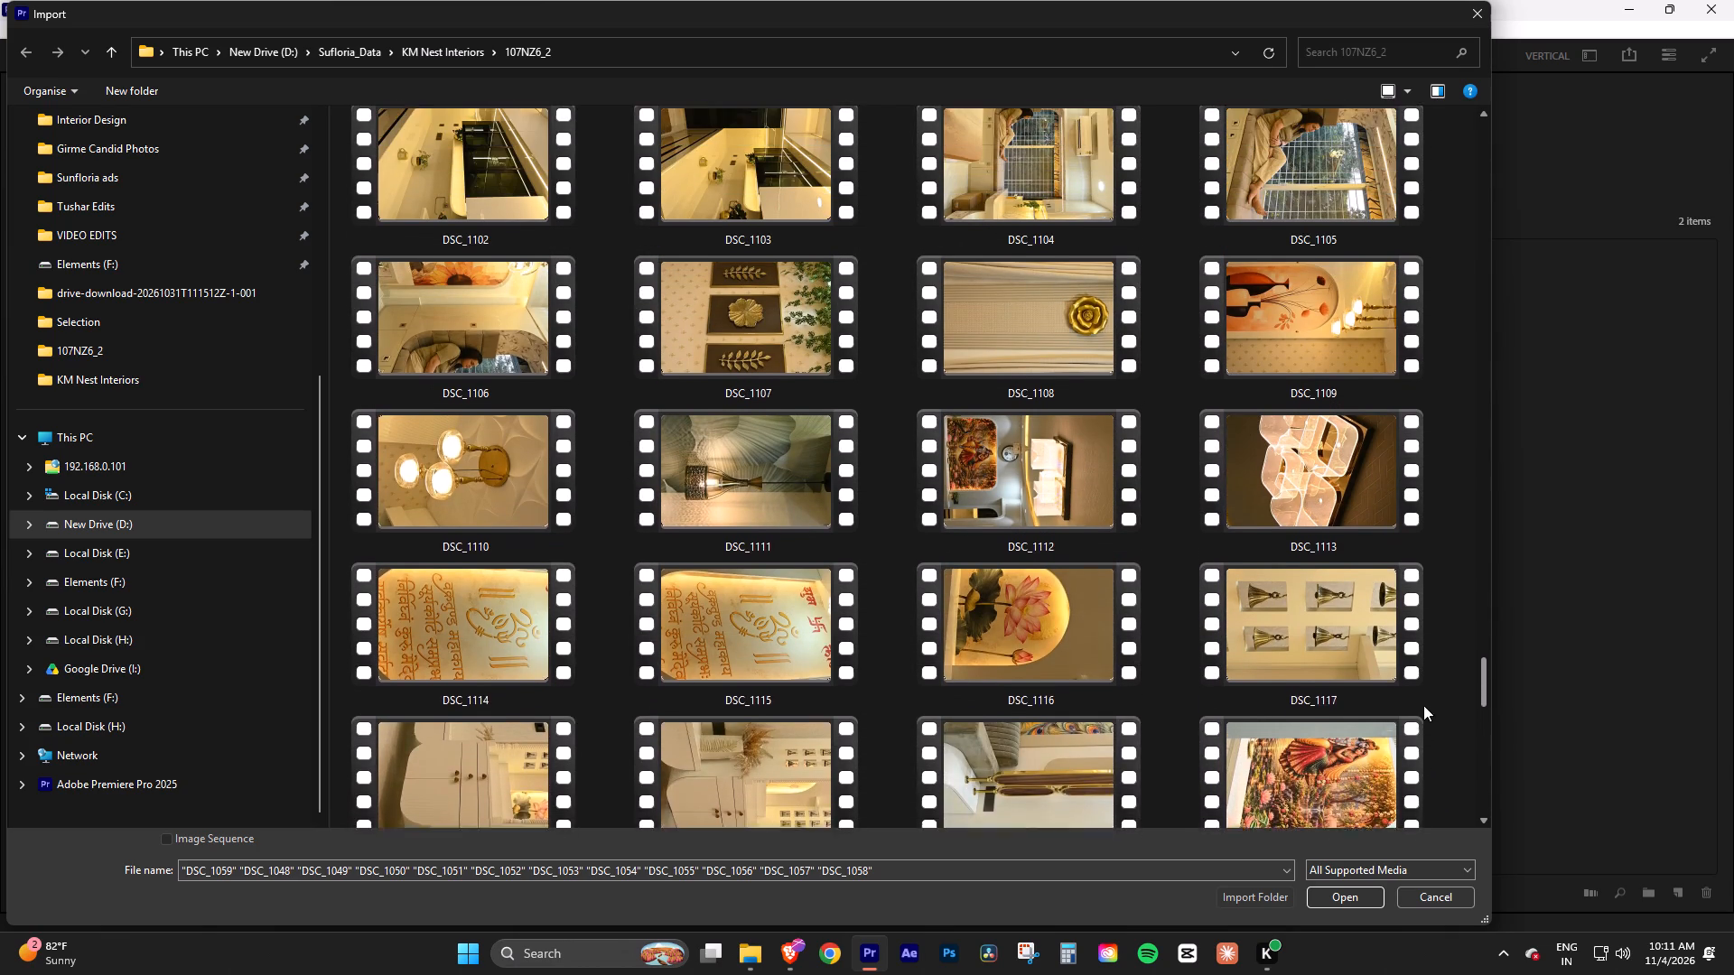
left_click_drag(1423, 705, 1424, 658)
left_click(428, 609, "ctrl")
left_click(689, 609, "ctrl")
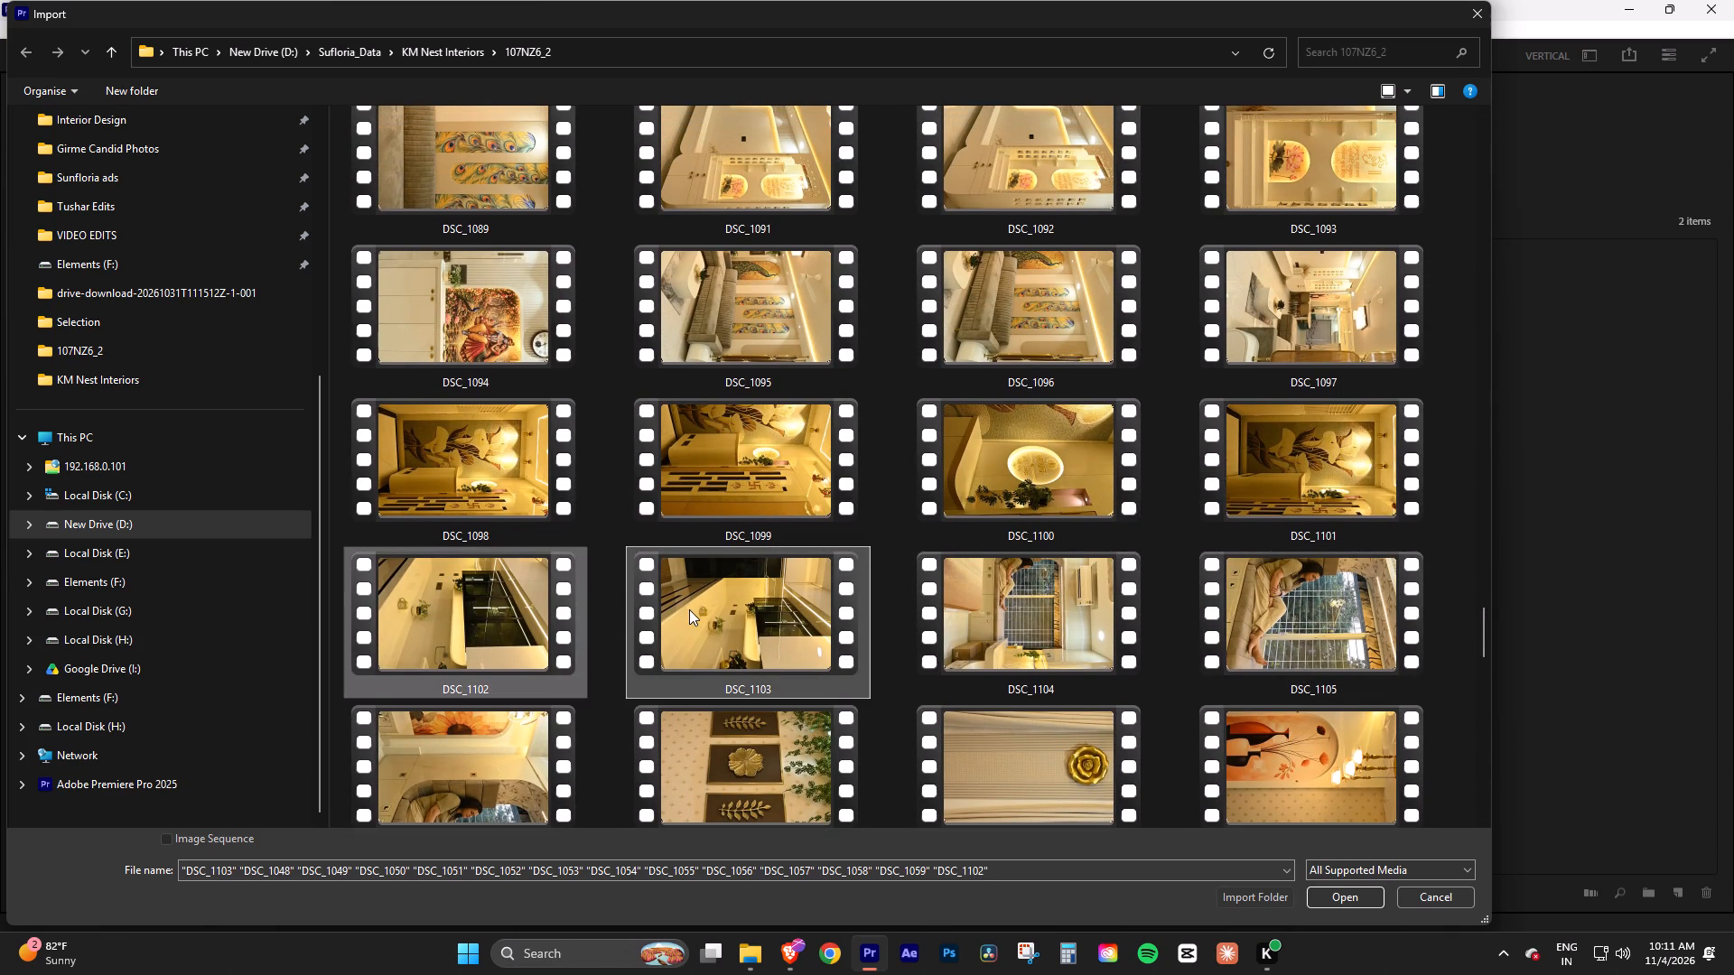
left_click(1356, 901)
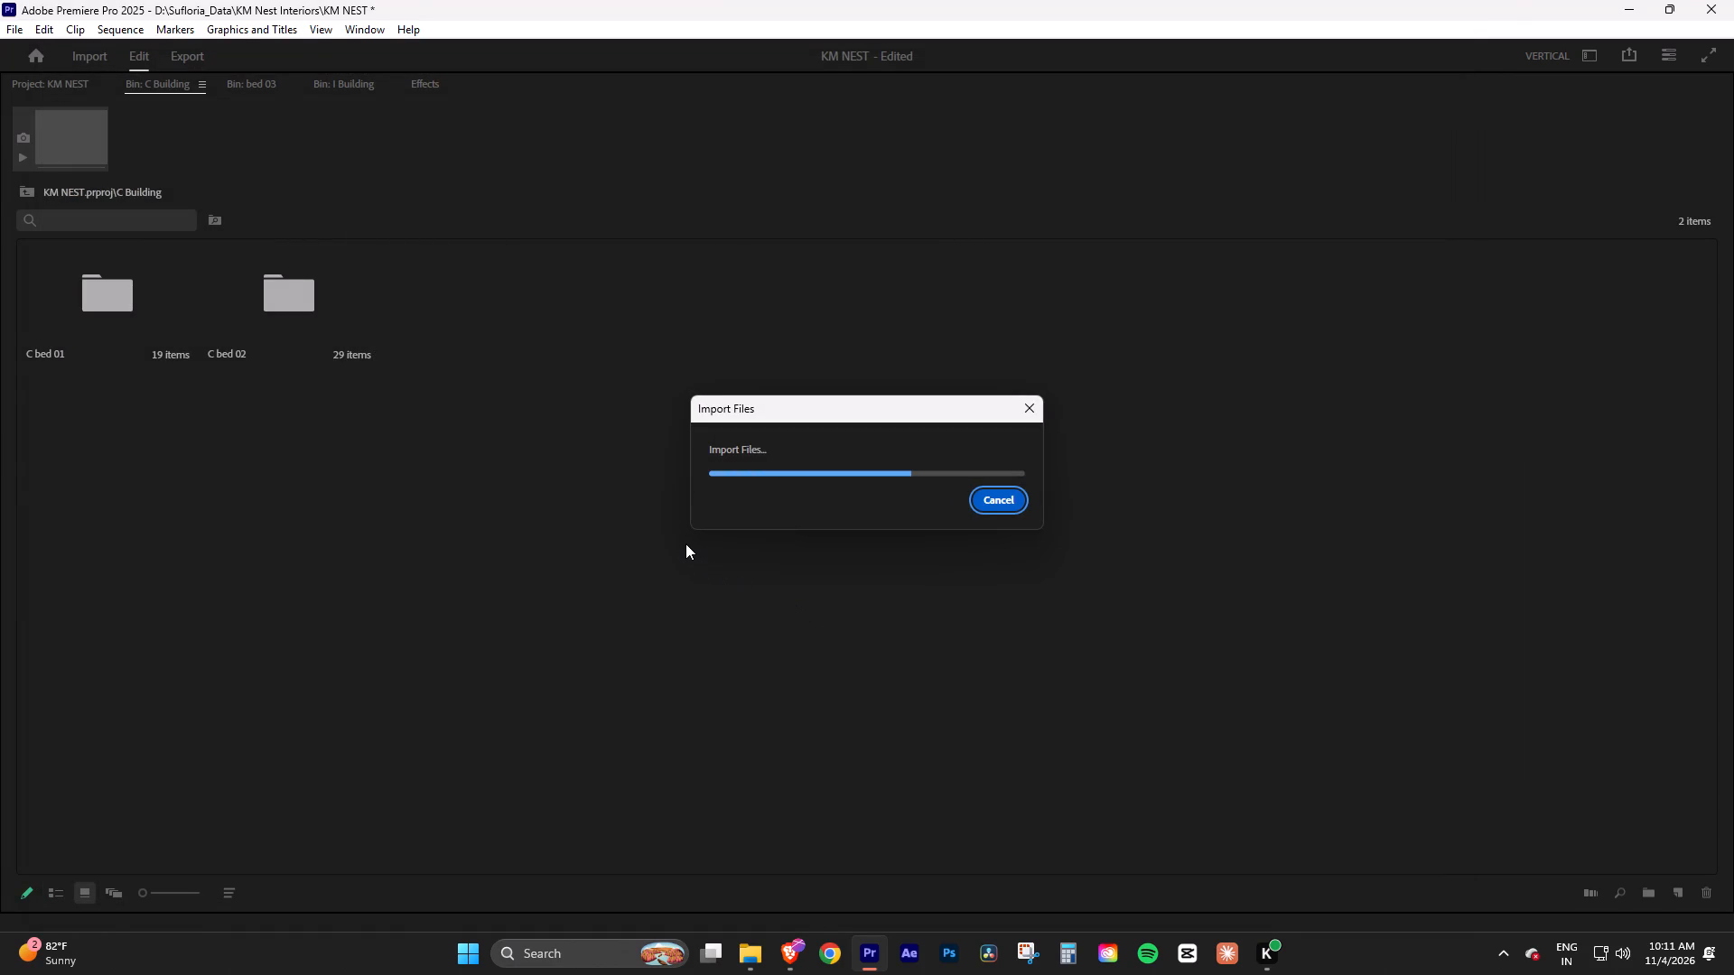
Group the newly imported clips into a new bin from the selection and name it C Kitchen.
right_click(620, 440)
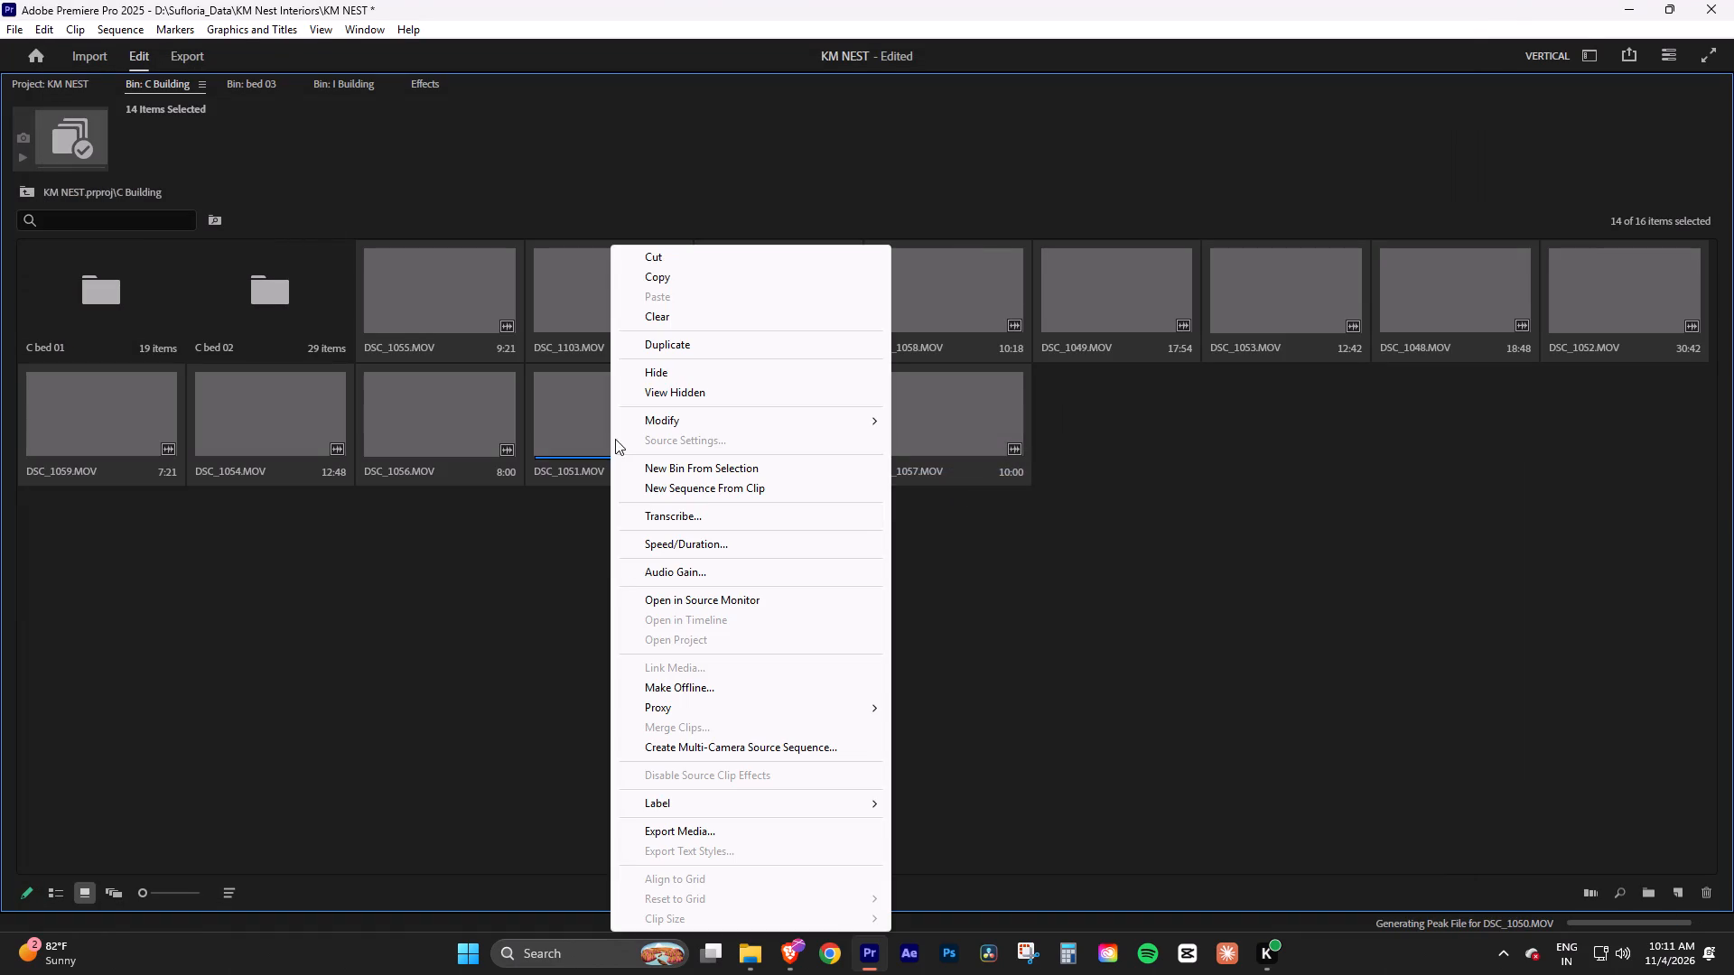
left_click(680, 467)
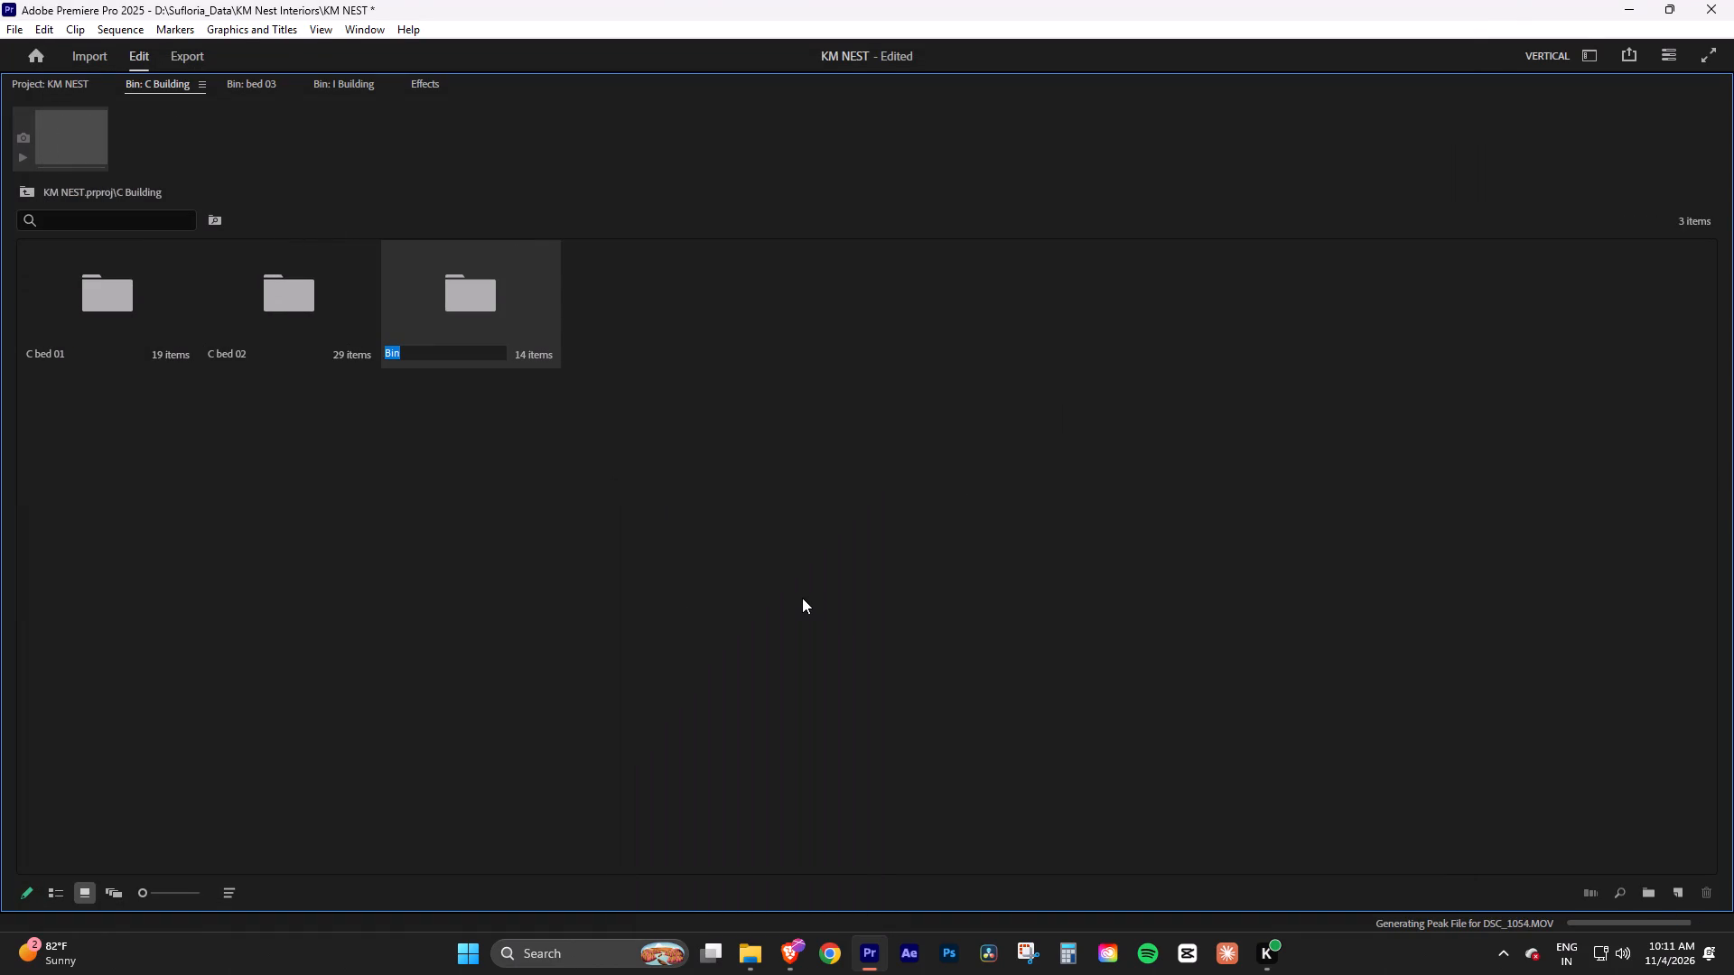
type("C")
key("space")
key("shift+k")
type("itchen")
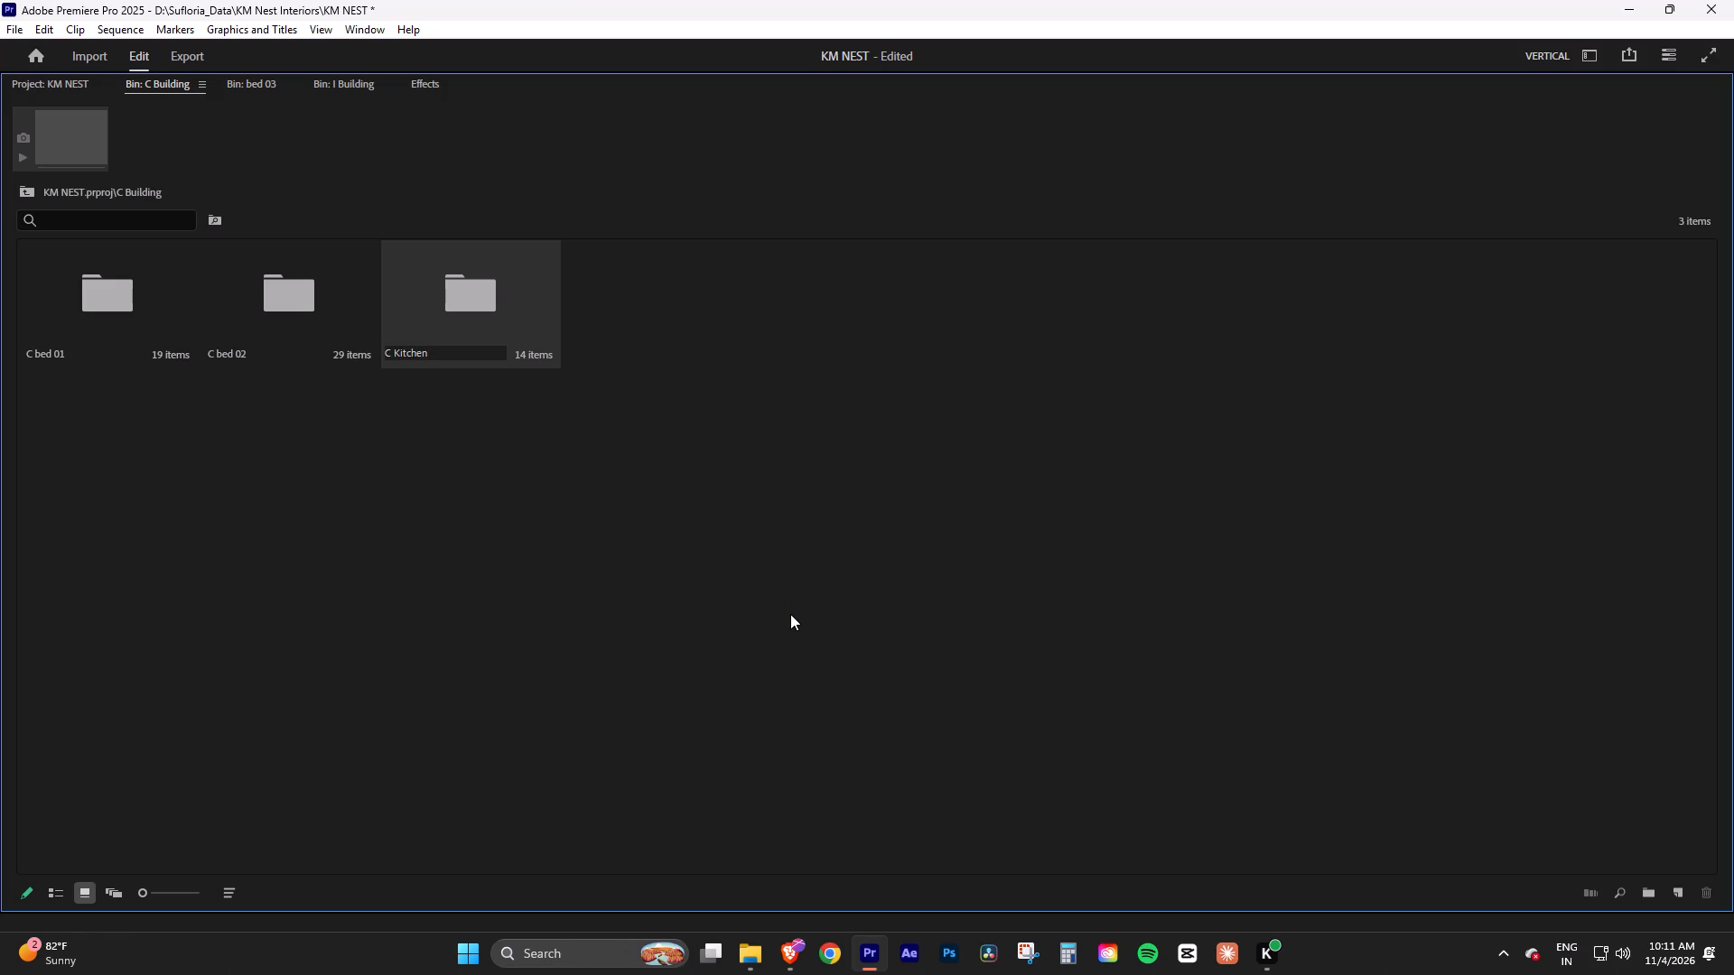
left_click(790, 614)
Start another import into the C Building bin and select clips DSC_1060 through DSC_1073 in the 107NZ6_2 folder.
right_click(676, 524)
double_click(624, 533)
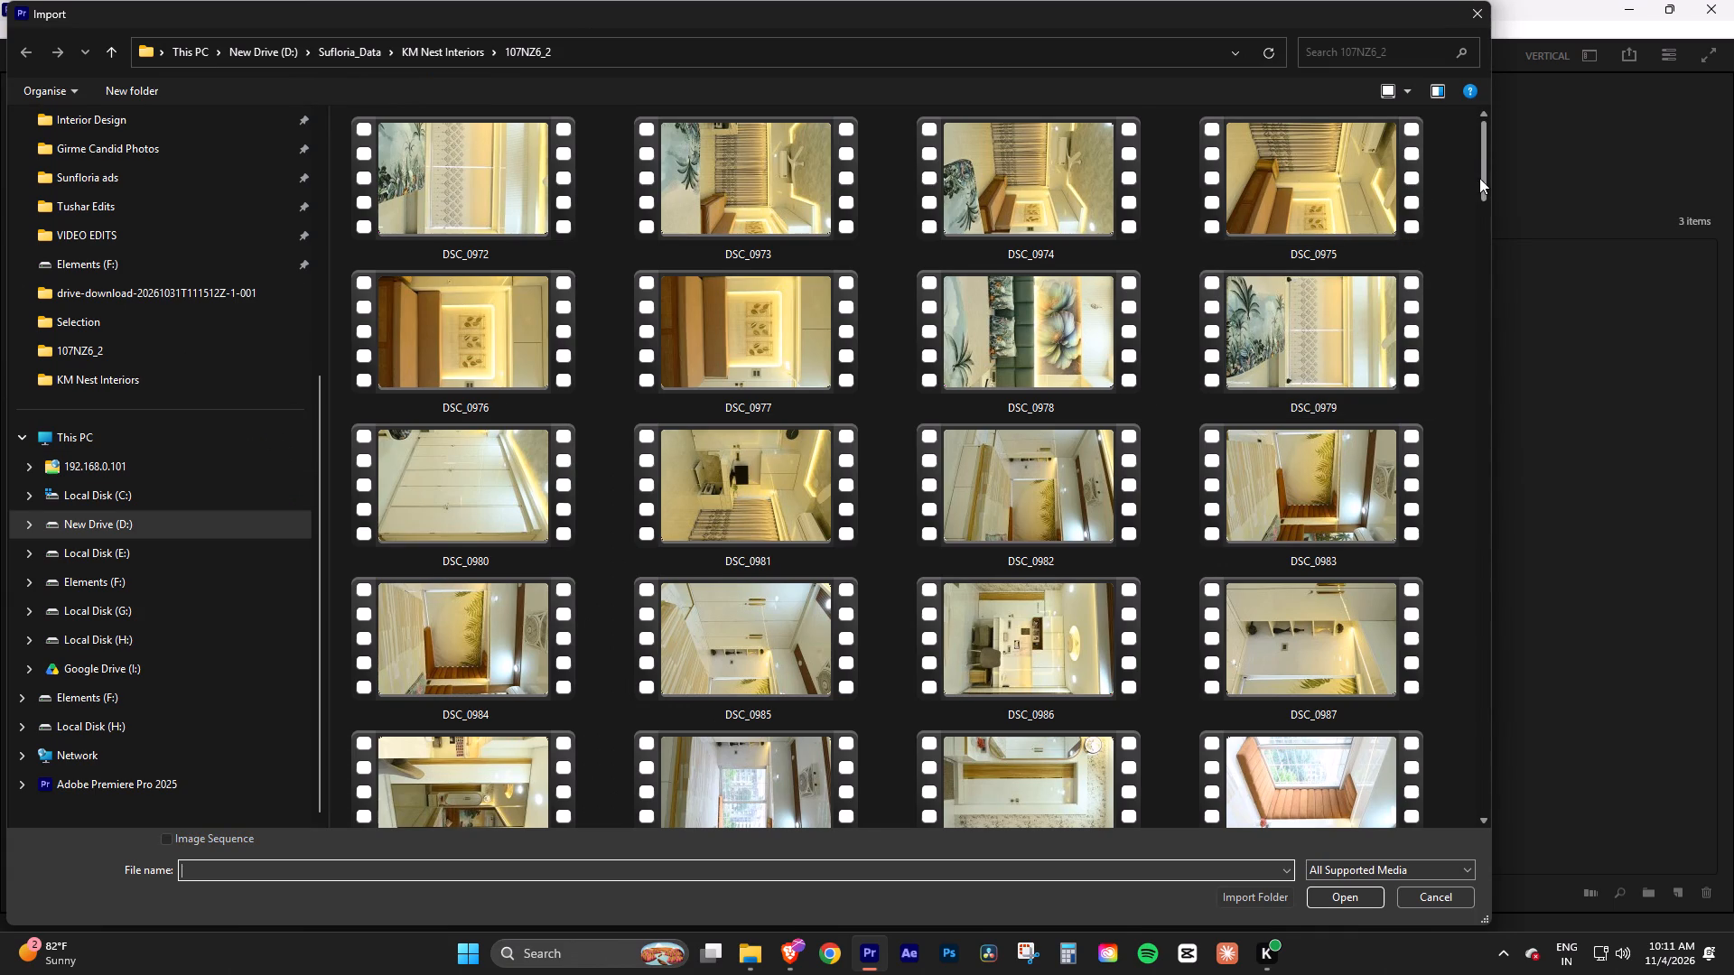
left_click_drag(1480, 179, 1484, 242)
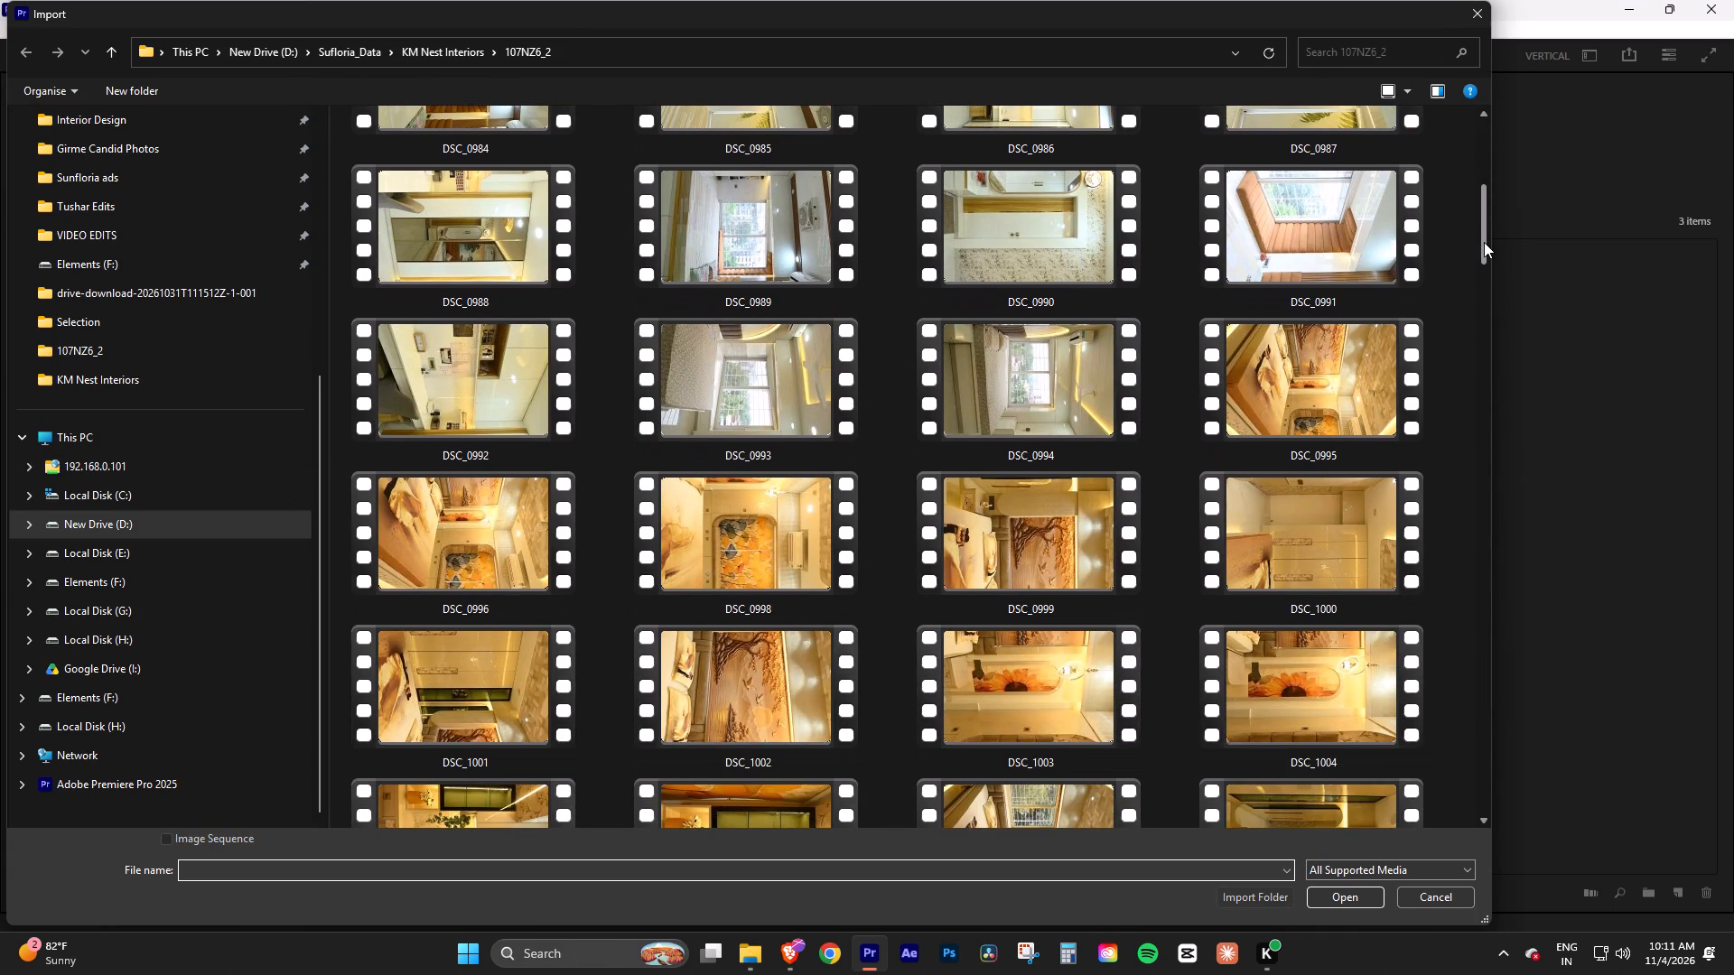
left_click_drag(1484, 242, 1484, 263)
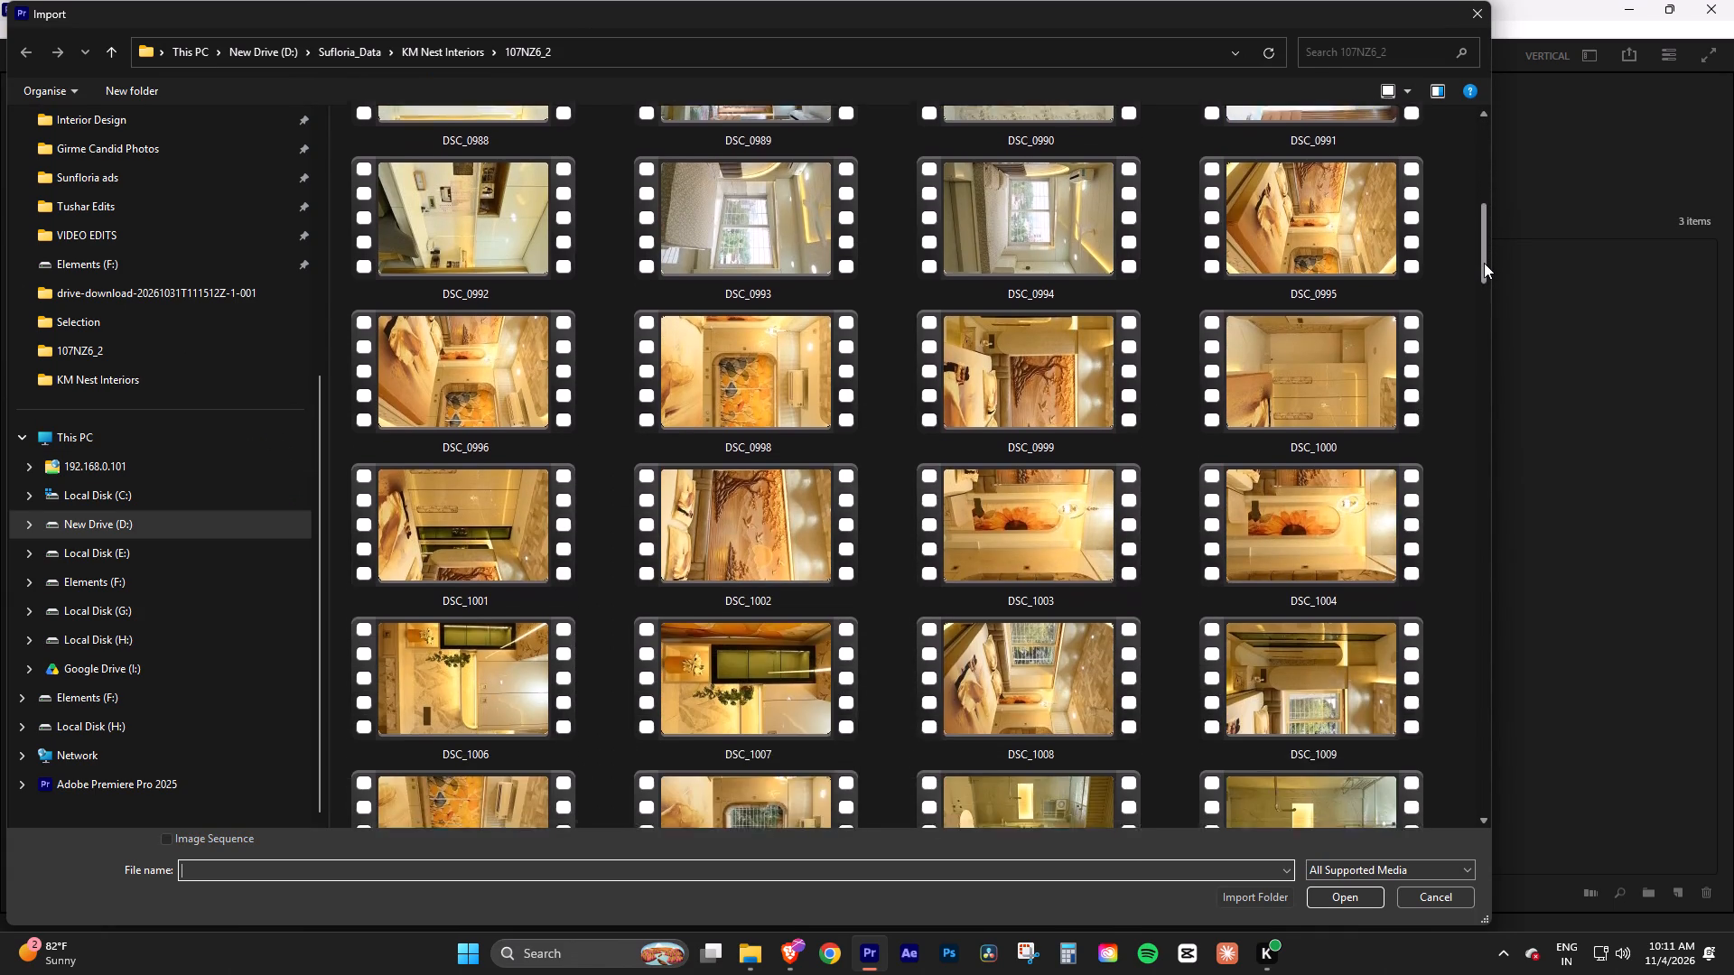
left_click_drag(1484, 263, 1456, 434)
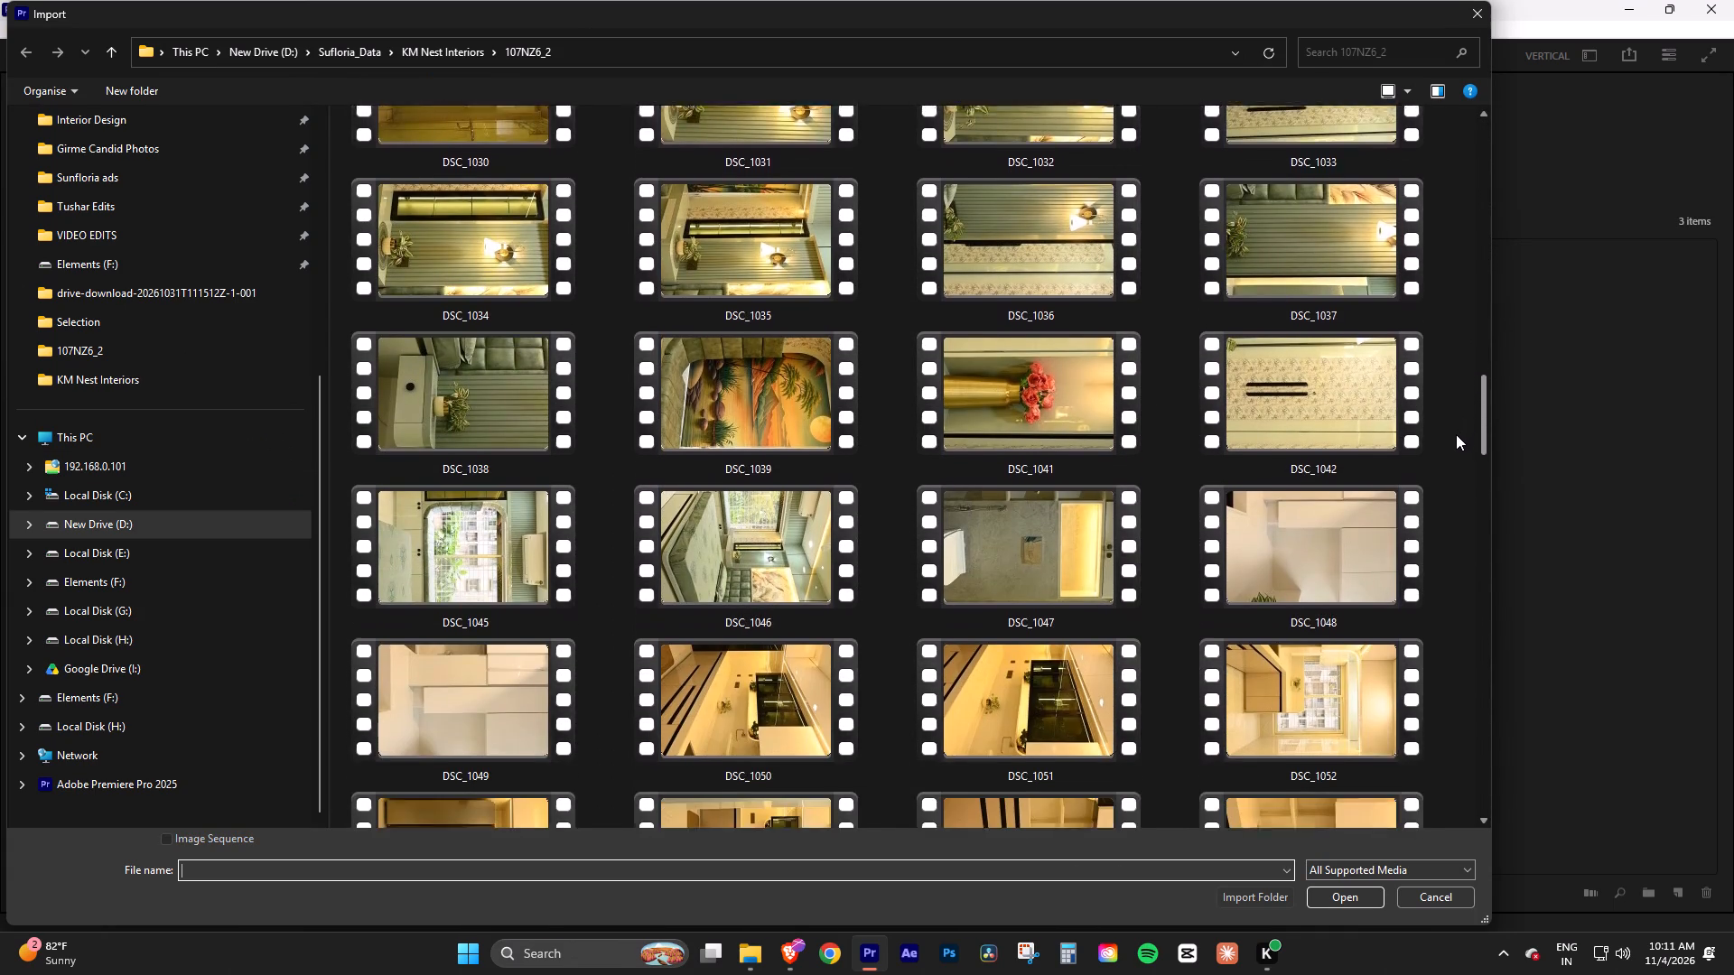
left_click_drag(1456, 434, 1451, 487)
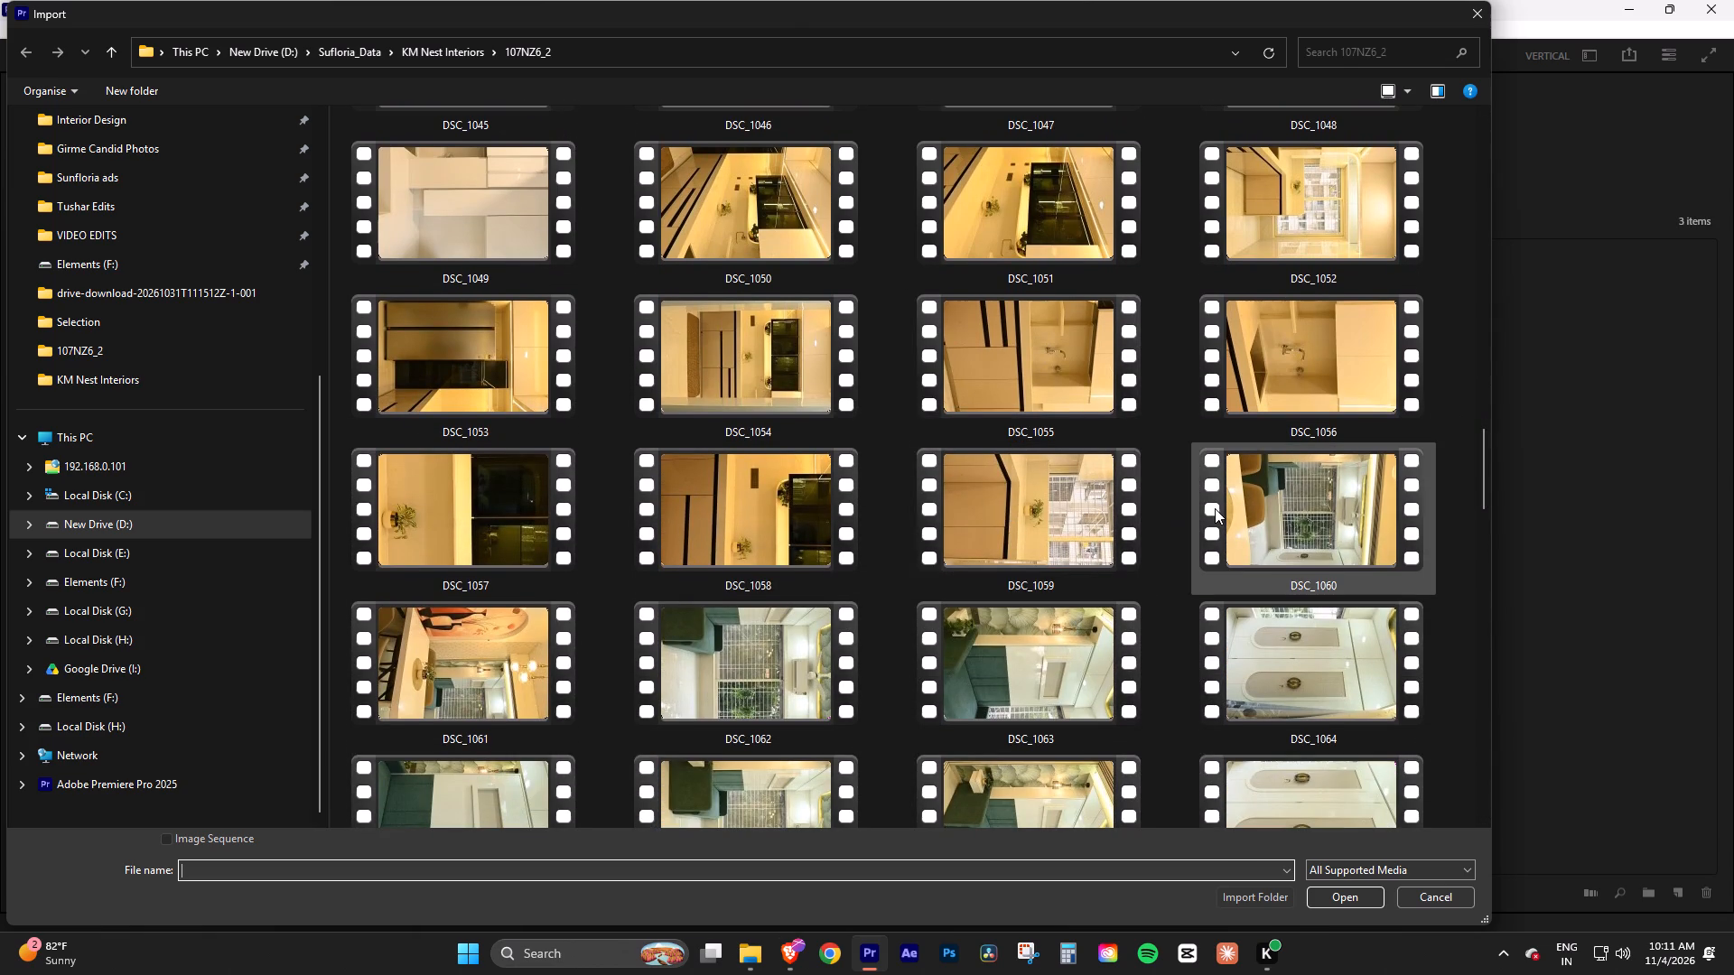
left_click(1215, 508)
left_click_drag(1485, 466, 1487, 493)
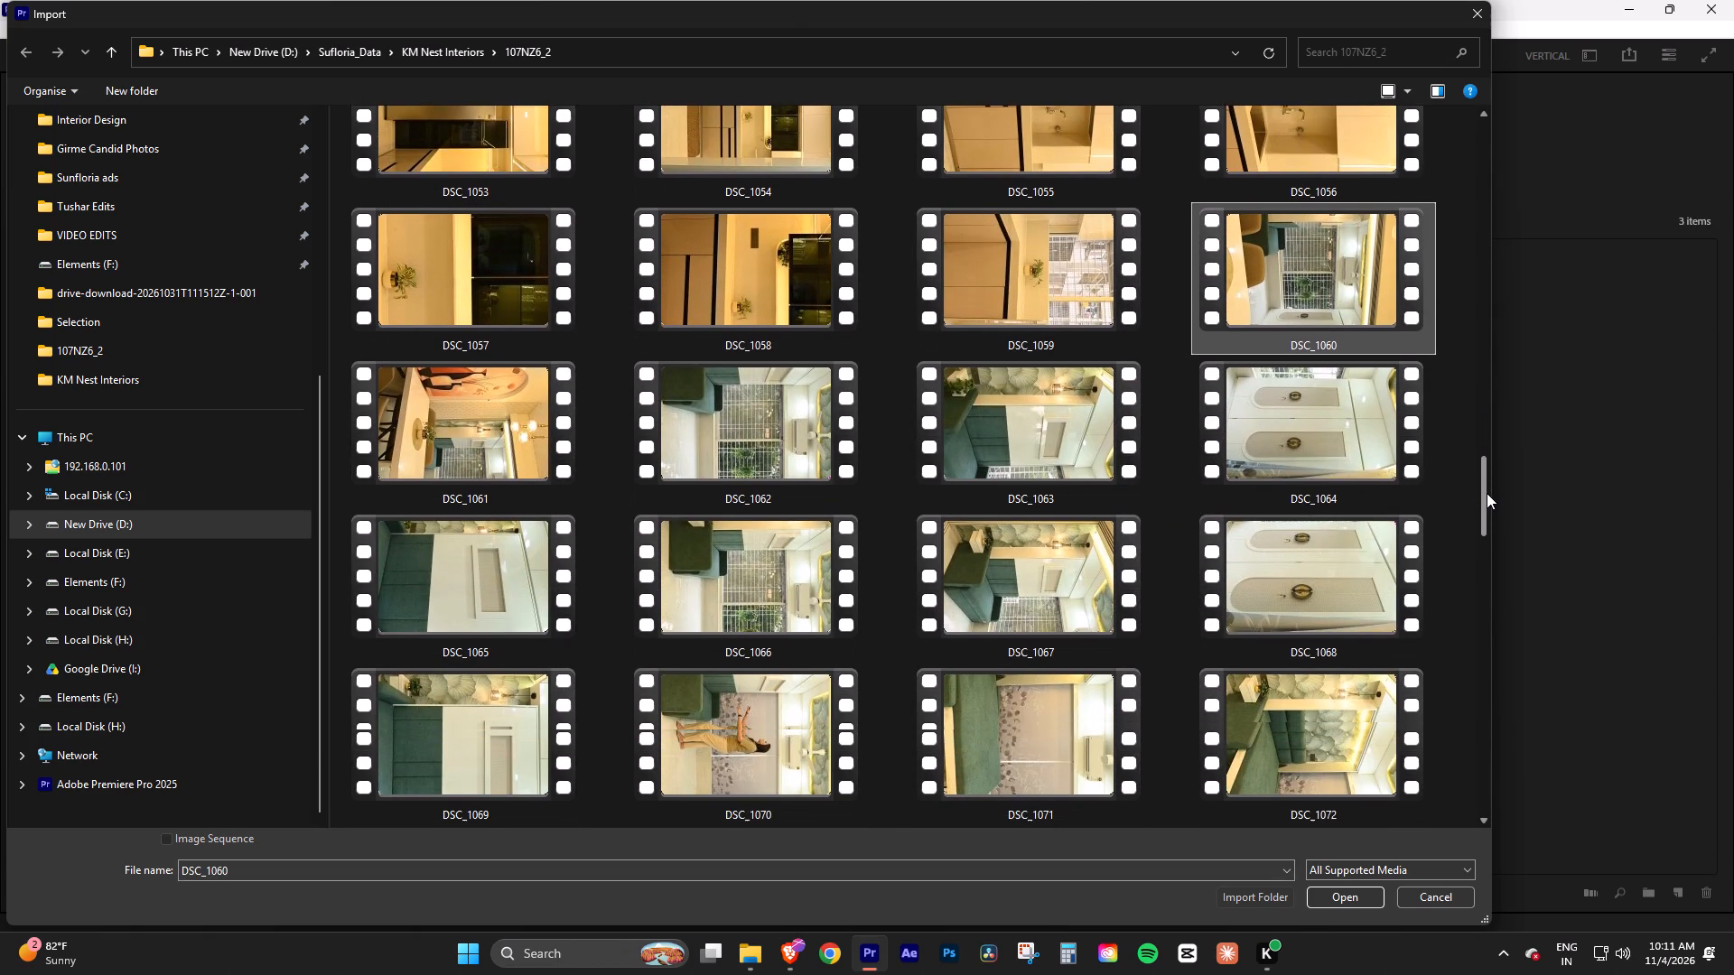
left_click_drag(1487, 493, 1482, 518)
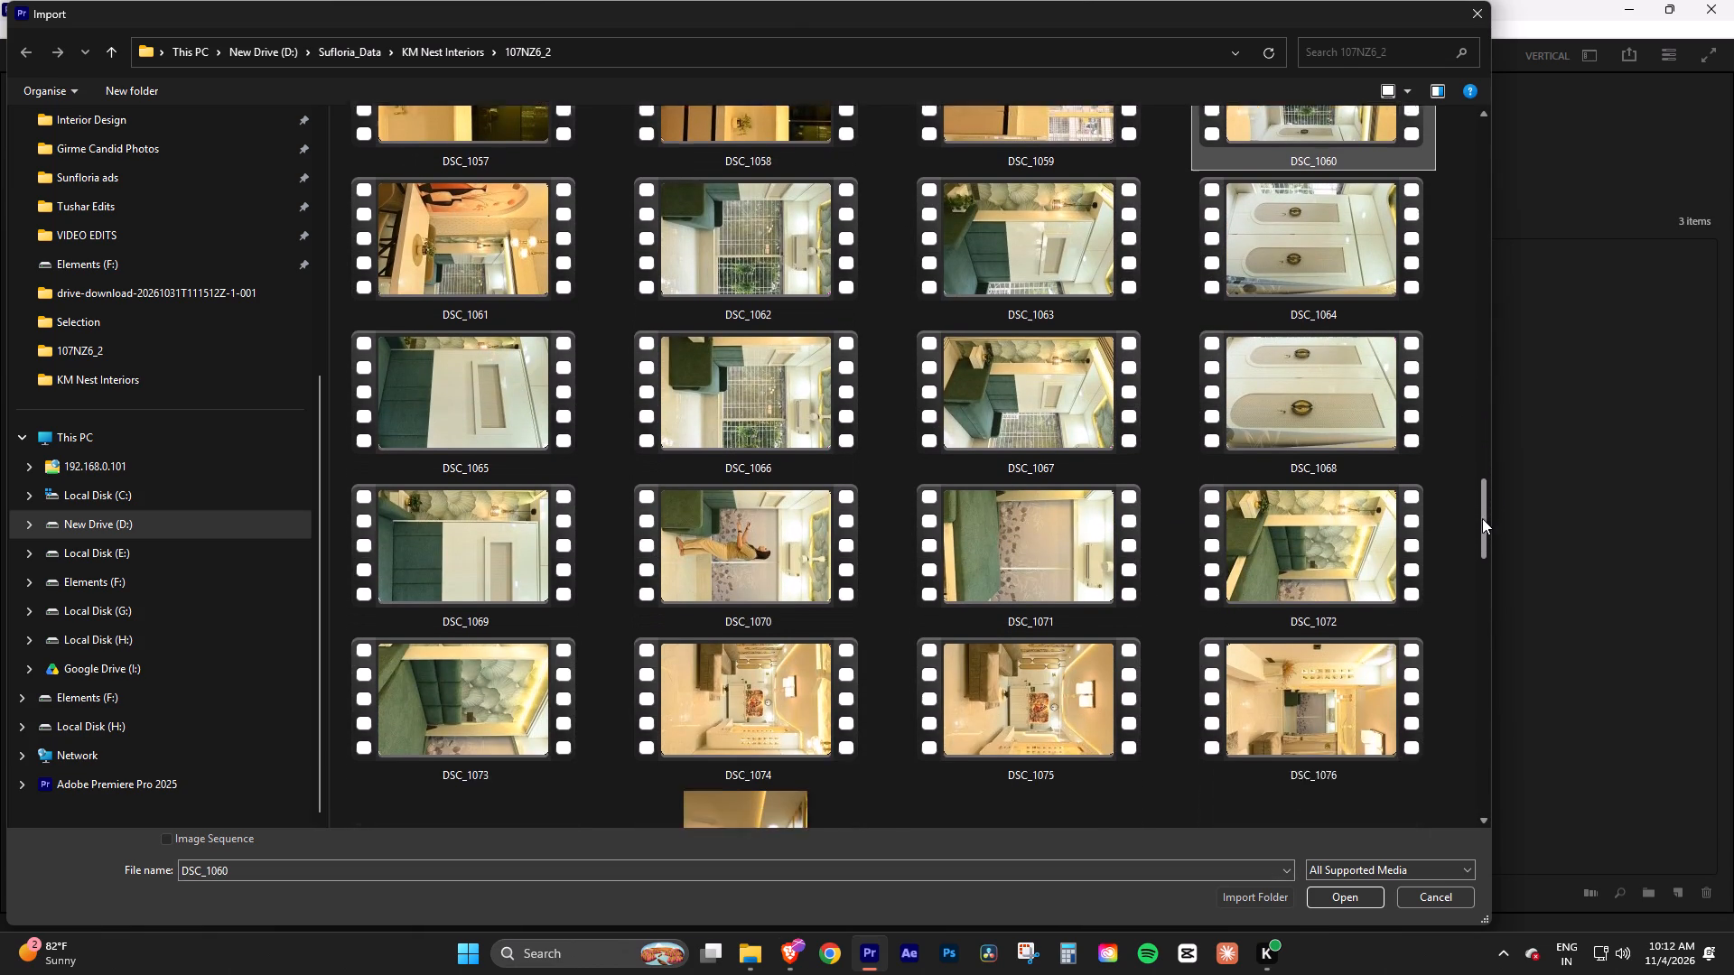
left_click_drag(1482, 518, 1476, 538)
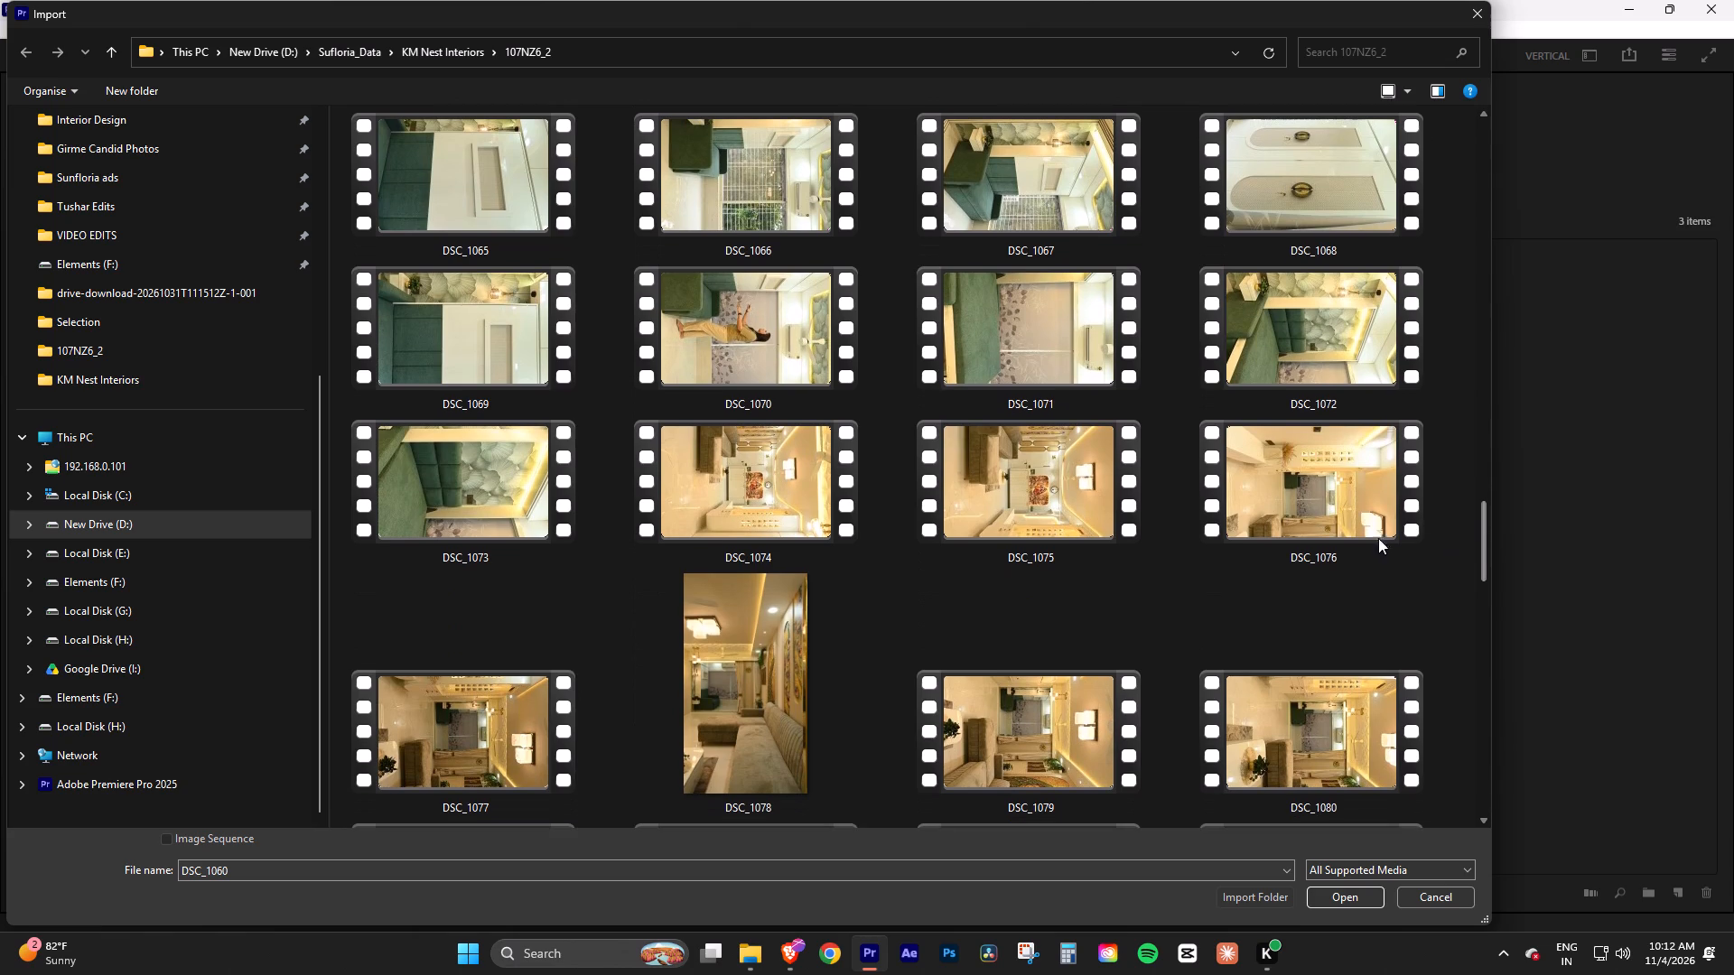
left_click(510, 497, "ctrl+shift")
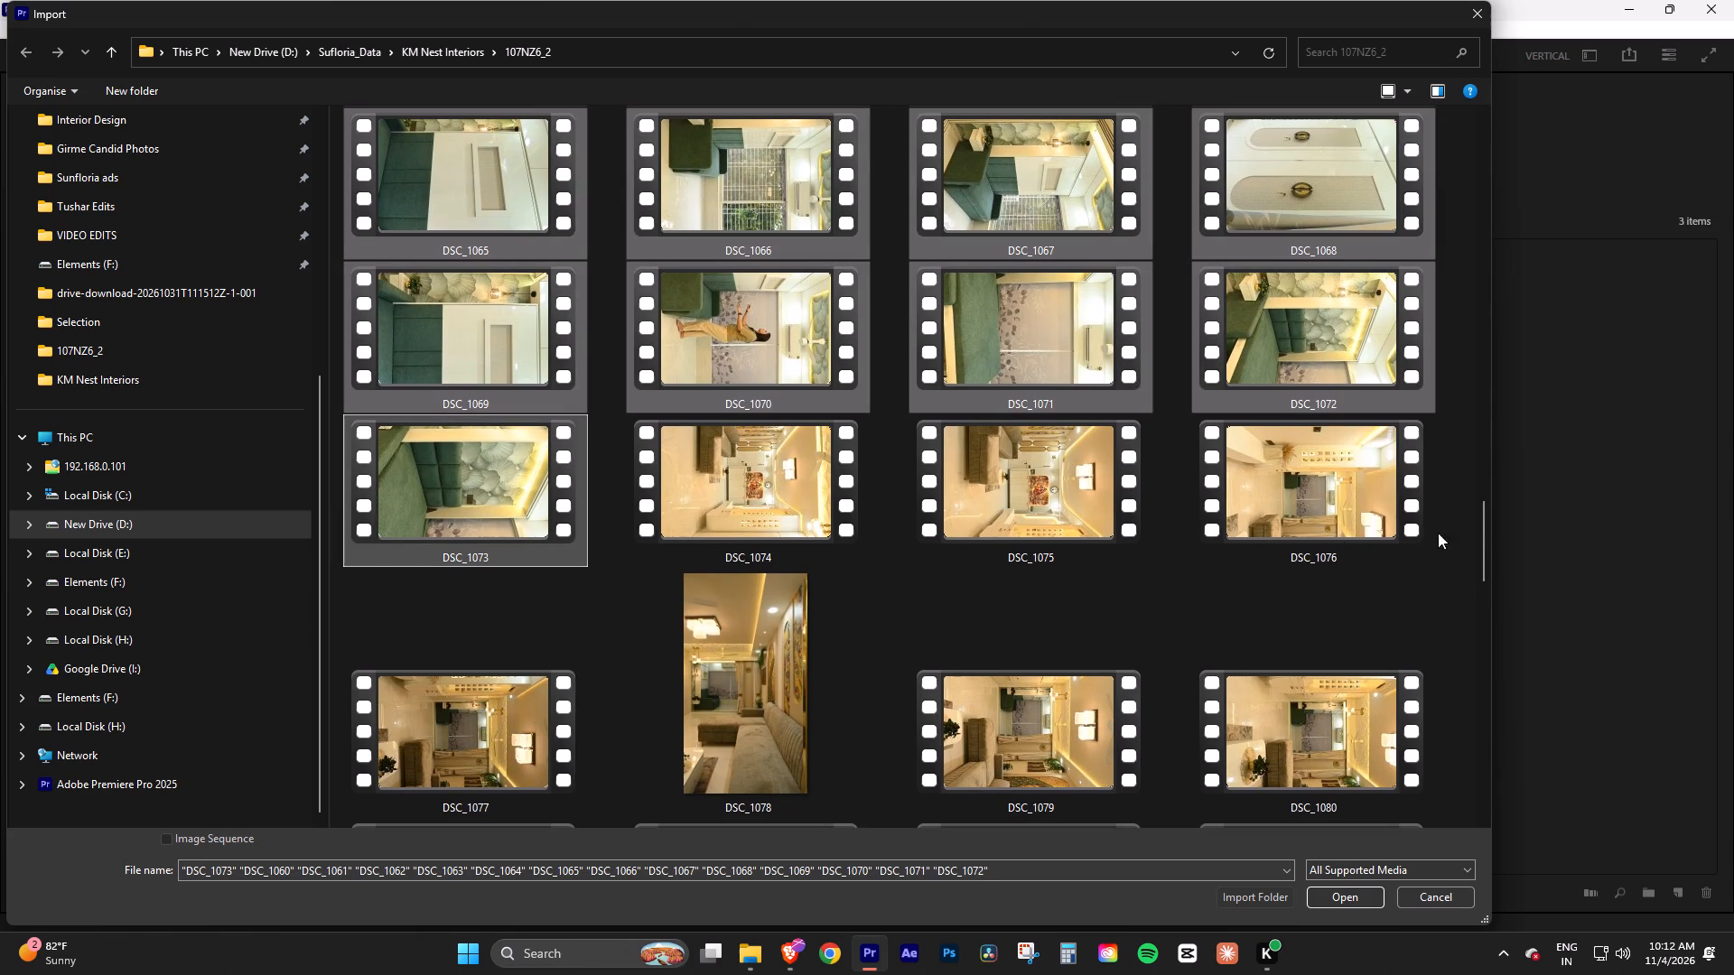
Check the remaining footage in the folder and import the selected clips DSC_1060 through DSC_1073 into the C Building bin.
left_click_drag(1484, 522, 1489, 515)
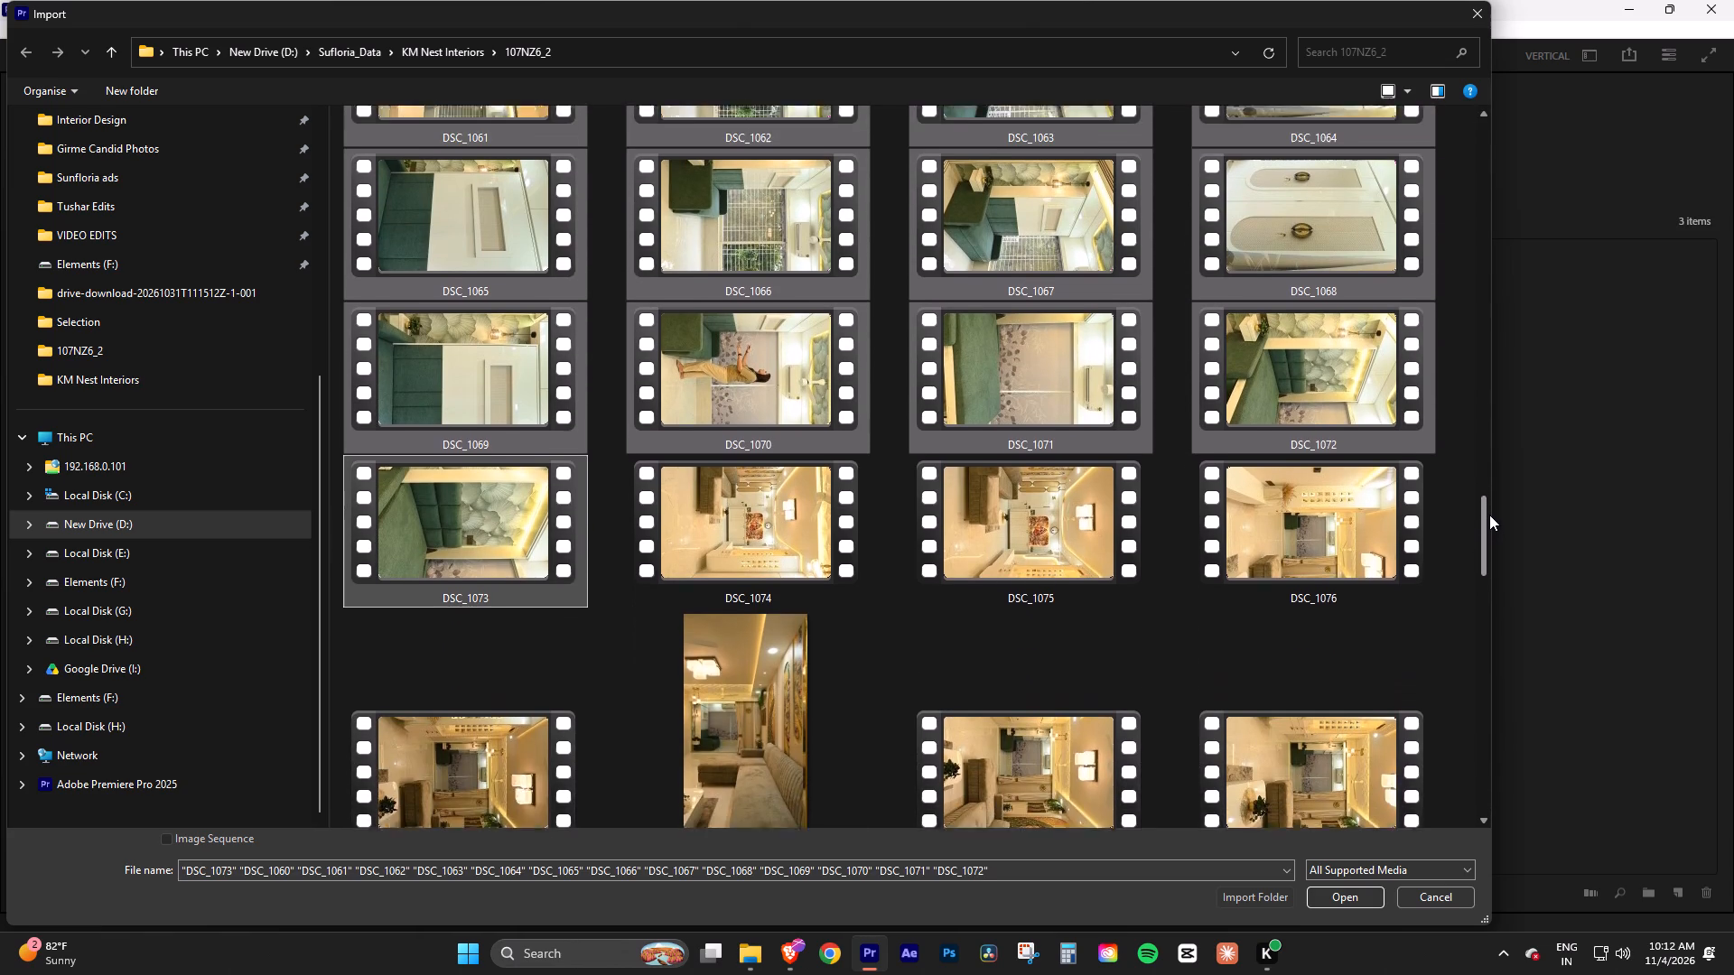
left_click_drag(1489, 515, 1492, 514)
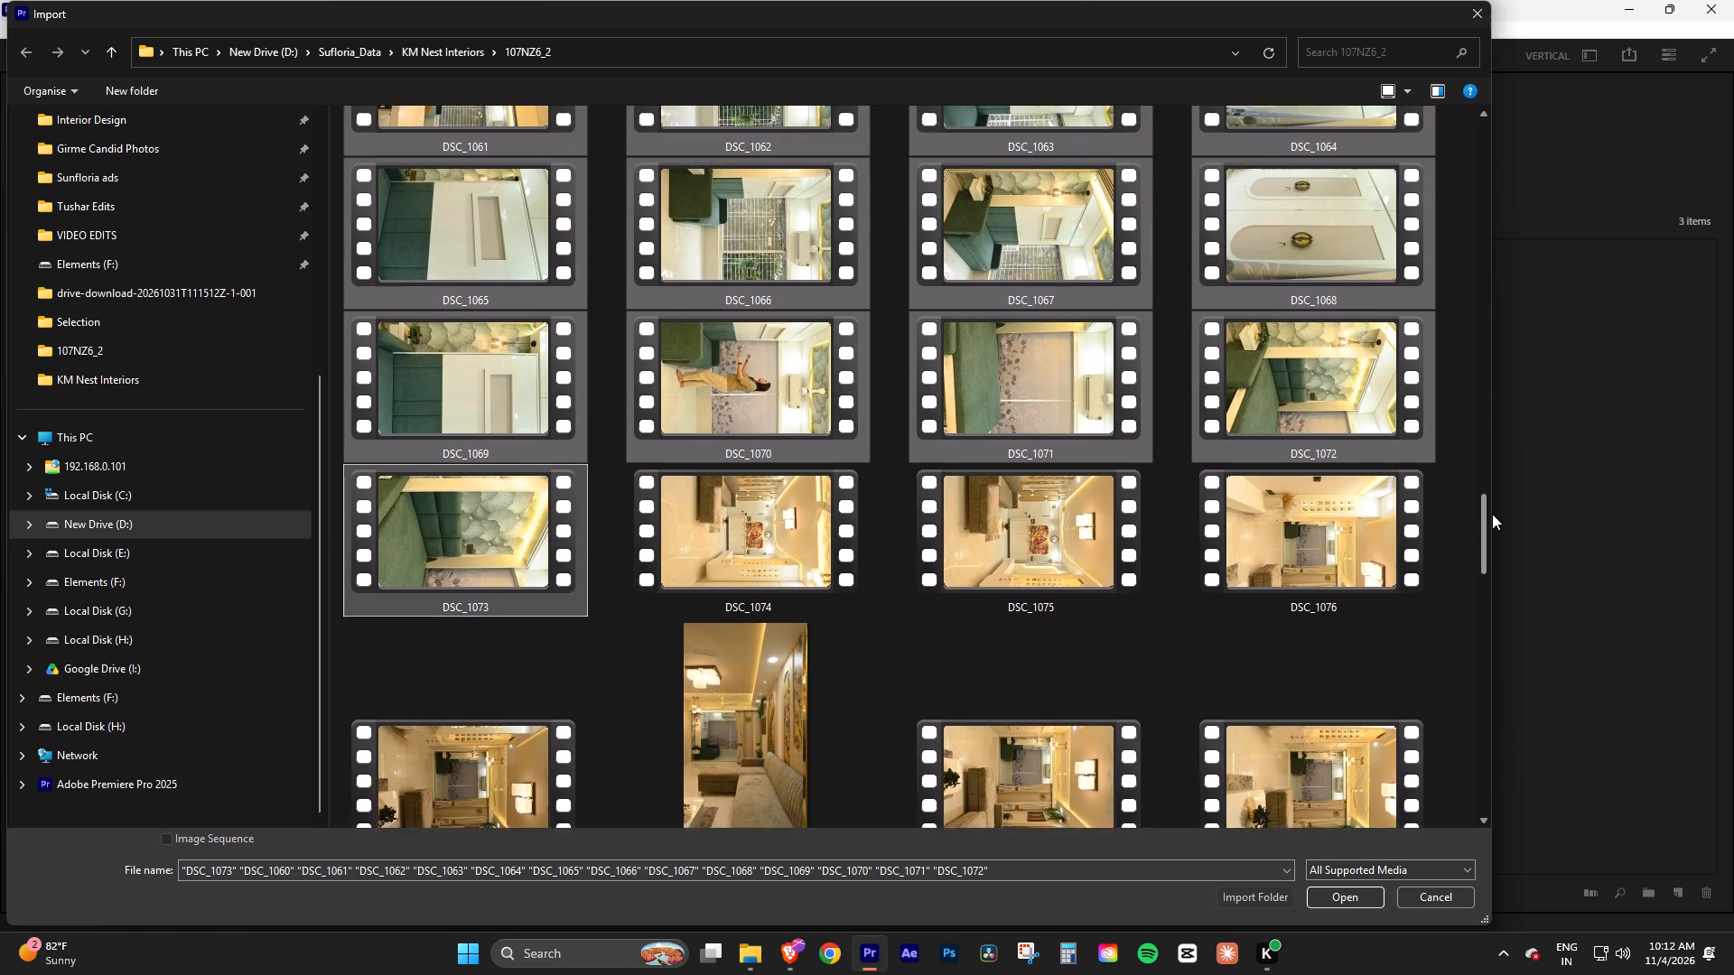
left_click_drag(1492, 514, 1492, 525)
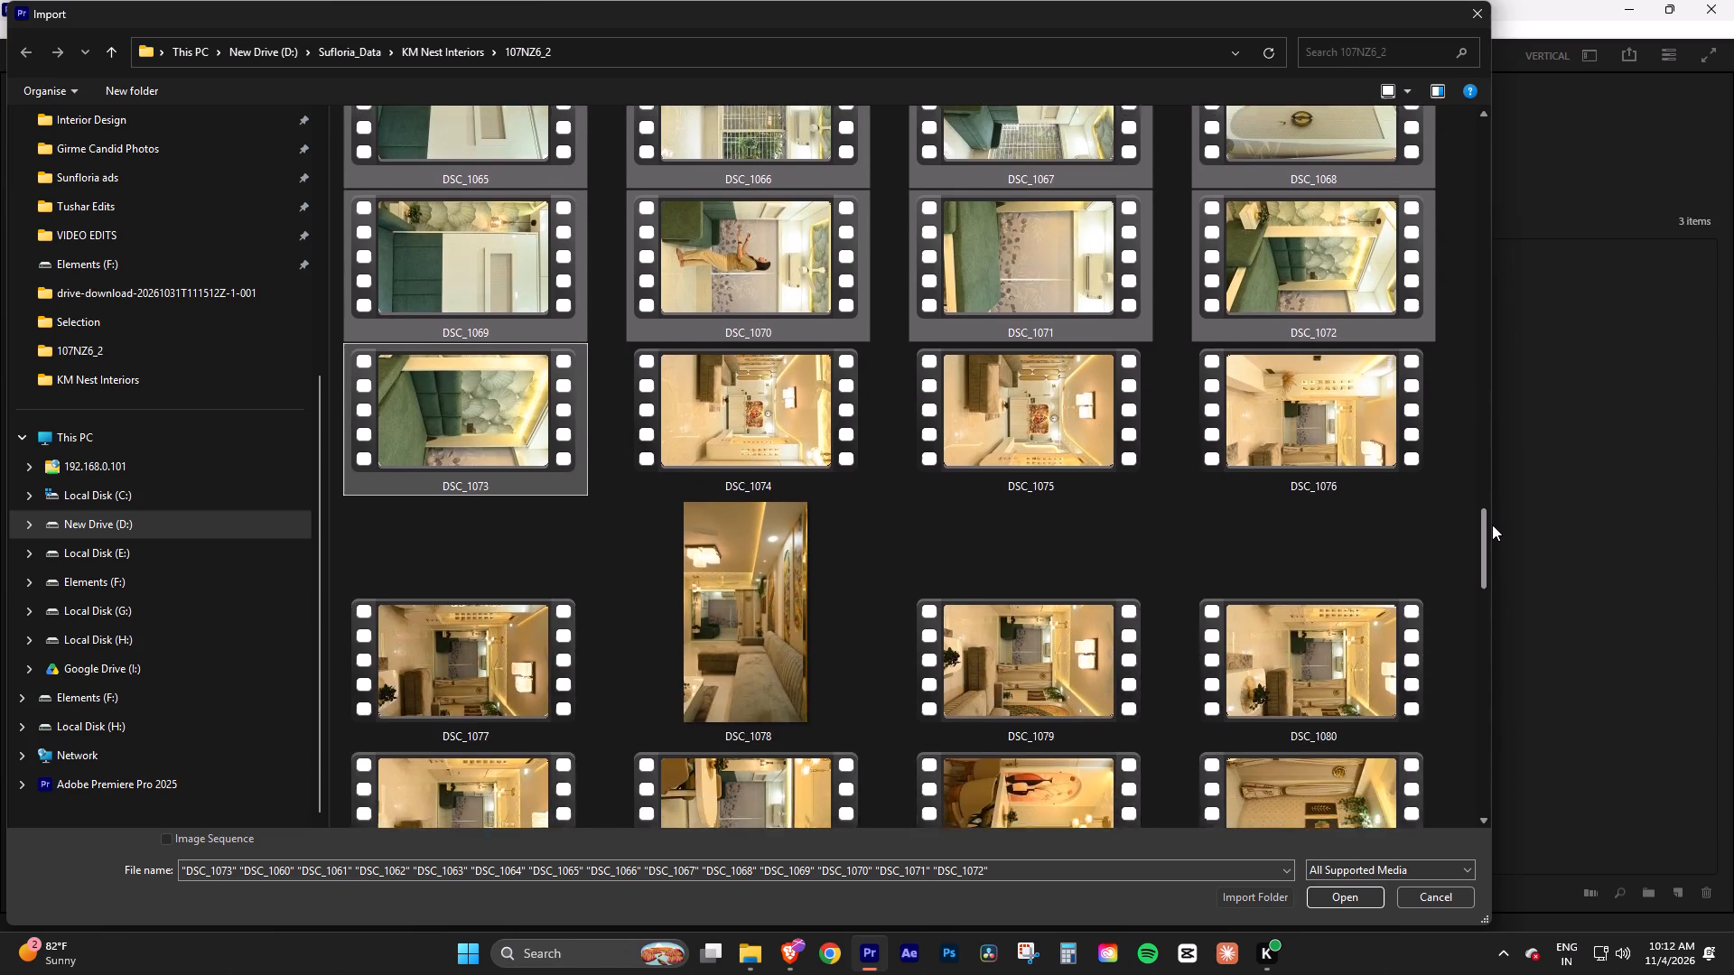
left_click_drag(1492, 525, 1492, 566)
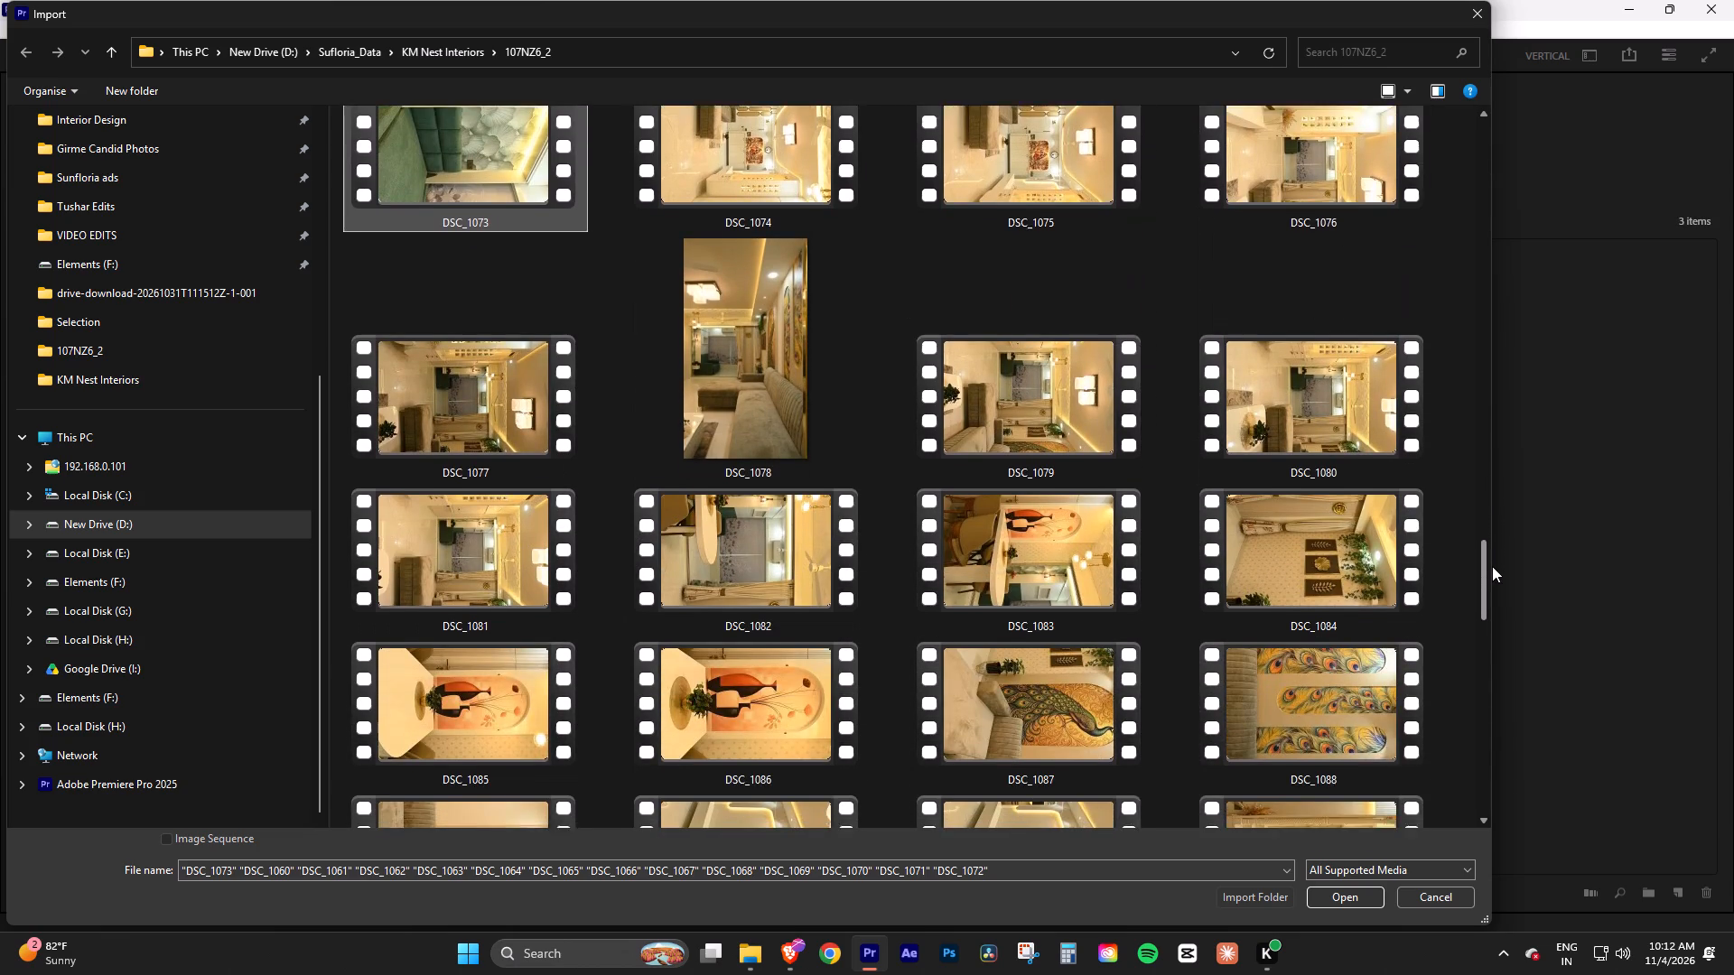
left_click_drag(1492, 566, 1487, 617)
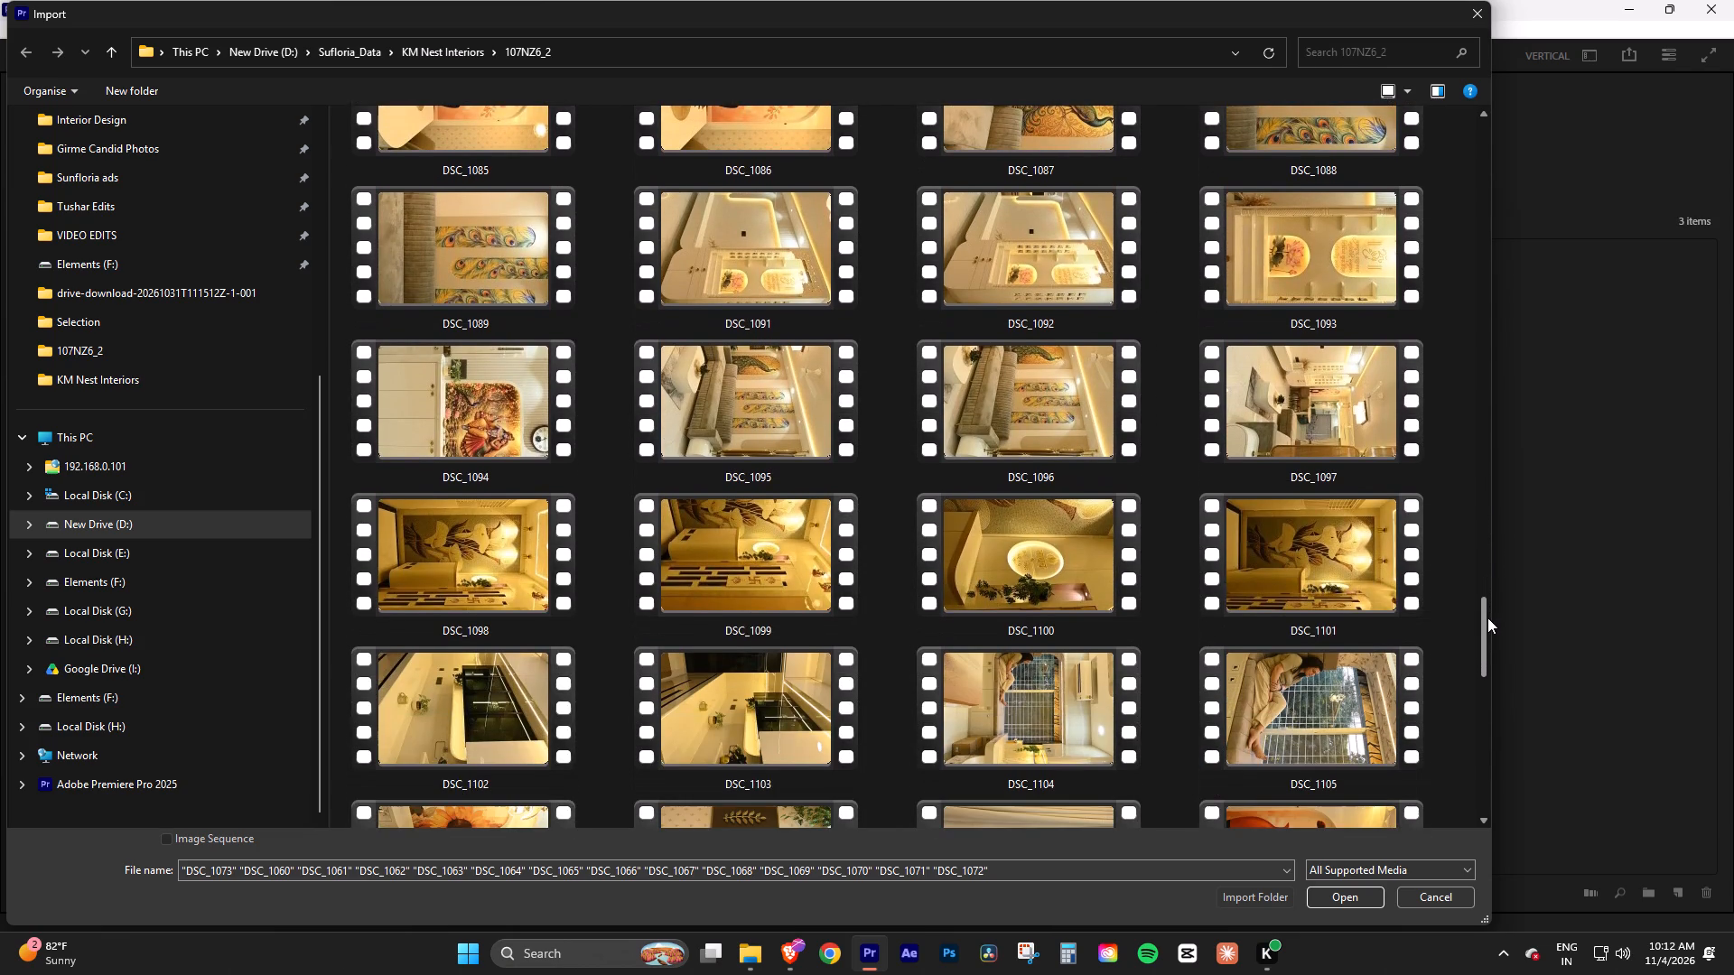
left_click_drag(1487, 617, 1480, 653)
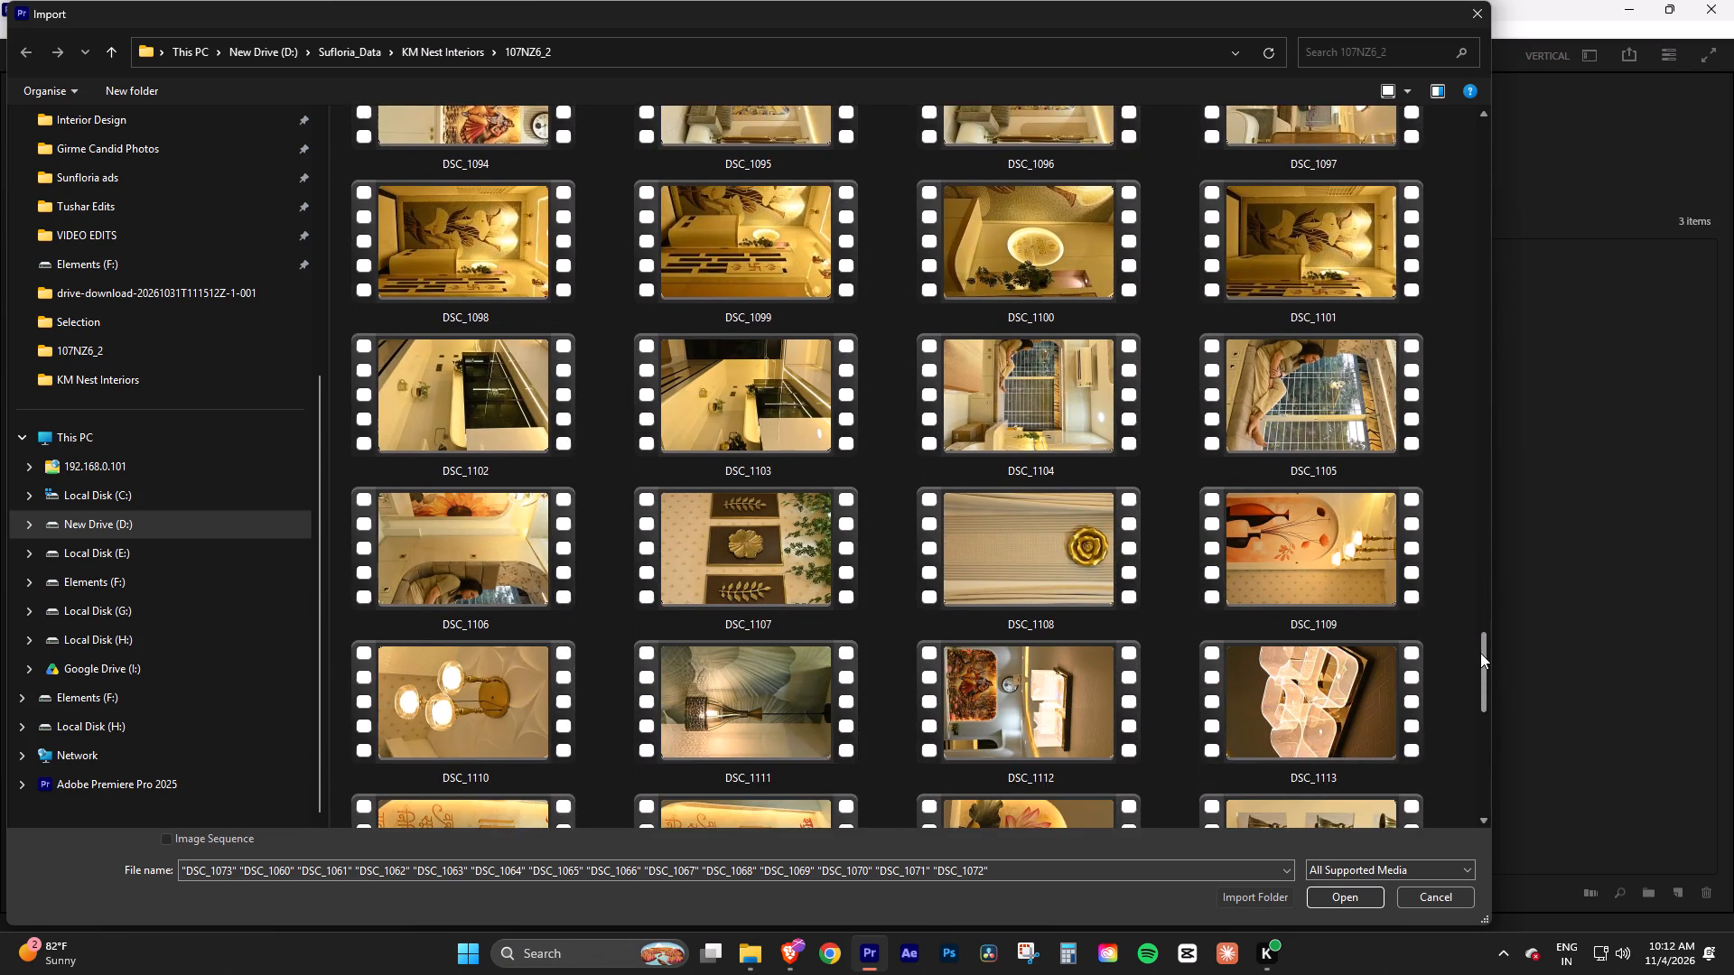
left_click_drag(1480, 653, 1479, 710)
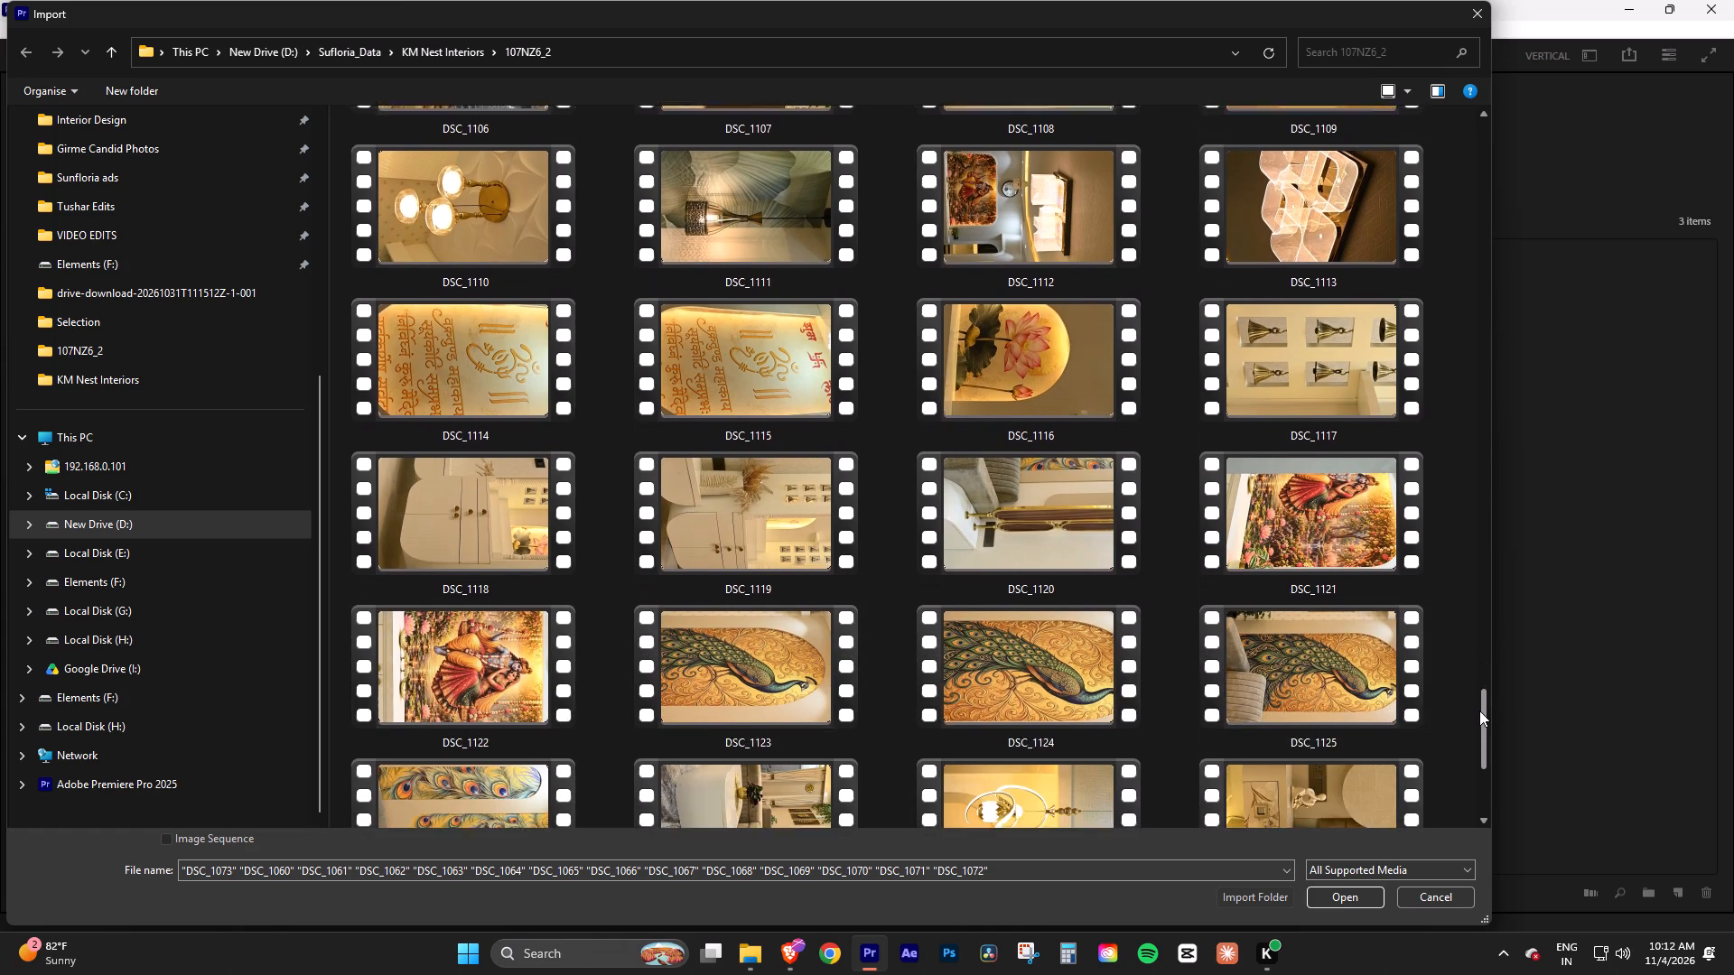
left_click_drag(1479, 710, 1474, 746)
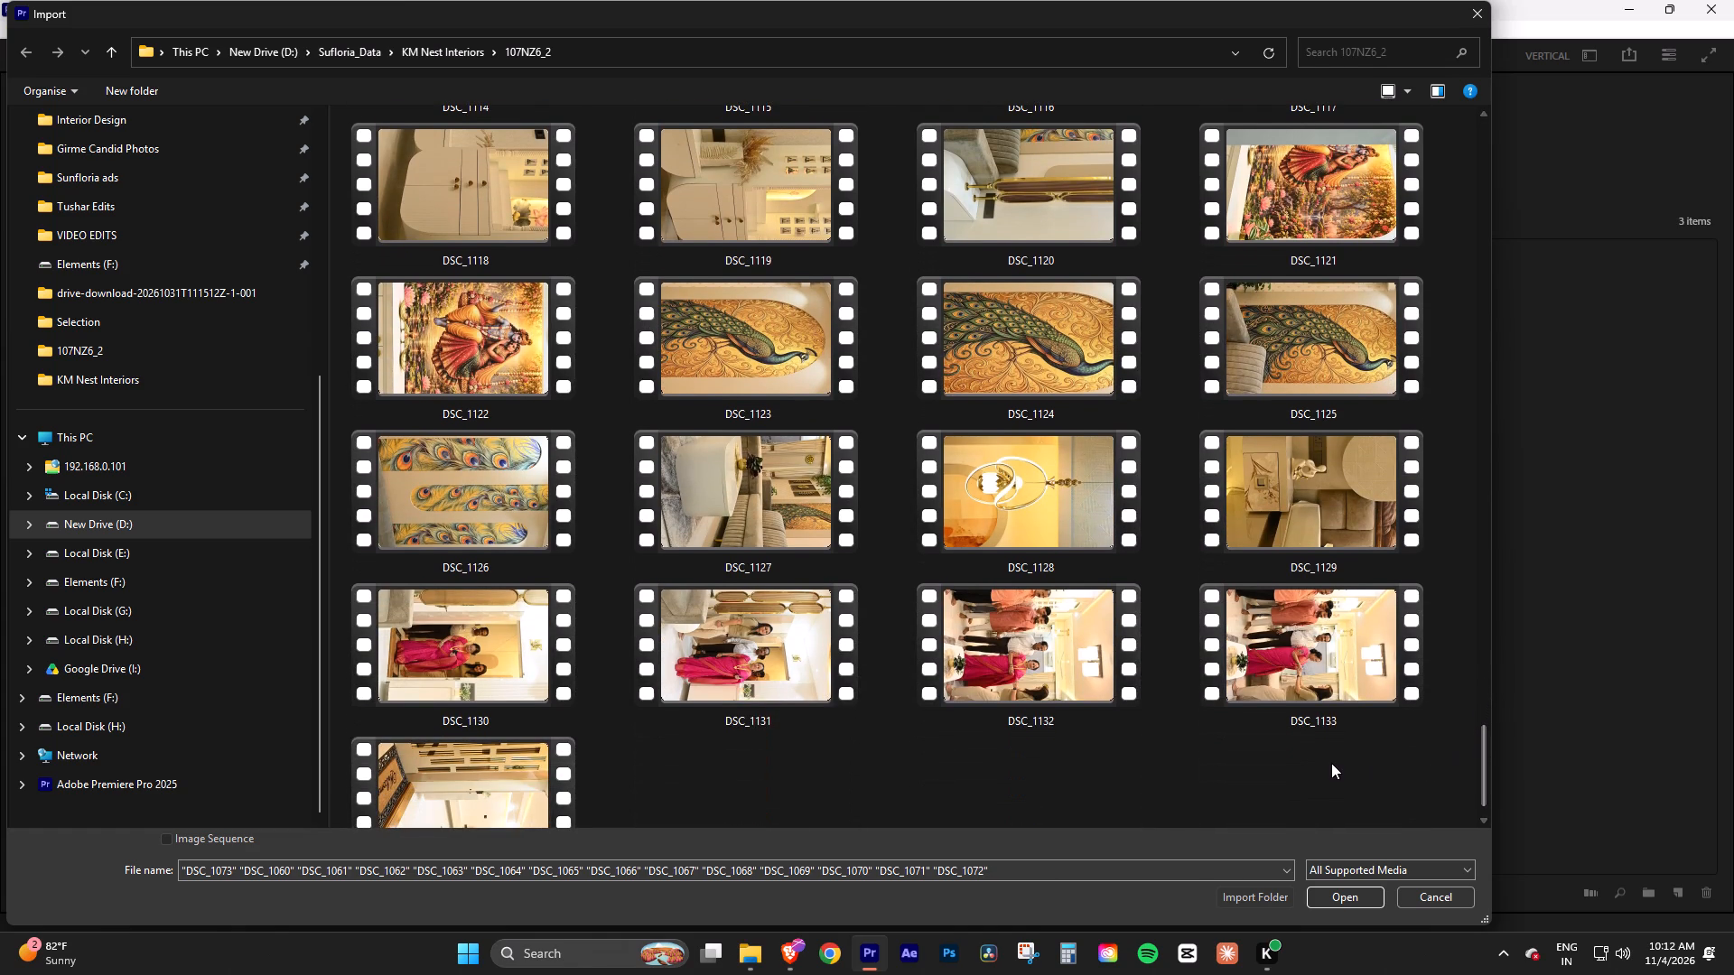
left_click(1352, 898)
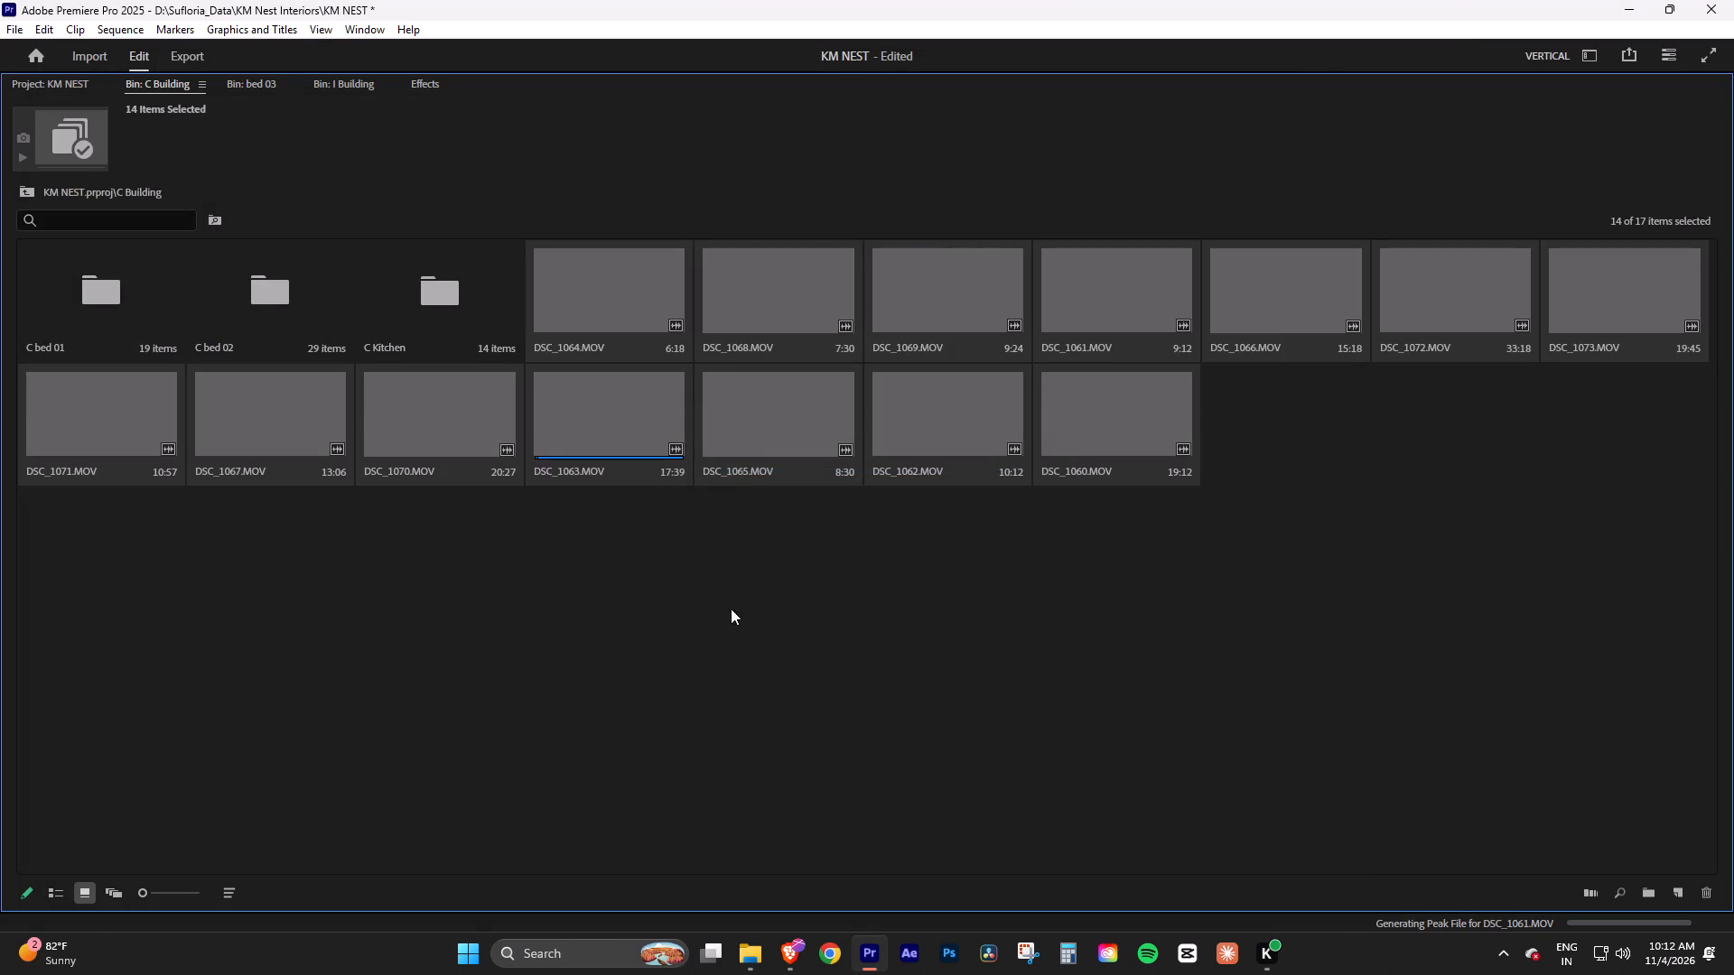
Group the newly imported clips into a new bin from the selection and name it C Balcony.
right_click(1085, 413)
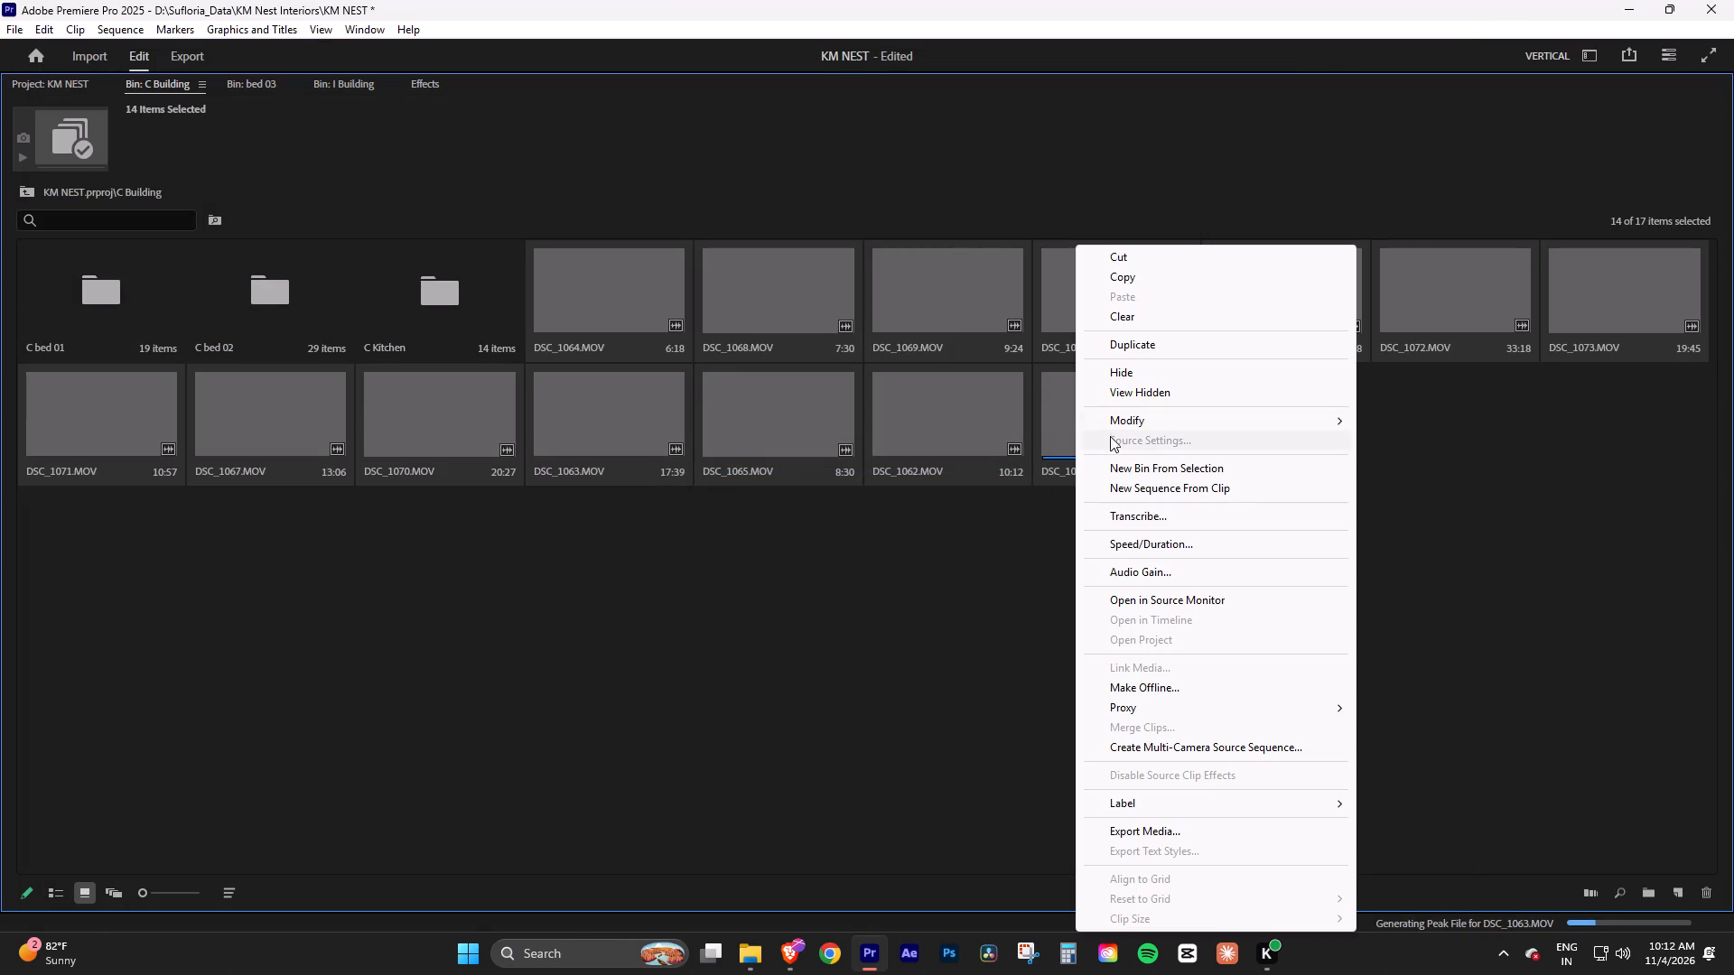
left_click(1134, 472)
type("C")
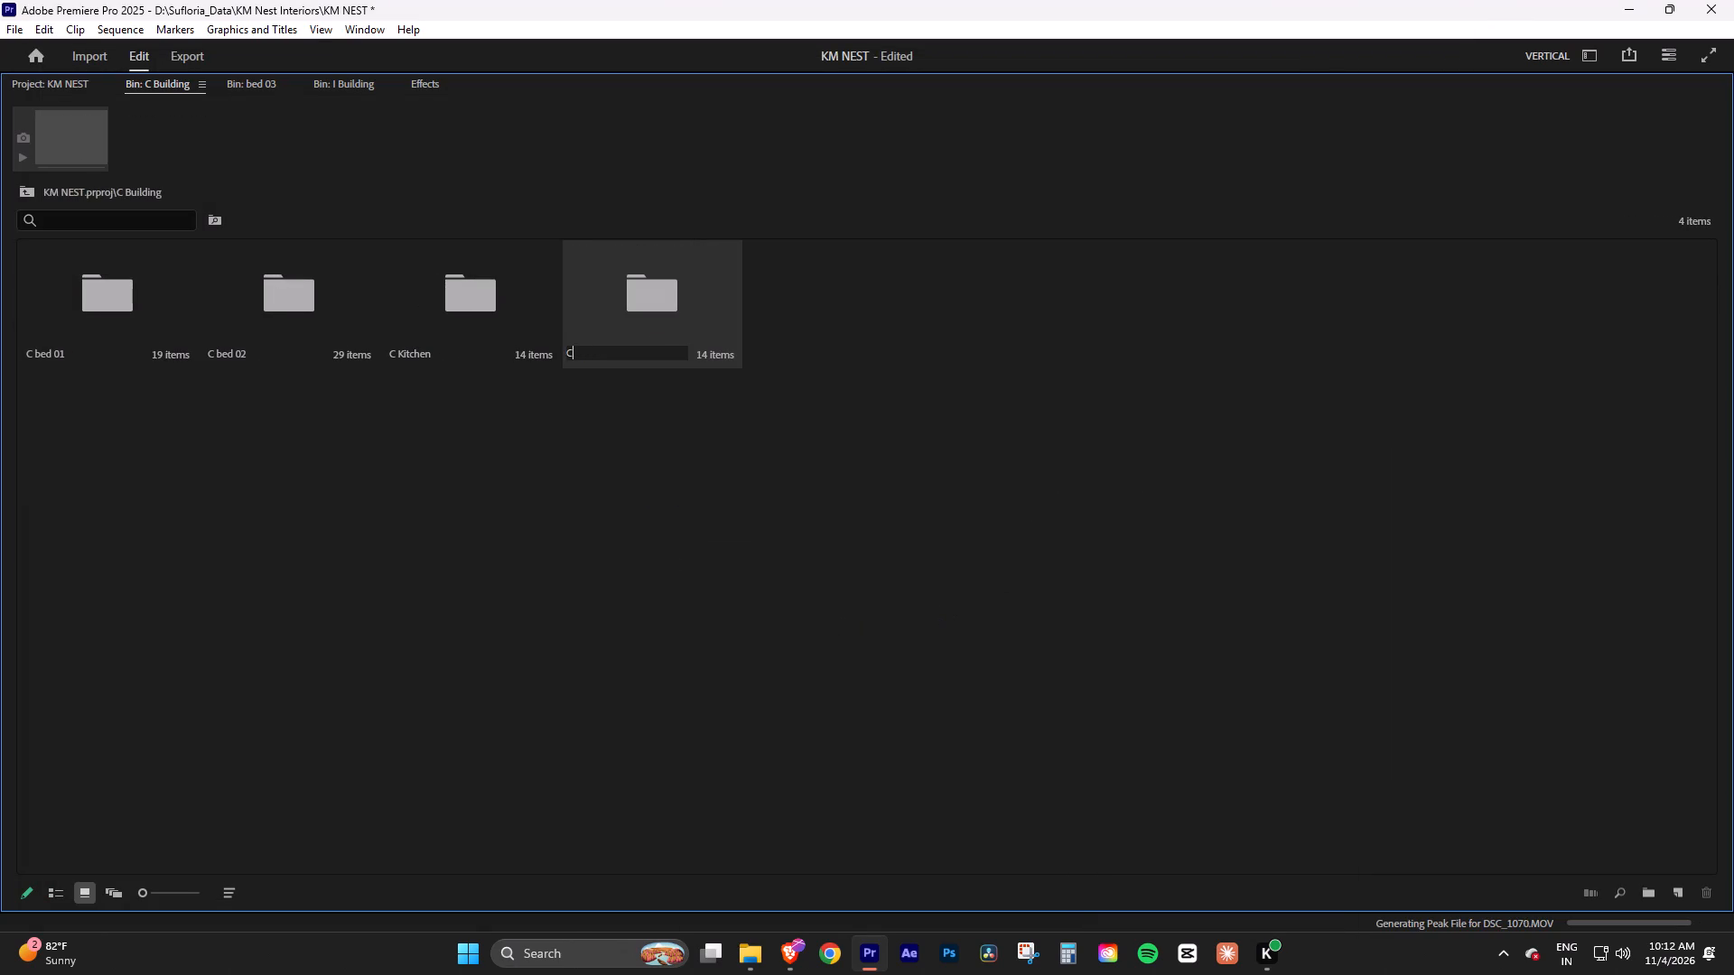
key("space")
type("Balcony")
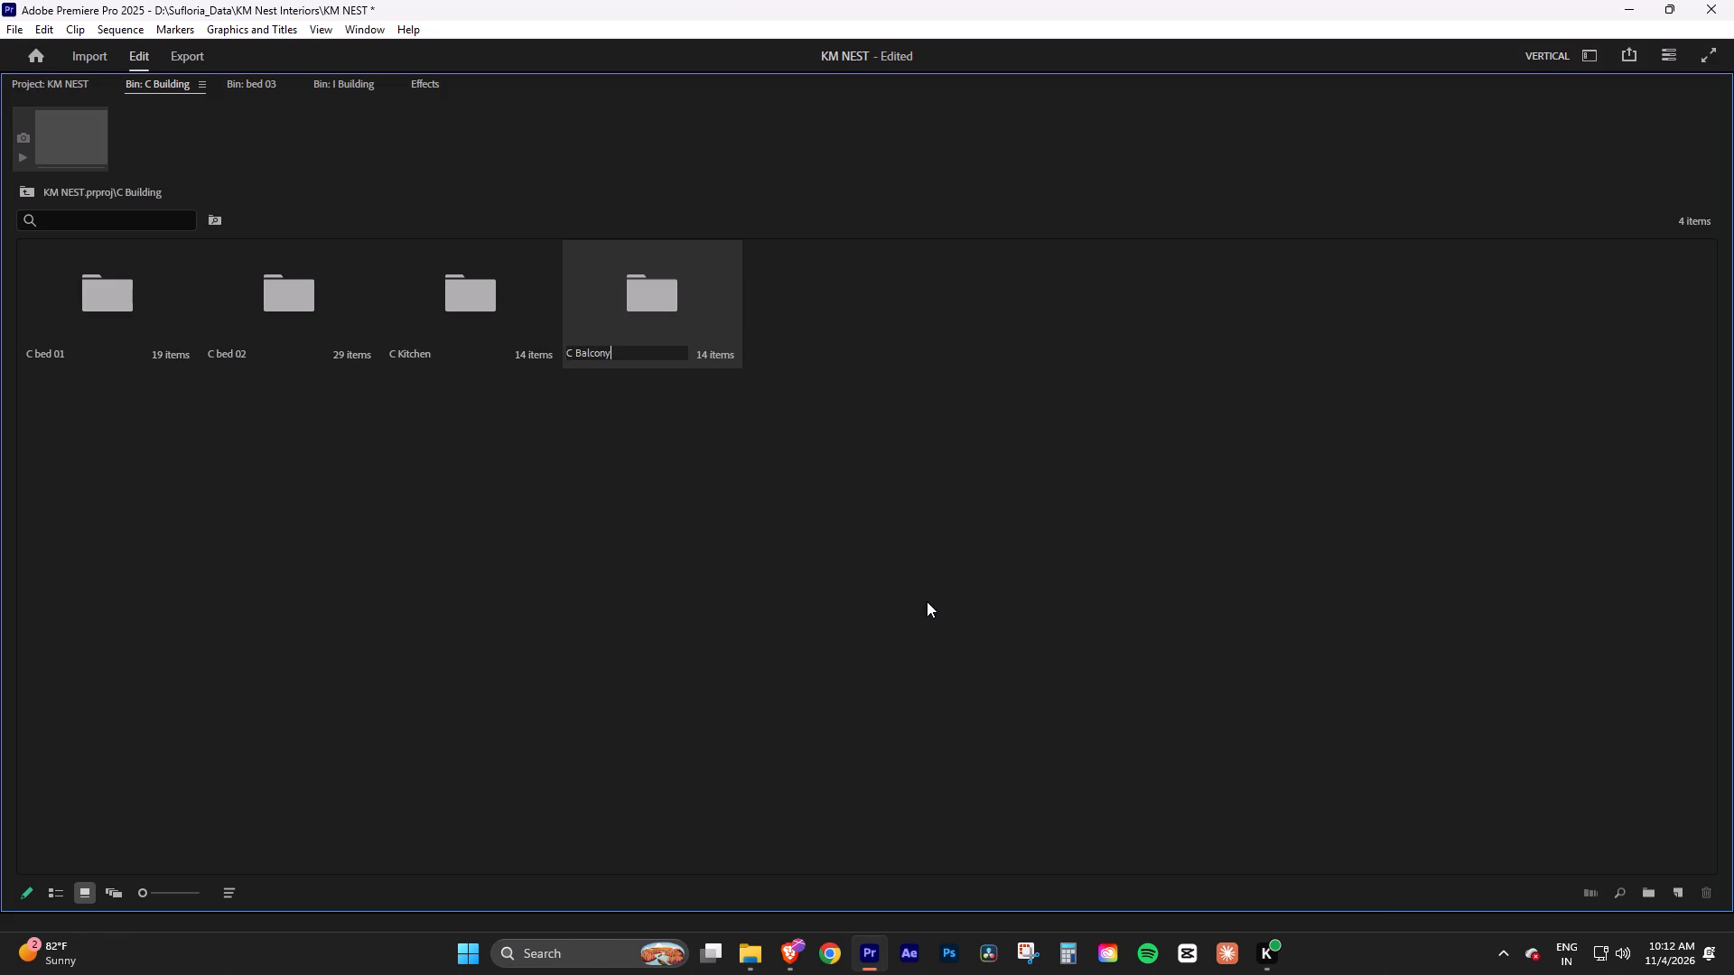
left_click(785, 492)
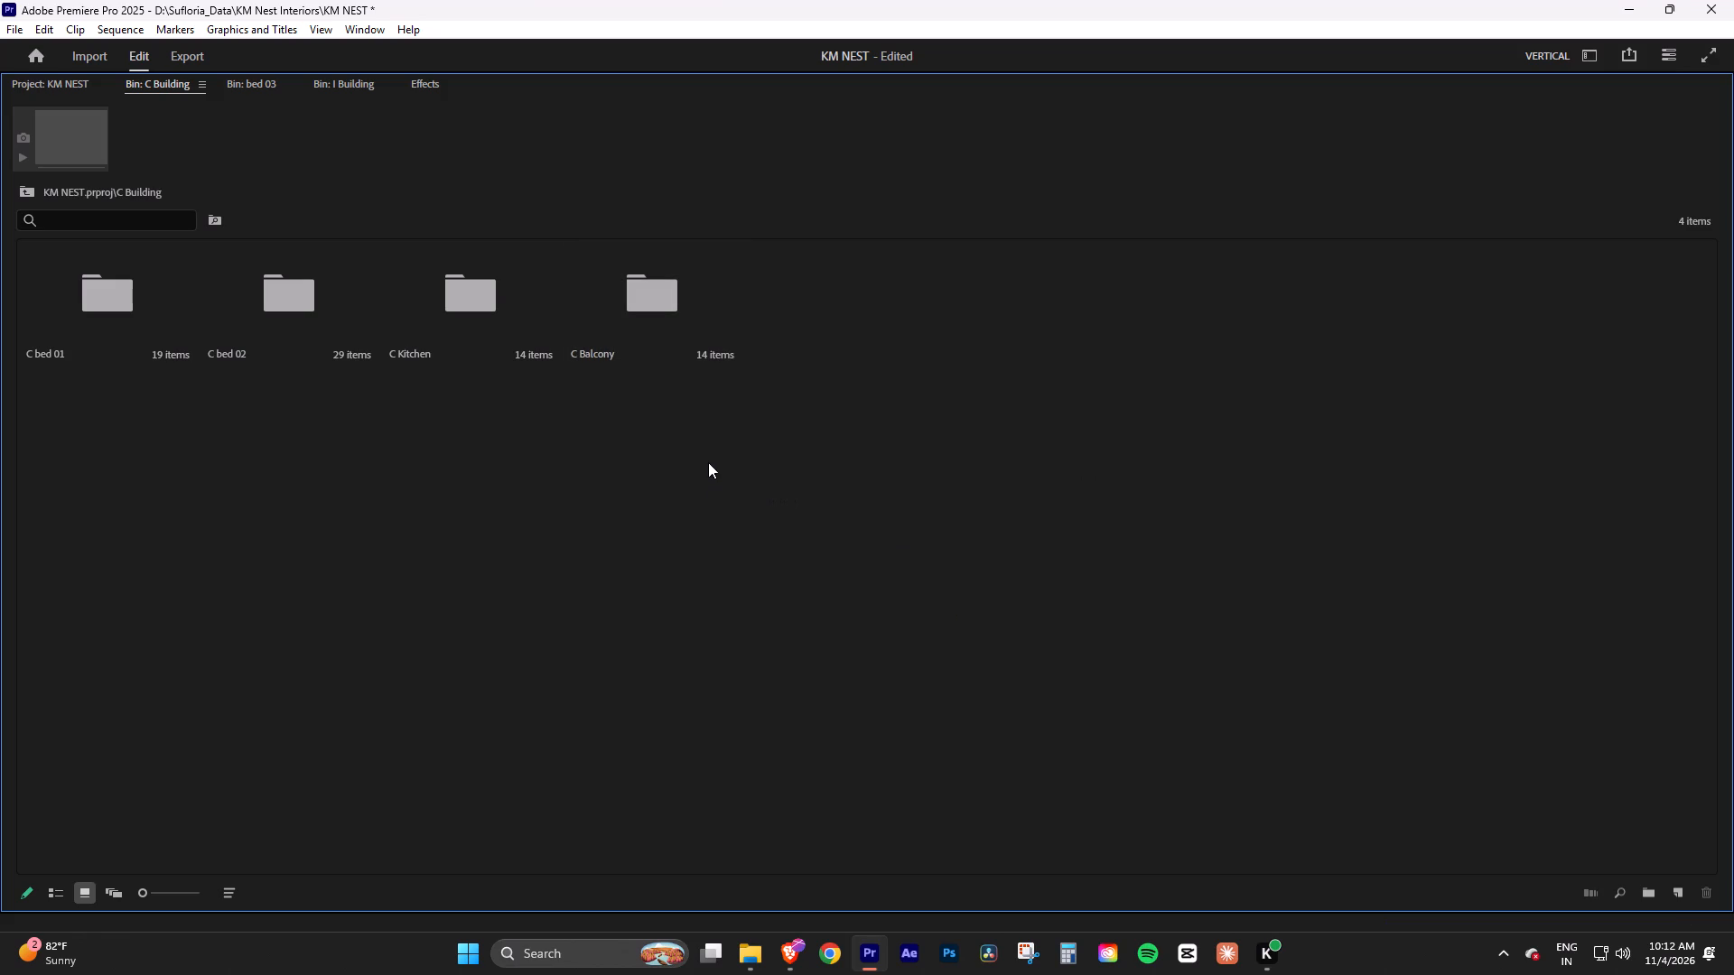
Start another import into the C Building bin and select files DSC_1074 through DSC_1127 in the 107NZ6_2 folder.
right_click(708, 460)
left_click(992, 505)
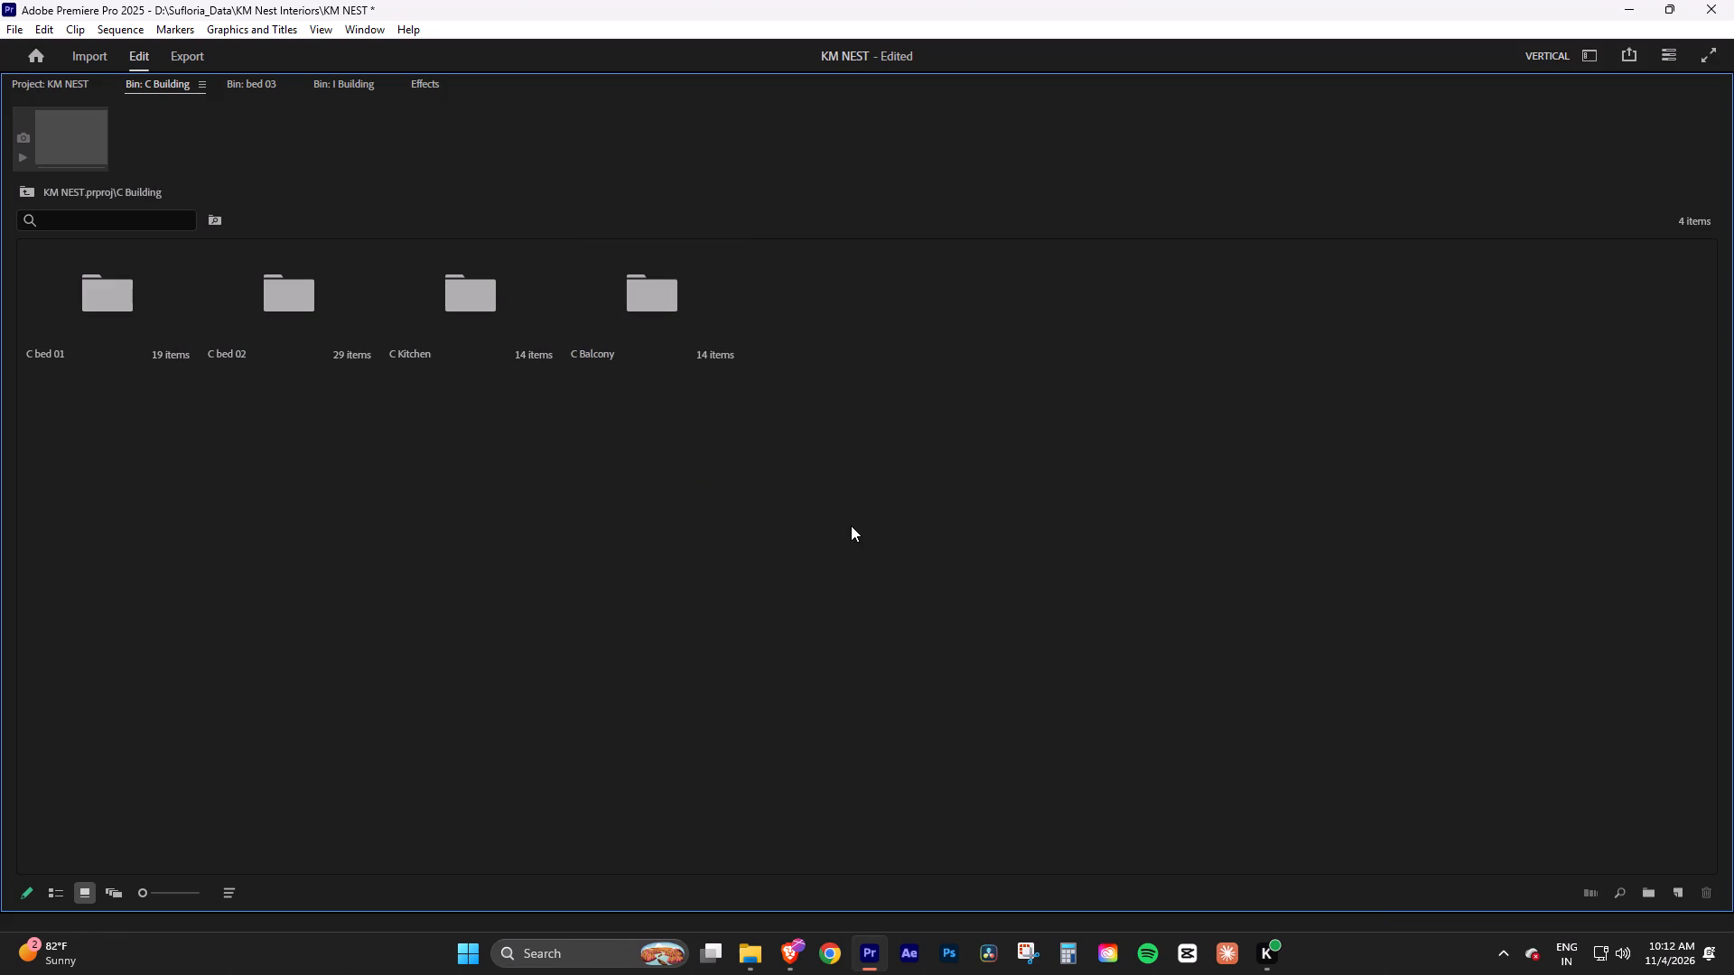
double_click(851, 525)
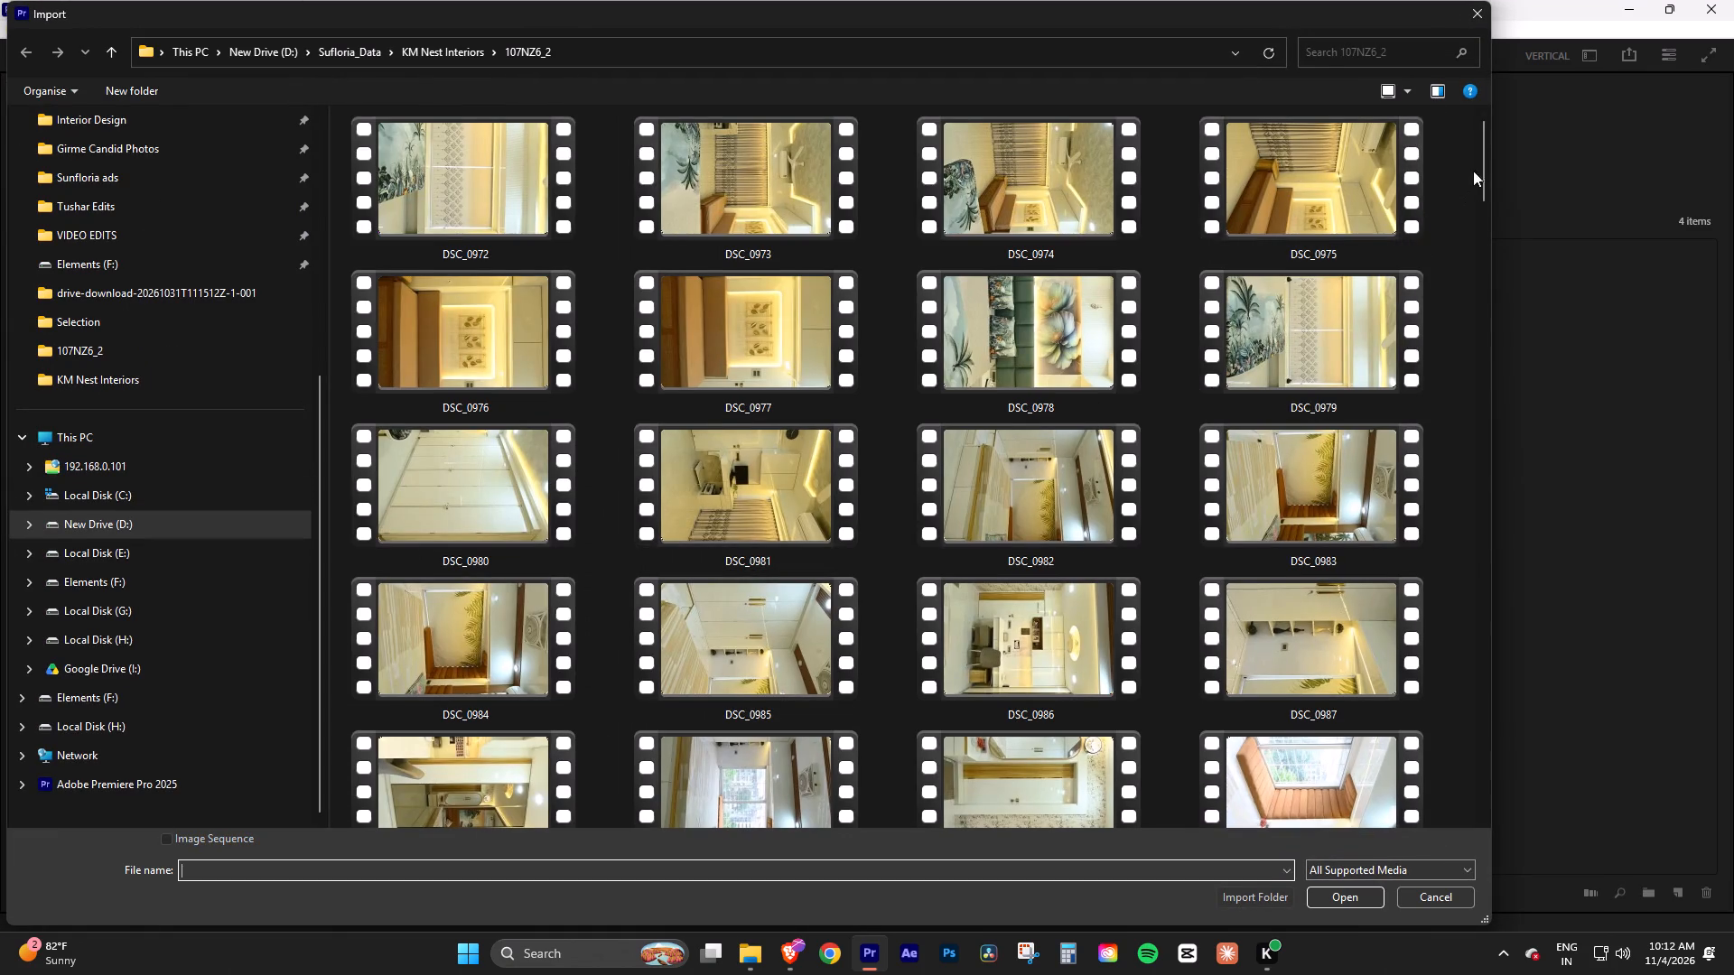
left_click_drag(1489, 160, 1460, 450)
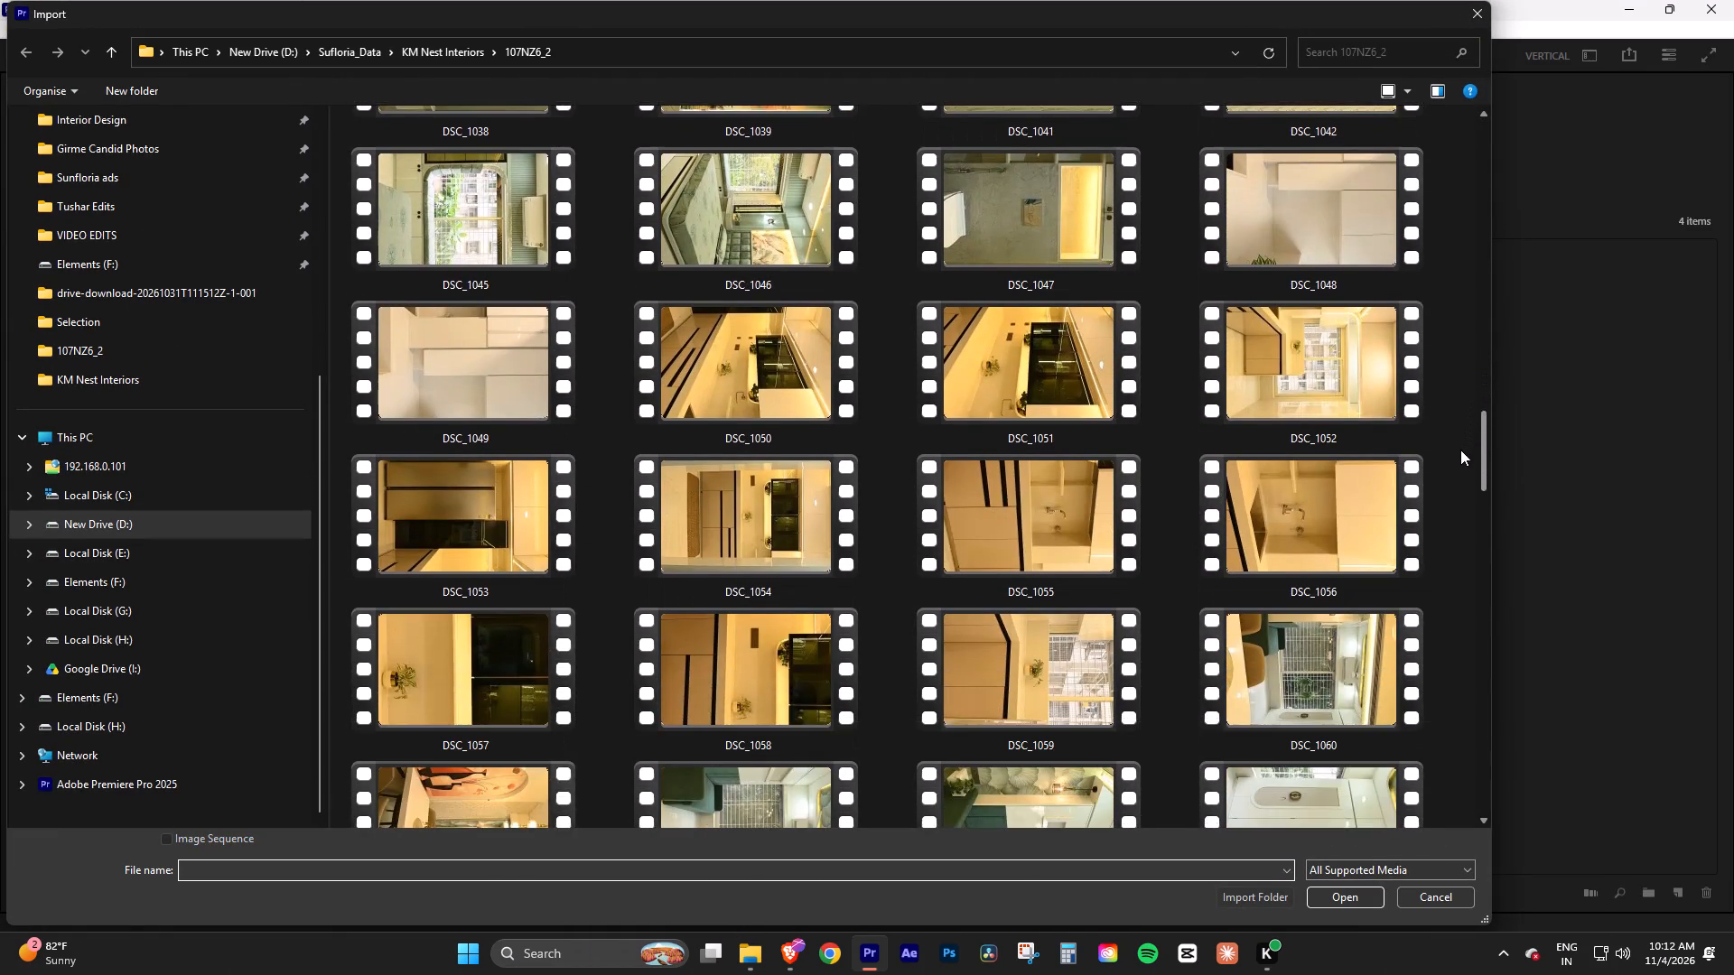
left_click_drag(1460, 450, 1460, 537)
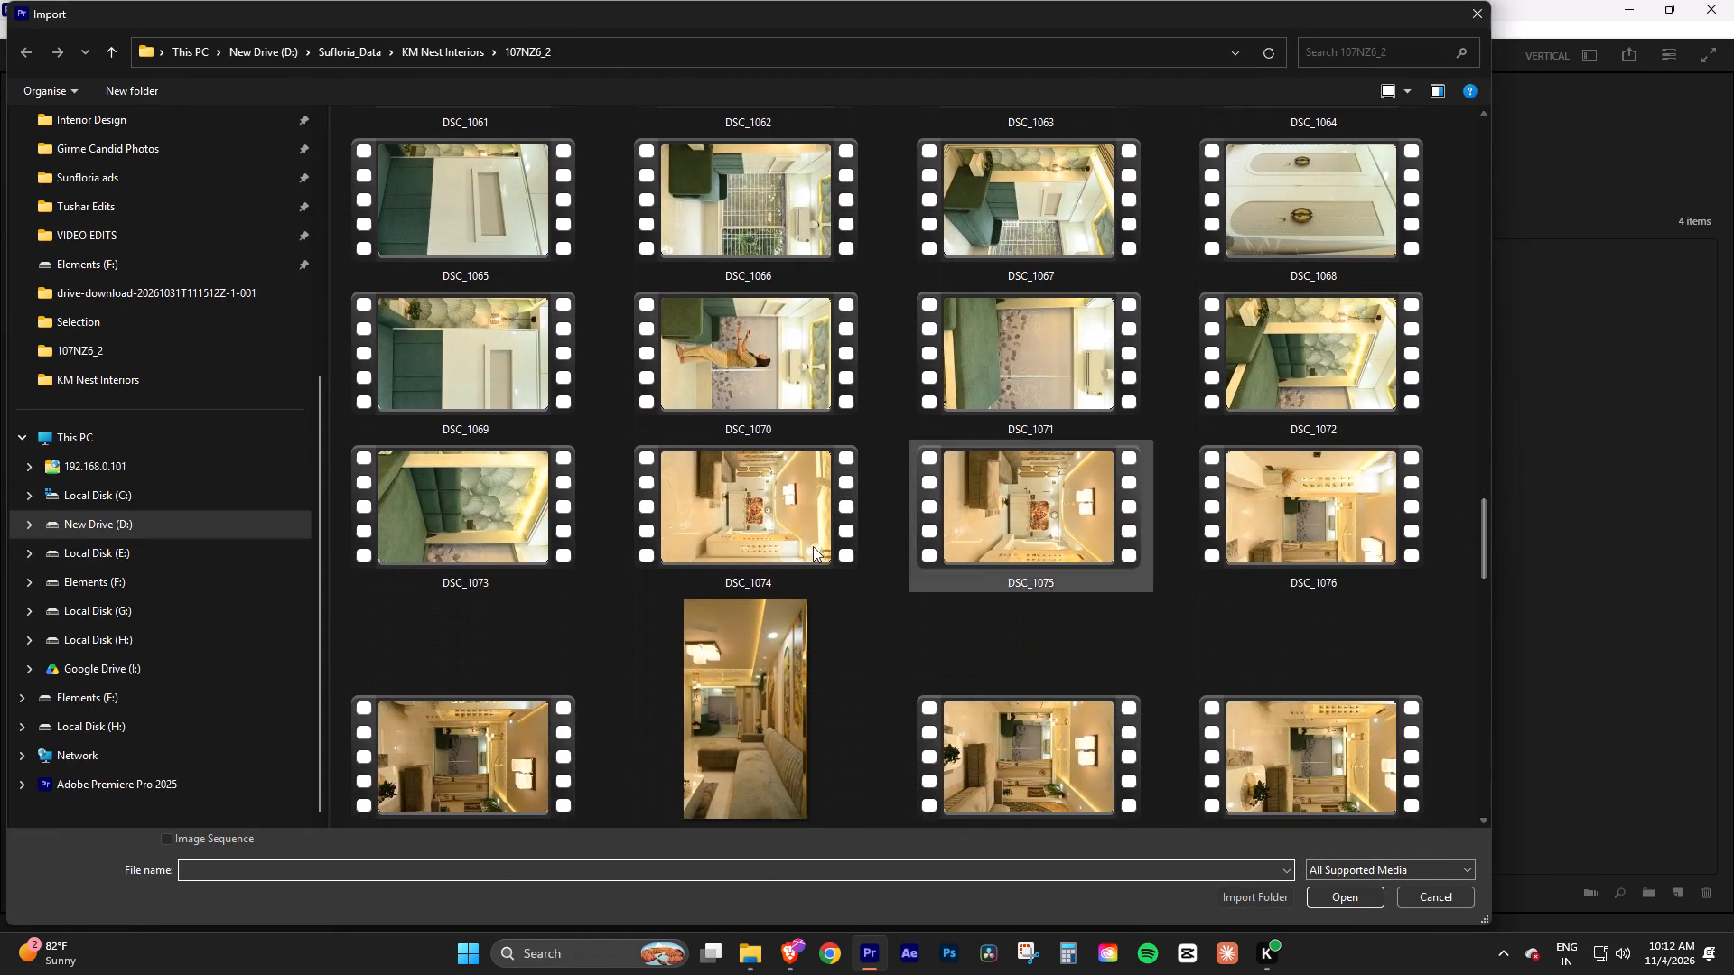
left_click(743, 498)
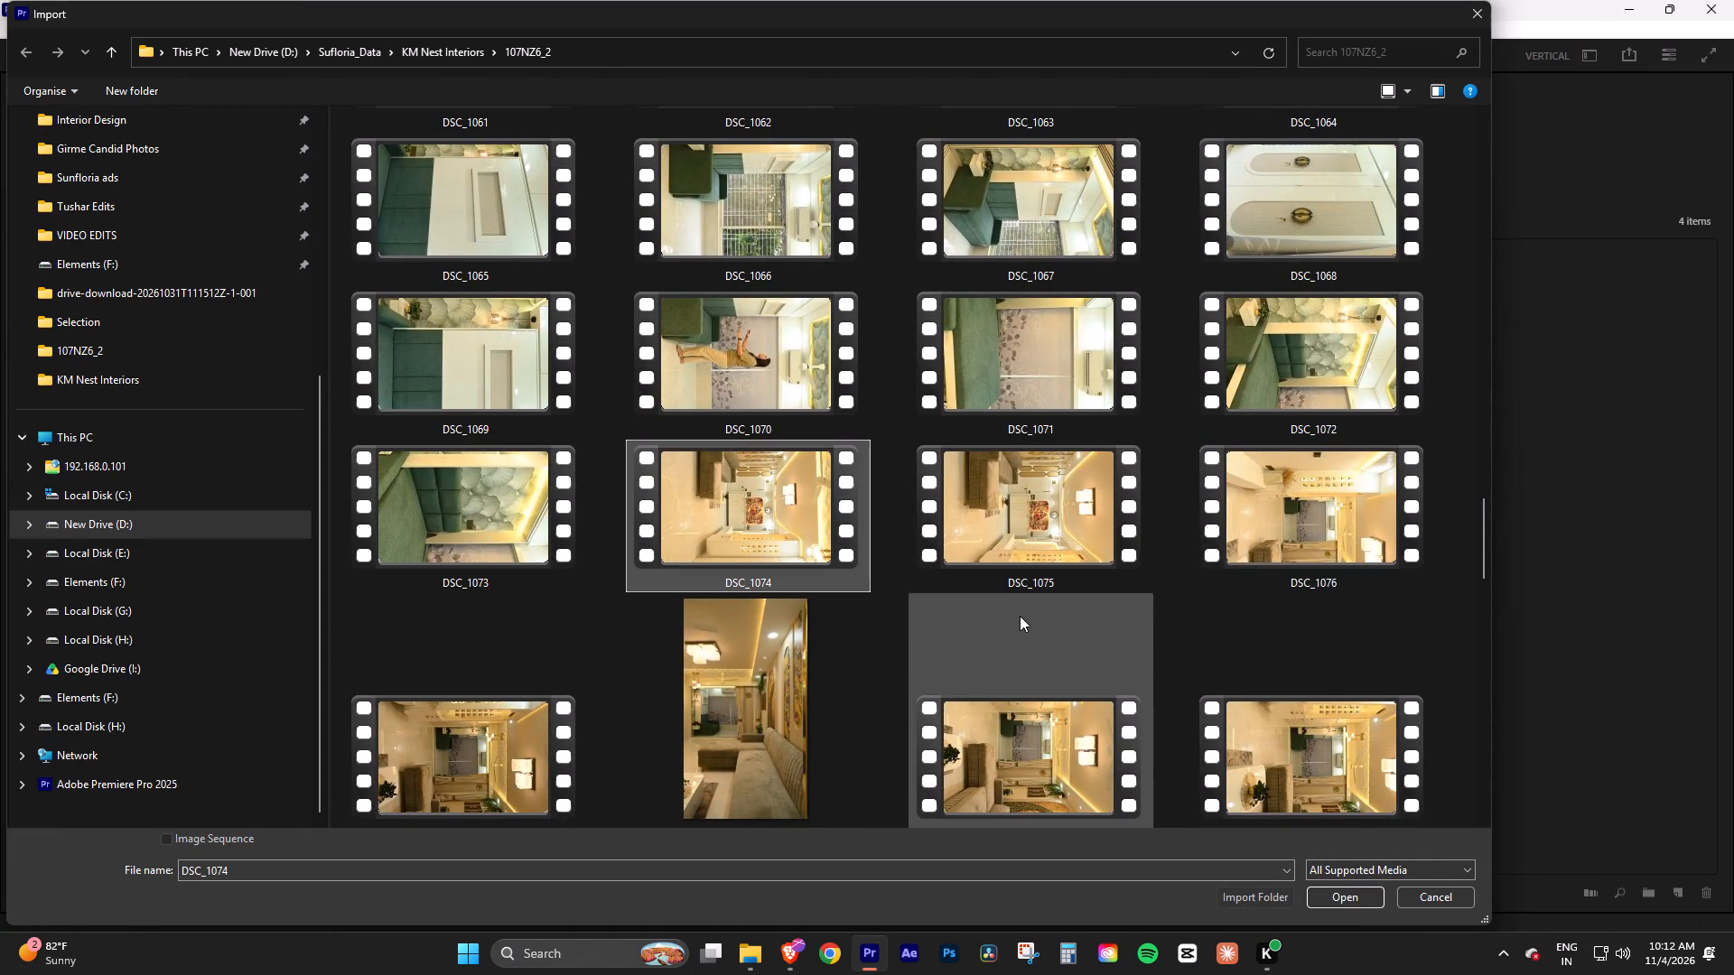
left_click_drag(1483, 516, 1483, 525)
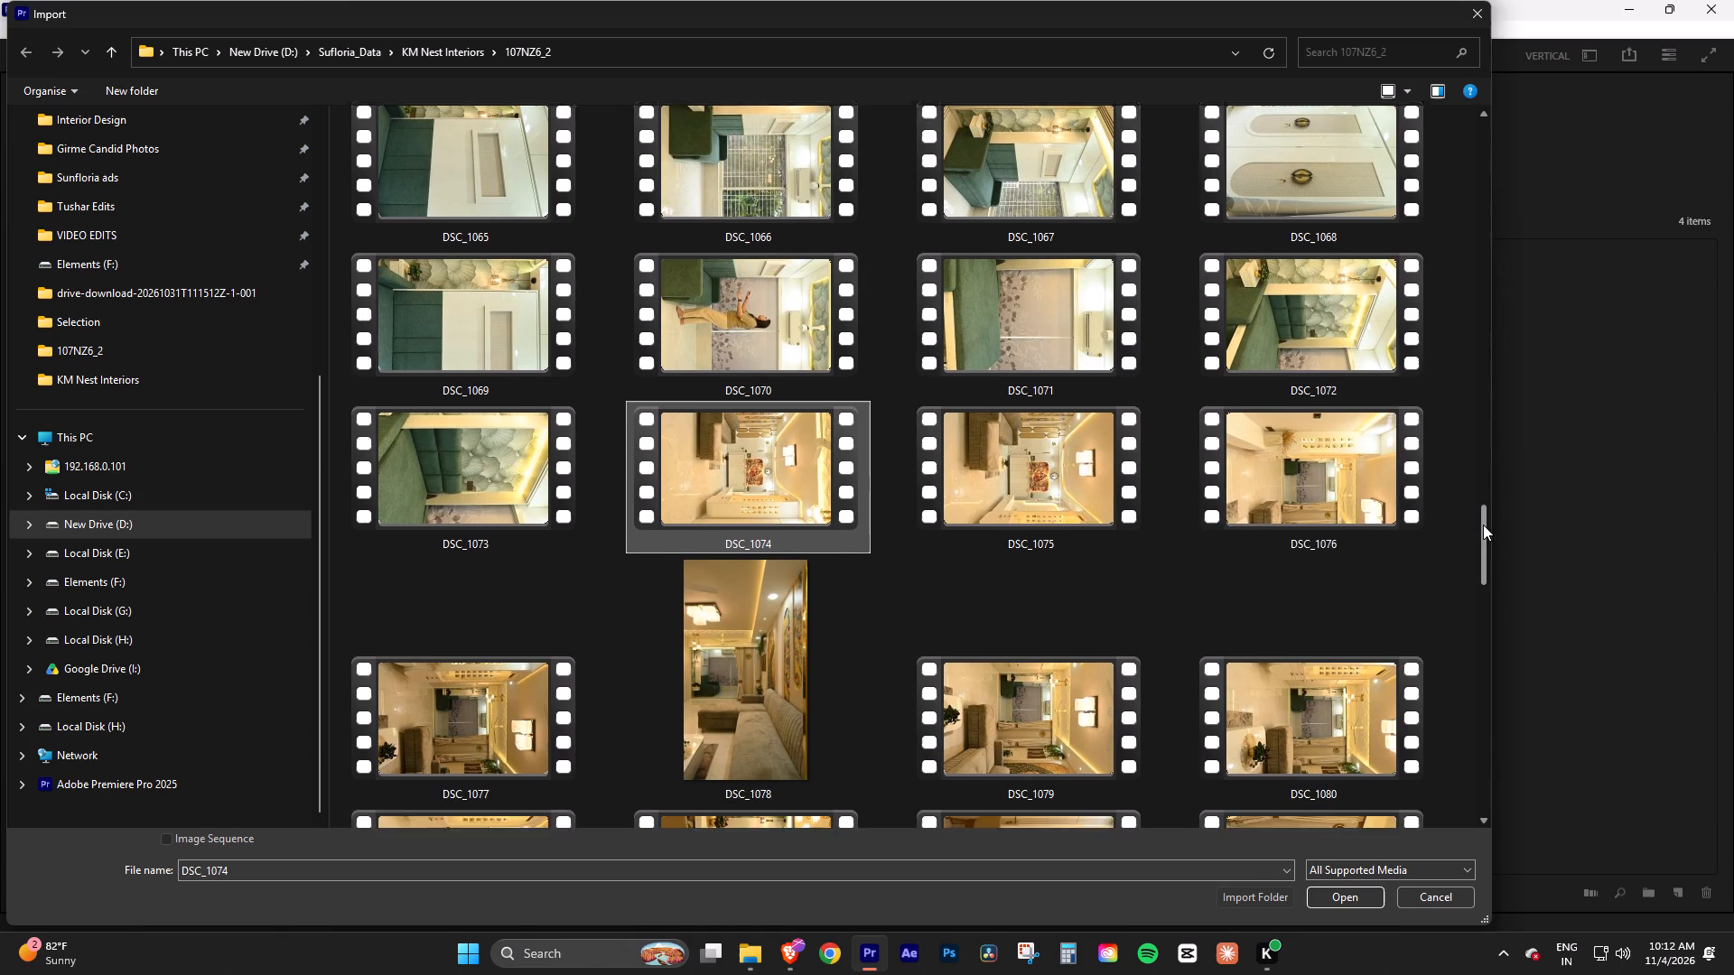
left_click_drag(1483, 525, 1481, 580)
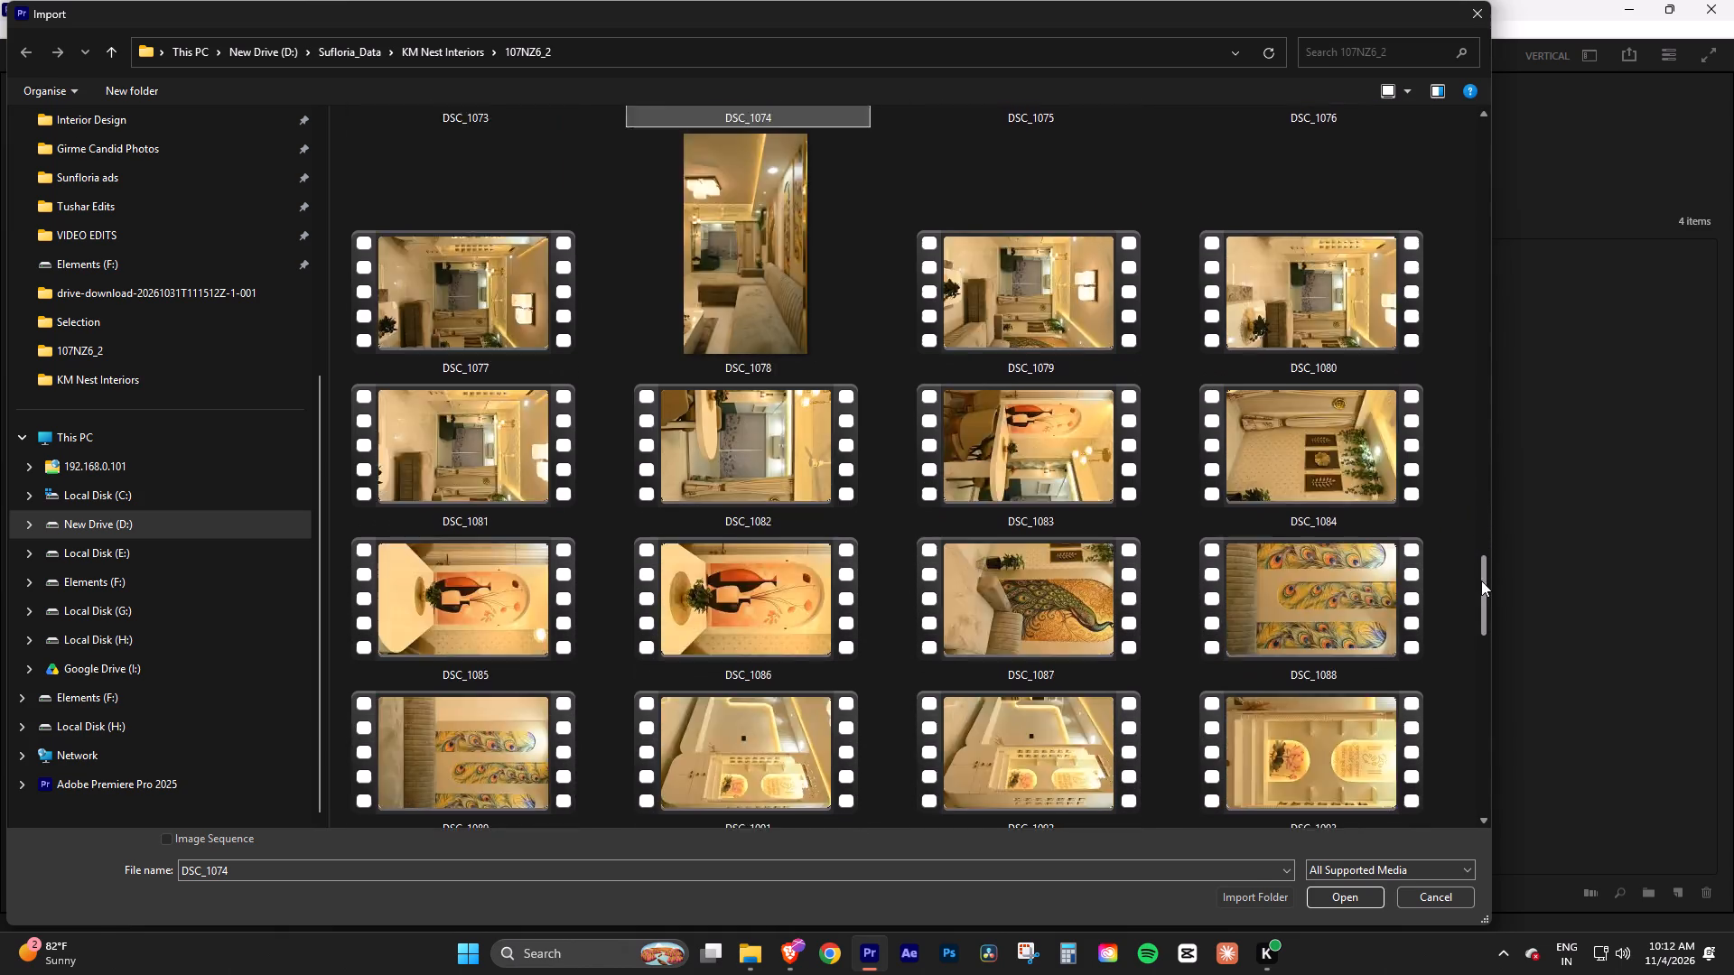
left_click_drag(1481, 580, 1476, 679)
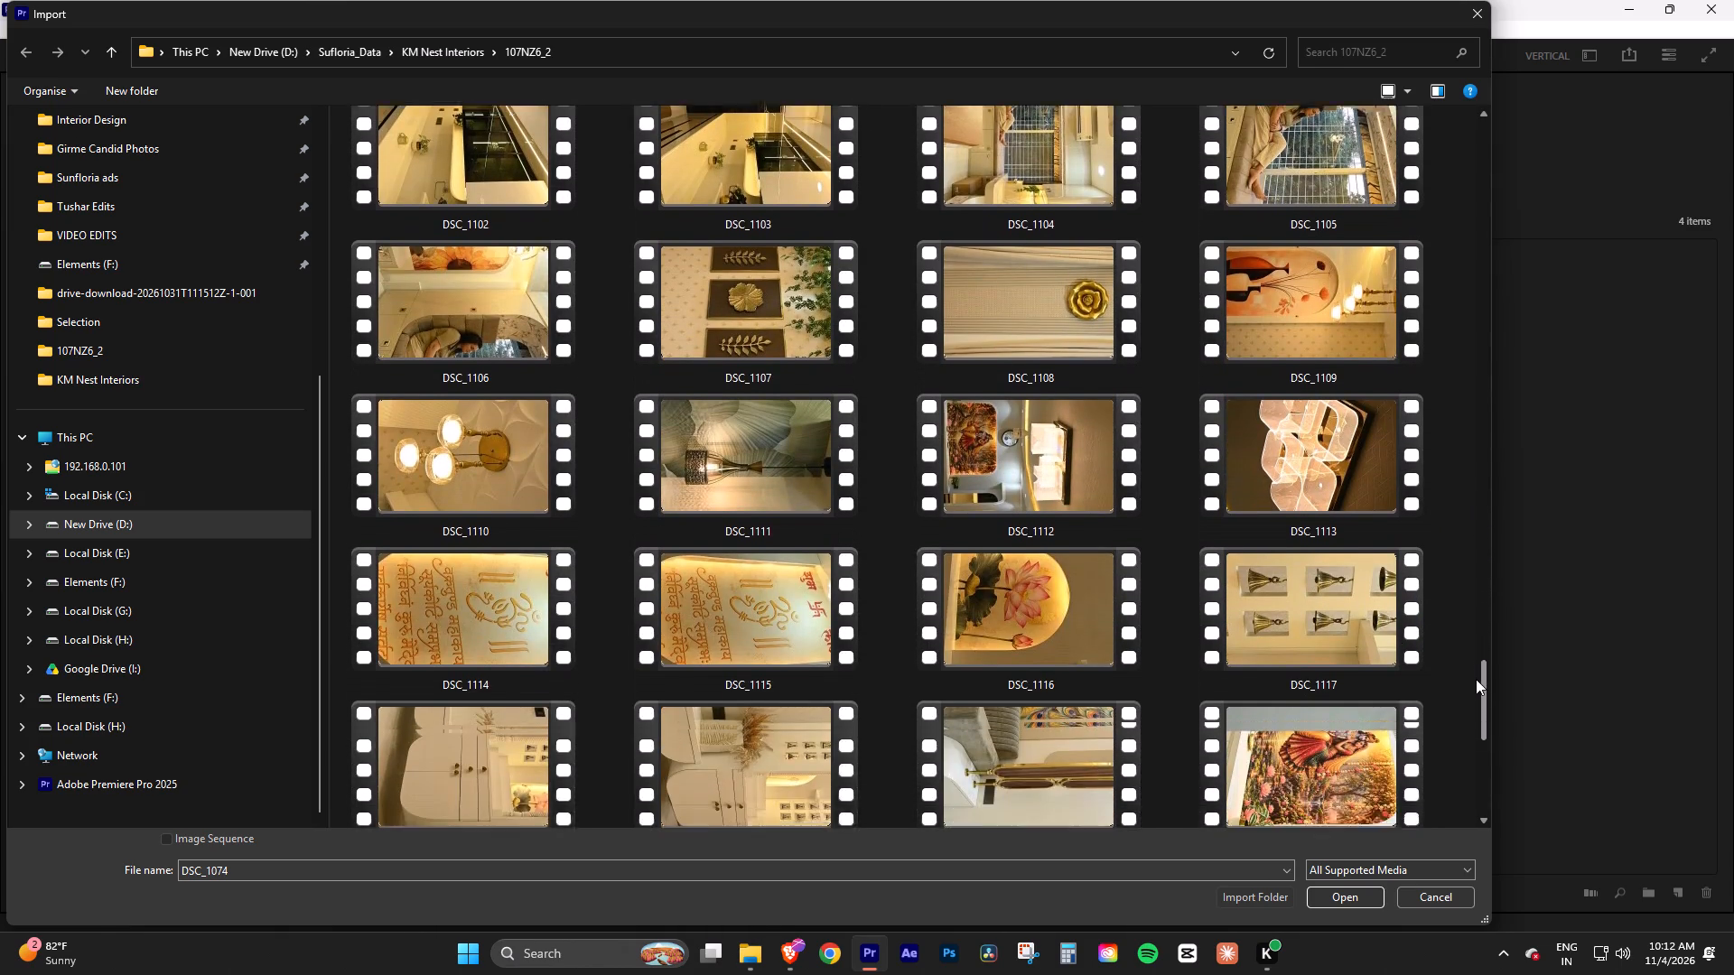
left_click_drag(1476, 679, 1476, 713)
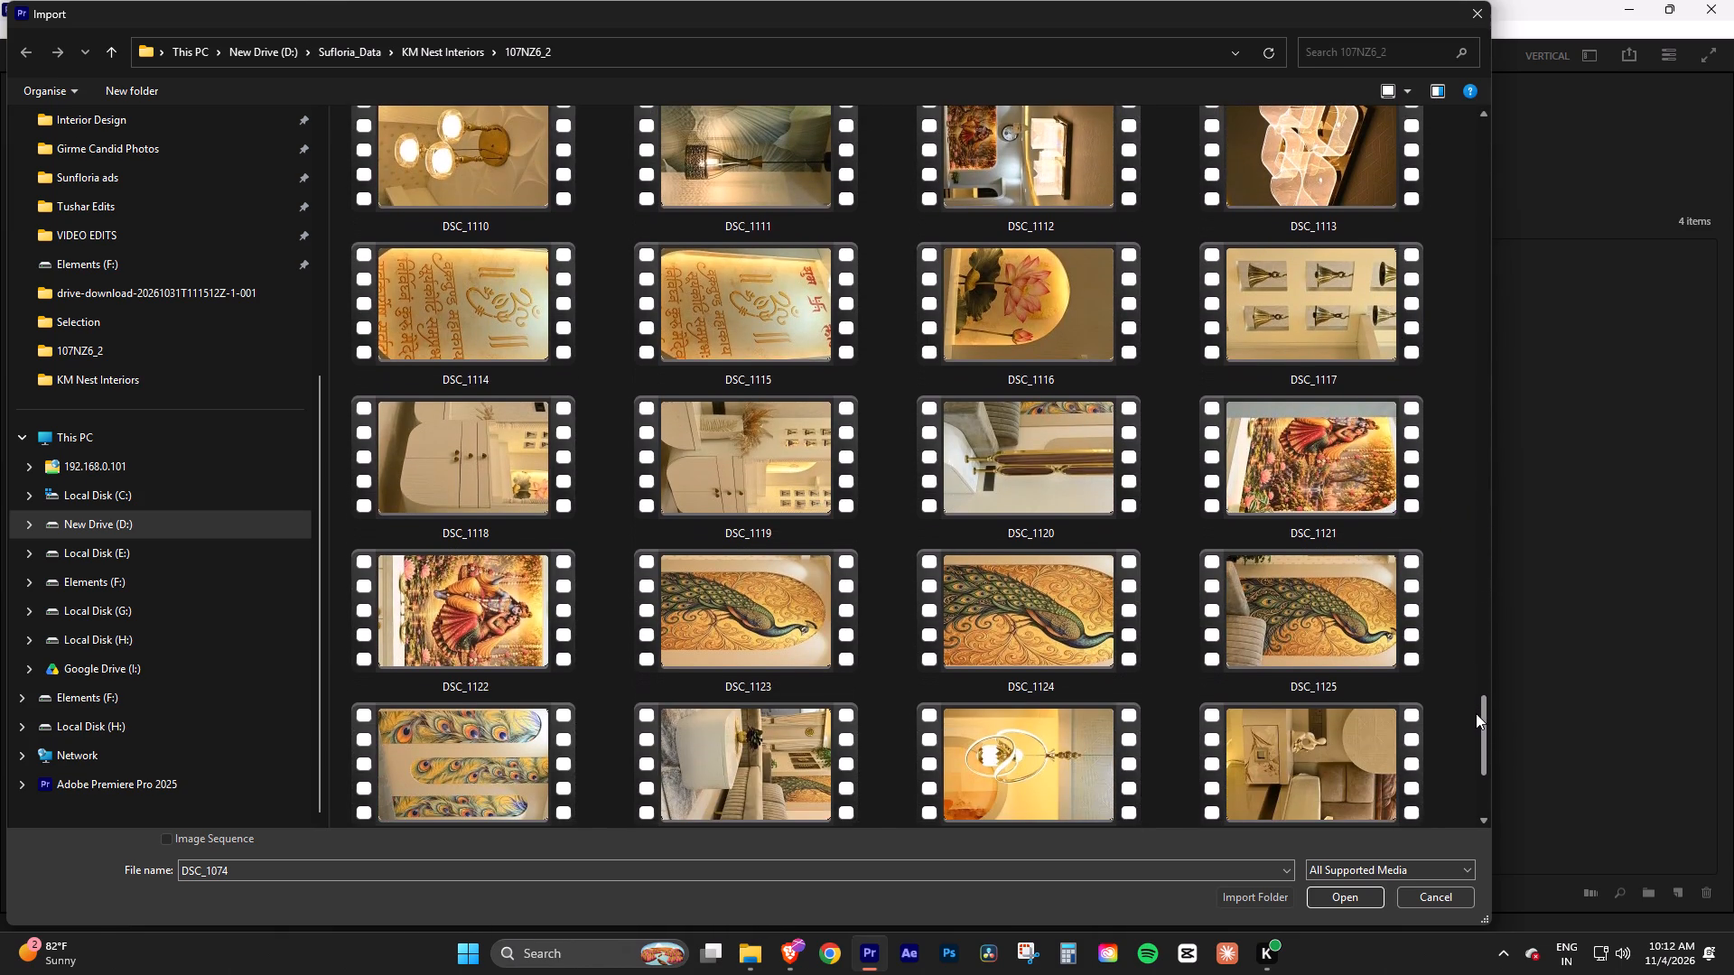
left_click_drag(1476, 713, 1468, 741)
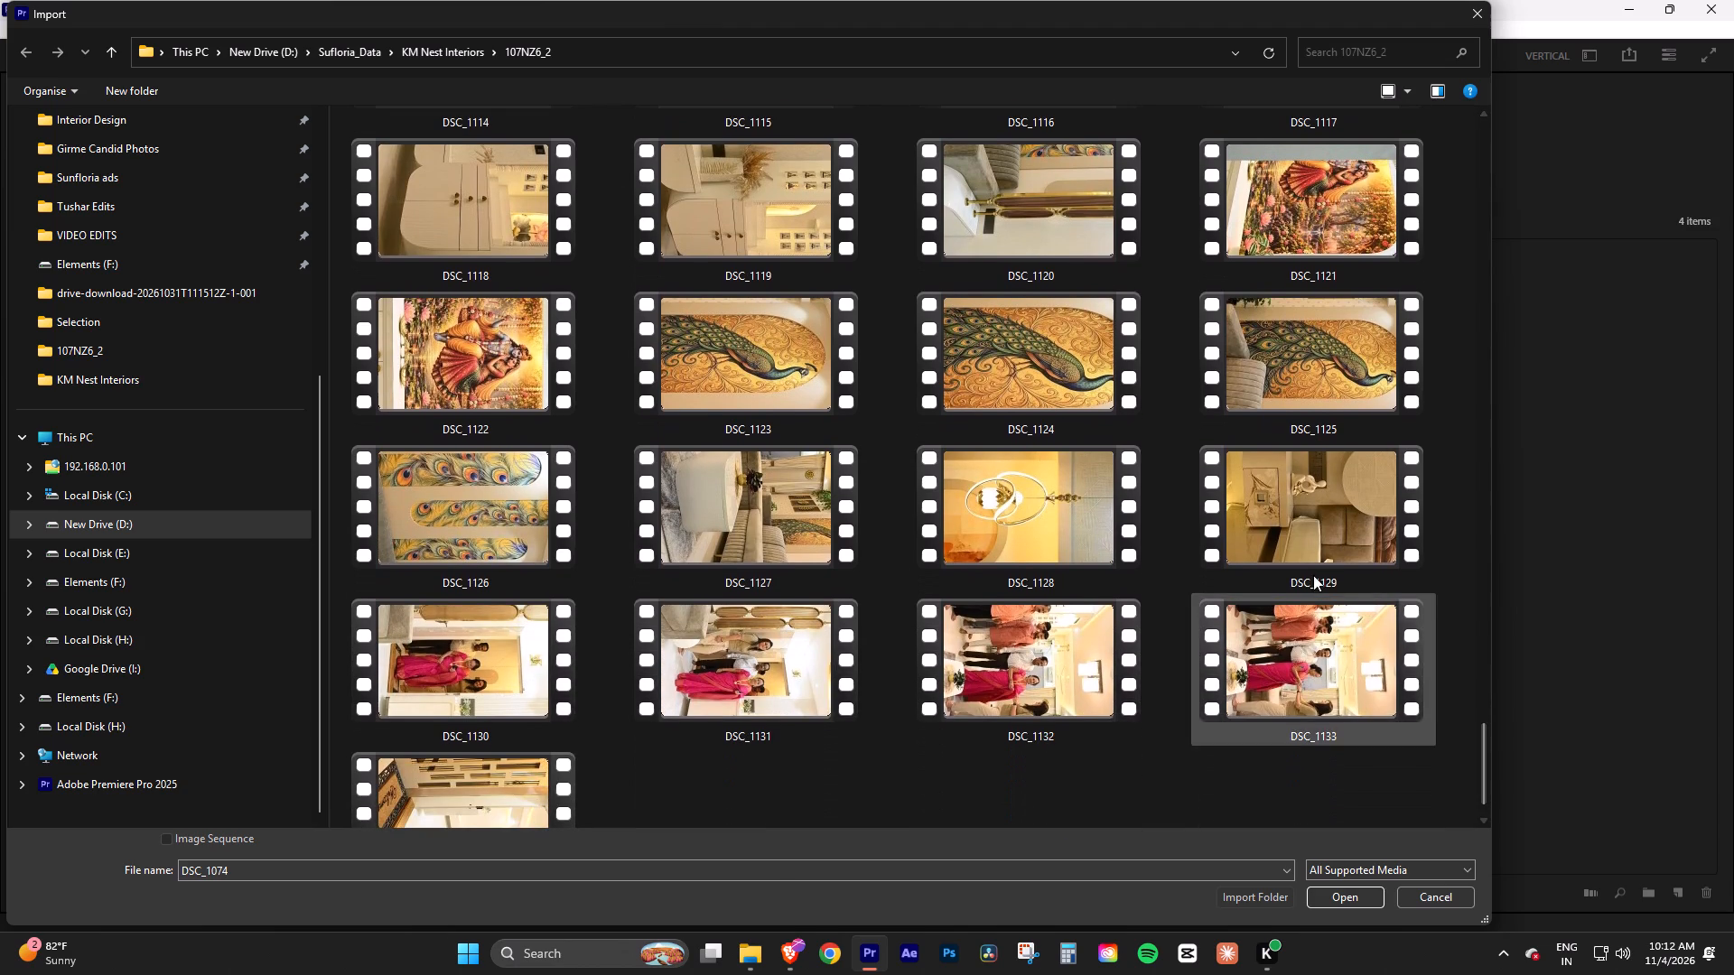
left_click(779, 517, "ctrl+shift")
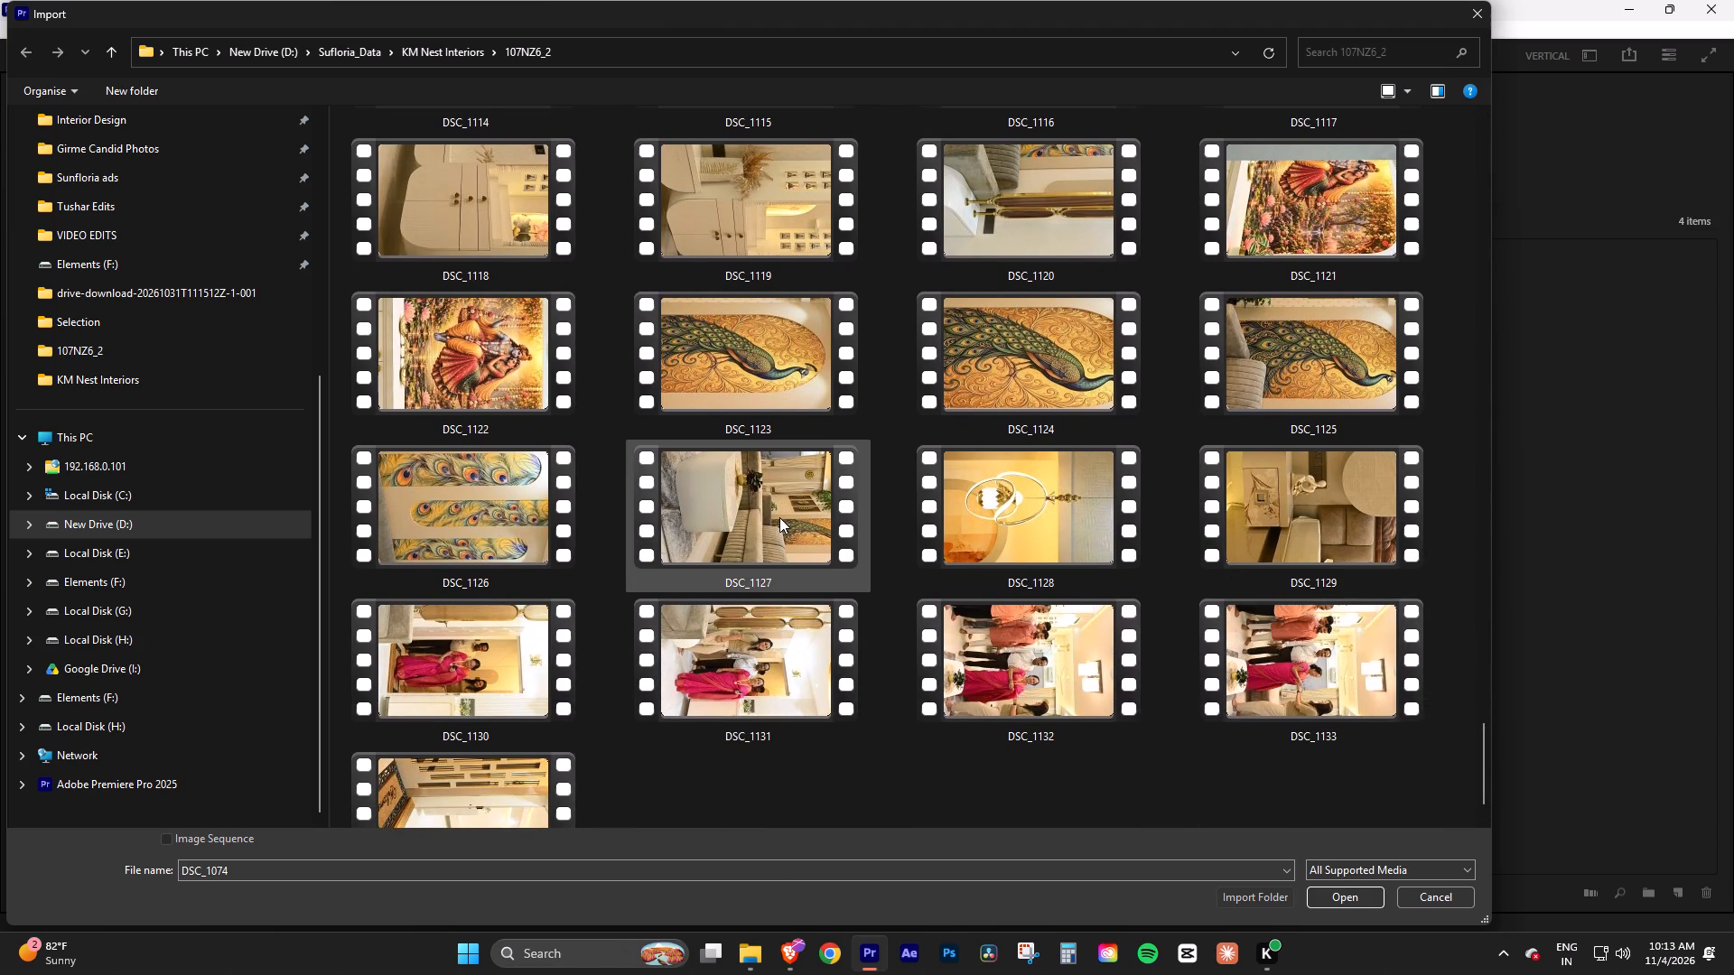
Add clips DSC_1134, DSC_1133 and DSC_1131 to the selection and import all selected files into the C Building bin.
scroll(793, 649, "down", 2)
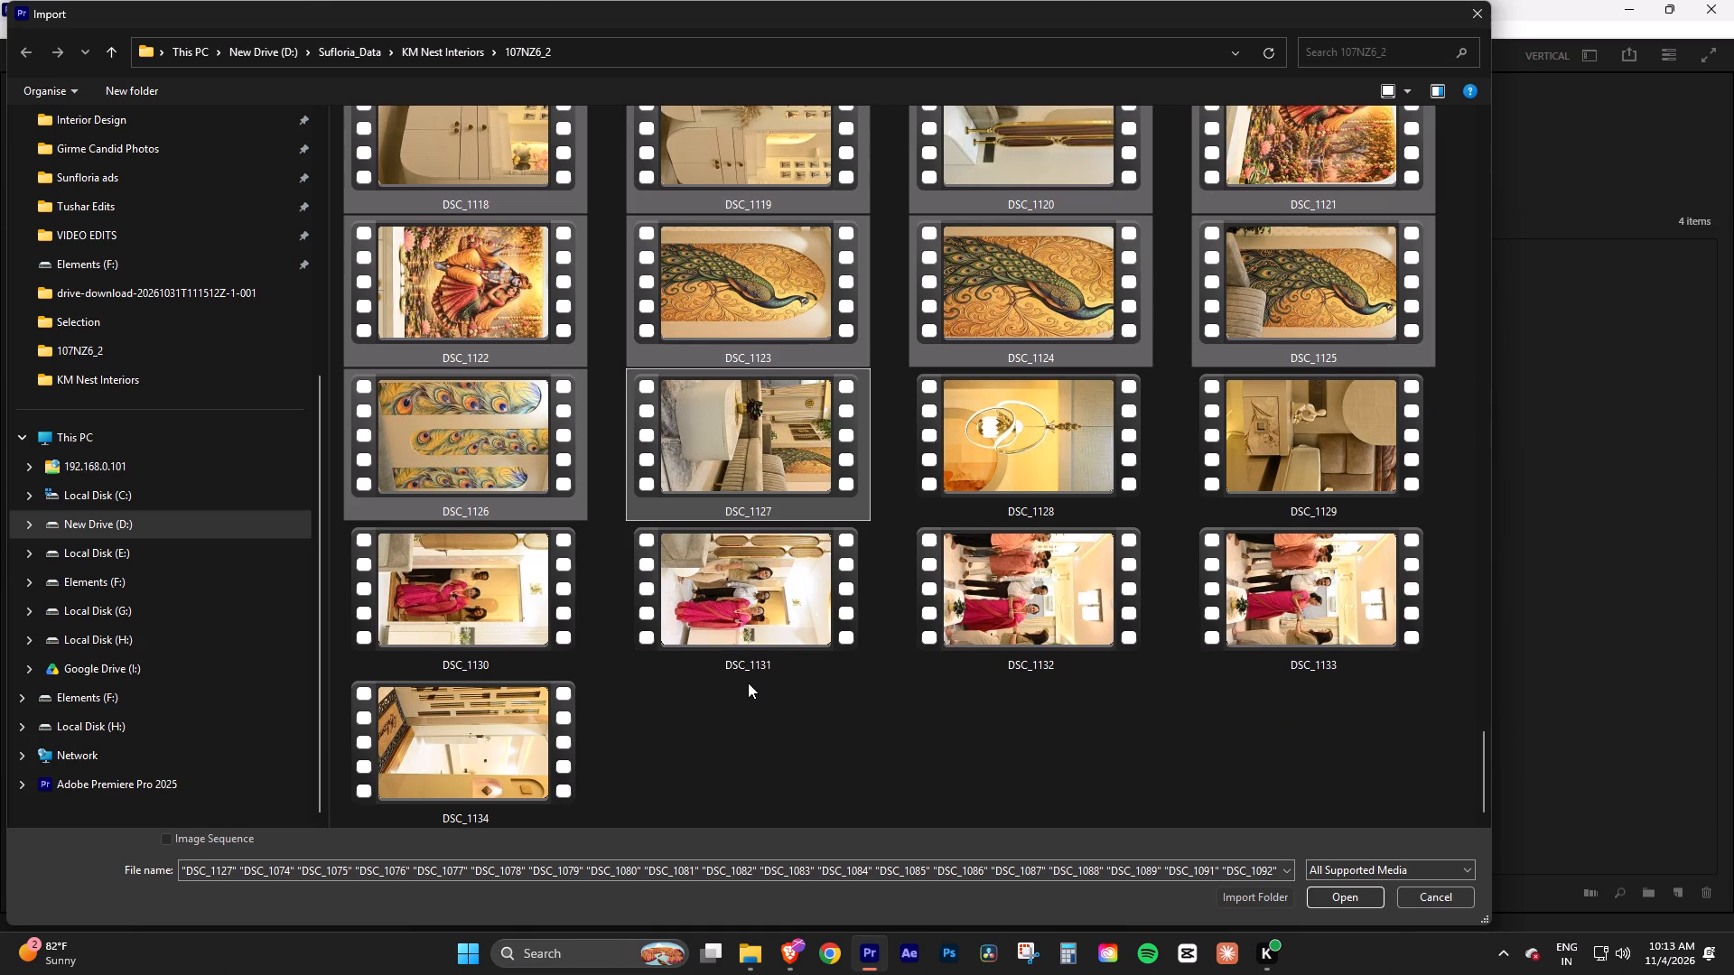
left_click(497, 746, "ctrl")
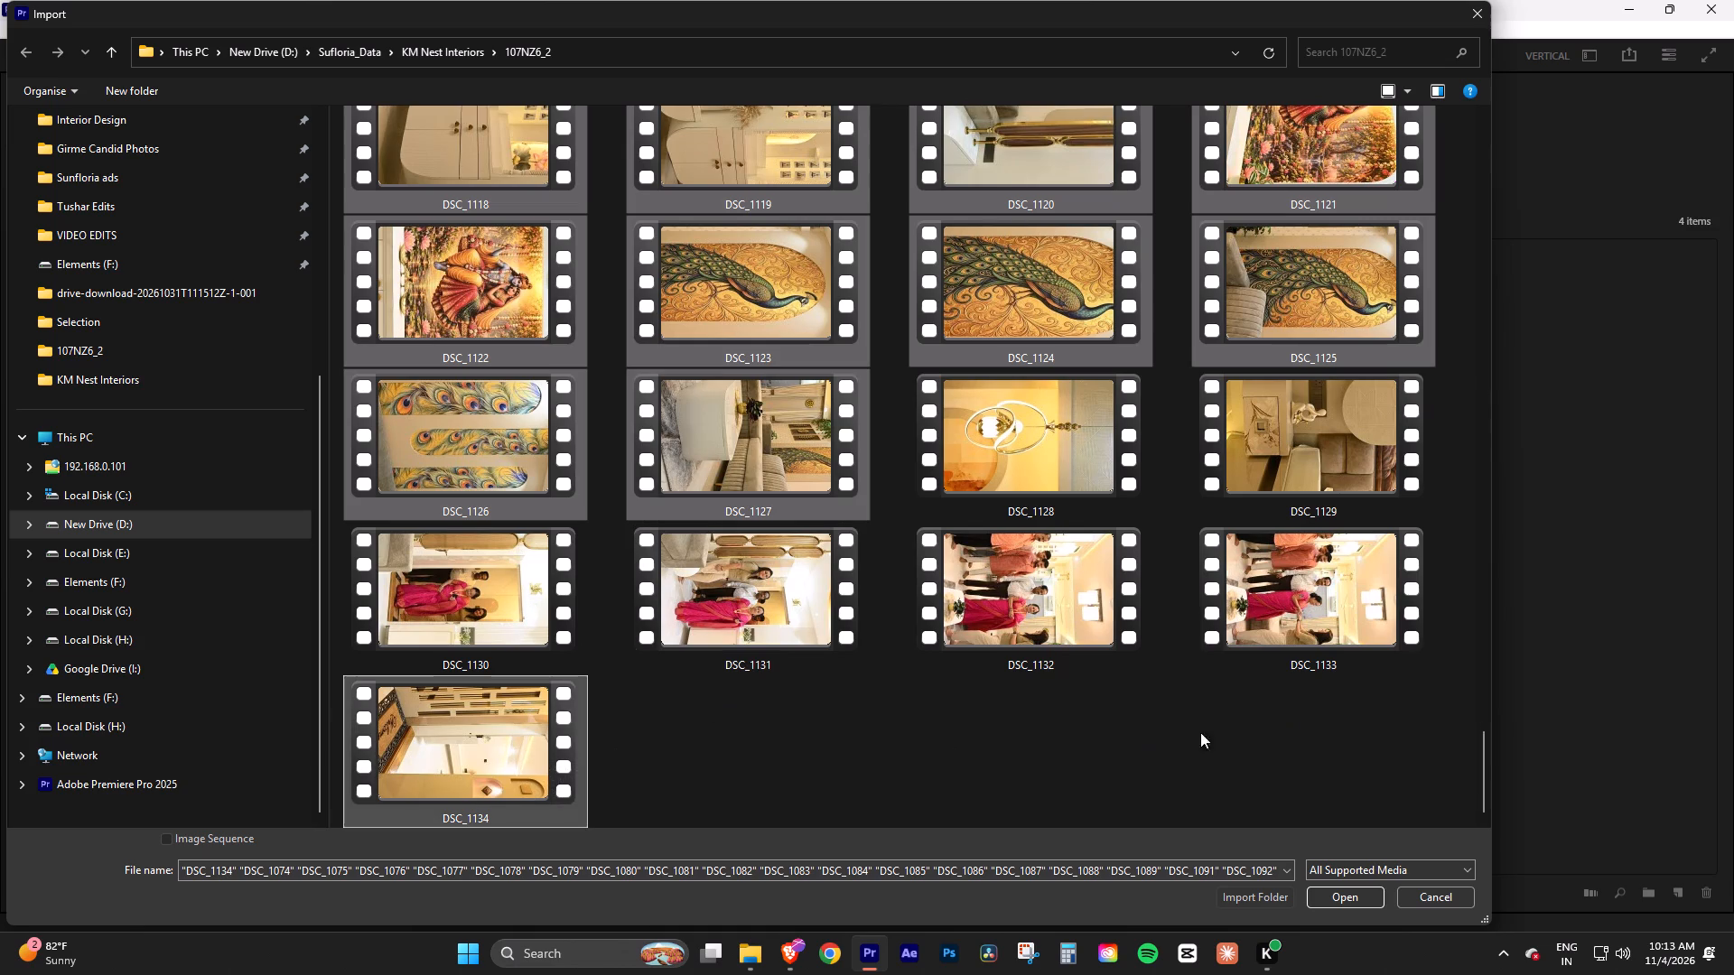
left_click(1343, 631, "ctrl")
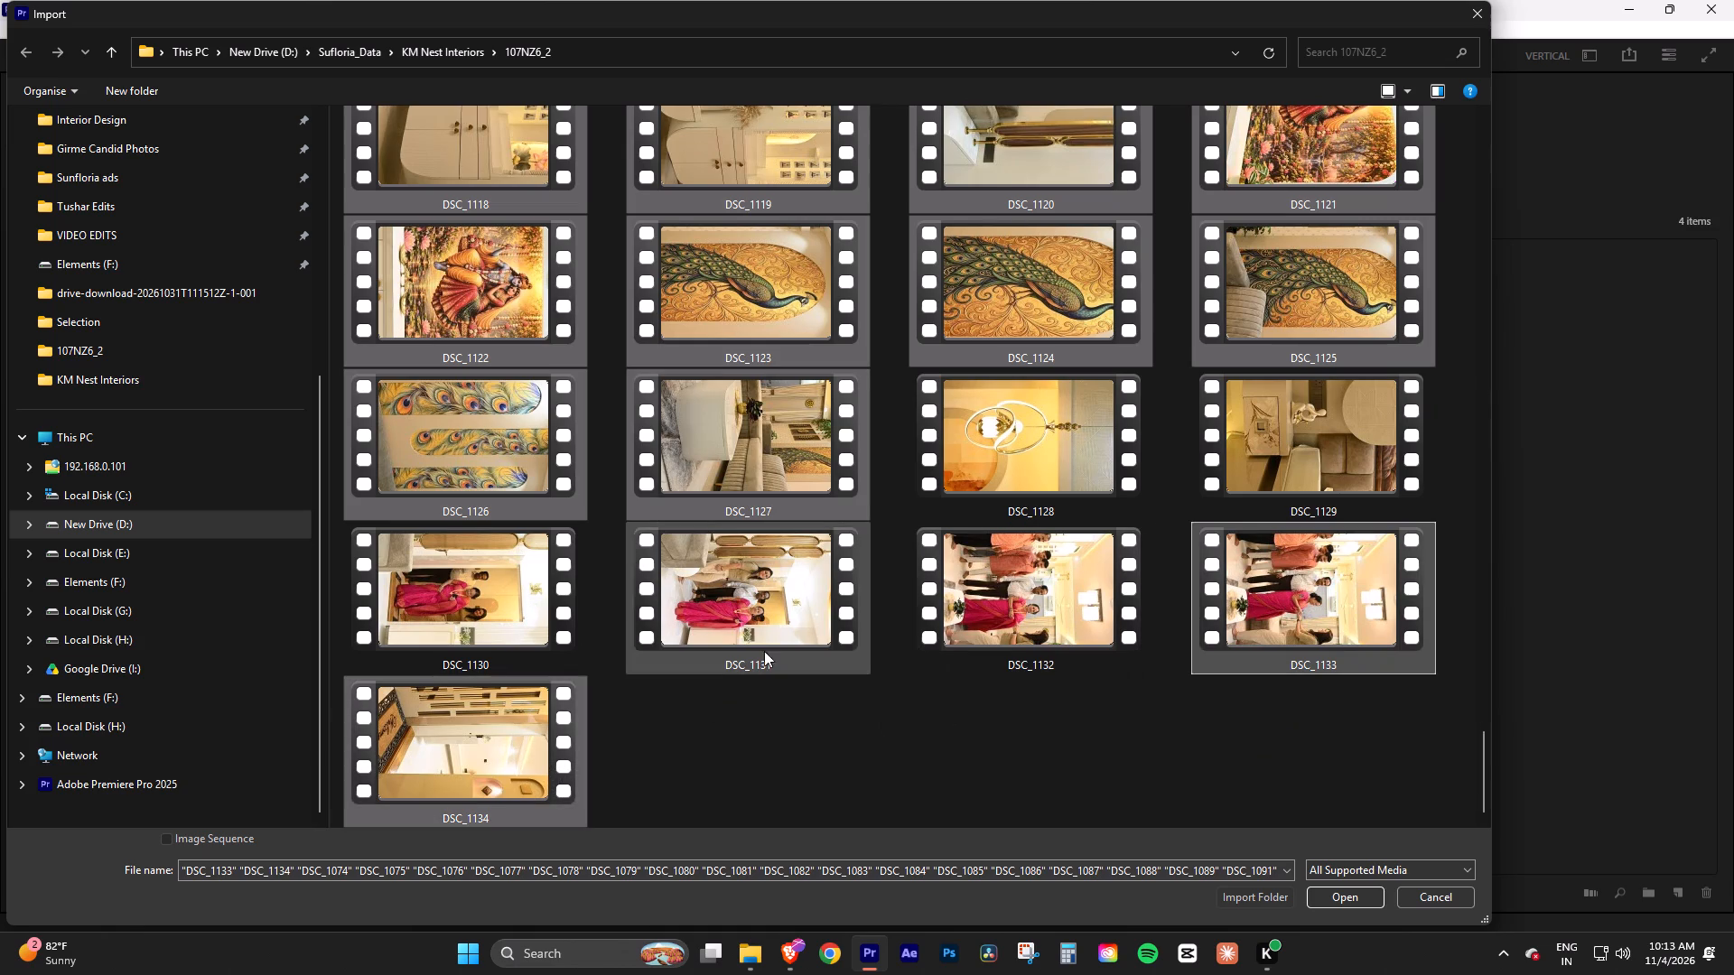
left_click(751, 621, "ctrl")
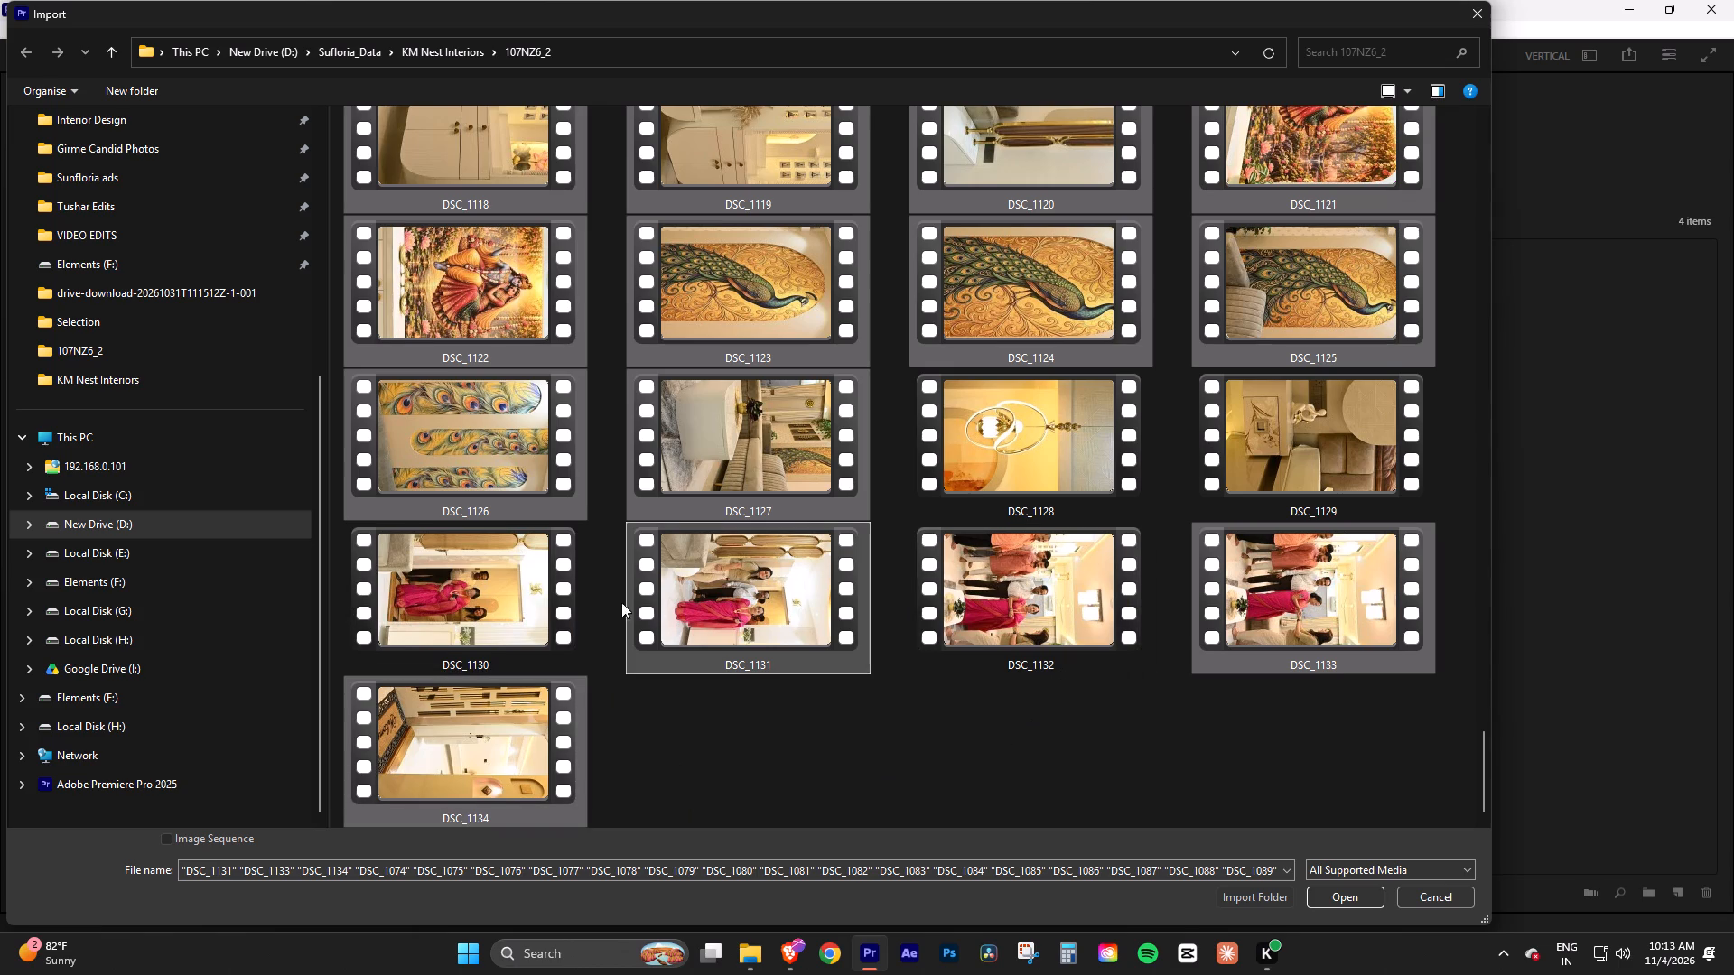
left_click(1352, 896)
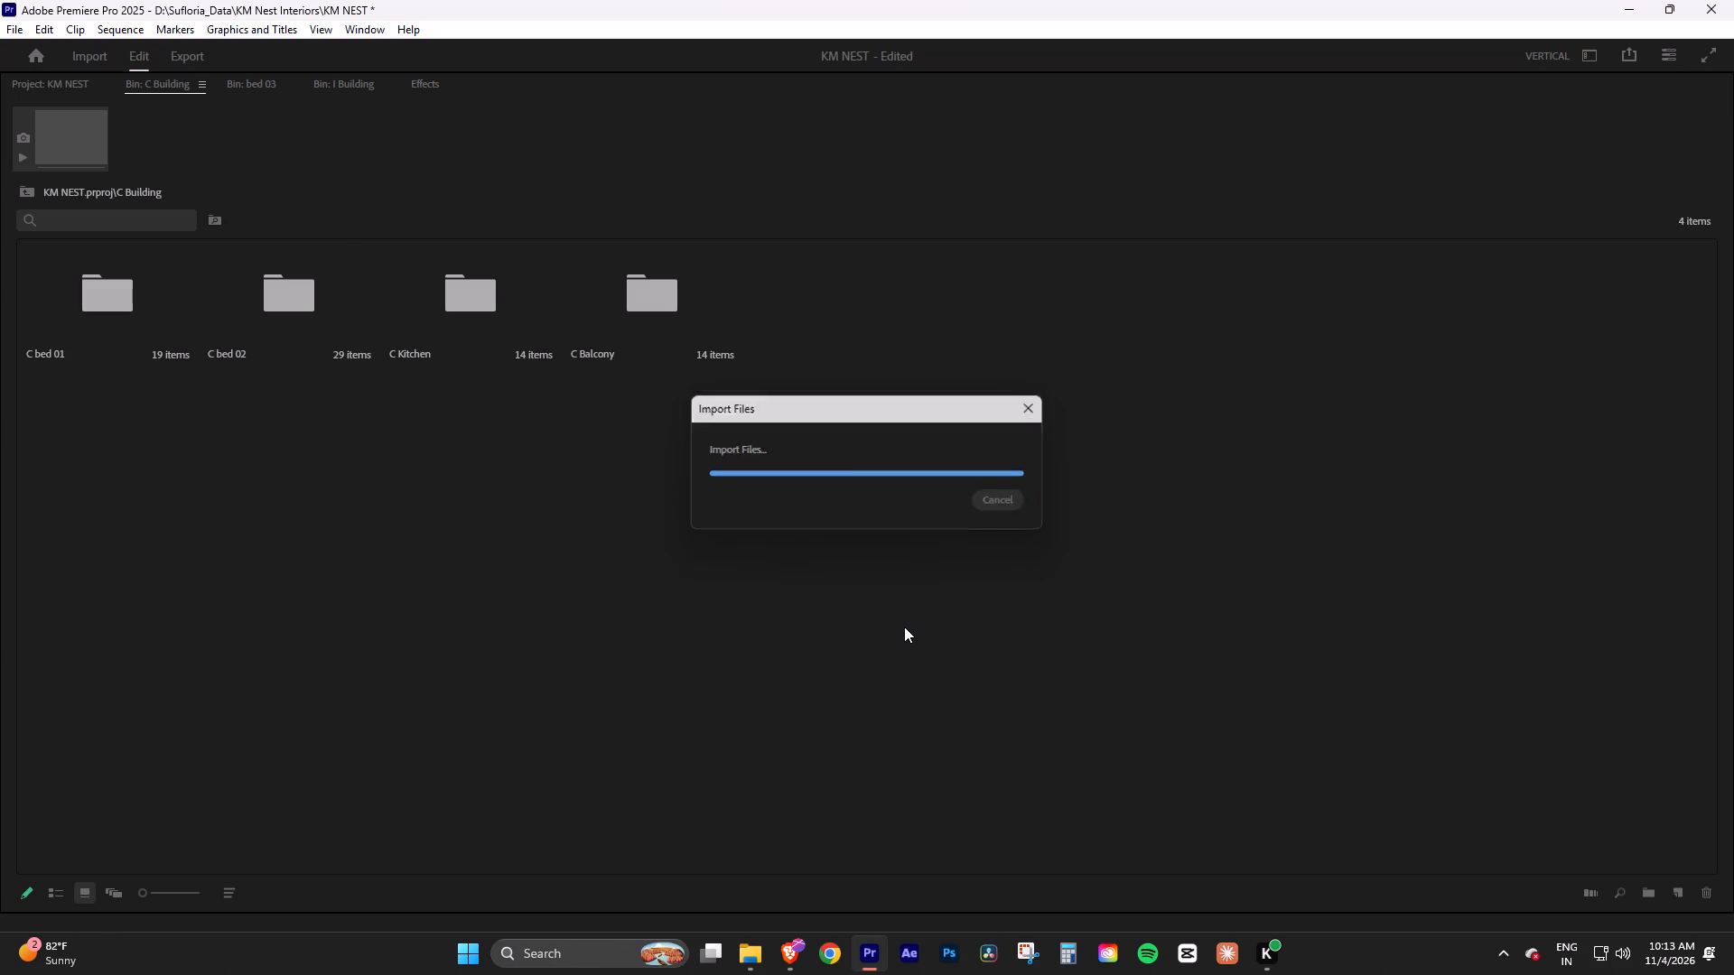
Group the newly imported files into a new bin from the selection and name it C hall.
scroll(895, 614, "up", 3)
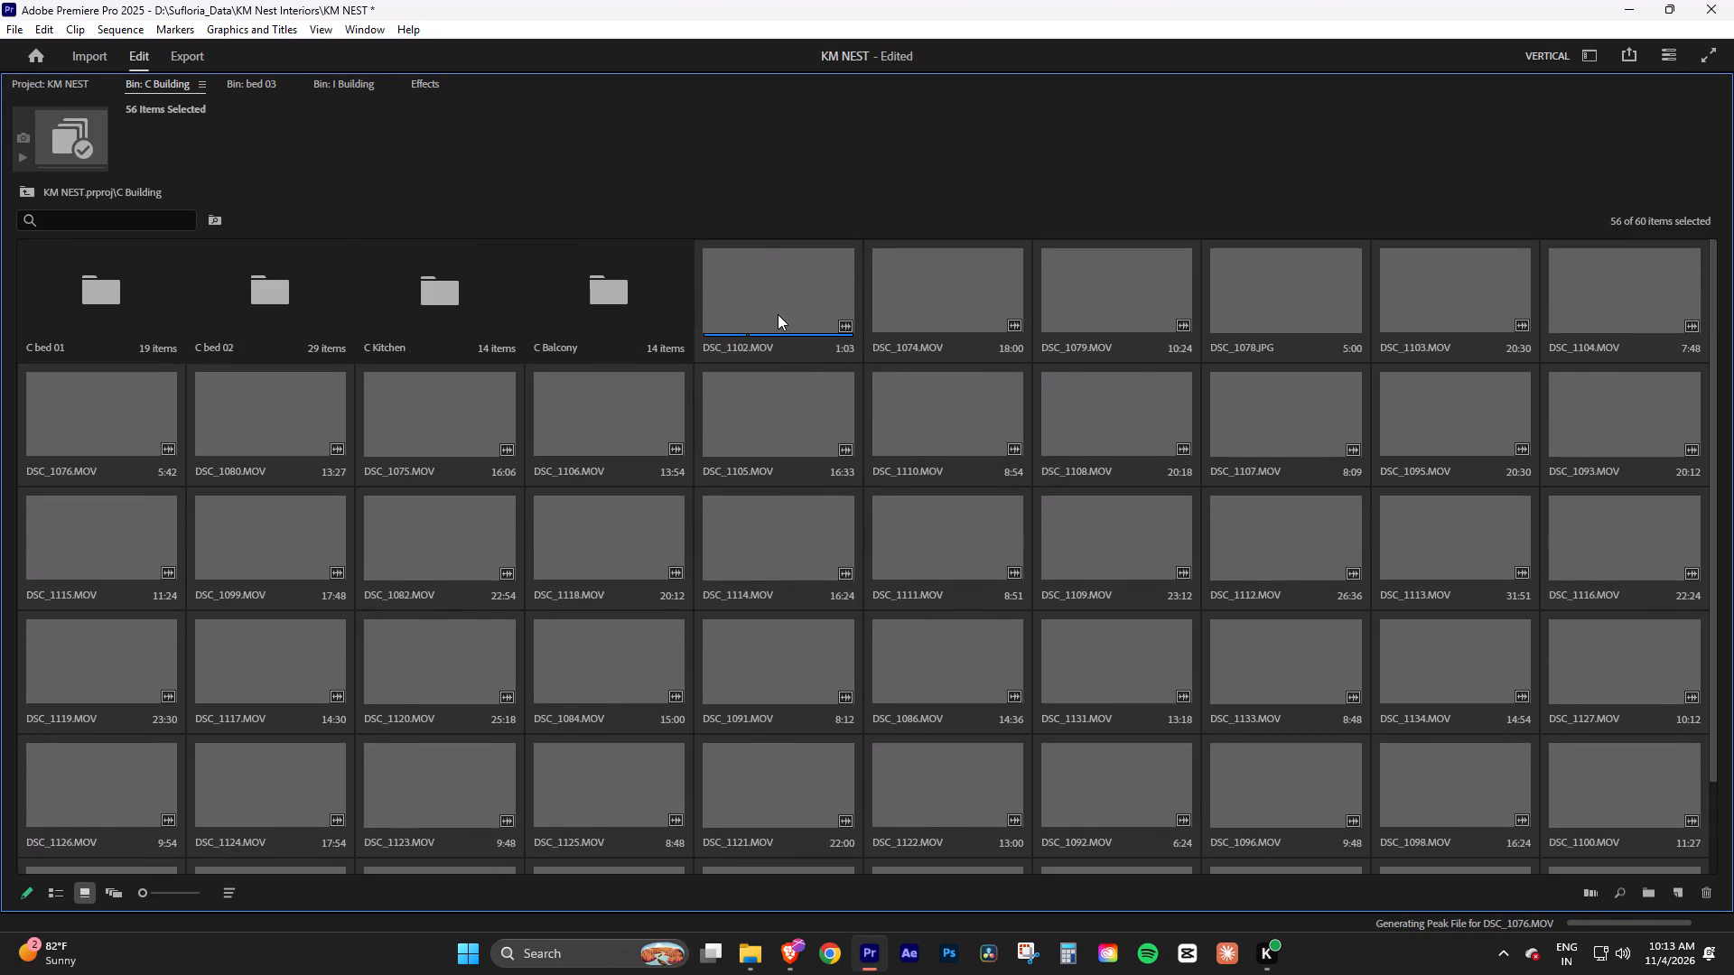
right_click(778, 310)
left_click(840, 472)
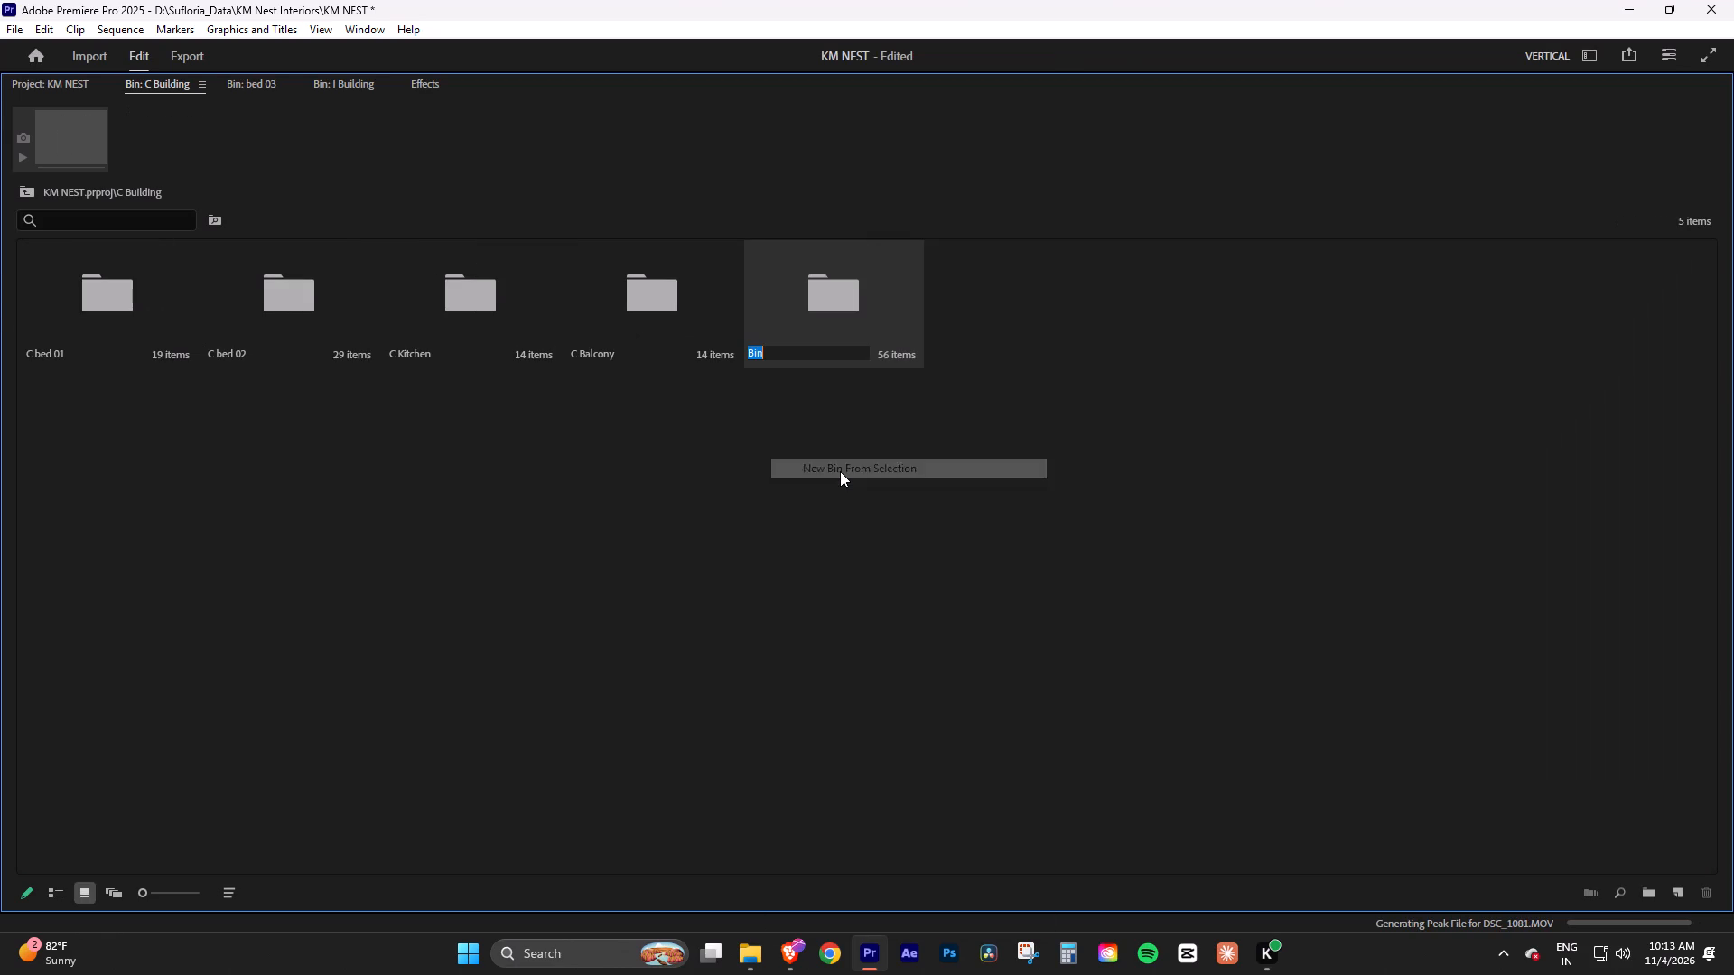
type("C hall")
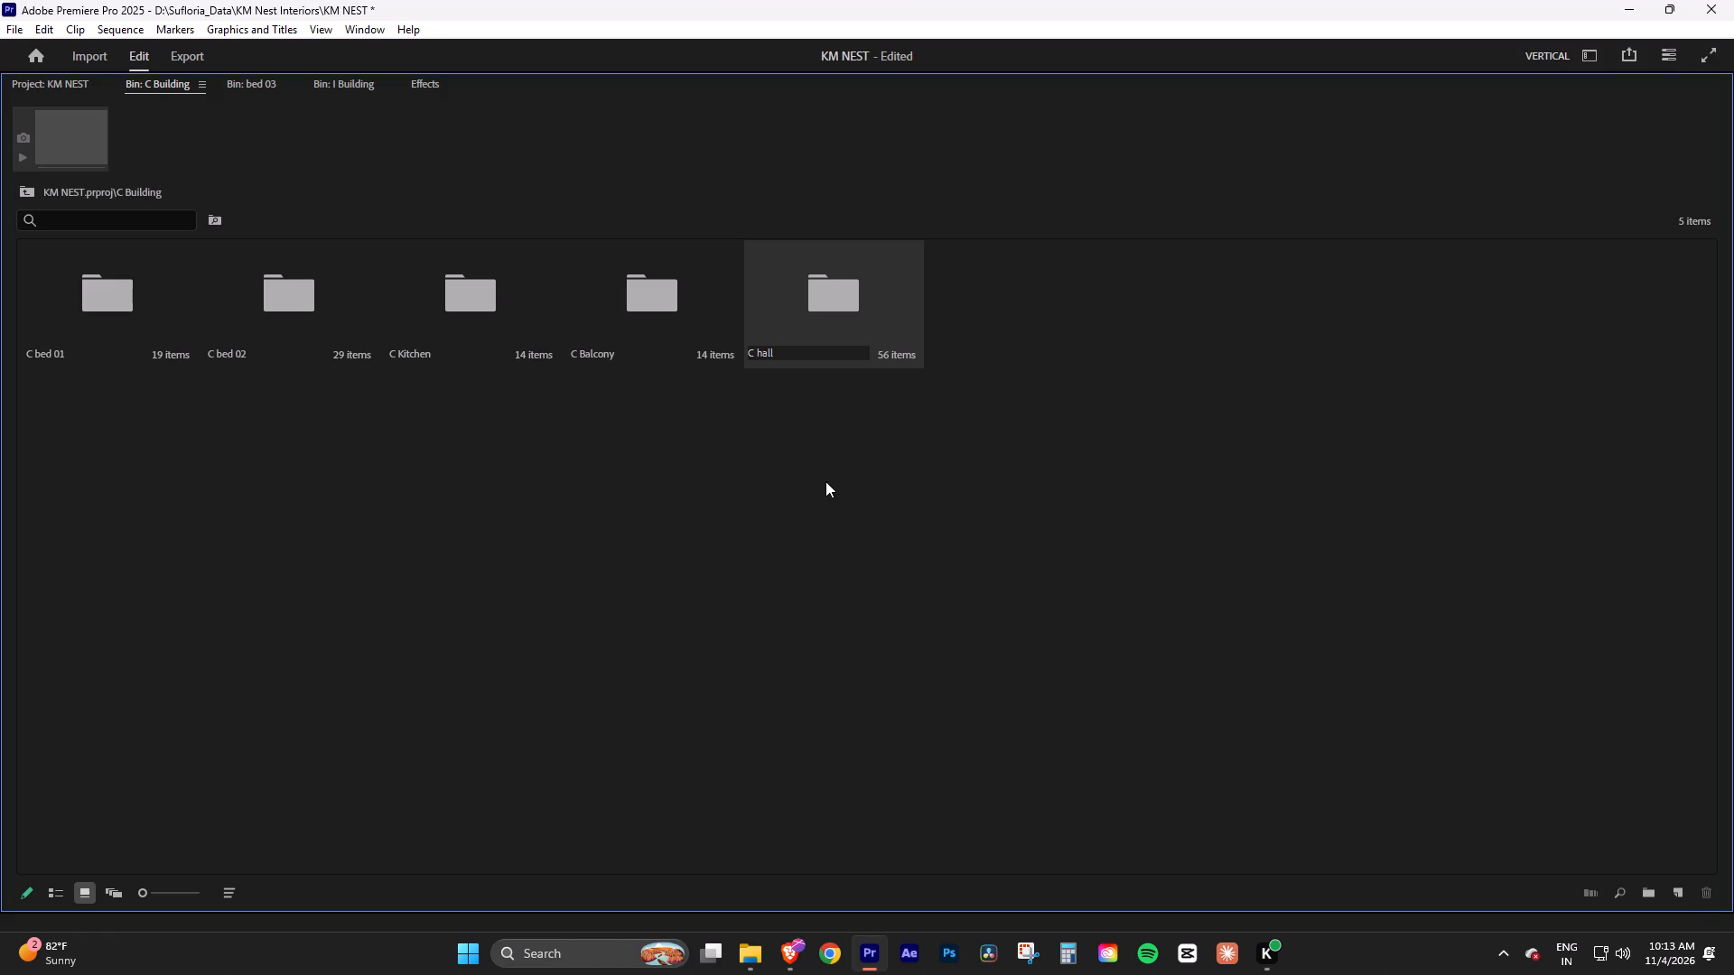
left_click(825, 481)
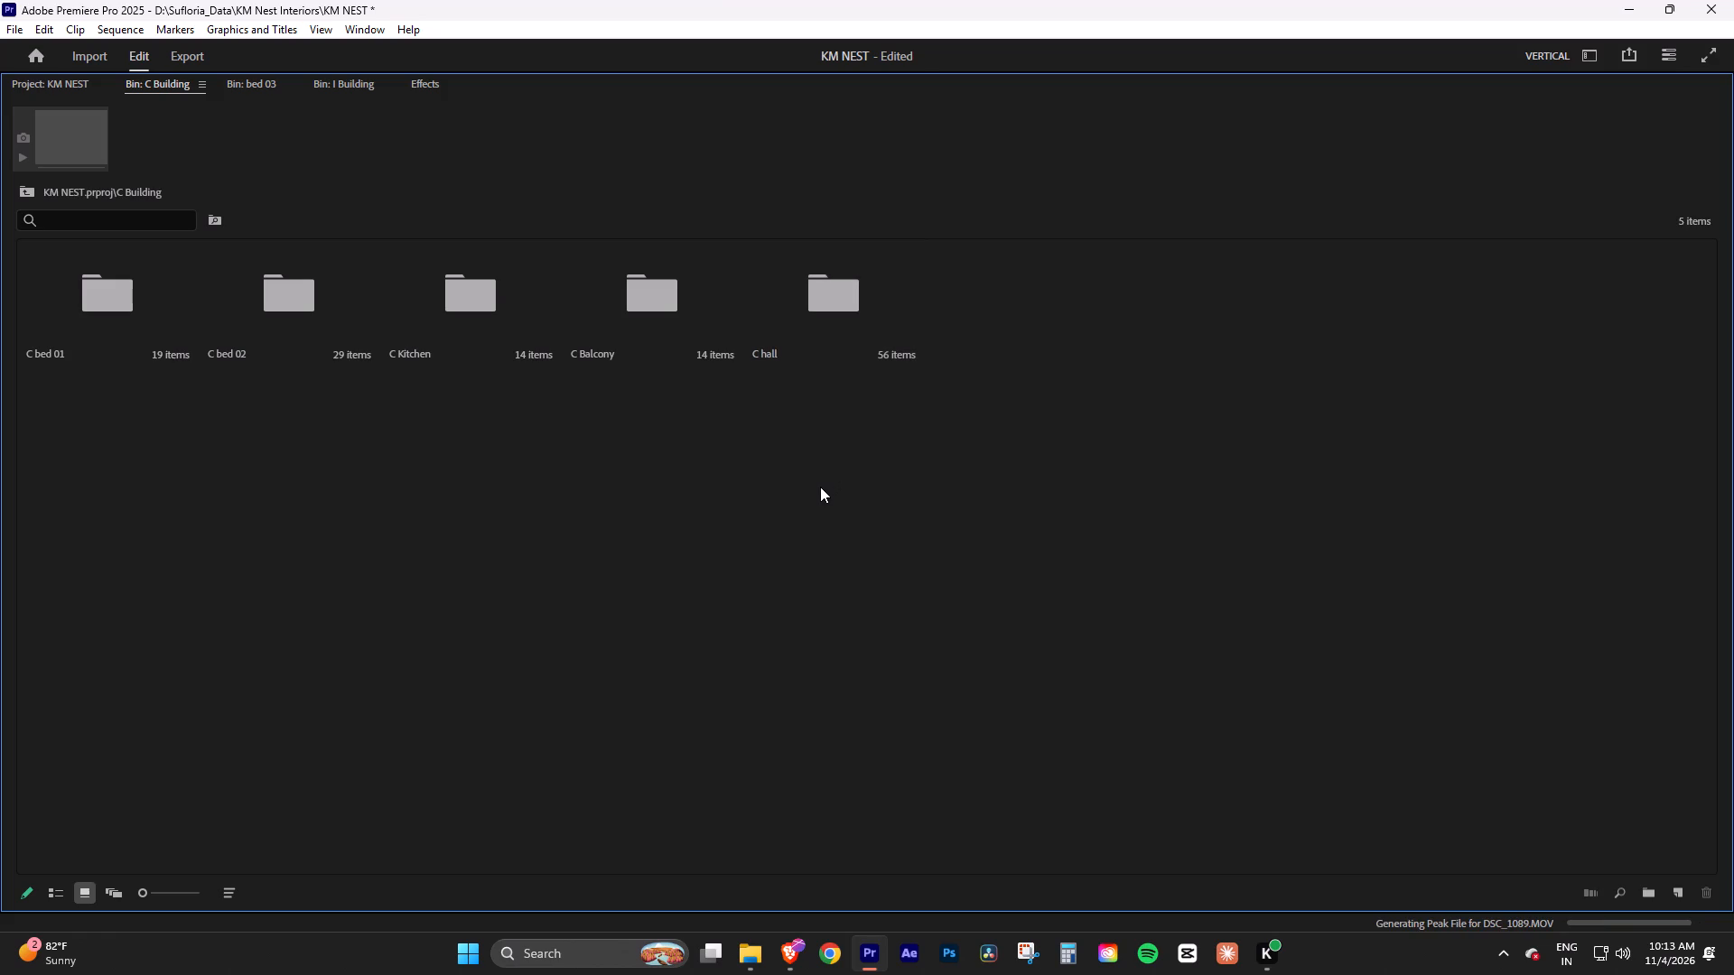
Import DSC_1104, DSC_1105, DSC_1106, DSC_1128 and DSC_1129 from the 107NZ6_2 folder into the C bed 01 bin.
double_click(72, 262)
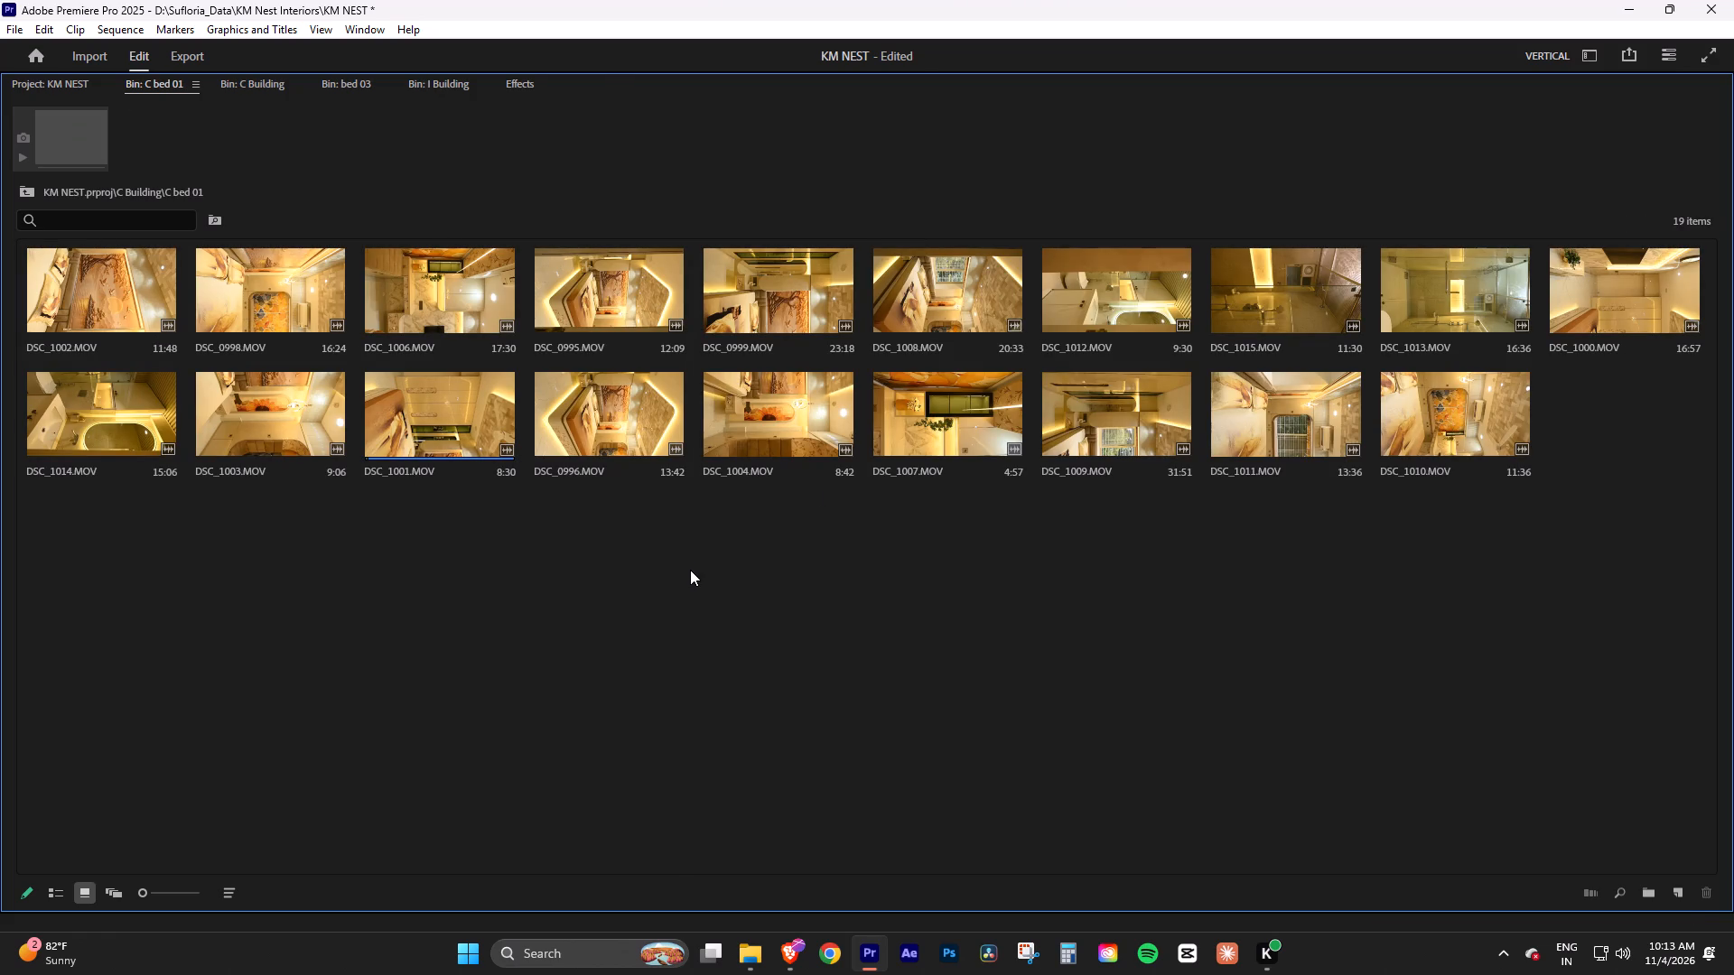
double_click(690, 570)
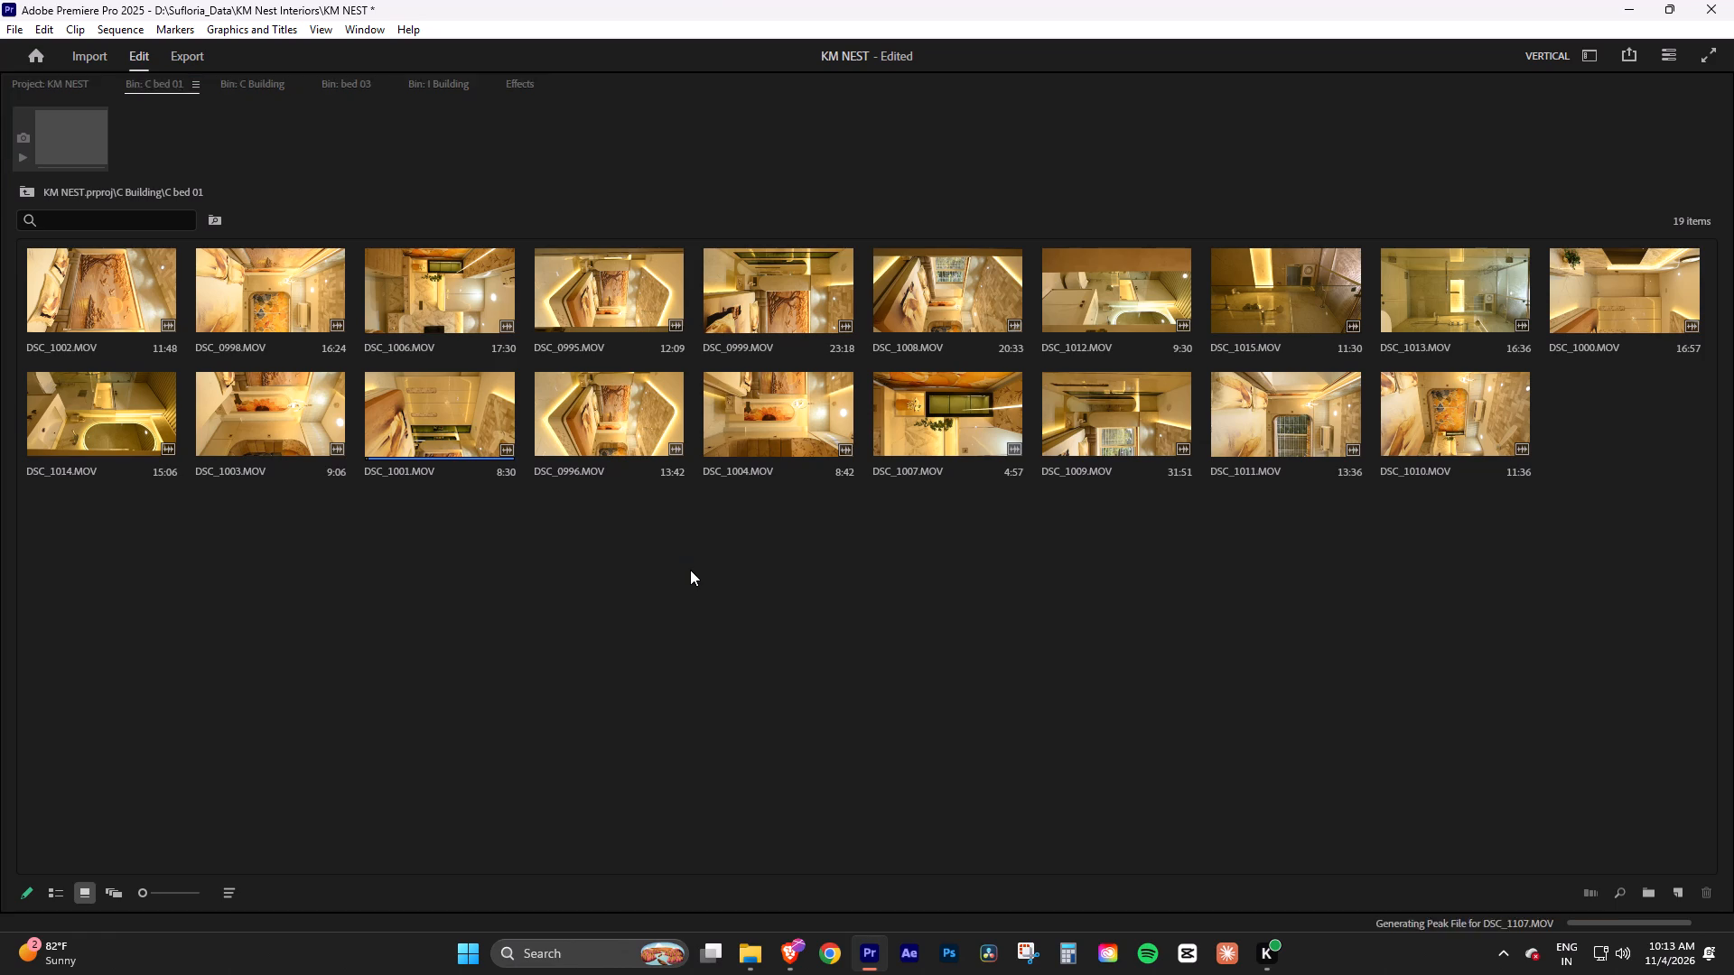
scroll(744, 498, "down", 8)
scroll(1059, 515, "down", 6)
scroll(1154, 494, "down", 2)
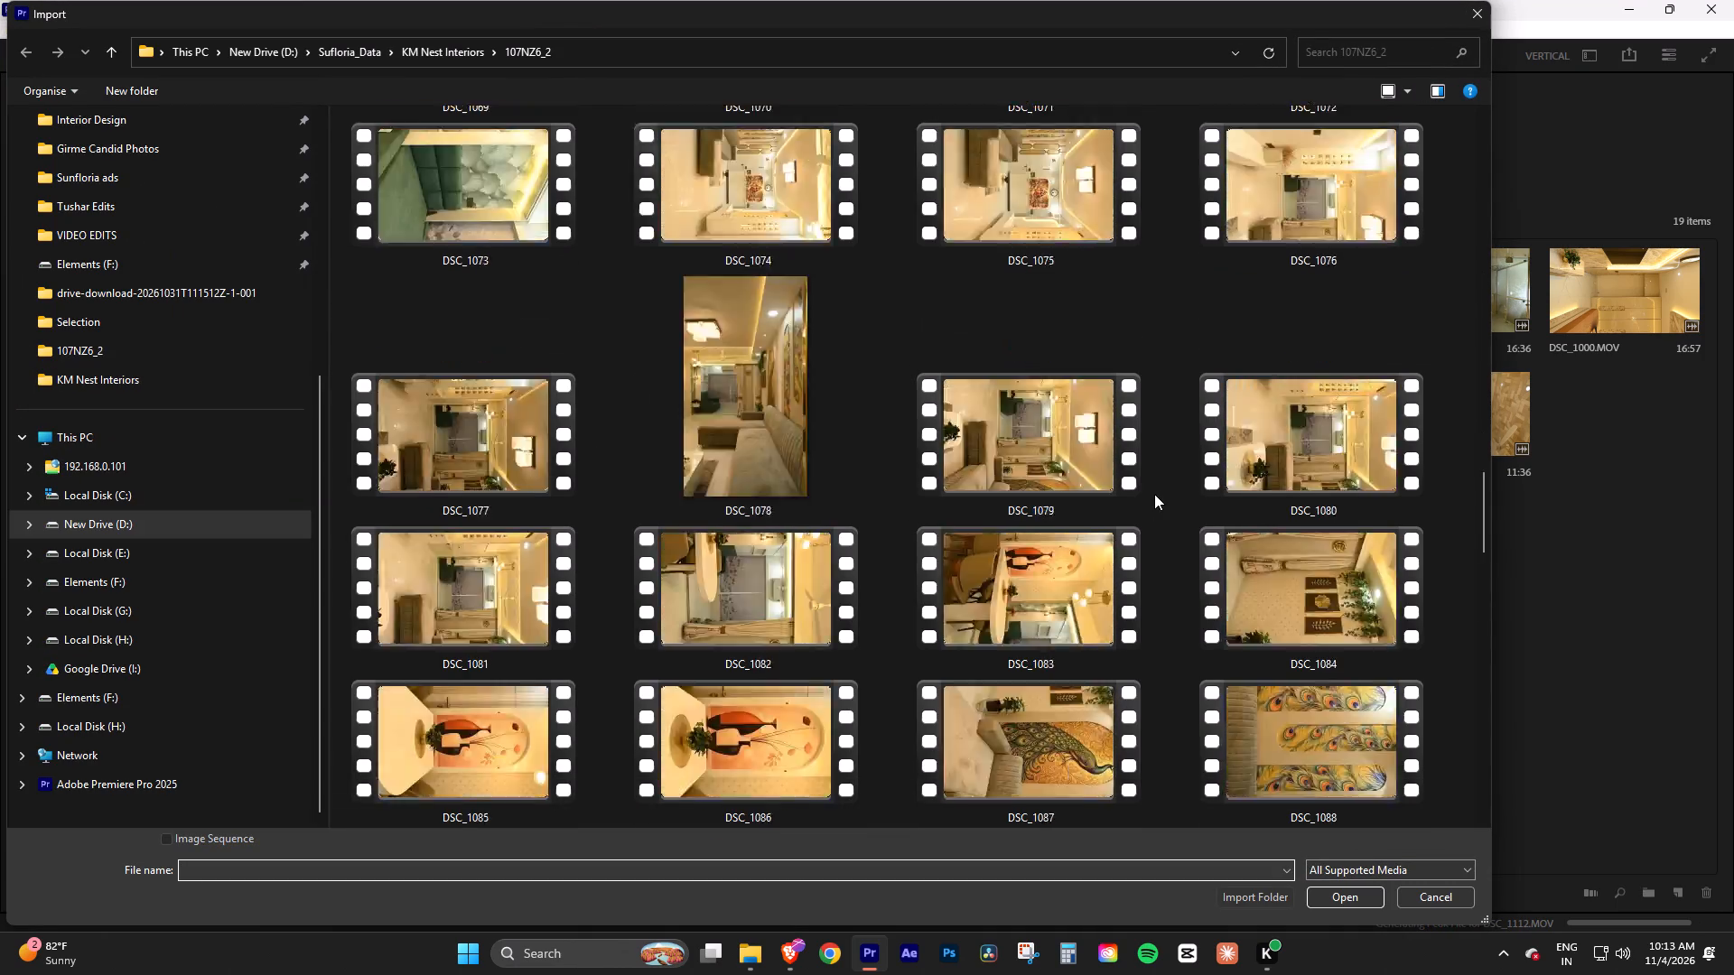
scroll(1154, 494, "down", 4)
scroll(1152, 494, "up", 2)
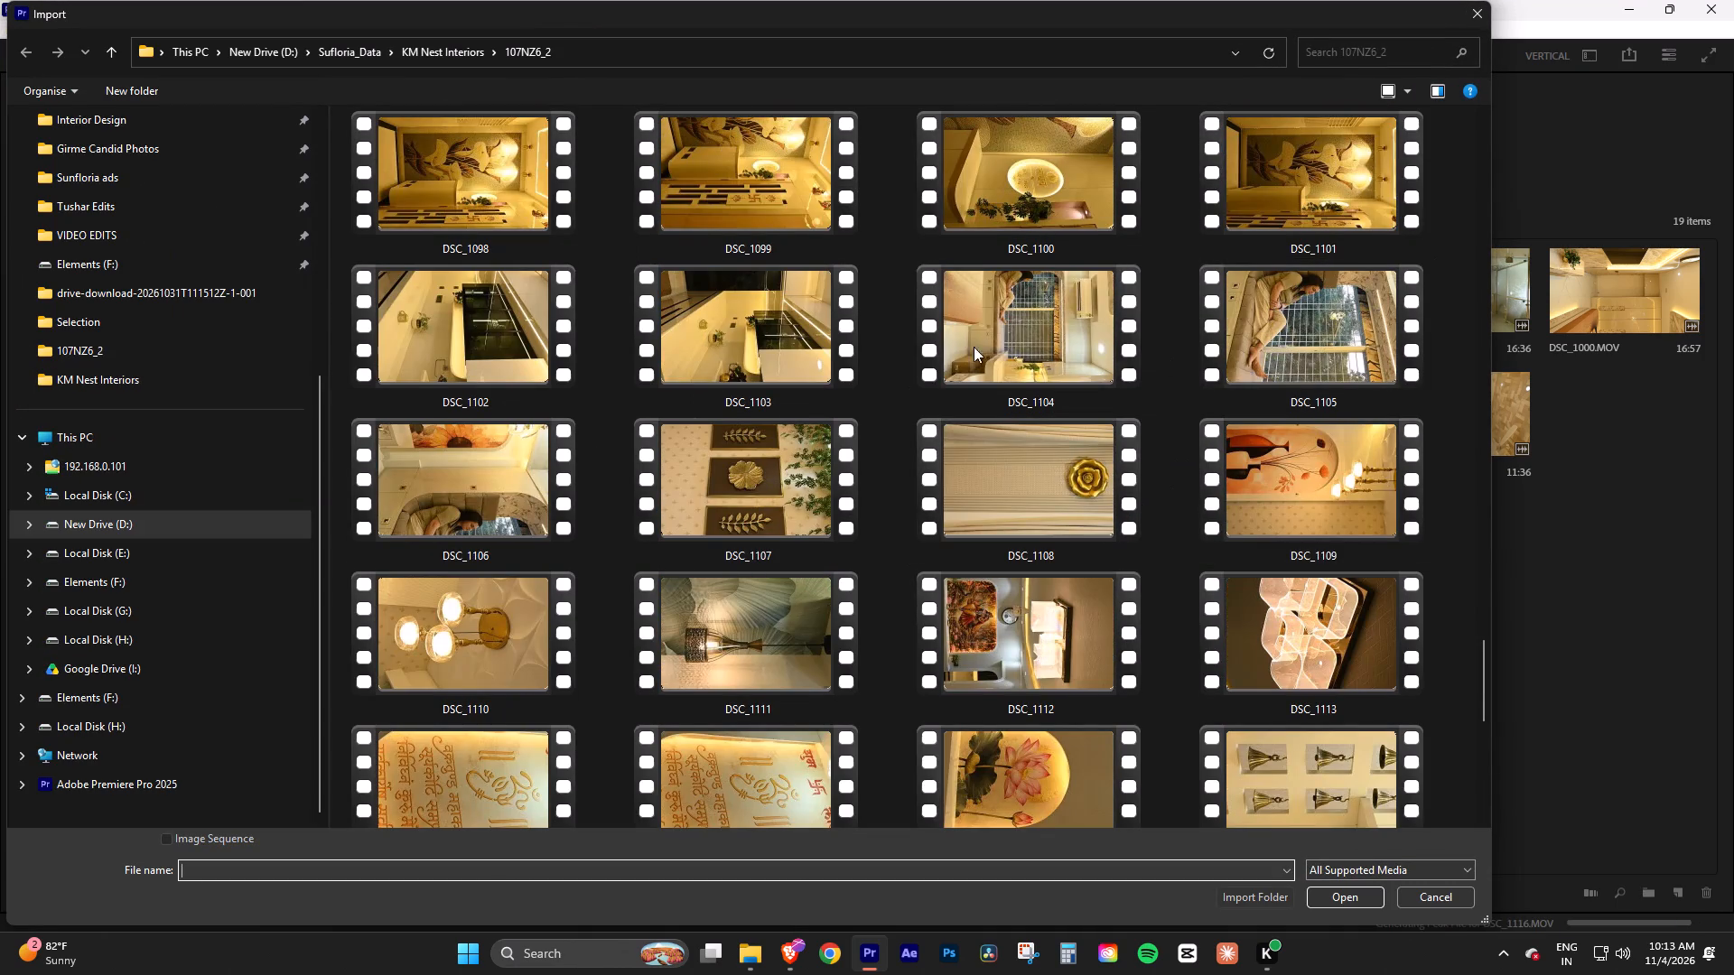
left_click(1020, 333)
left_click(1289, 323, "ctrl")
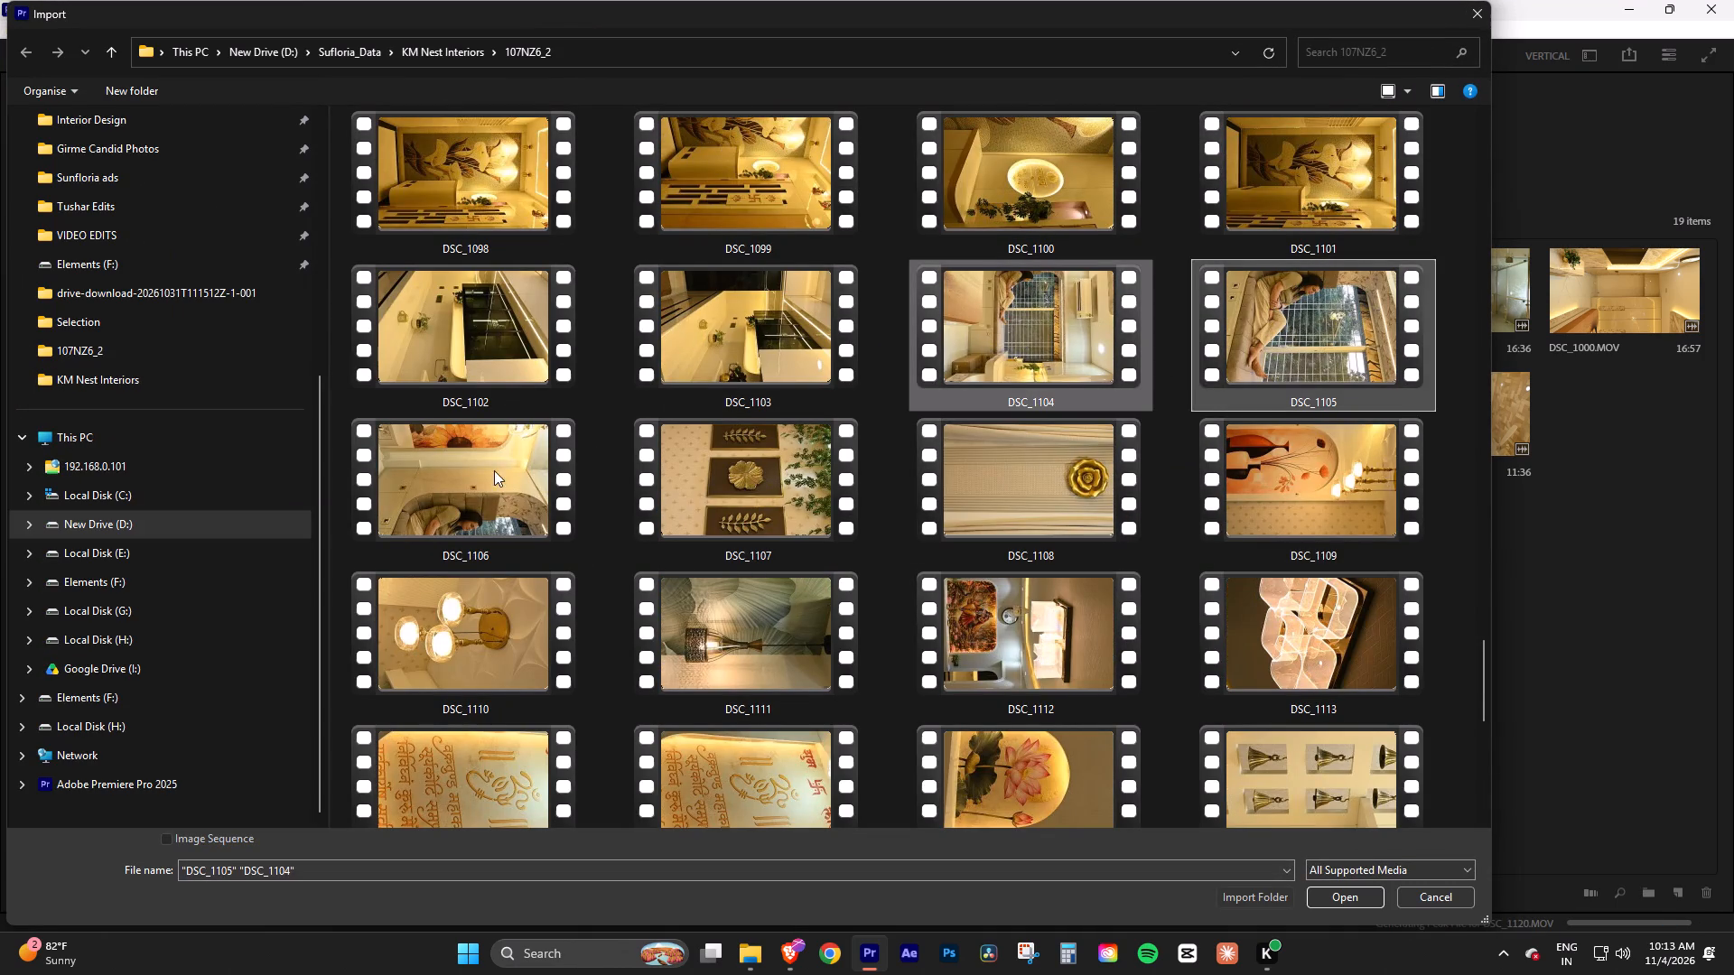
left_click(430, 480, "ctrl")
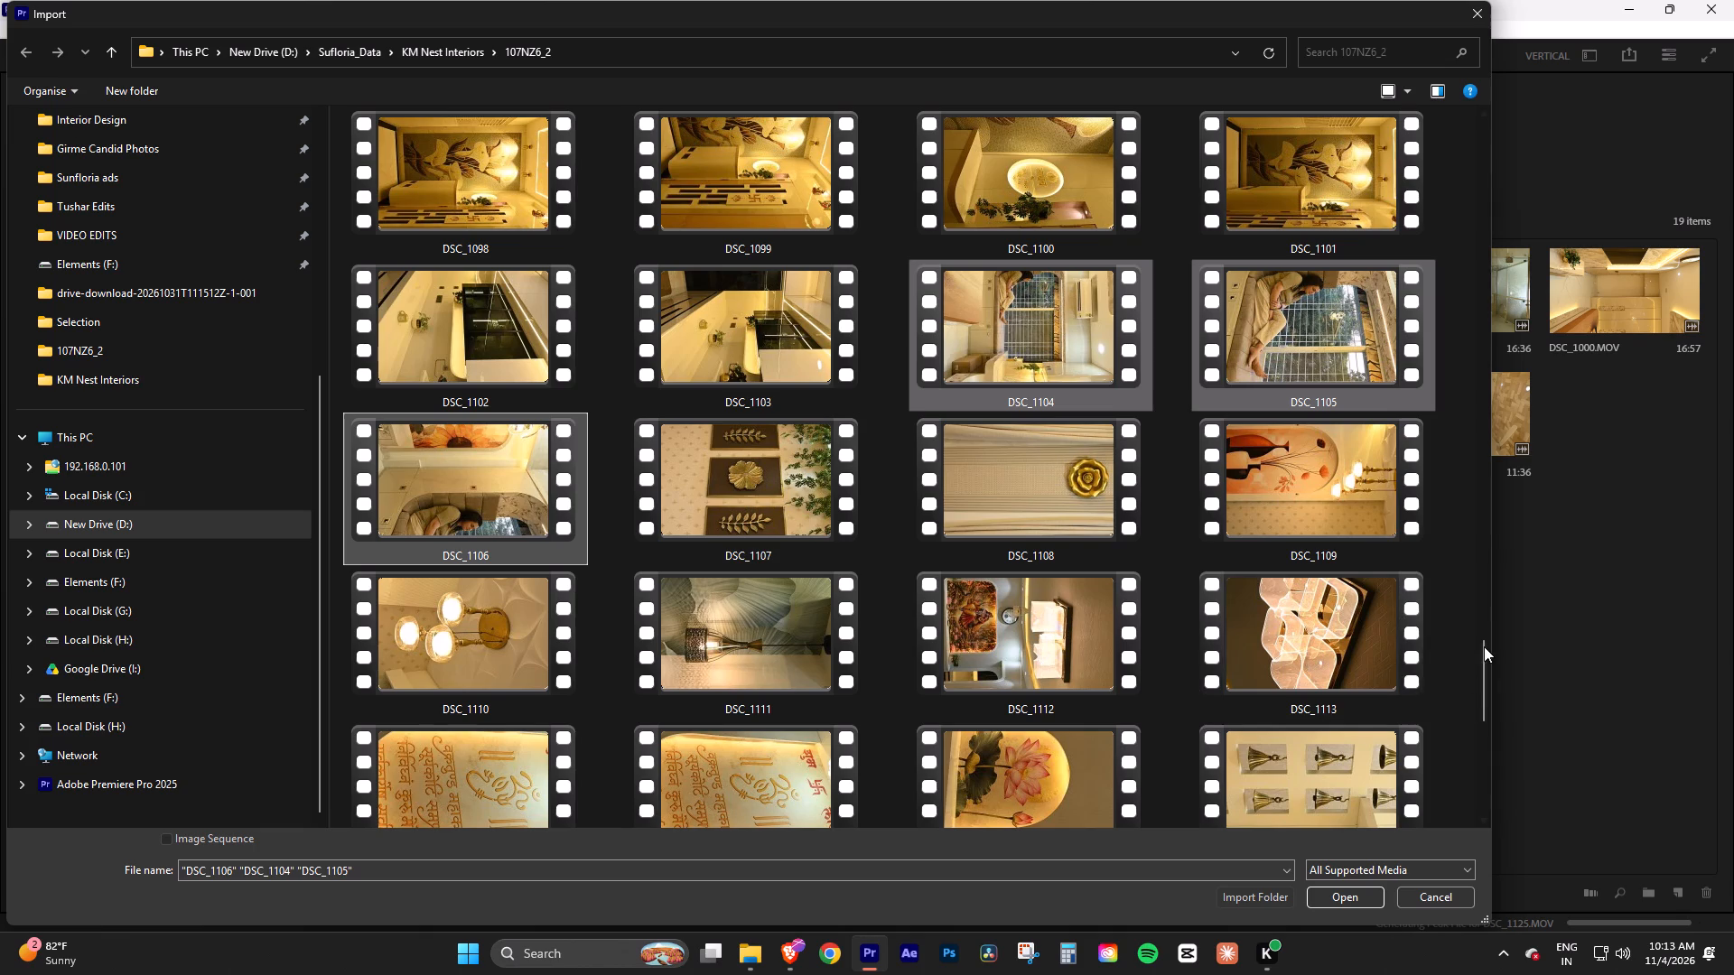
left_click_drag(1480, 651, 1480, 784)
left_click(1017, 445, "ctrl")
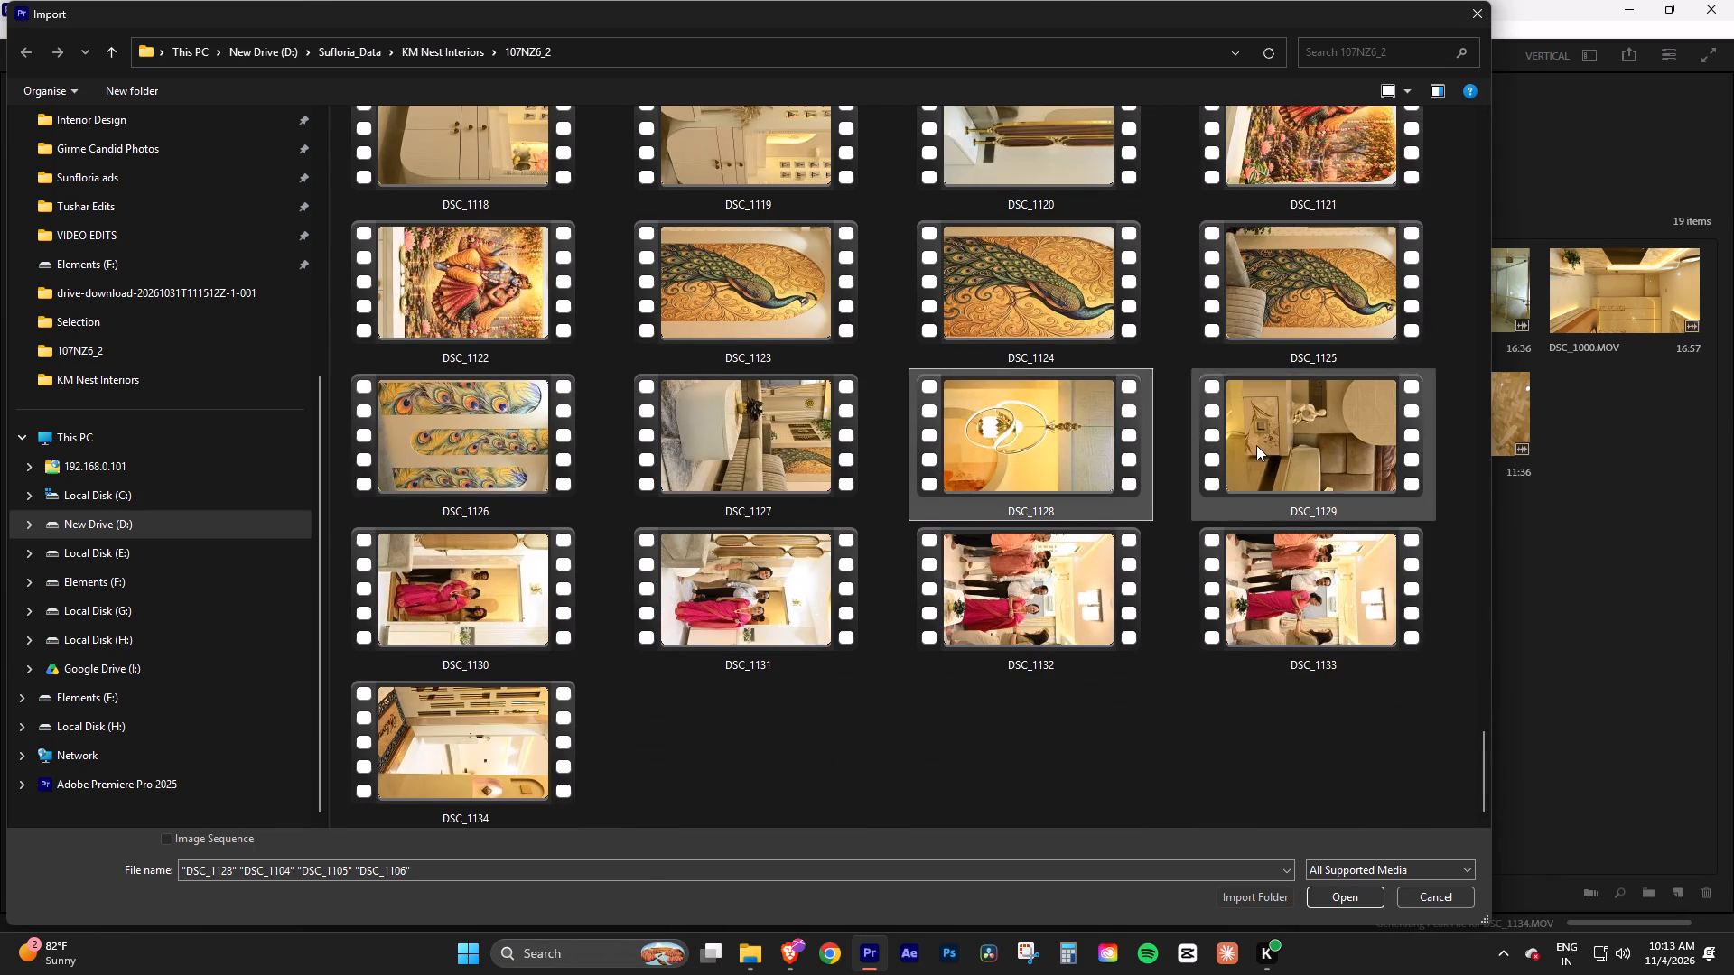
left_click(1256, 445, "ctrl")
key("Return")
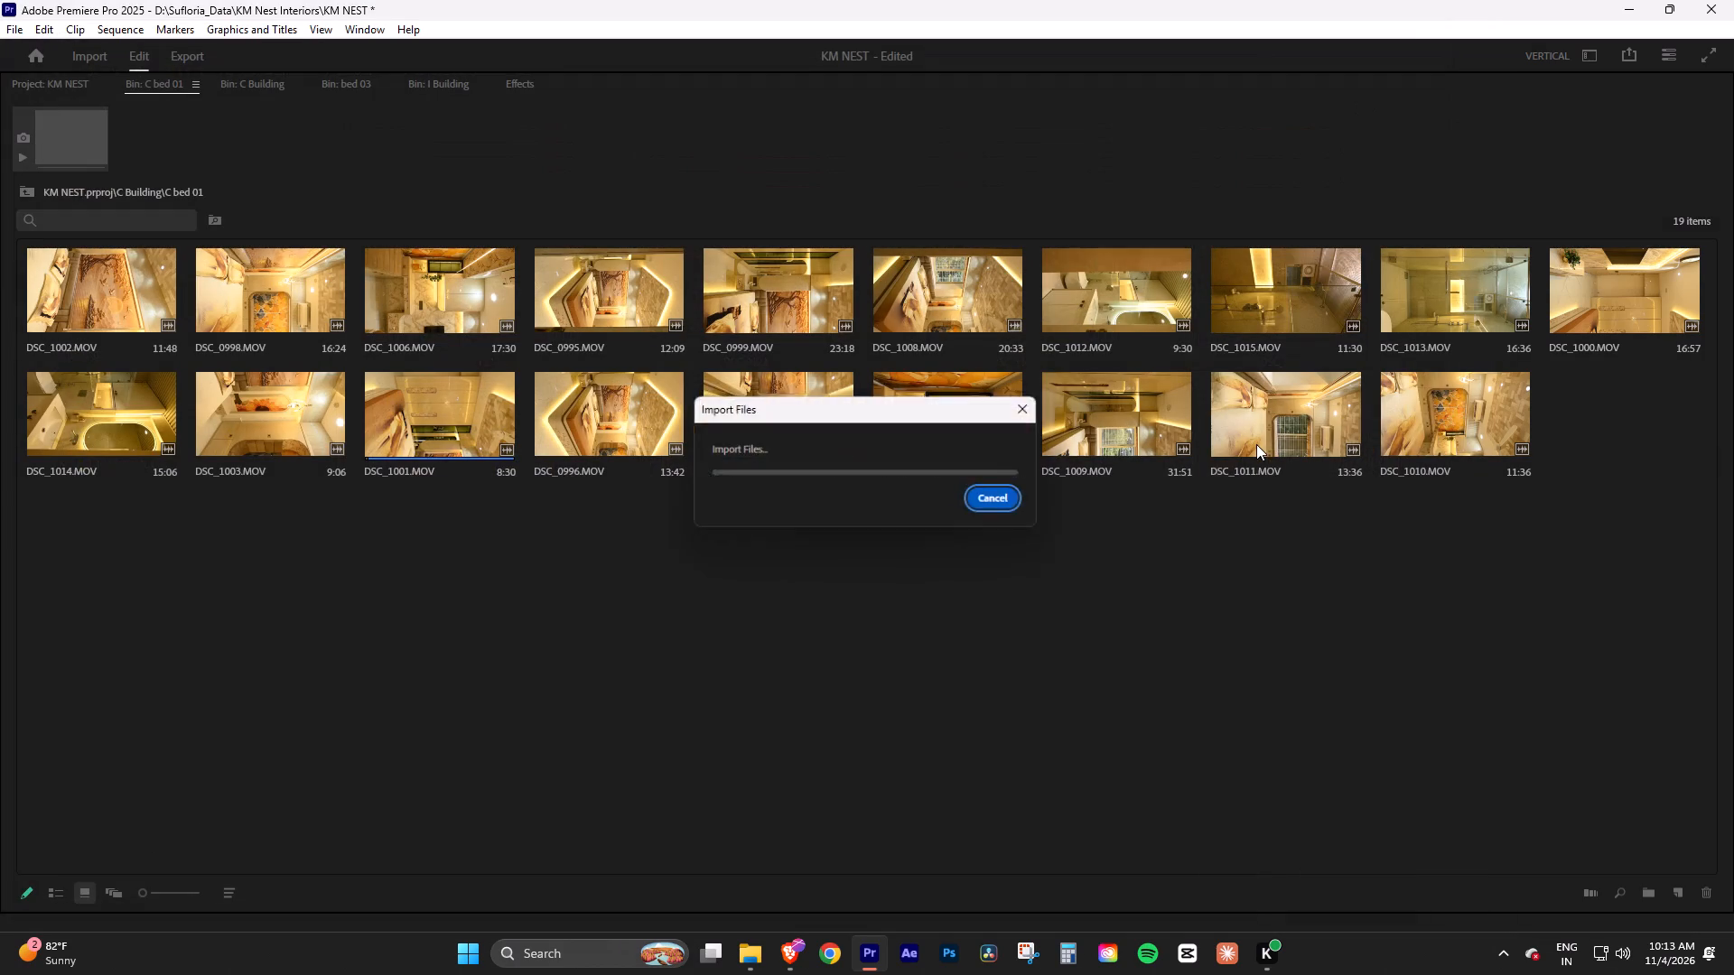
left_click(716, 598)
Review the project's top-level items and the contents of the I Building and C bed 01 bins.
left_click(59, 79)
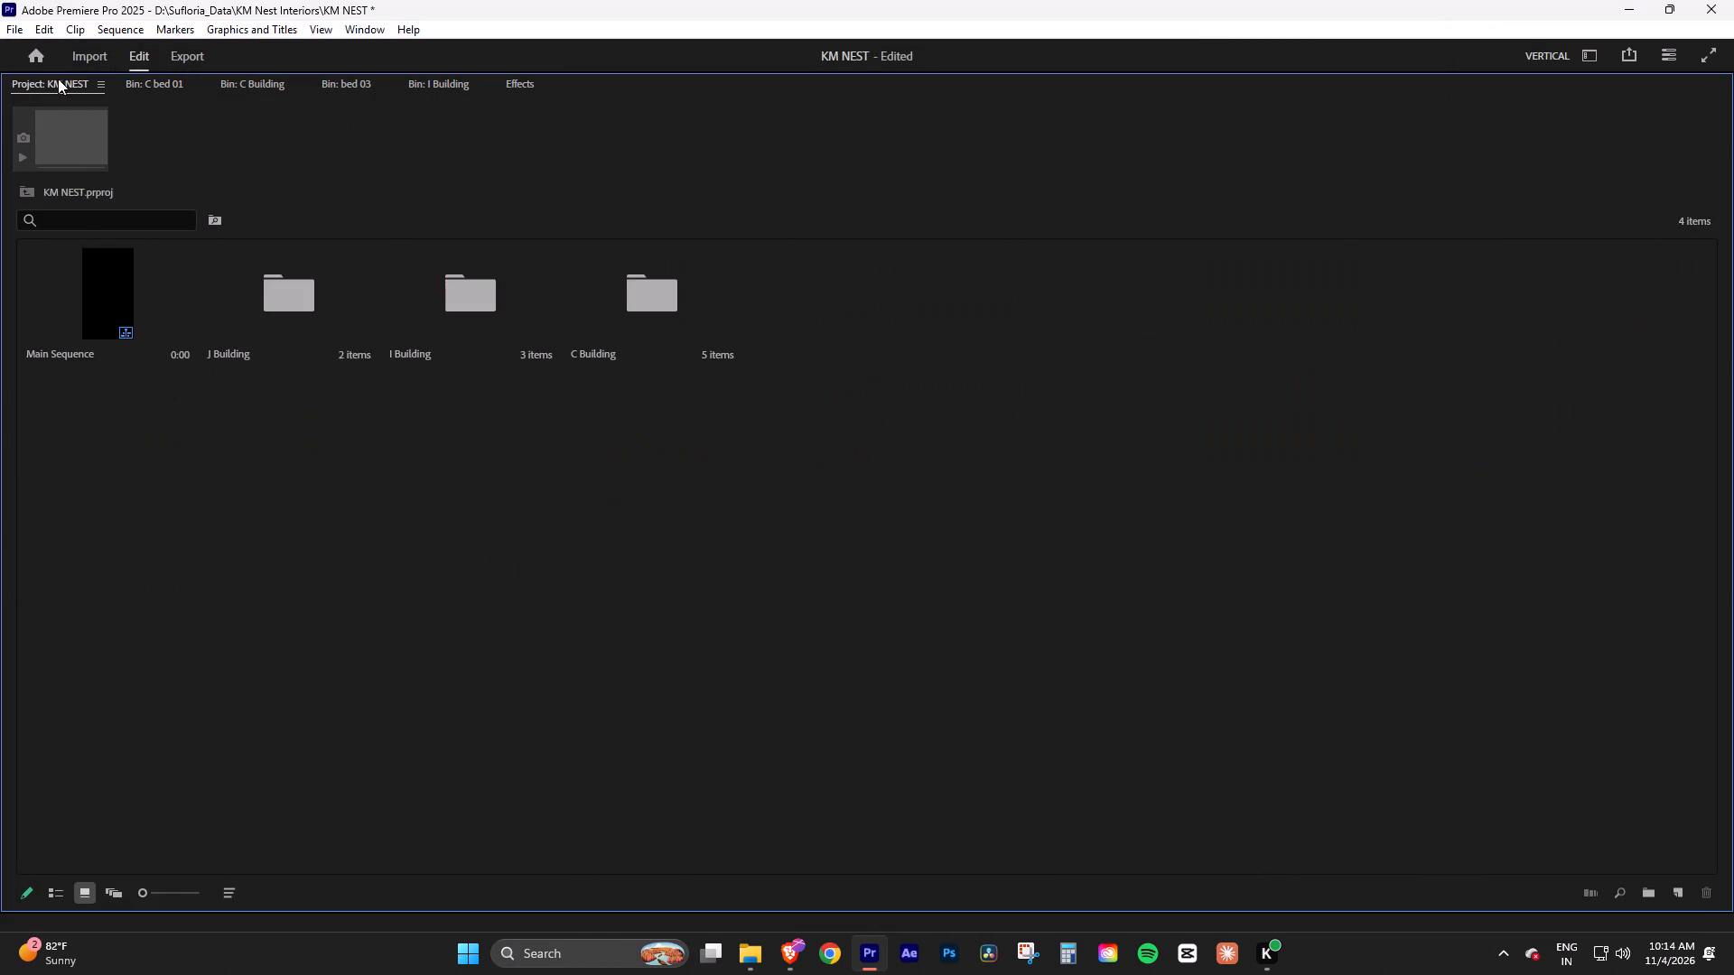
left_click(499, 541)
left_click(441, 87)
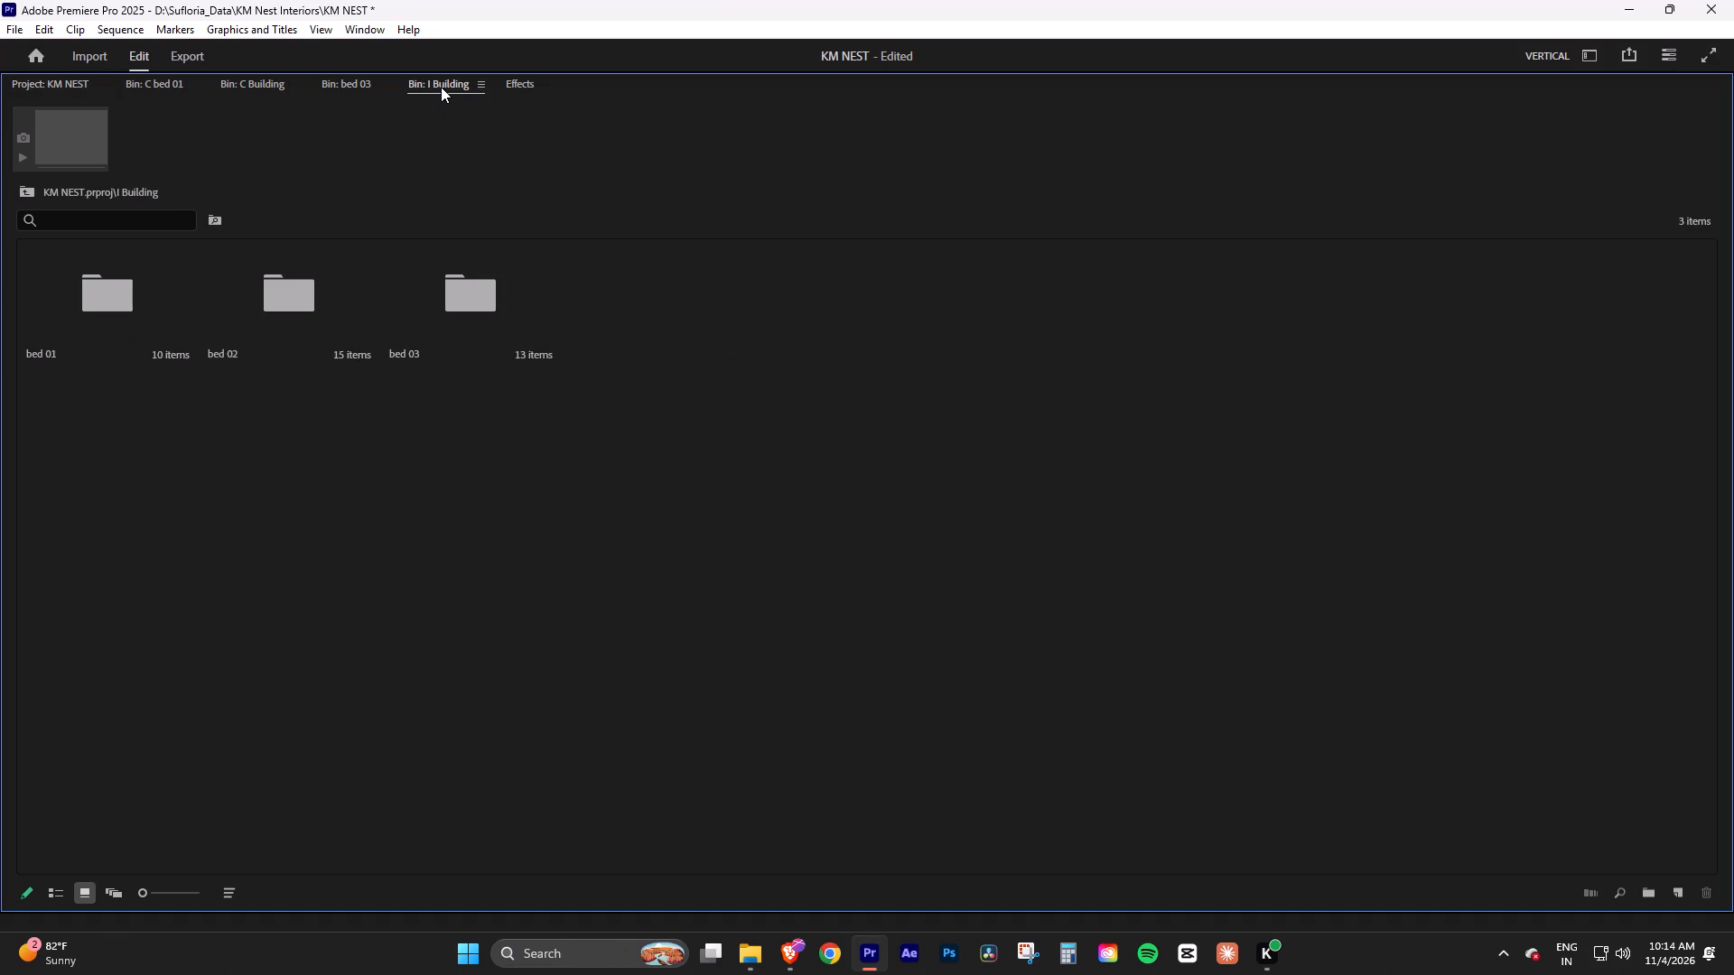
left_click(158, 84)
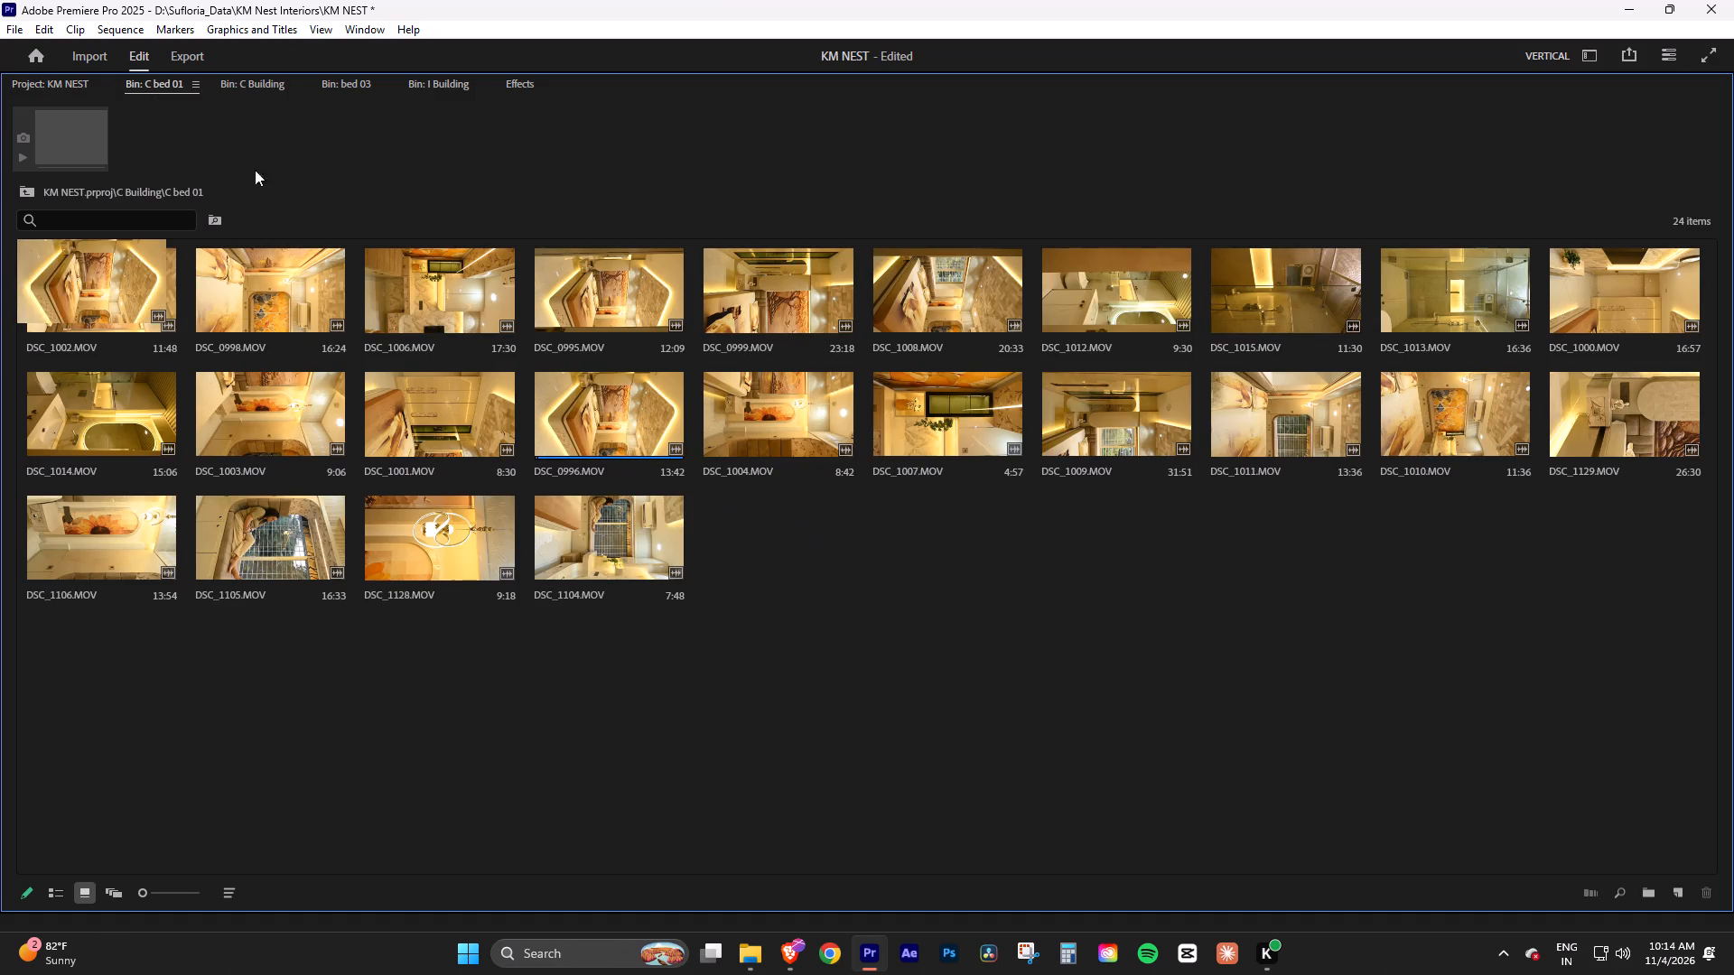
left_click(61, 80)
left_click(447, 478)
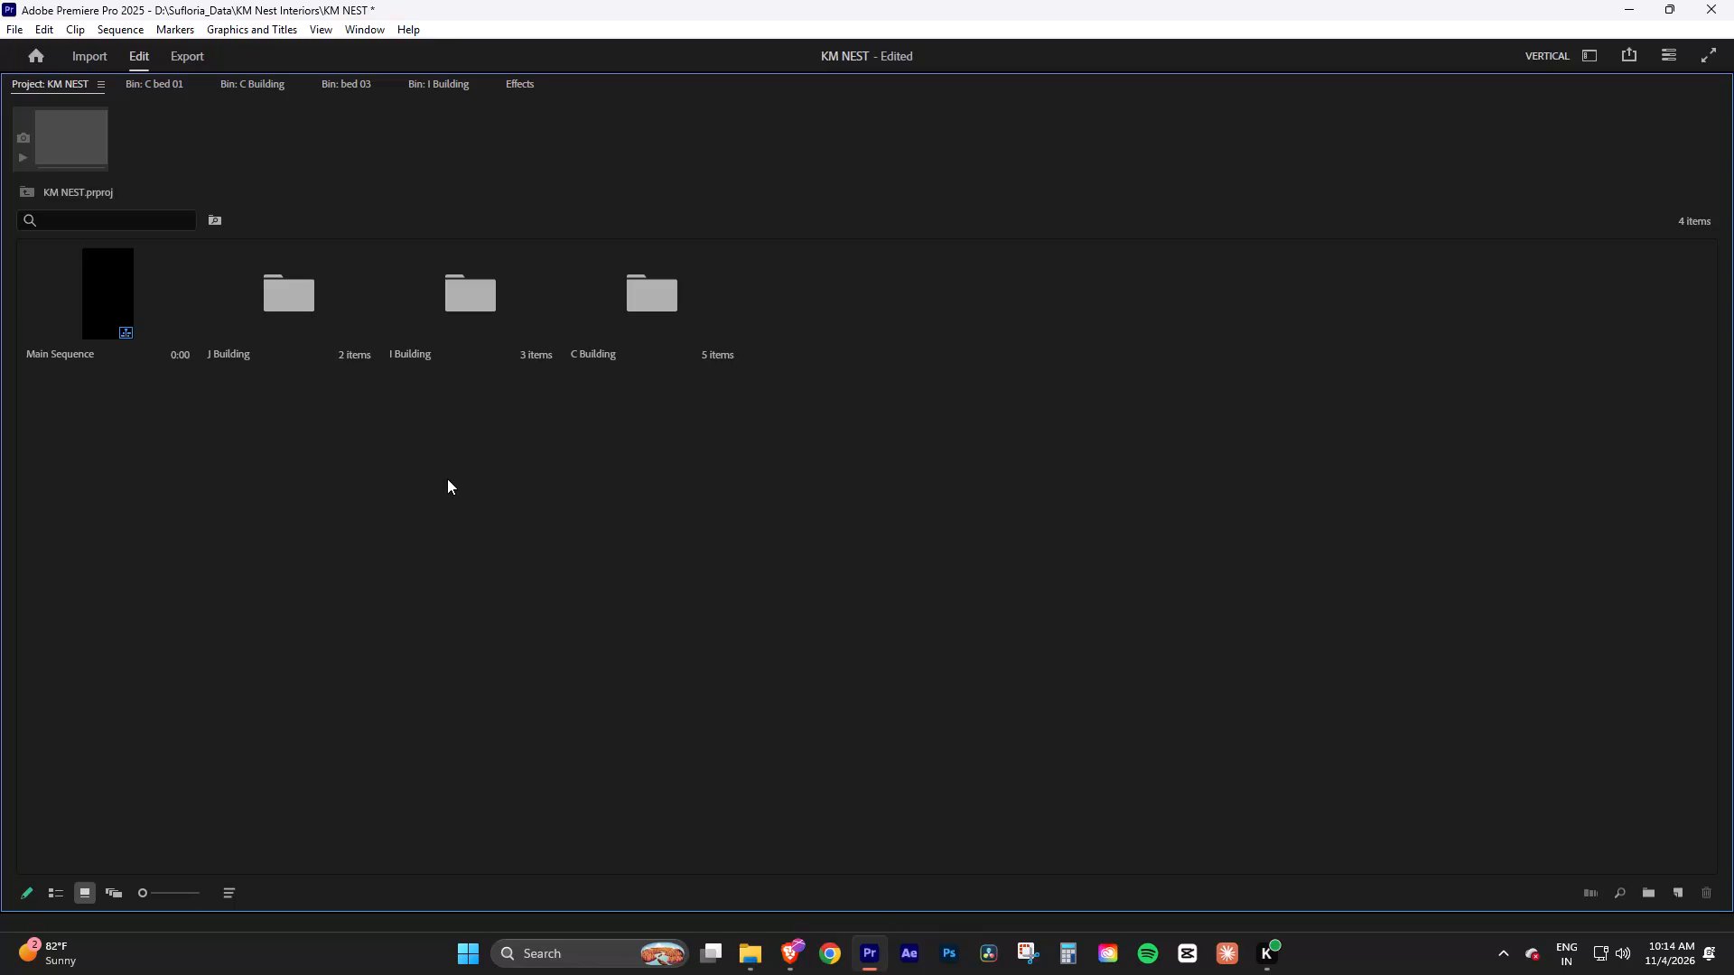
double_click(453, 292)
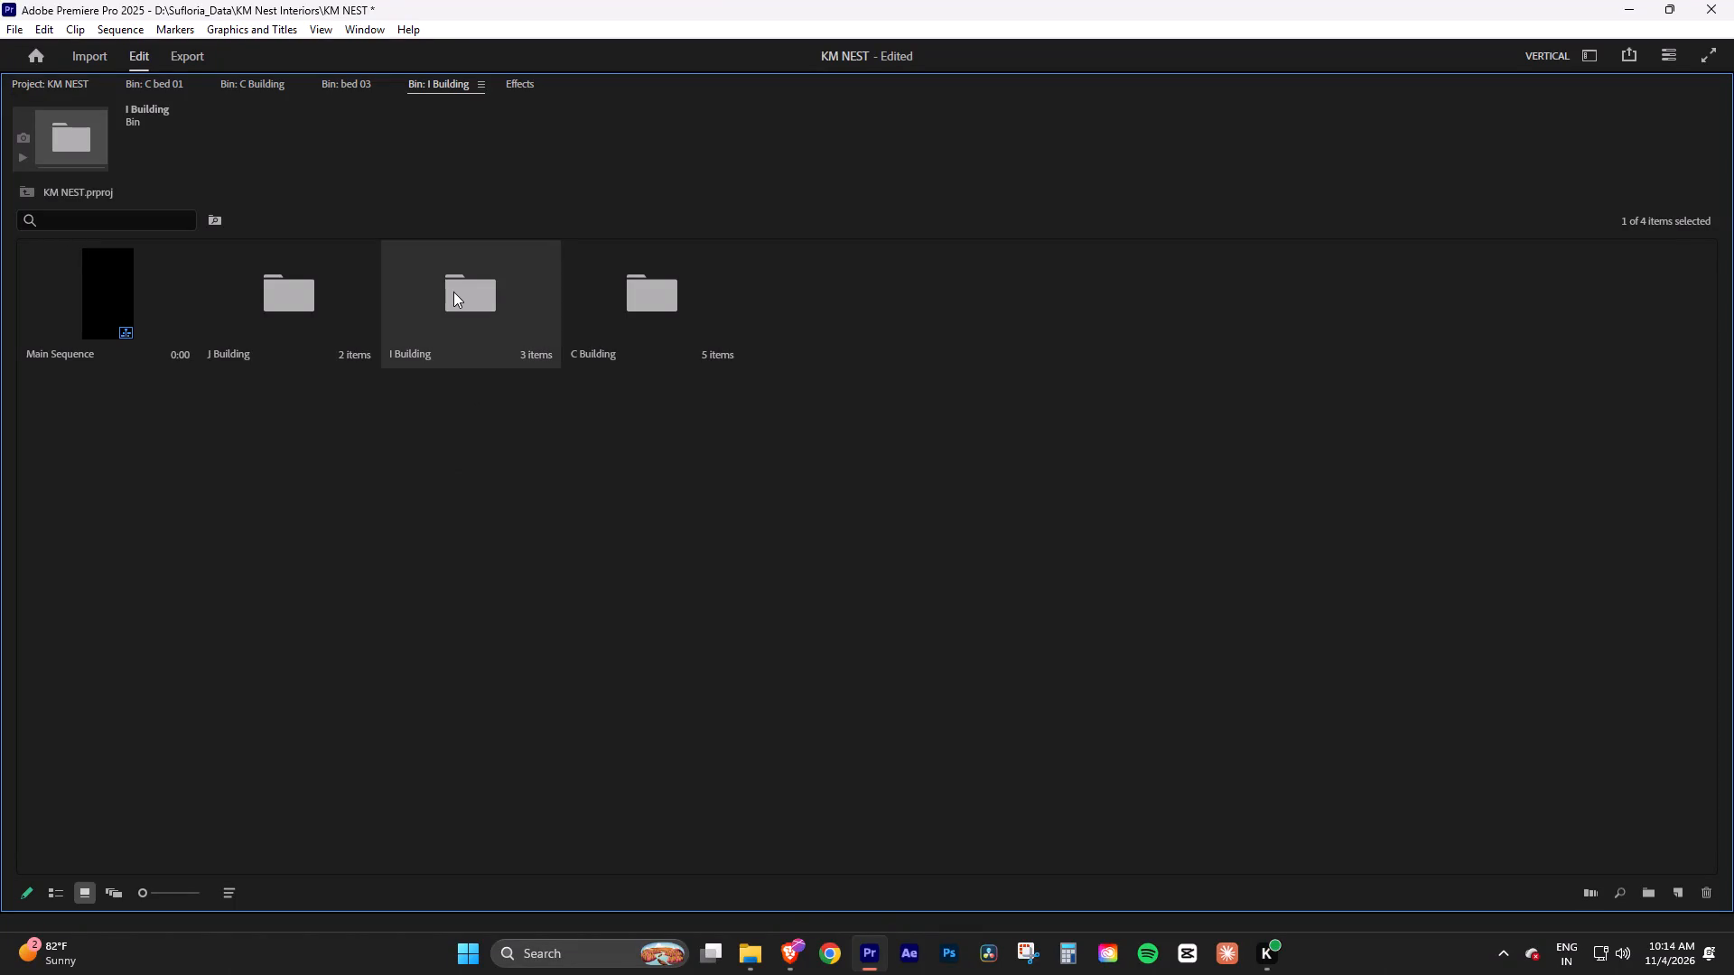
left_click(395, 537)
left_click(456, 507)
Close the open bed 03, C Building and C bed 01 bin views, keeping the I Building bin open.
right_click(353, 83)
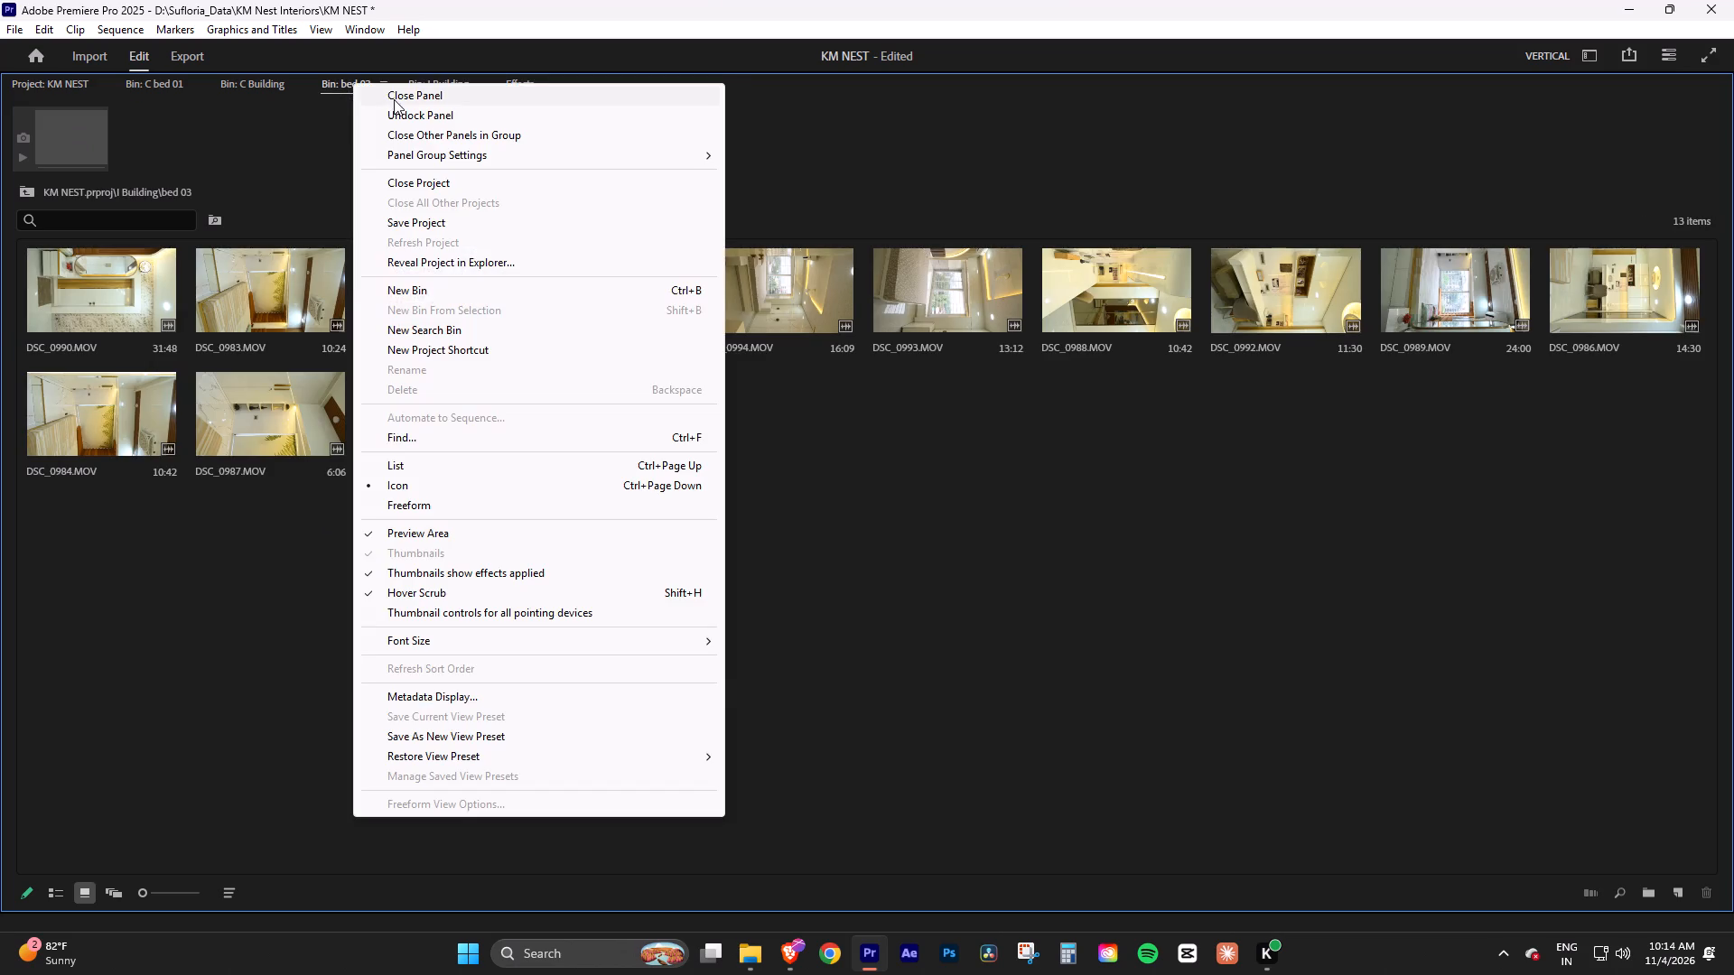
left_click(396, 99)
left_click(266, 85)
right_click(266, 82)
left_click(303, 89)
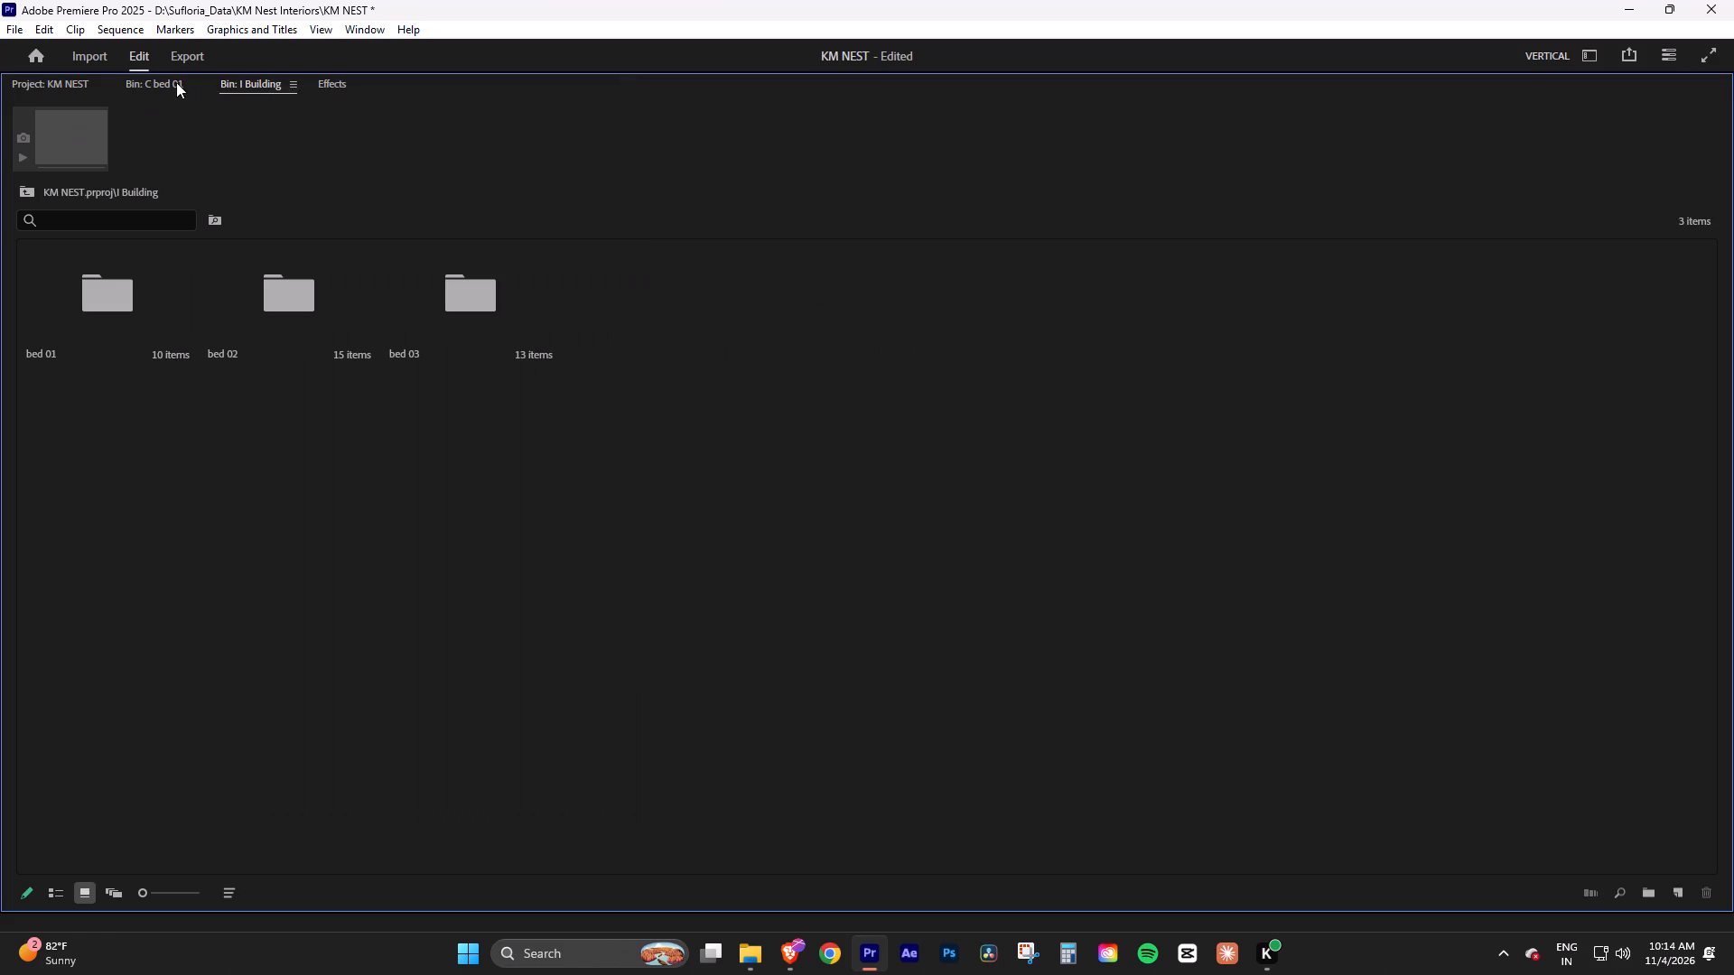
left_click(171, 82)
right_click(171, 82)
left_click(230, 97)
Create a sequence named I Building Reels in the I Building bin with the Social Media Portrait 9x16 30 fps preset.
left_click(526, 507)
right_click(488, 514)
left_click(570, 592)
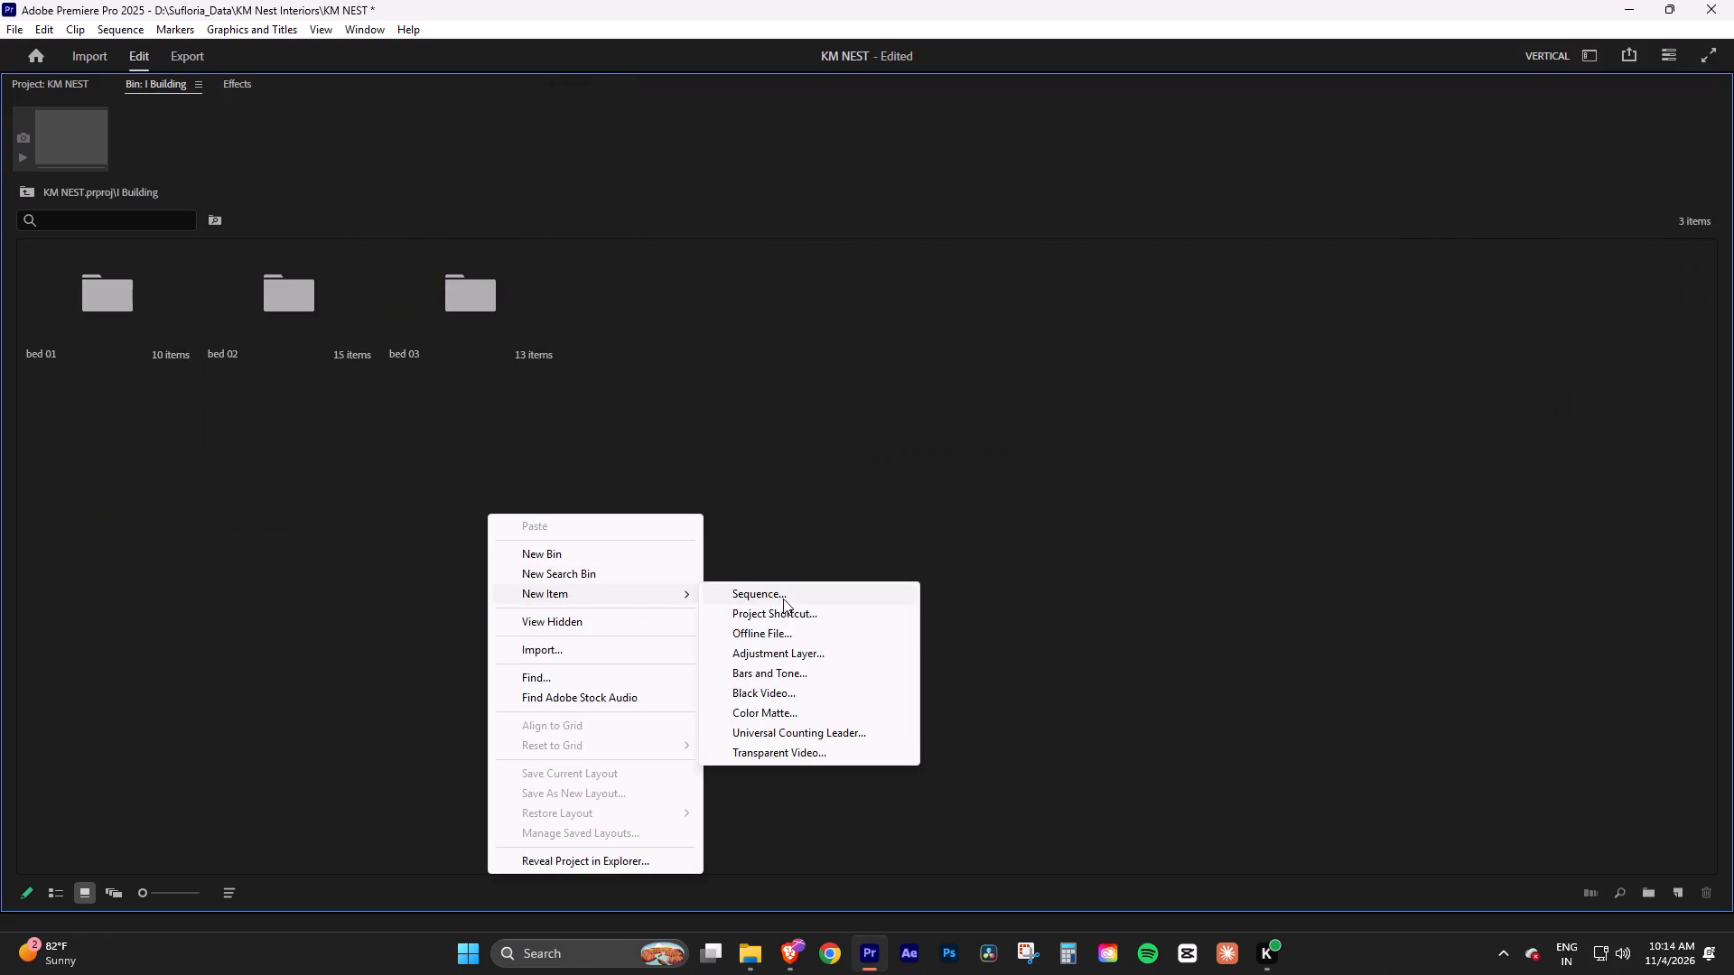
left_click(783, 596)
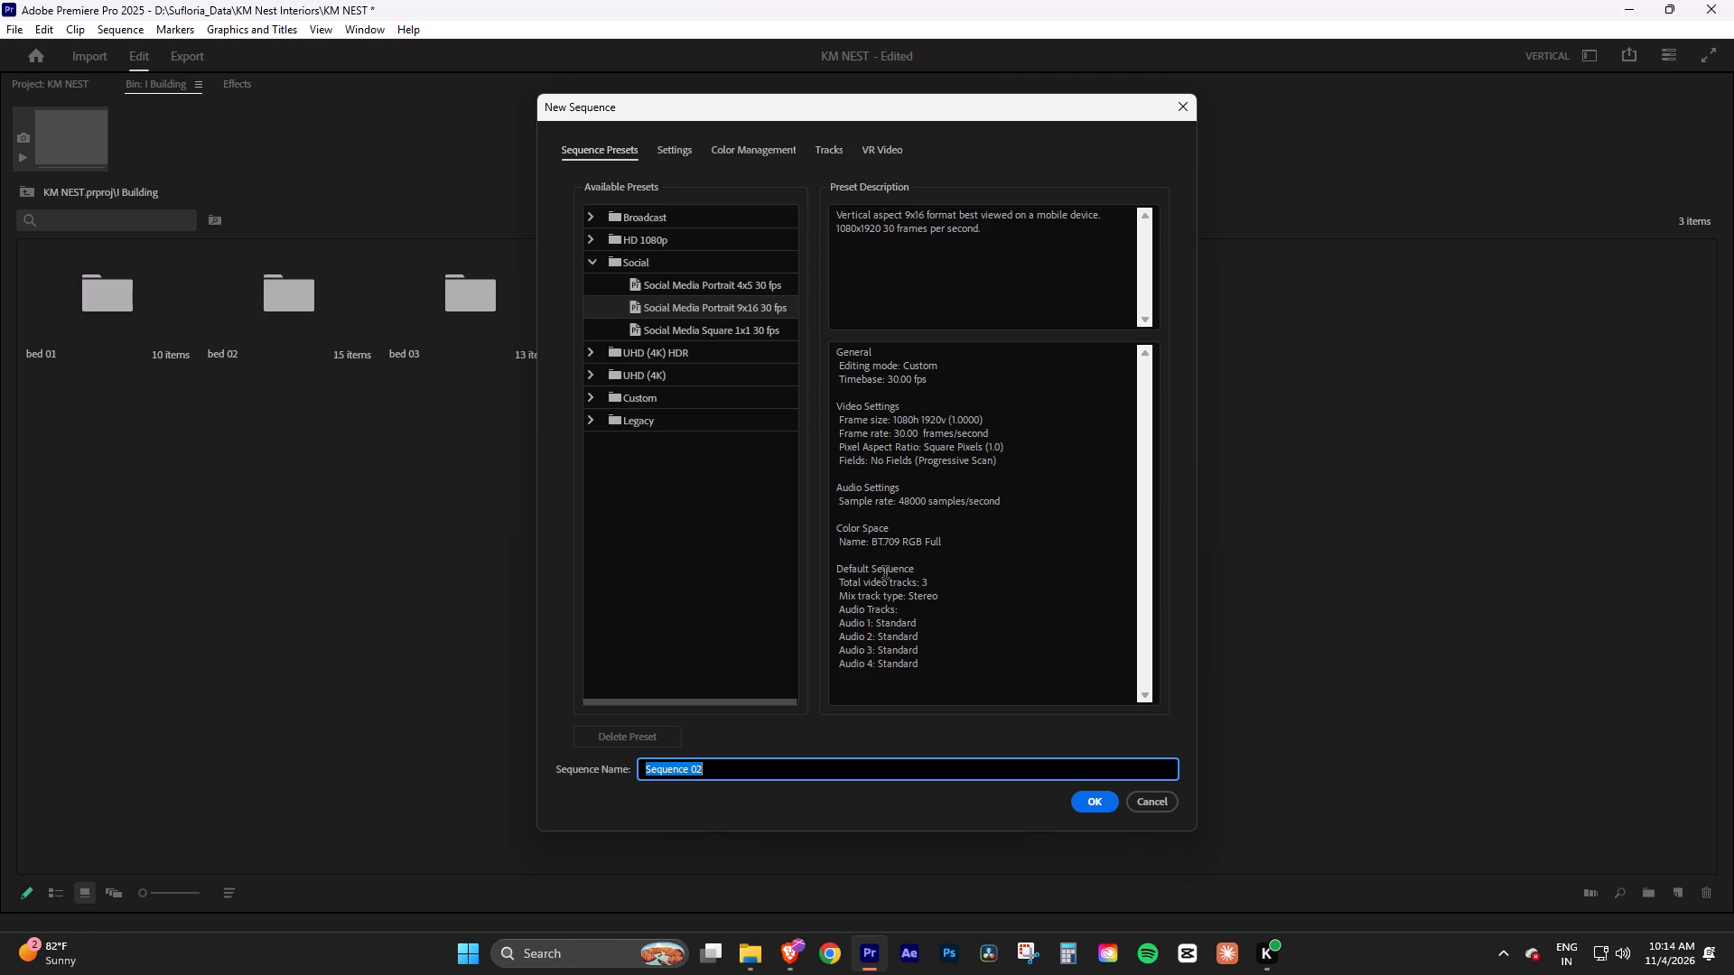
key("i")
key("BackSpace")
type("I Building Reel")
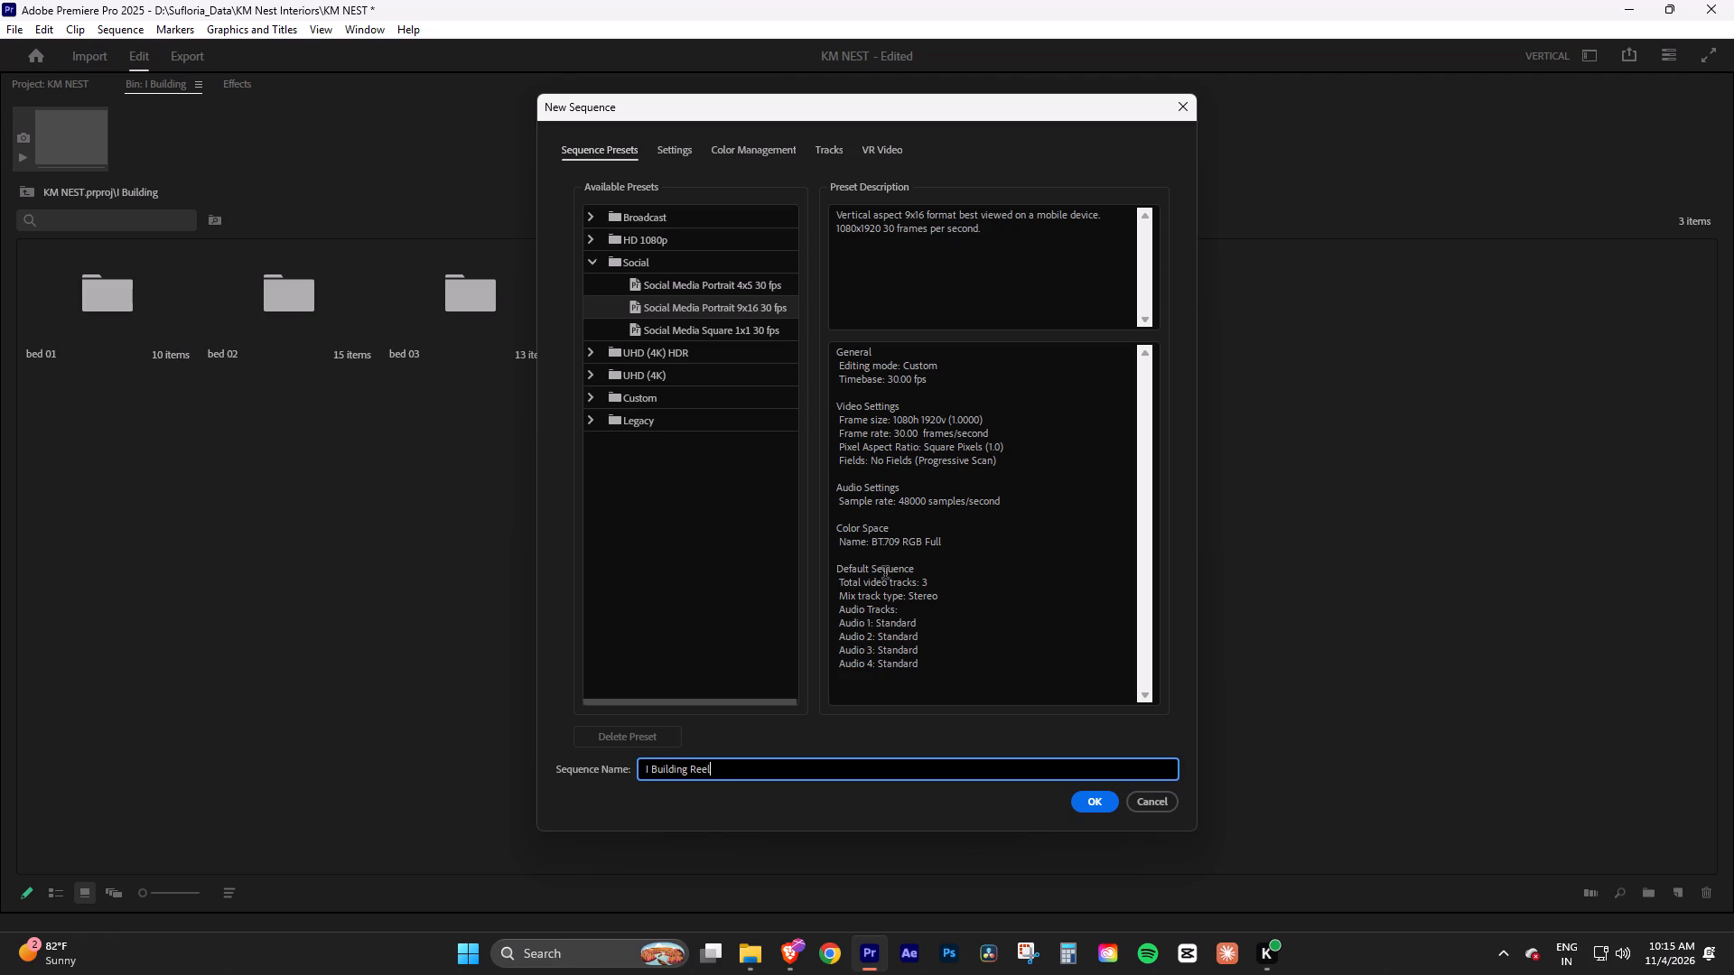
key("s")
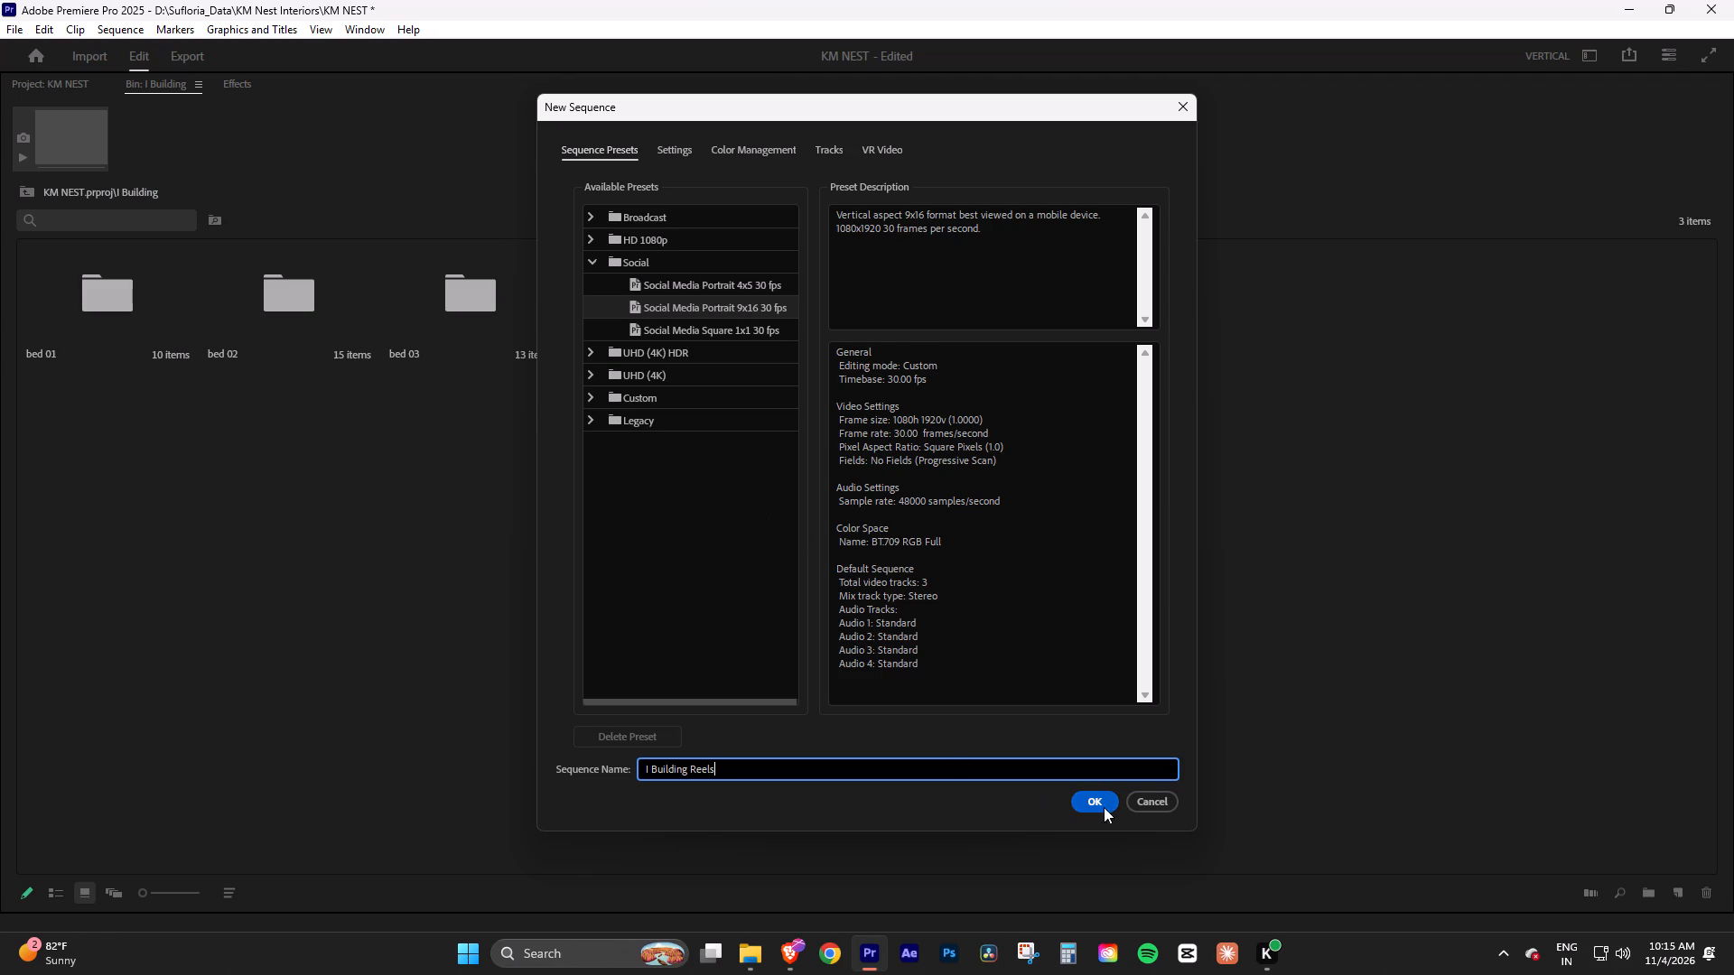
left_click(1103, 800)
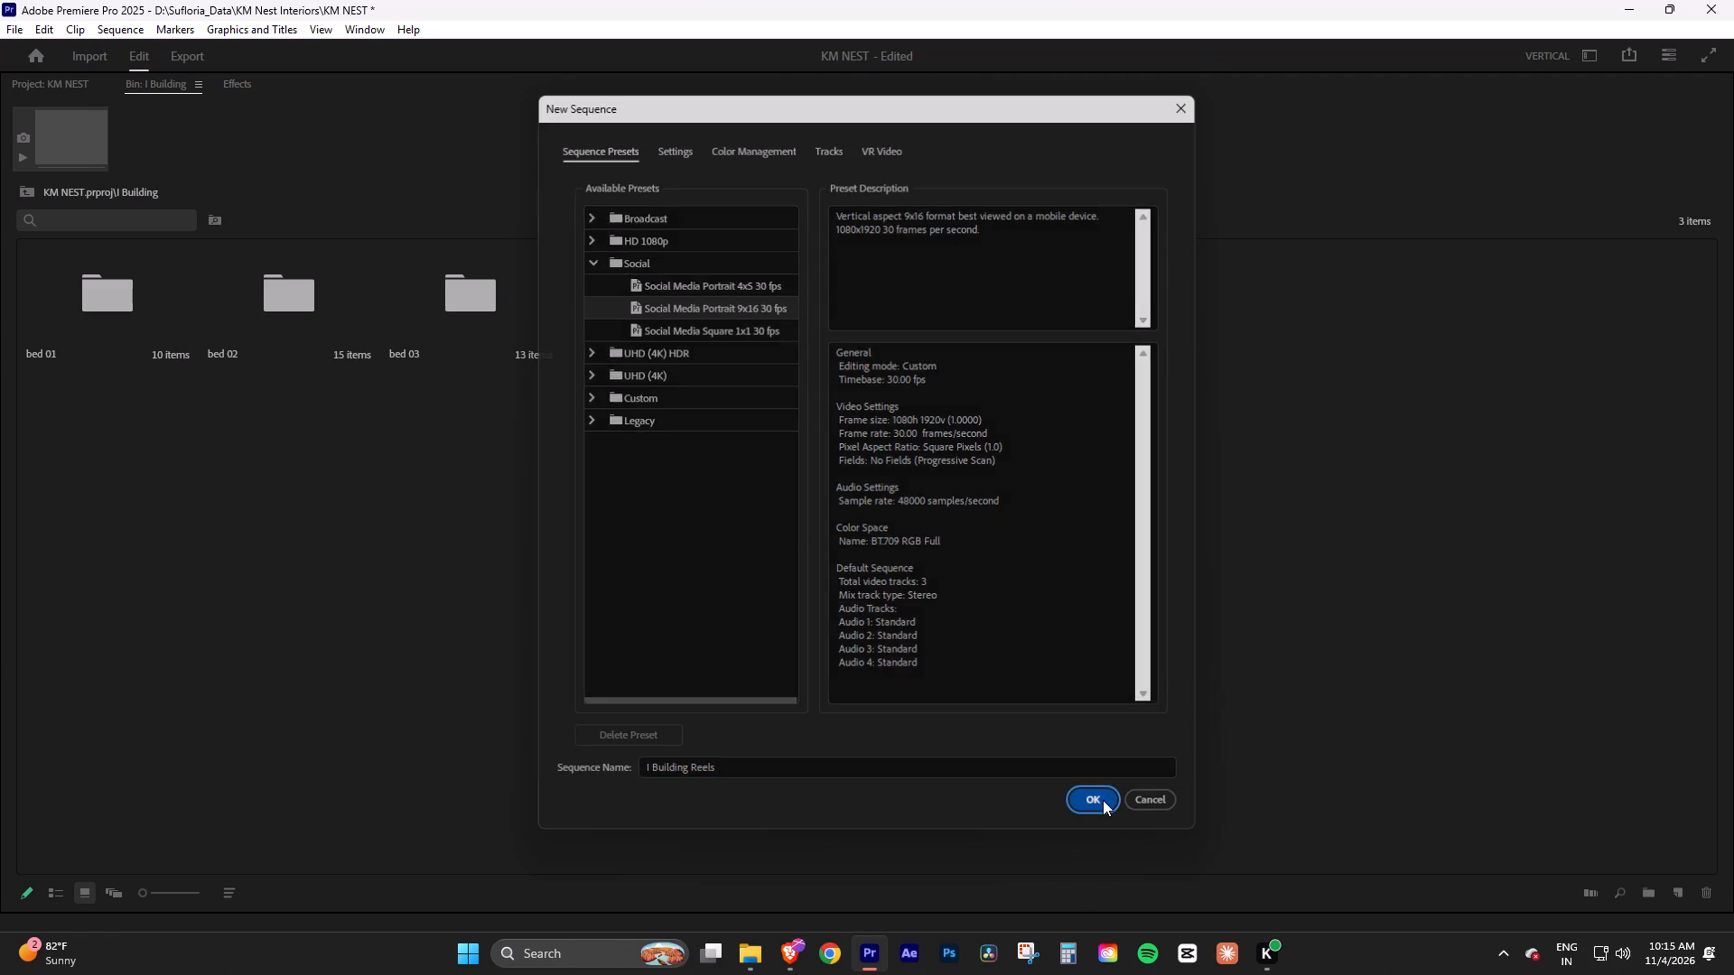
left_click(378, 420)
Place all clips from the bed 01 bin at the start of the I Building Reels sequence on track V1.
scroll(378, 420, "down", 4)
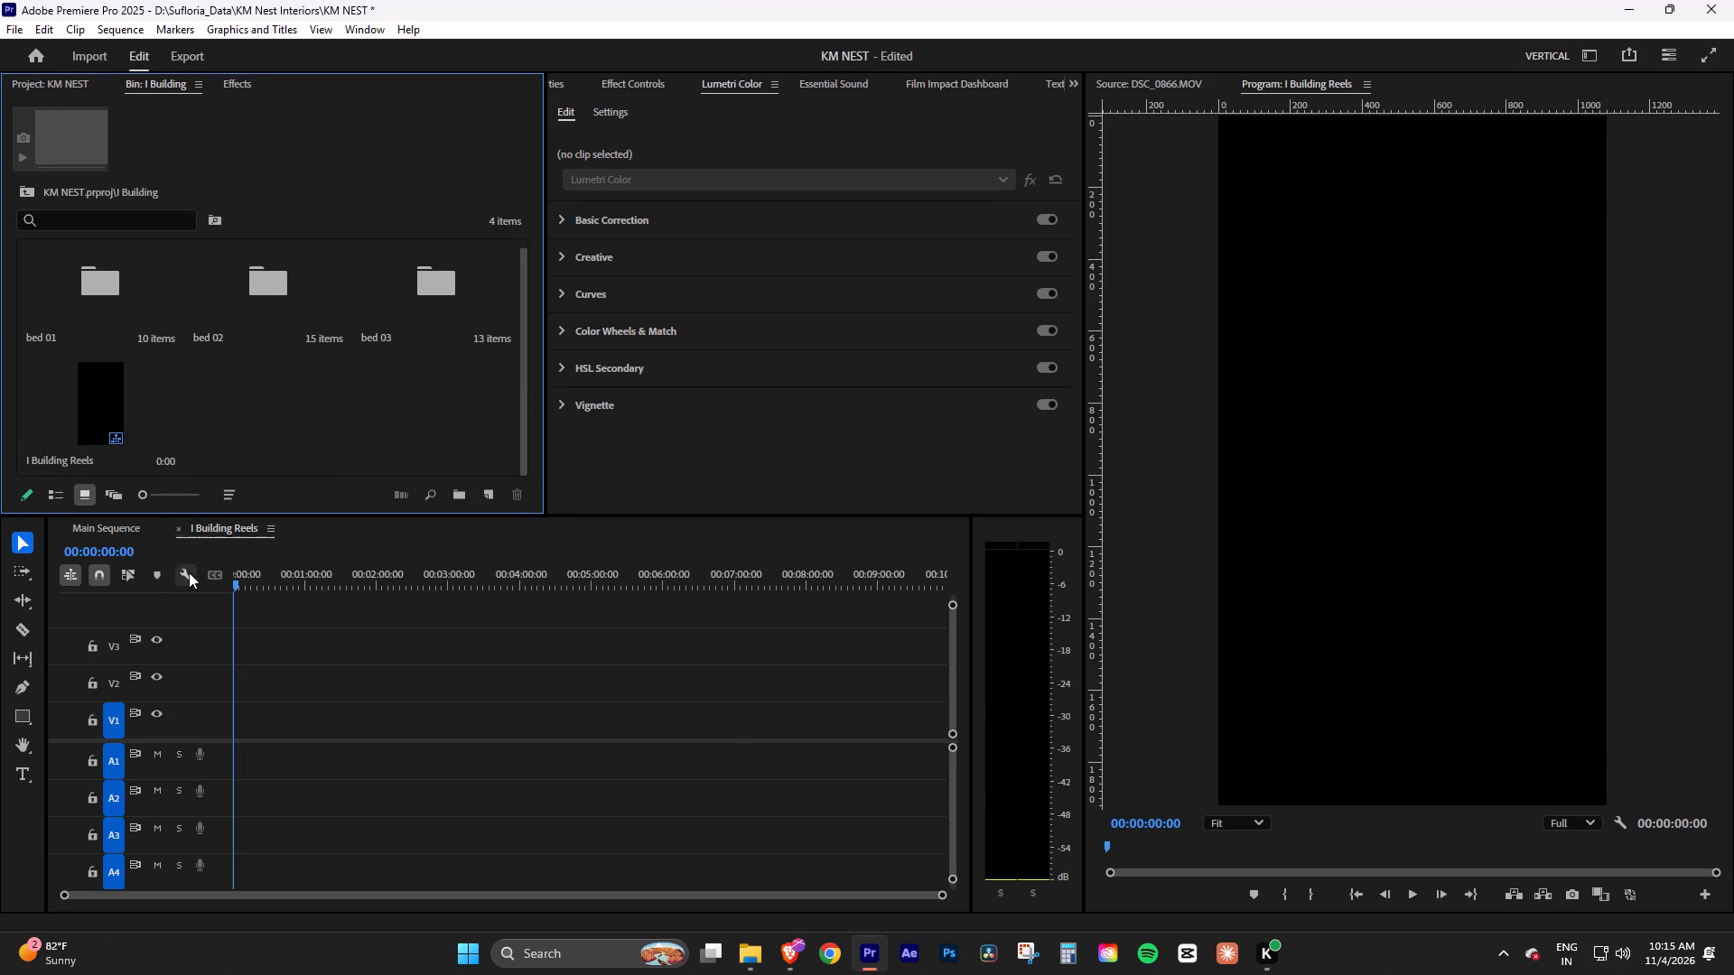
left_click(101, 261)
left_click(269, 402)
double_click(115, 274)
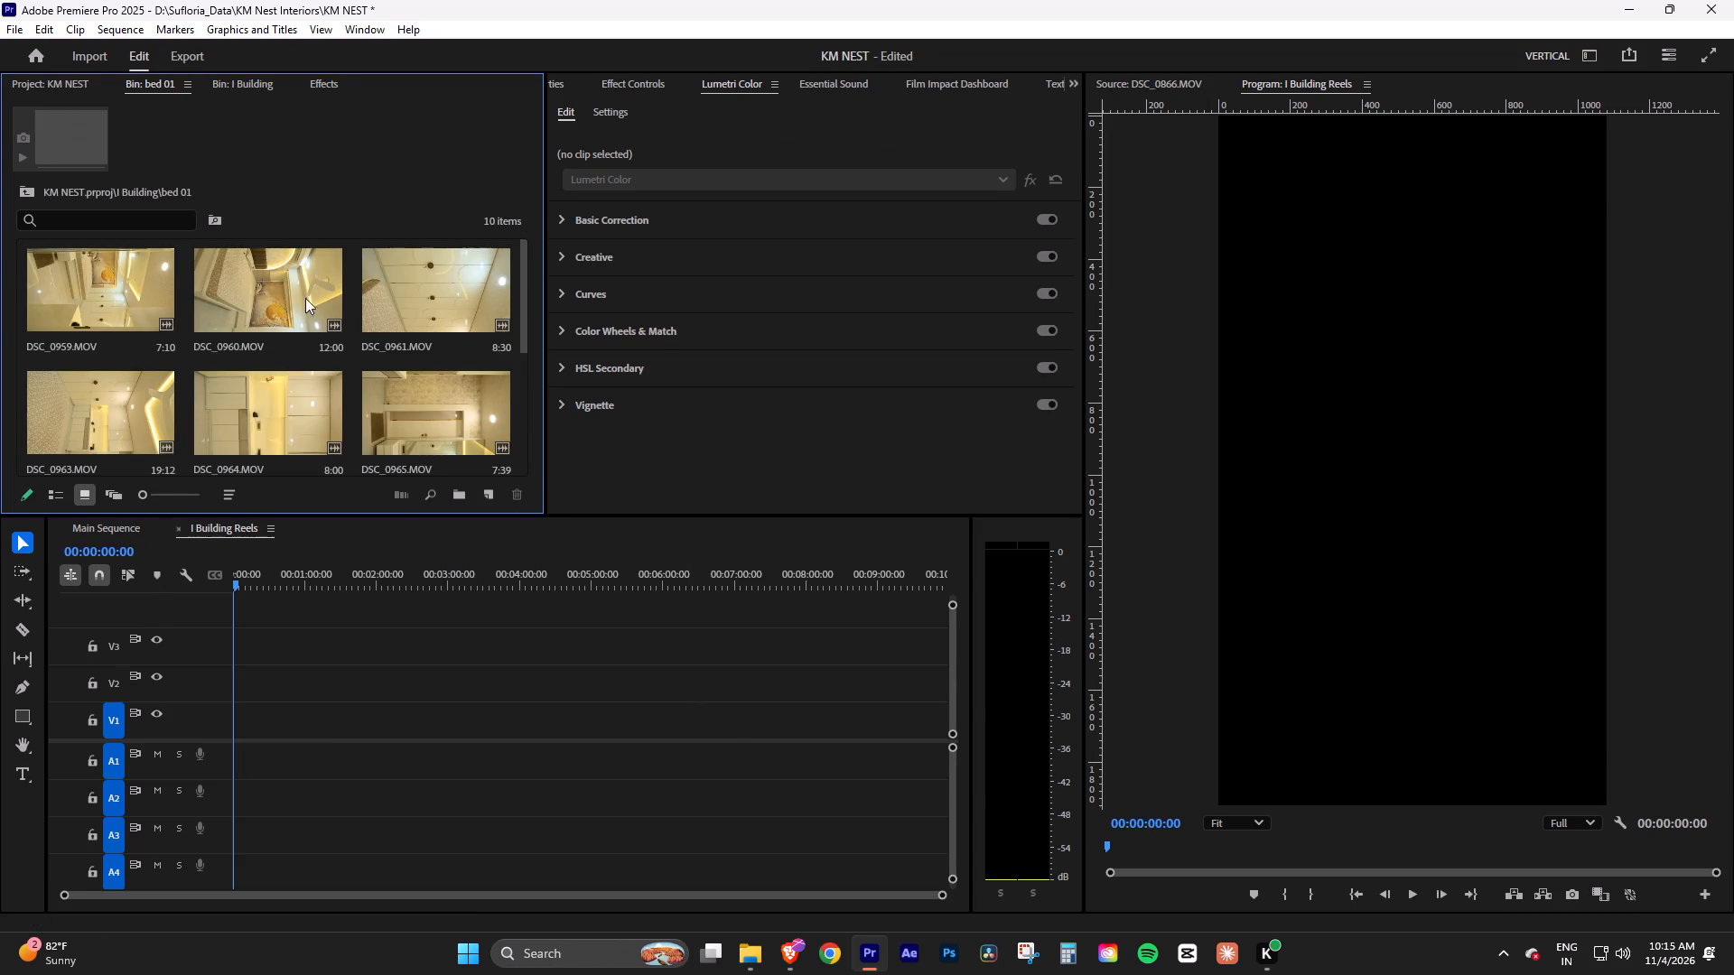
left_click(303, 167)
key("grave")
scroll(485, 447, "up", 4)
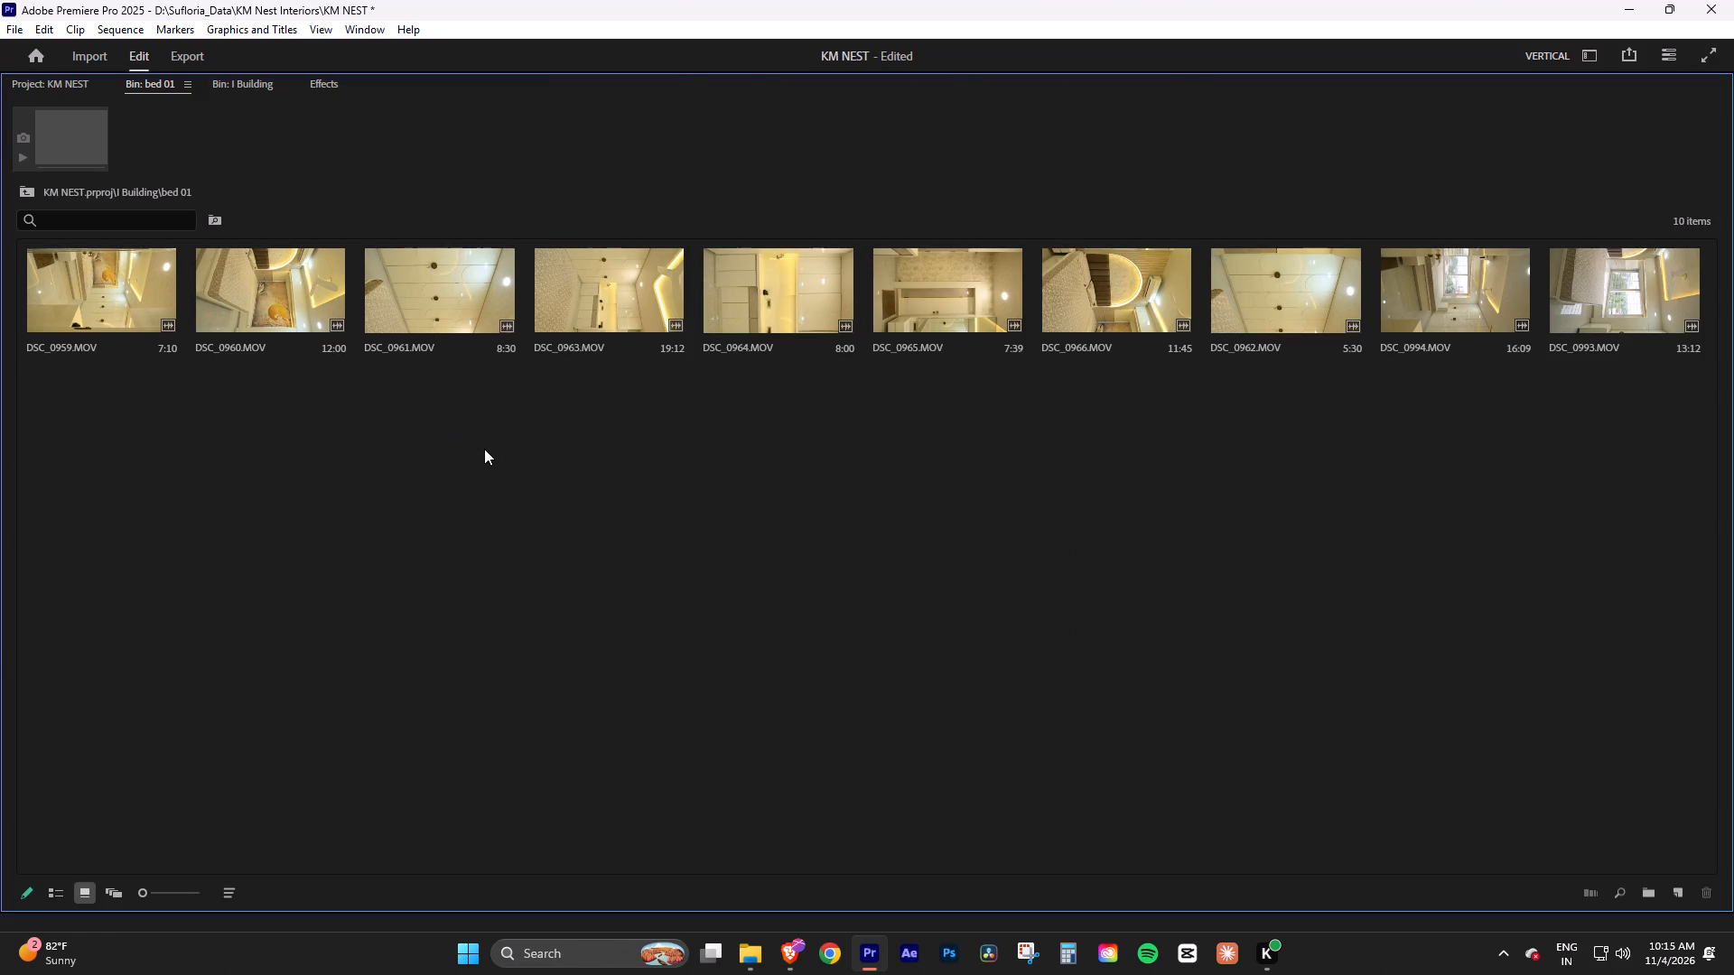
key("grave")
left_click(135, 280)
key("ctrl+a")
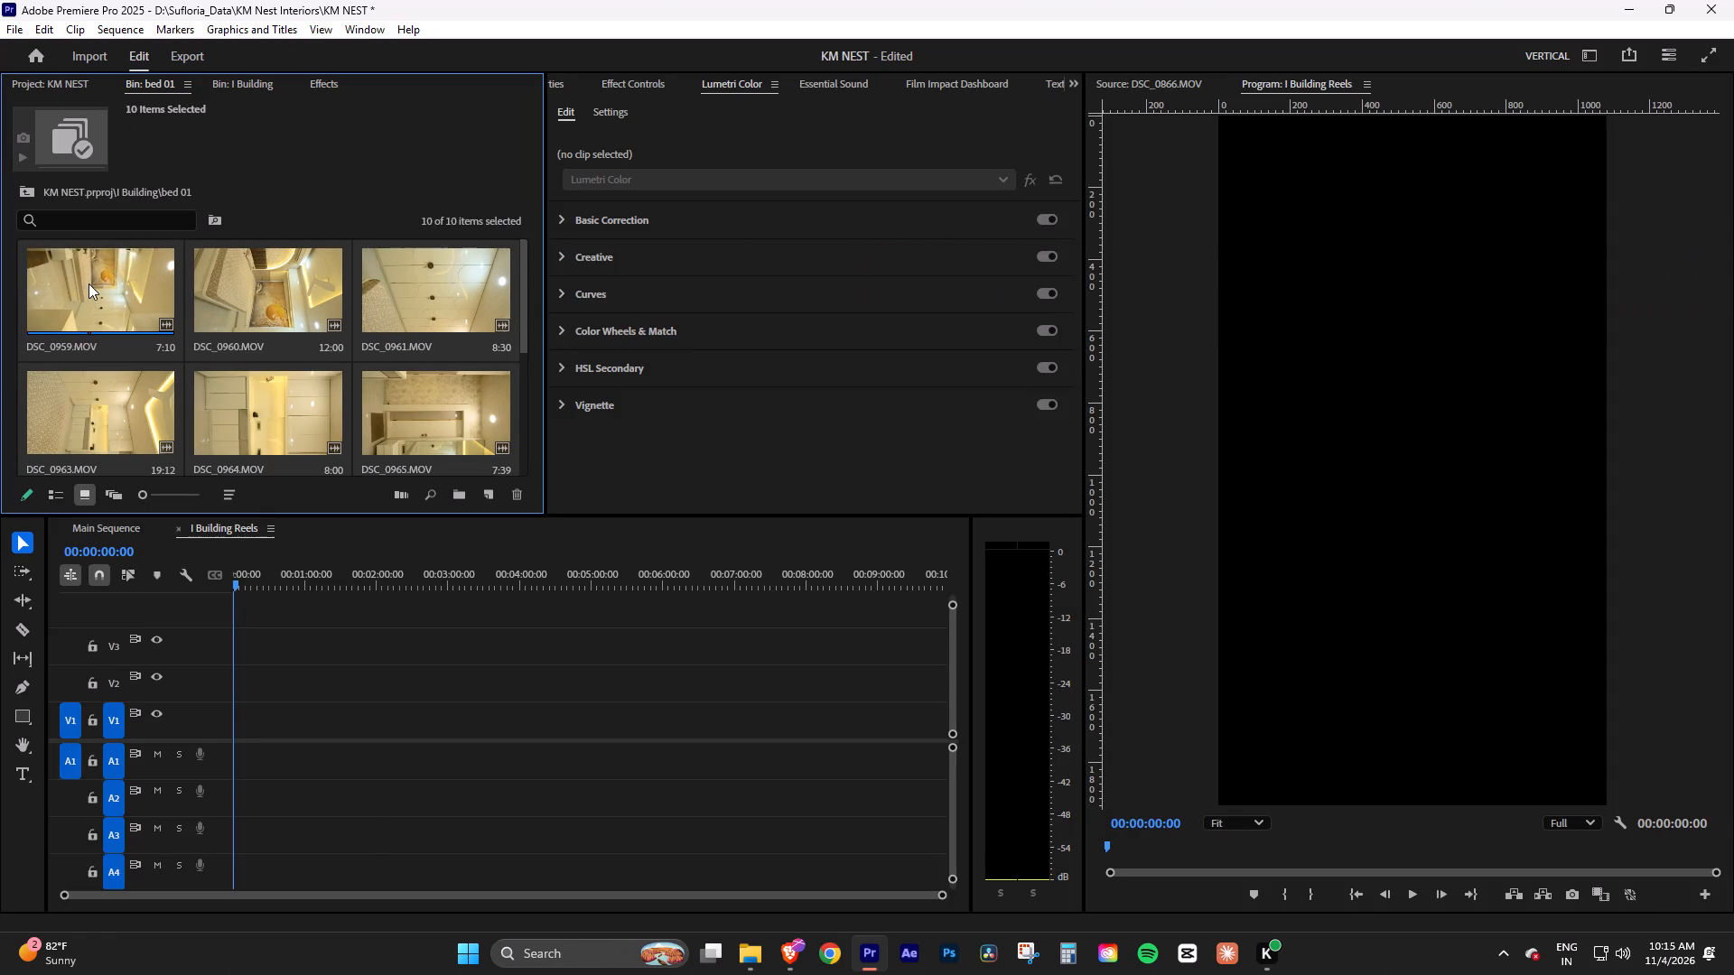
left_click_drag(89, 283, 282, 723)
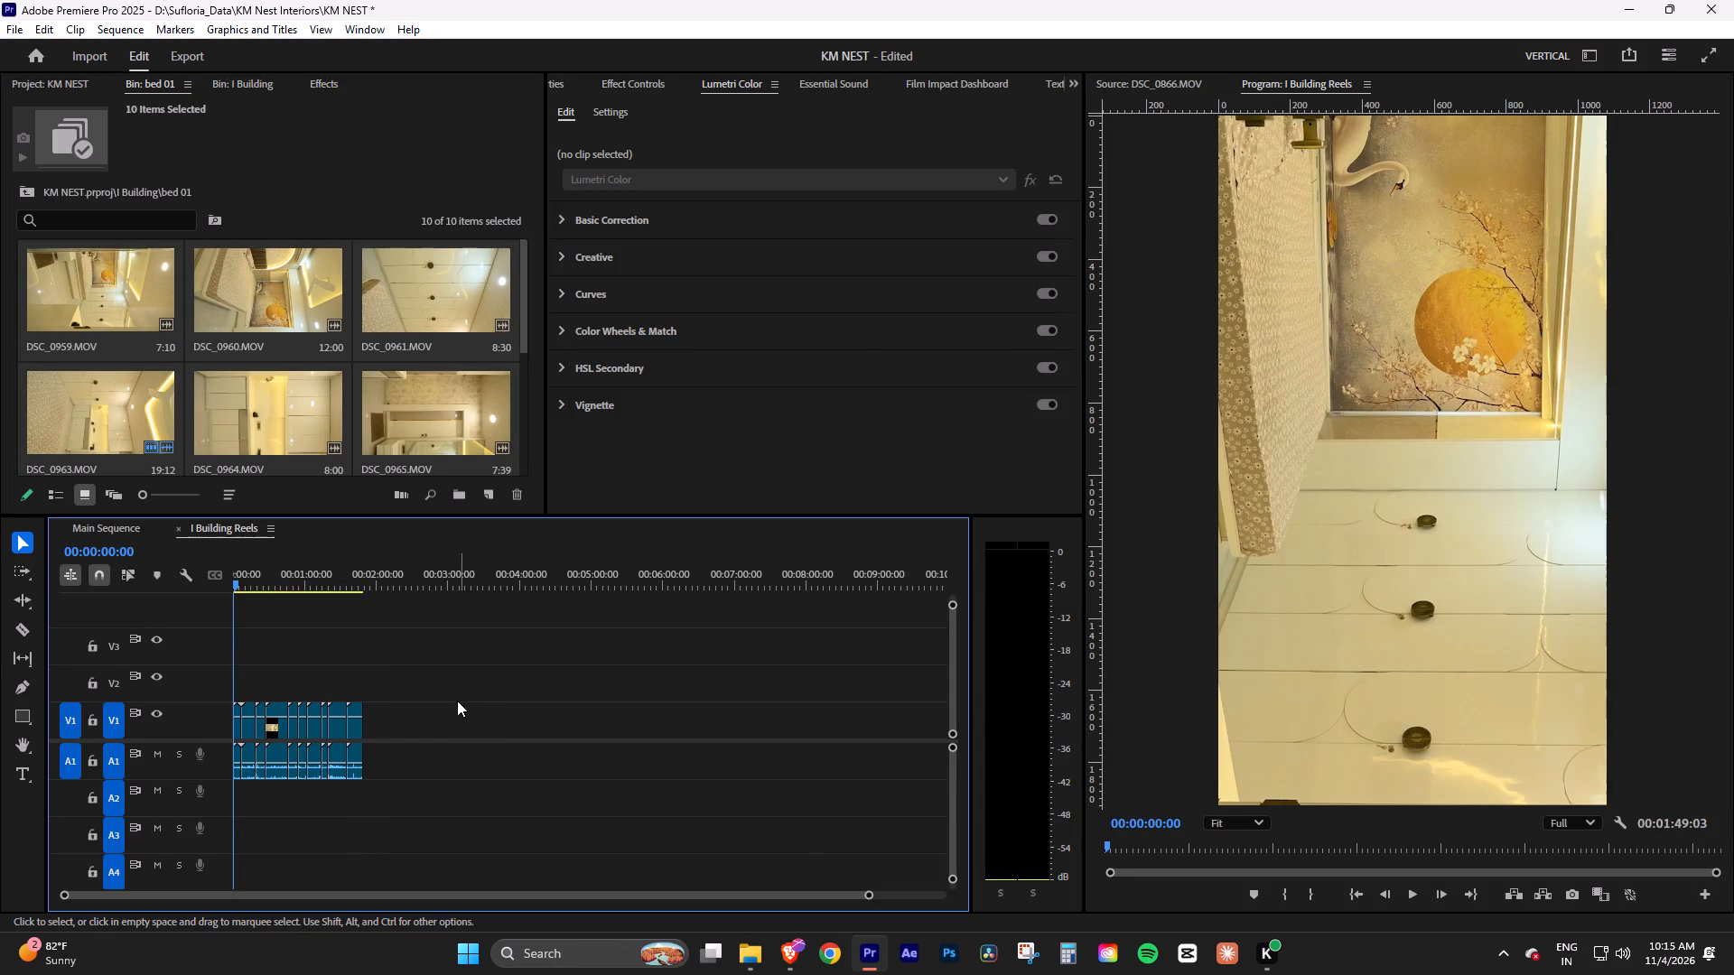
Delete the audio of all the bed 01 clips from track A1, leaving only their video.
left_click(457, 700)
left_click_drag(871, 894, 665, 877)
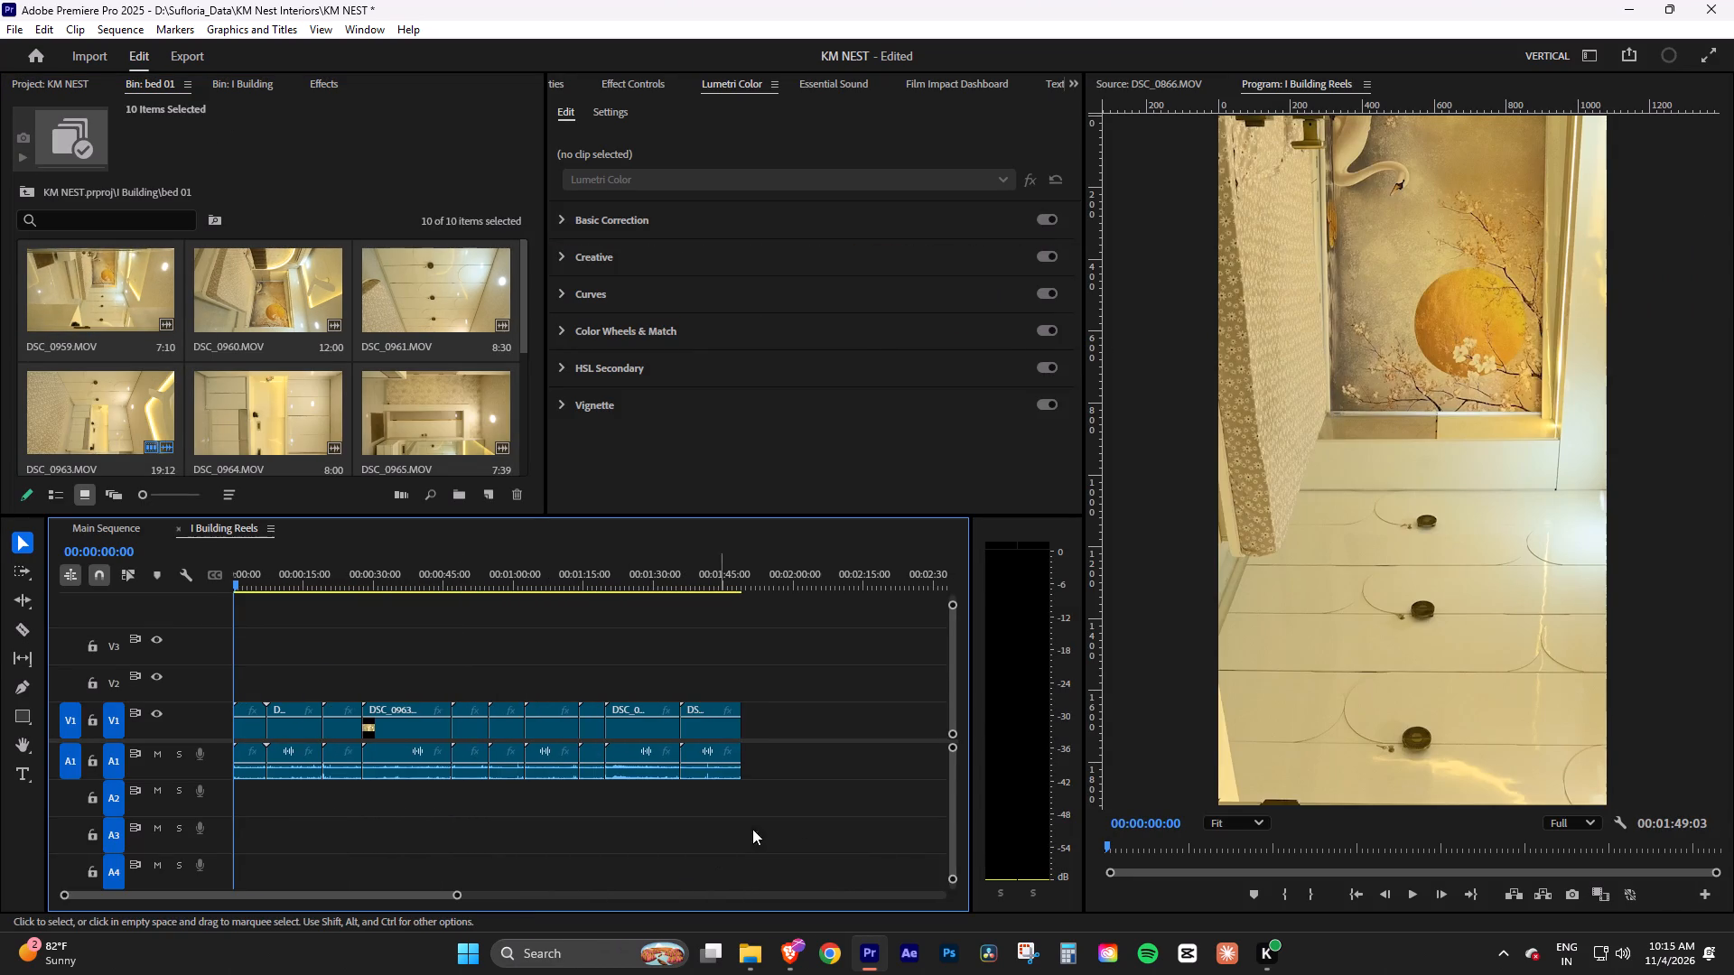
left_click_drag(768, 812, 233, 752)
key("Delete")
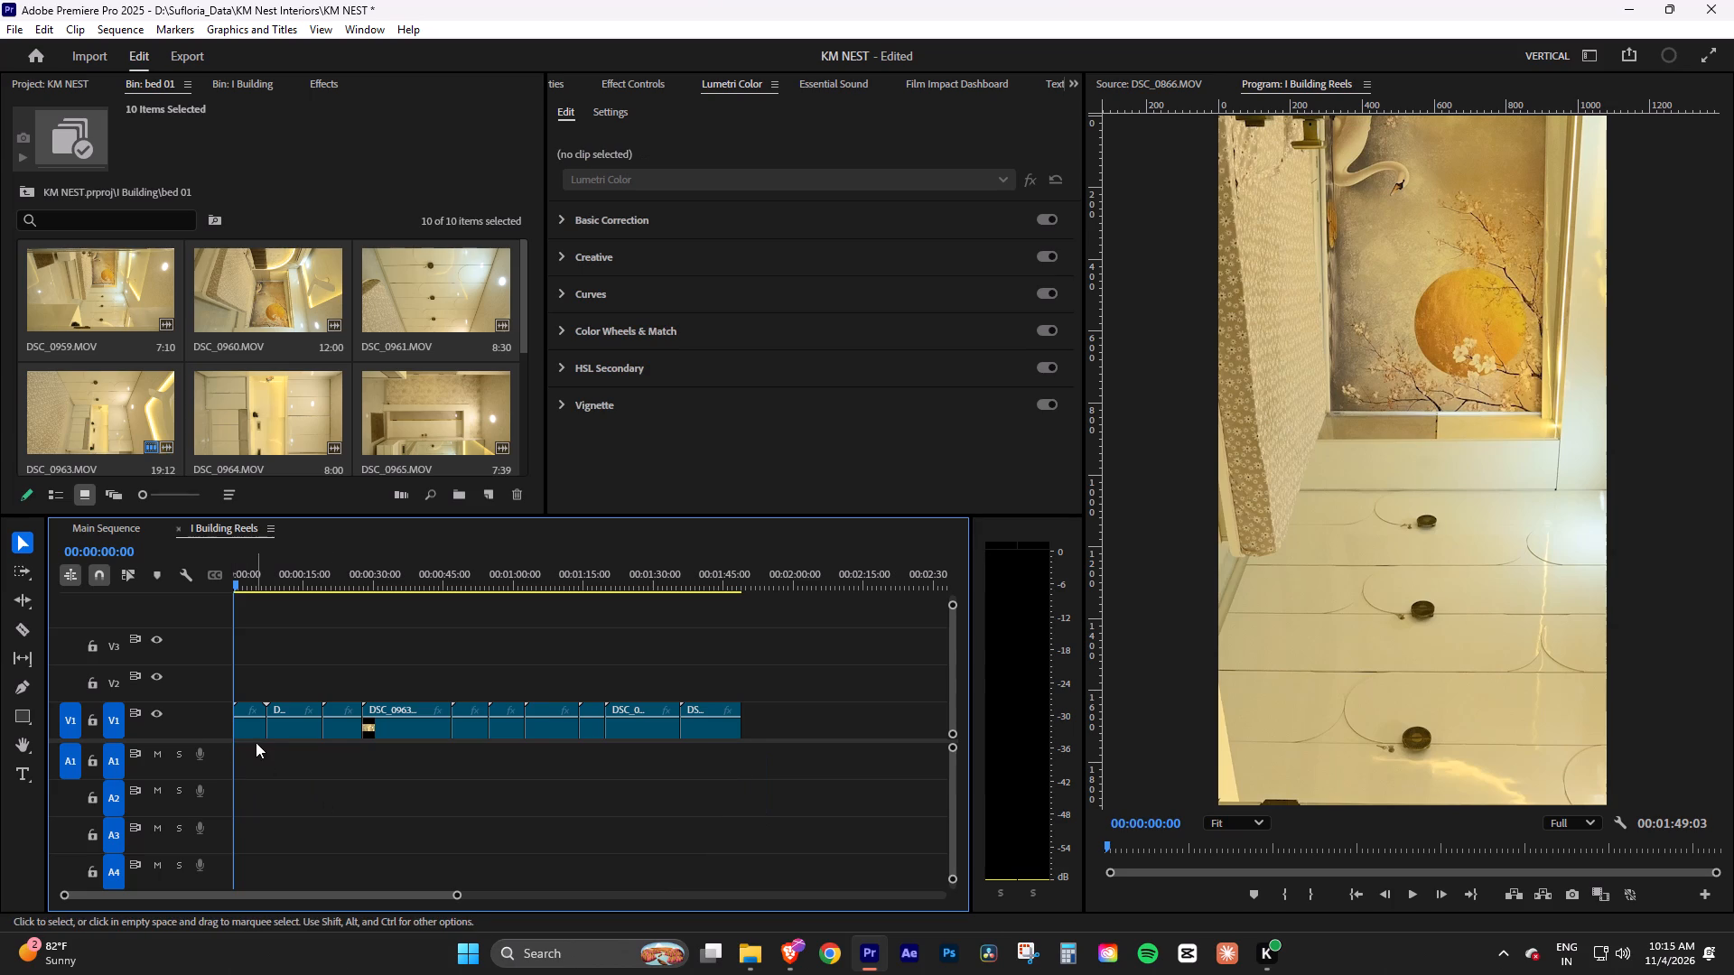
Apply the Transform effect from Custom Bin 01 to the first clip, DSC_0959, on track V1.
left_click(253, 721)
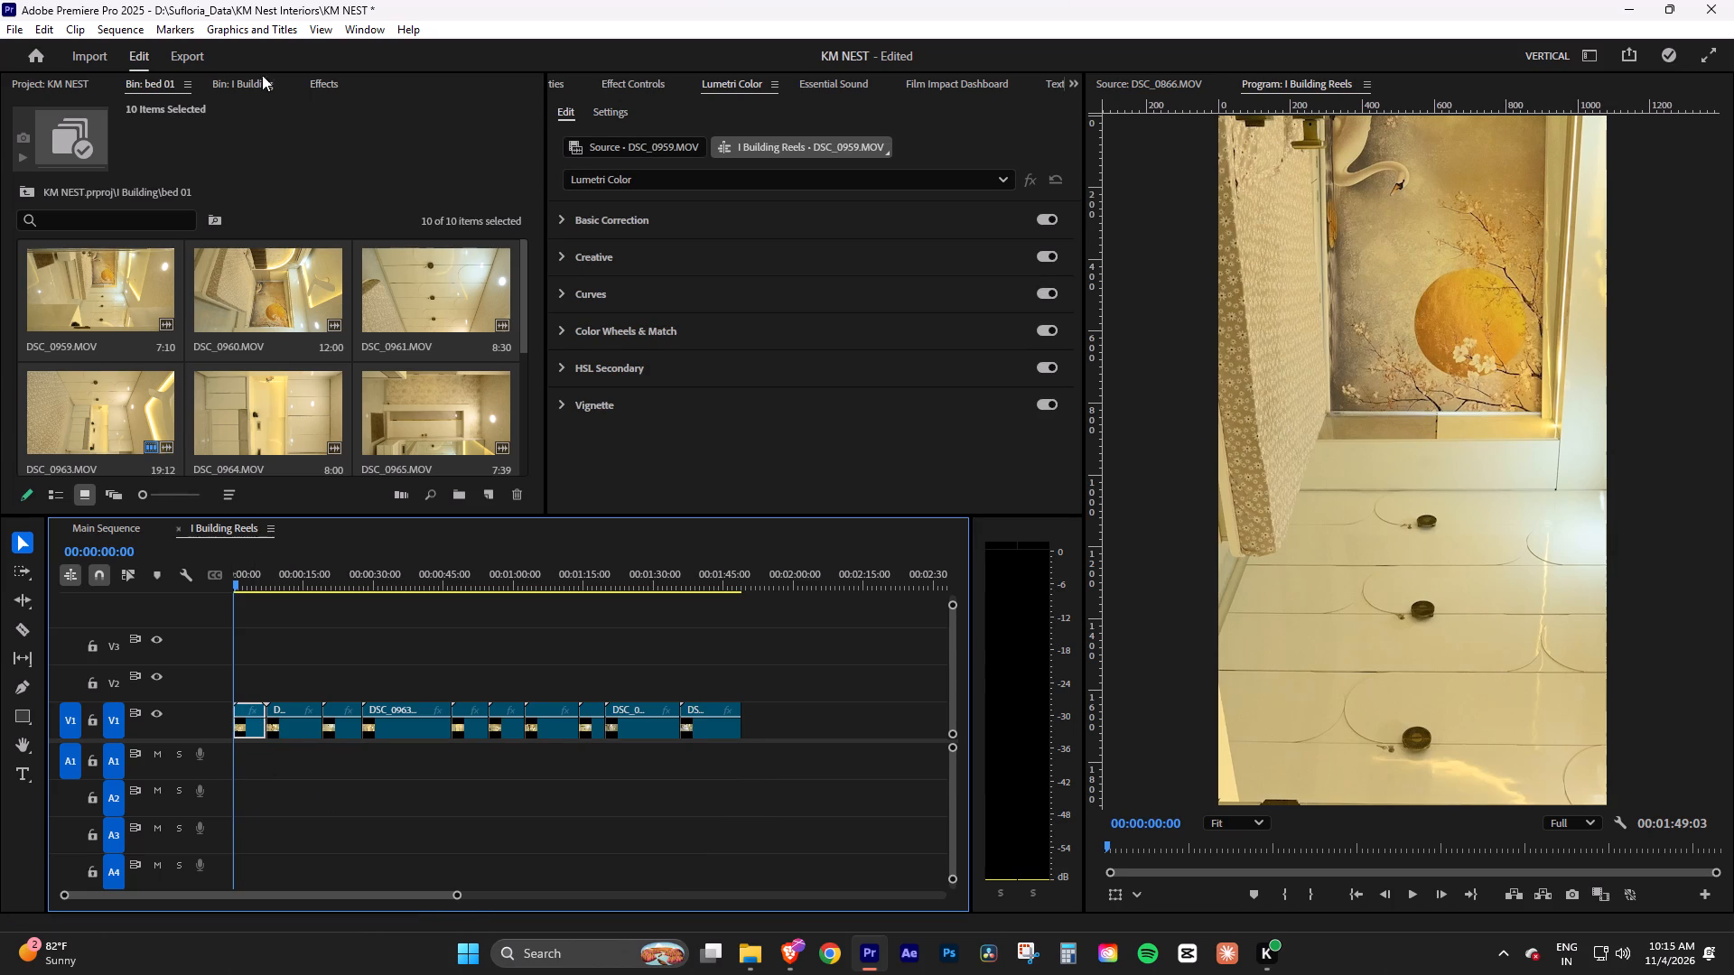
left_click(331, 81)
left_click(144, 119)
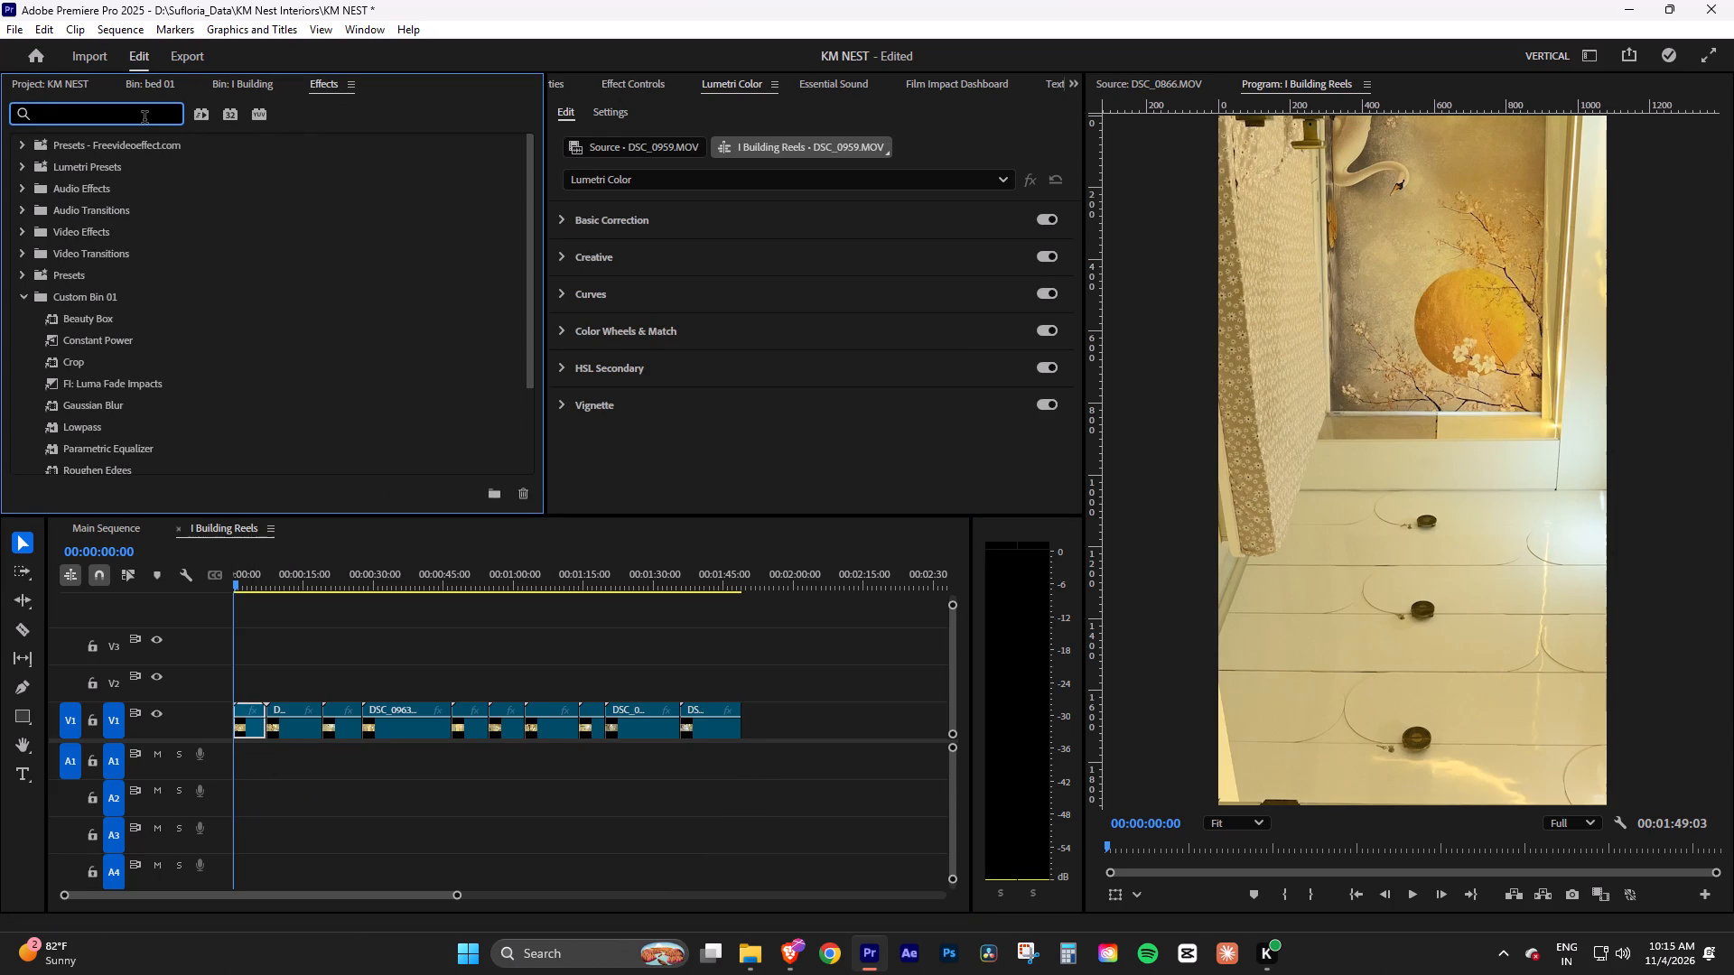
type("tra")
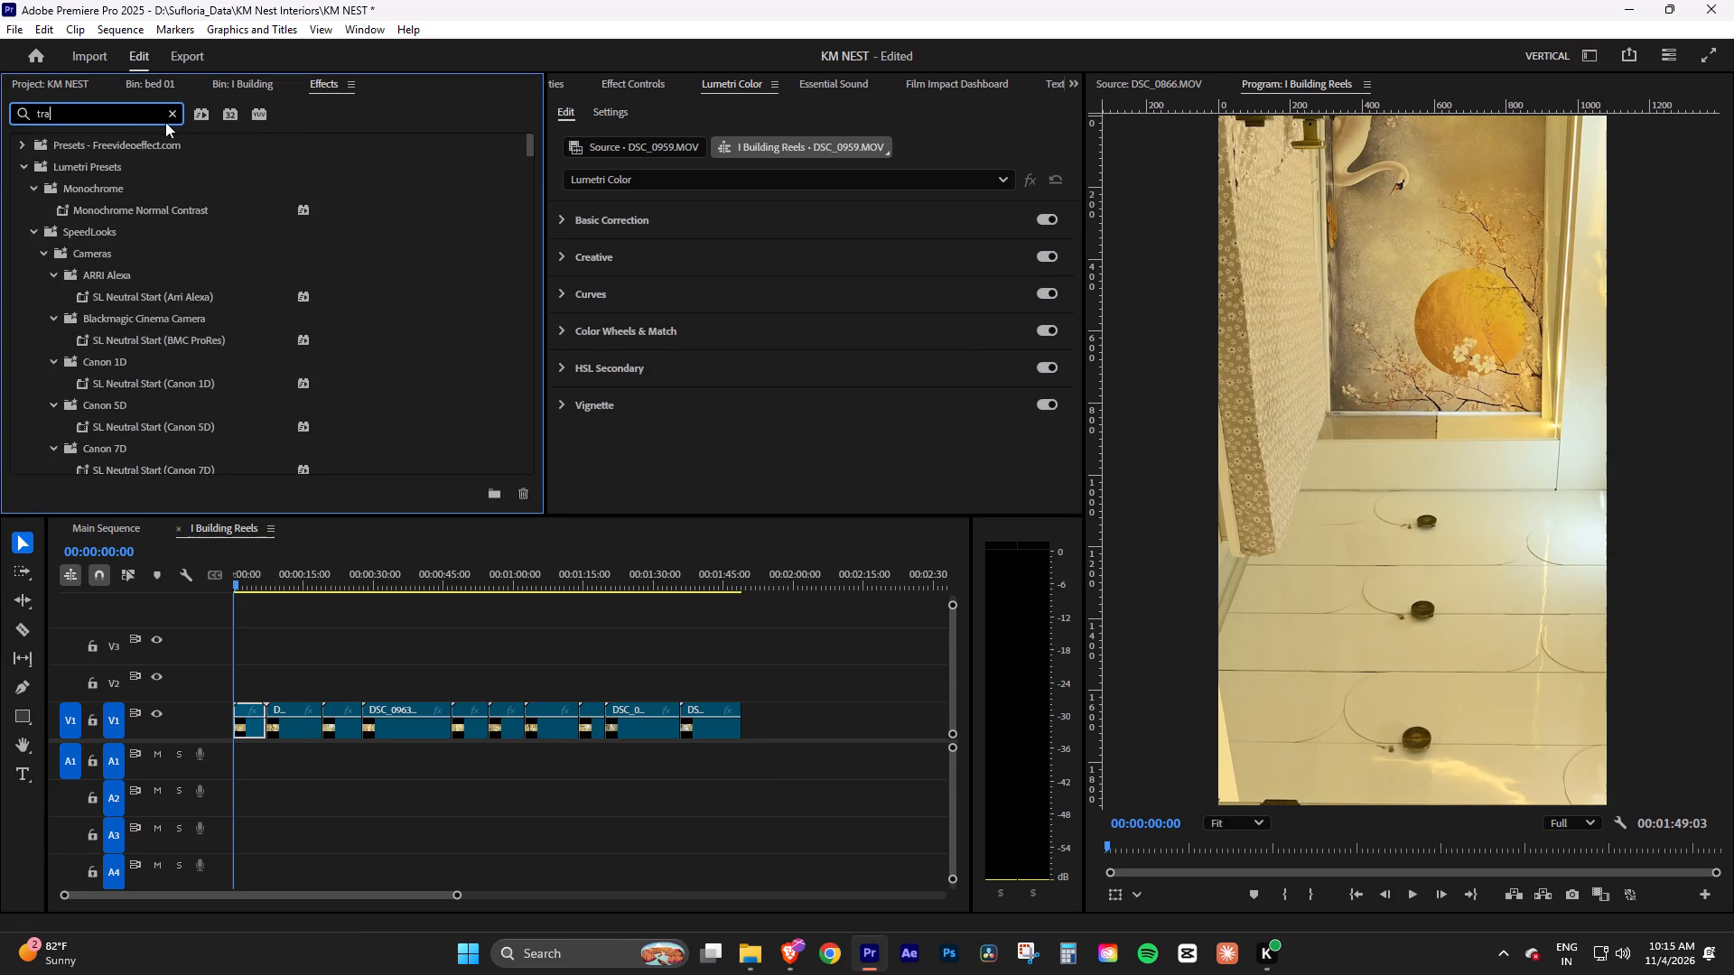
left_click(174, 114)
left_click(24, 292)
scroll(180, 408, "down", 3)
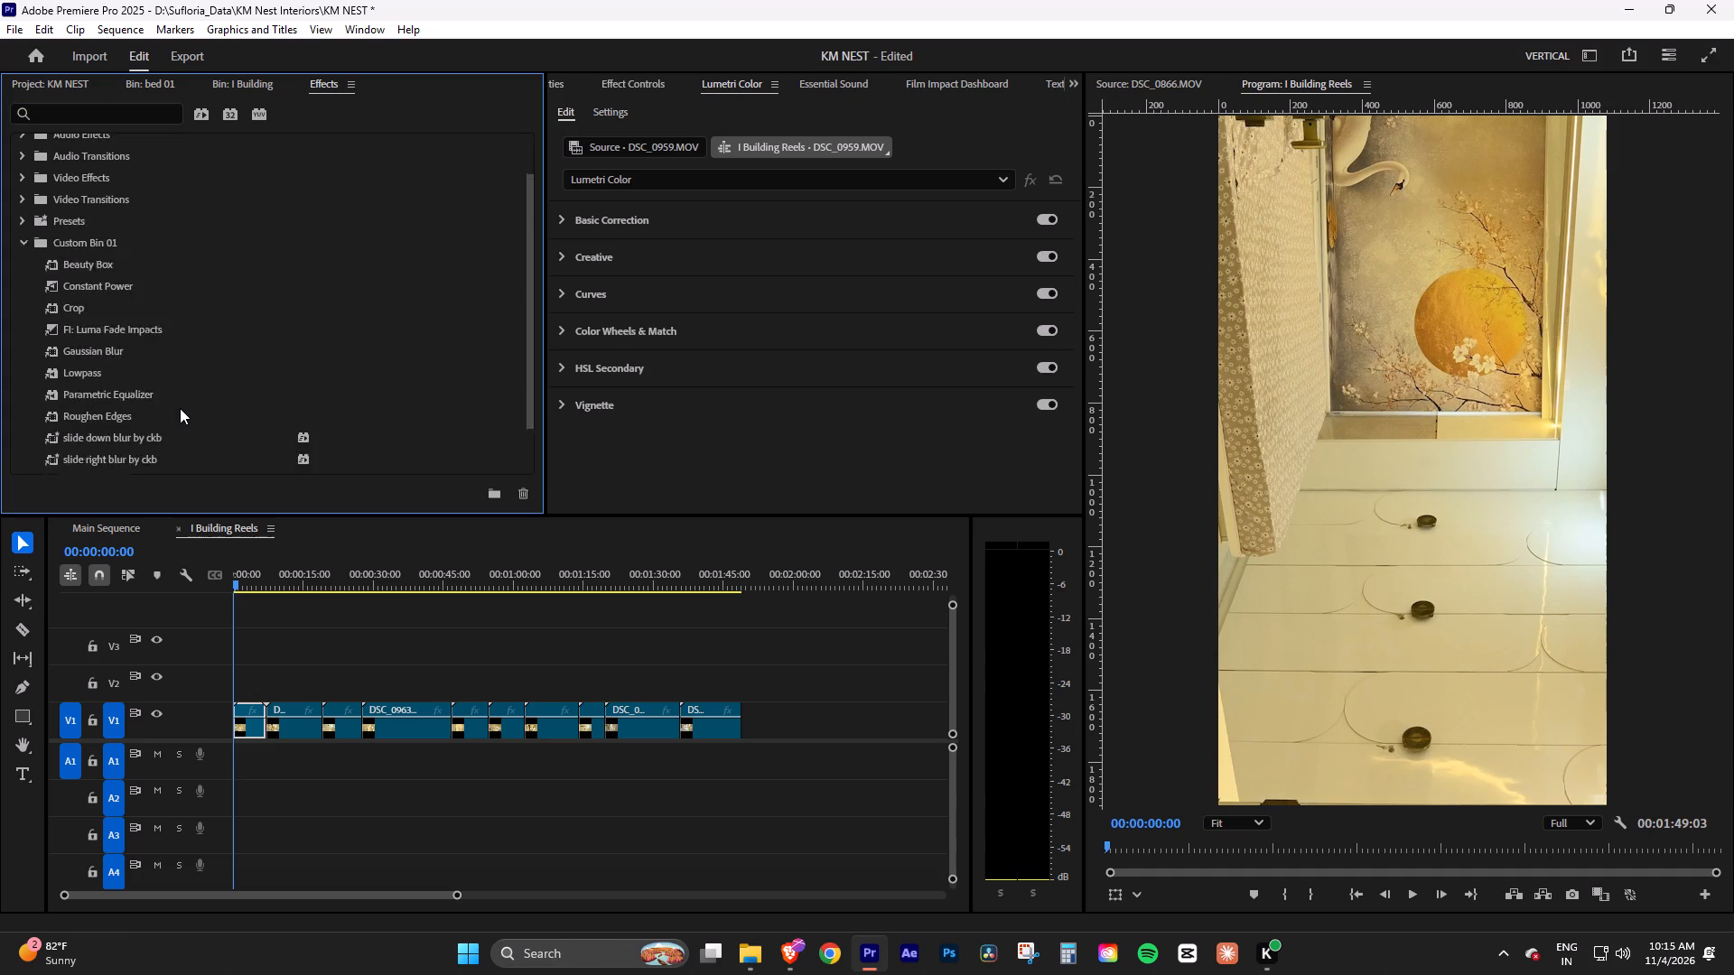
scroll(180, 408, "down", 6)
left_click_drag(107, 440, 249, 723)
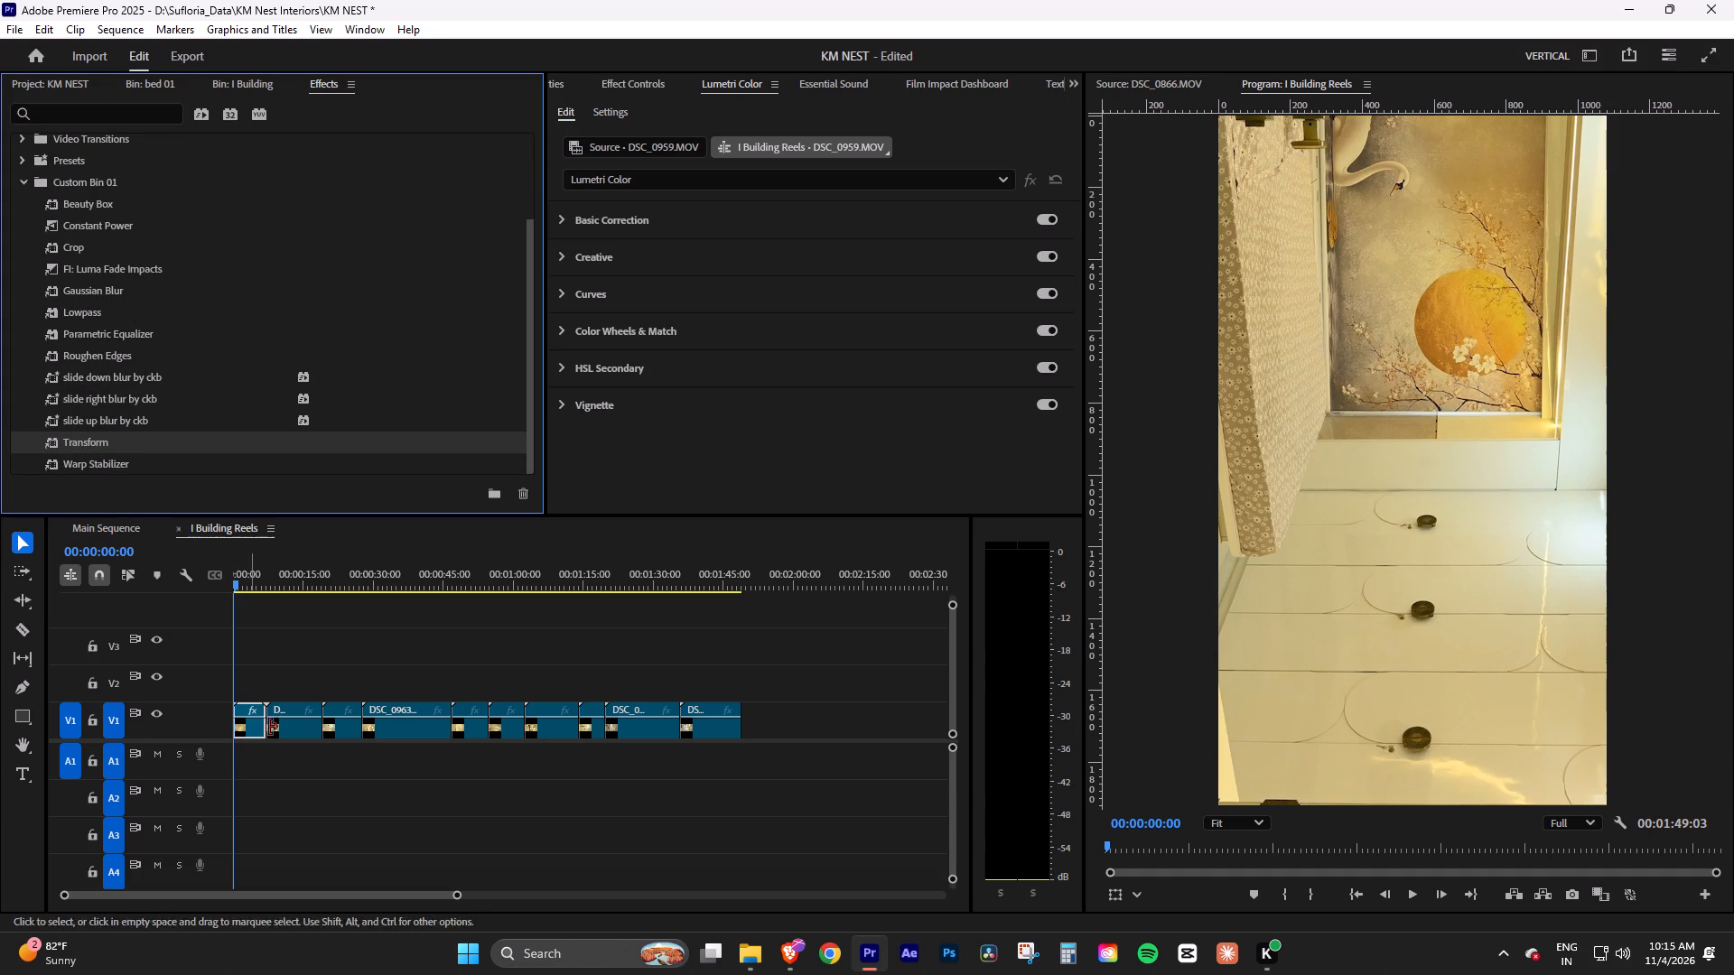
Set the Transform effect's rotation to -90 on the DSC_0959 clip.
left_click(645, 74)
scroll(750, 359, "down", 15)
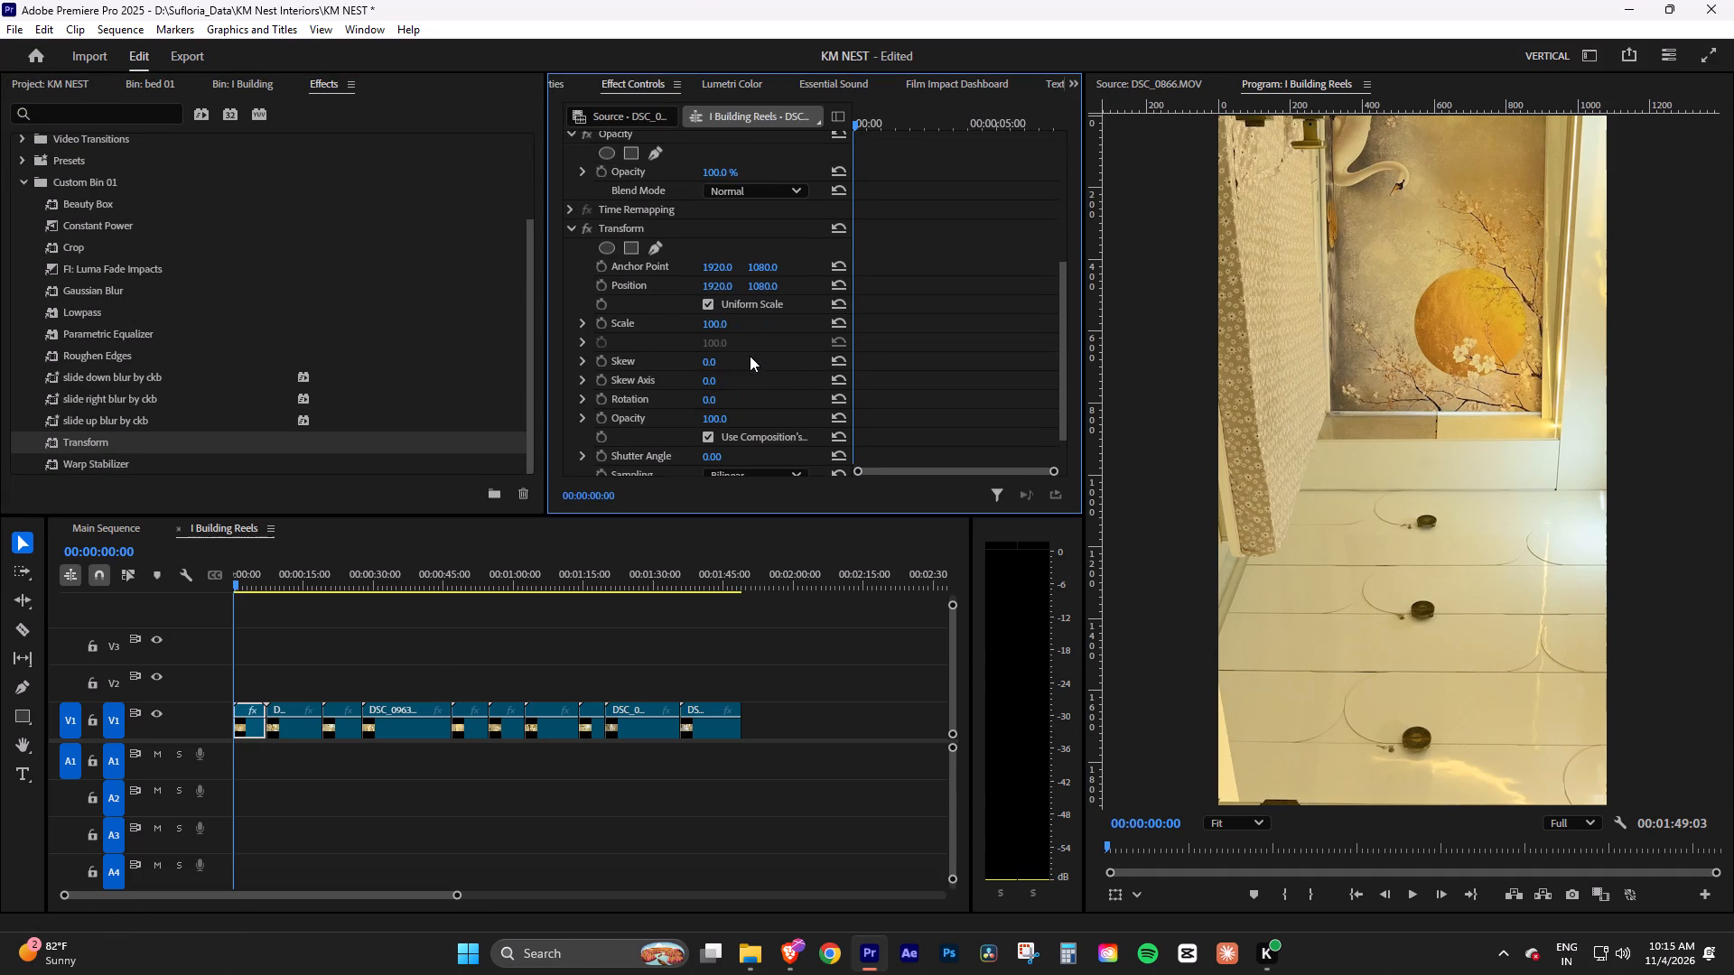
left_click(713, 378)
type("-90")
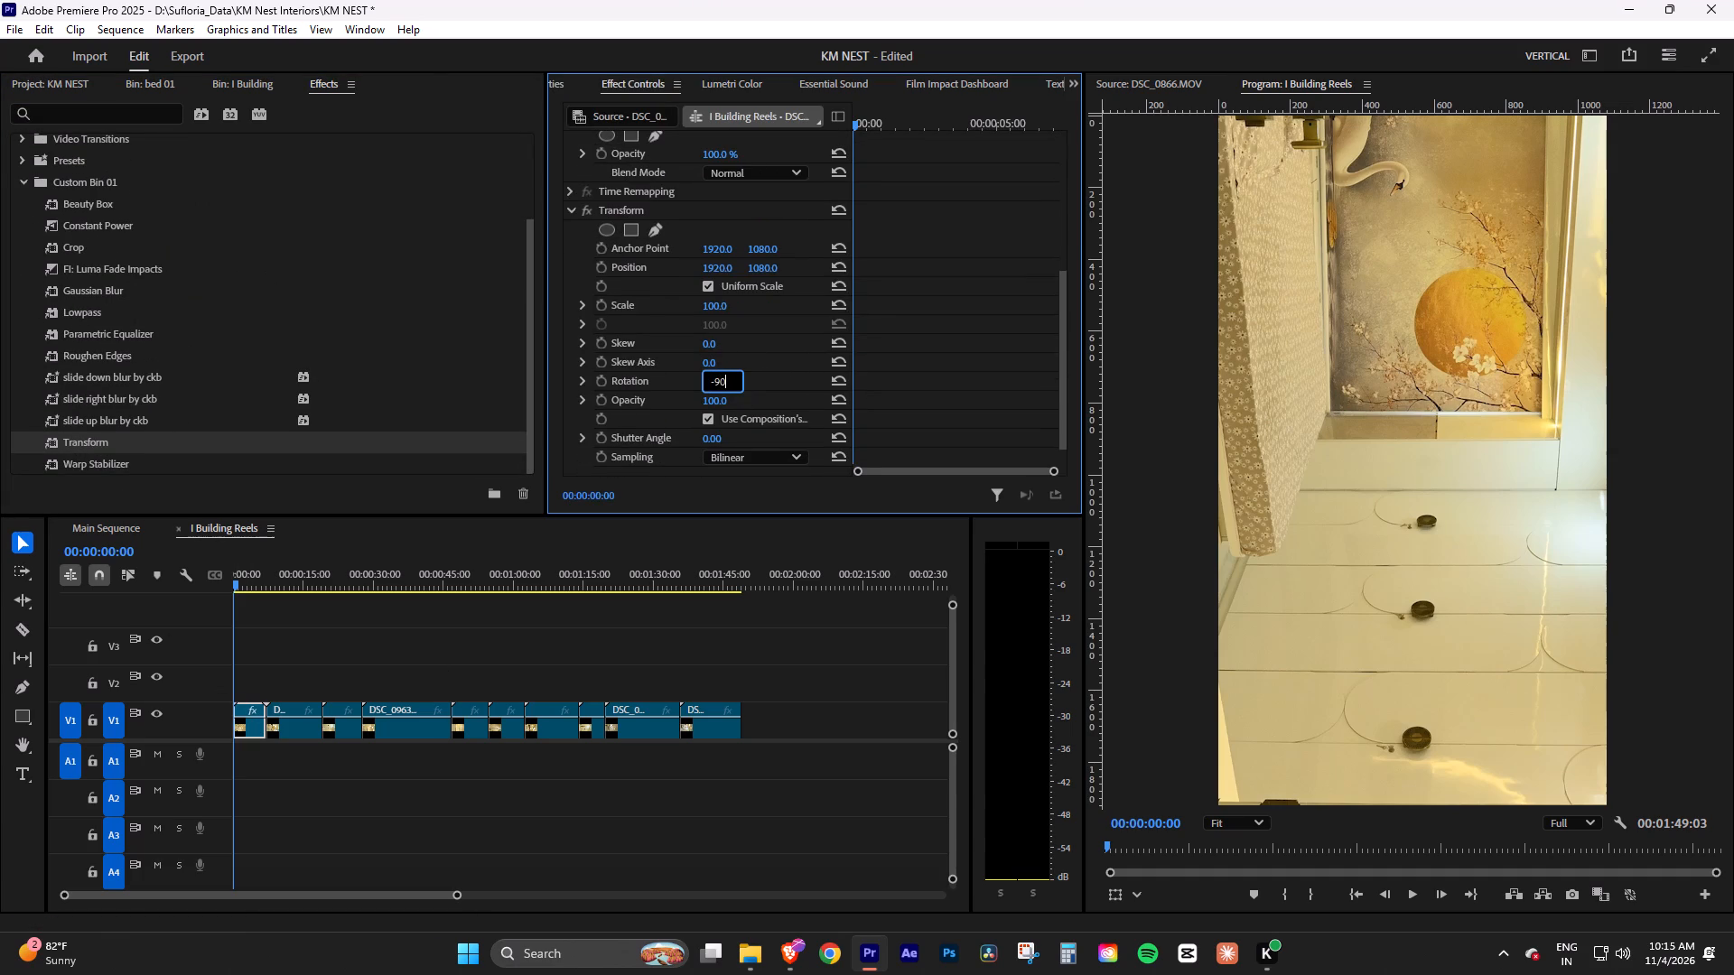
key("Return")
left_click(354, 645)
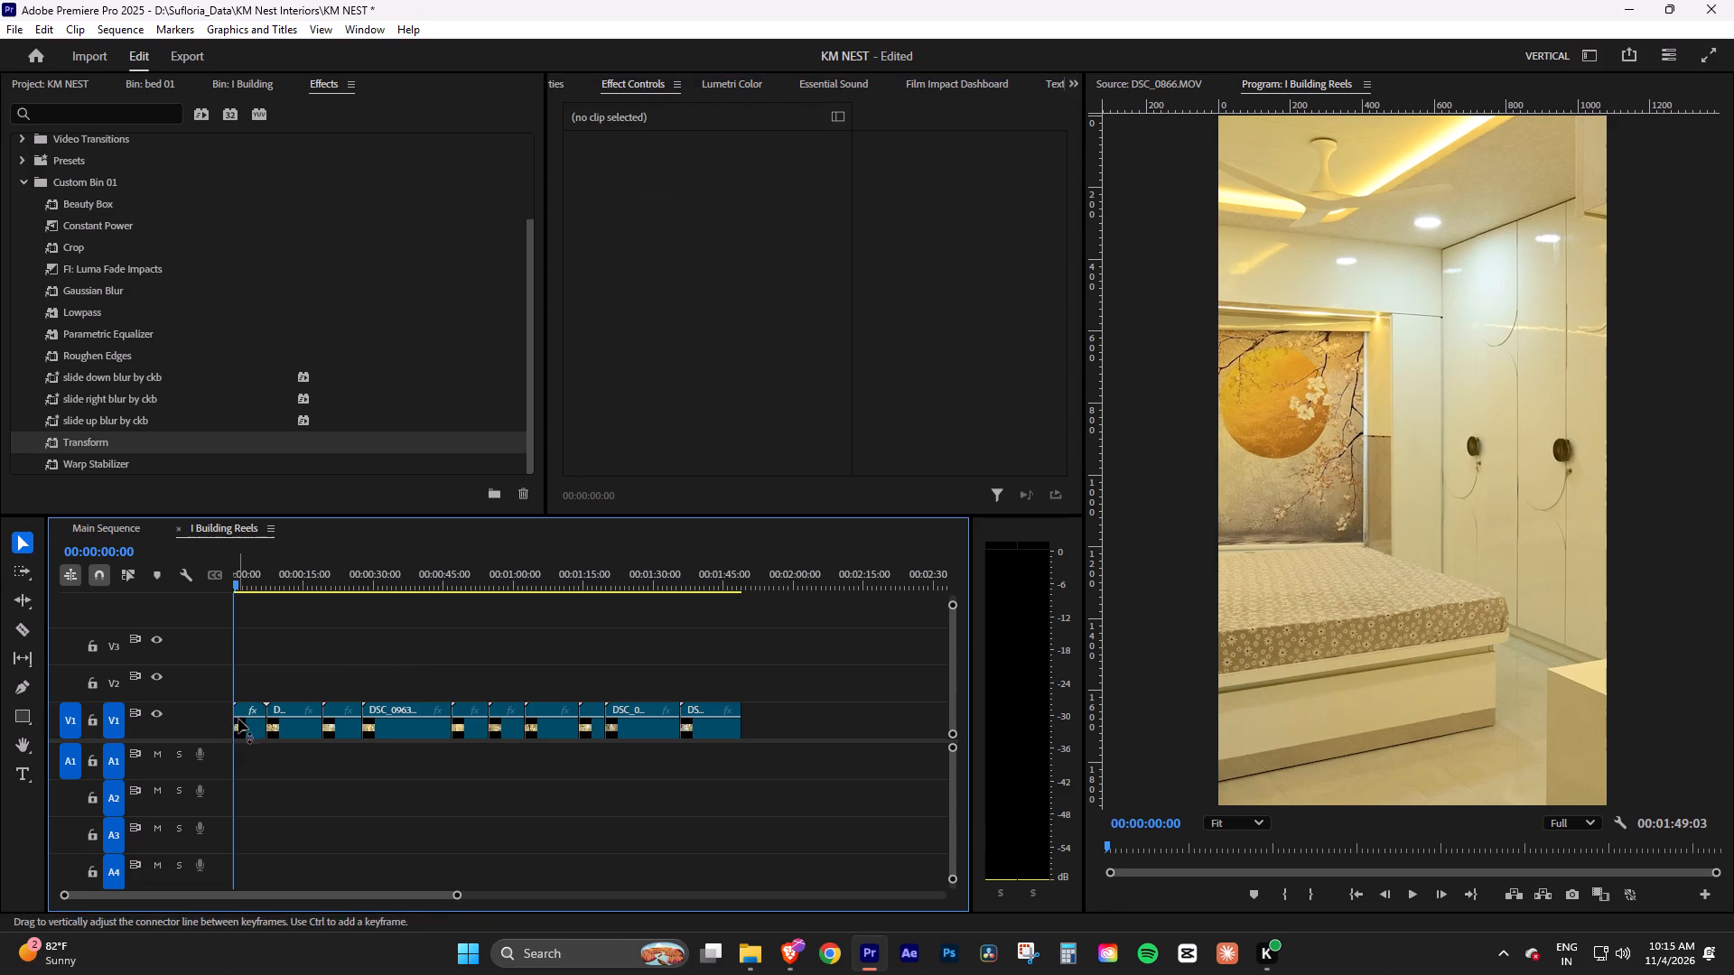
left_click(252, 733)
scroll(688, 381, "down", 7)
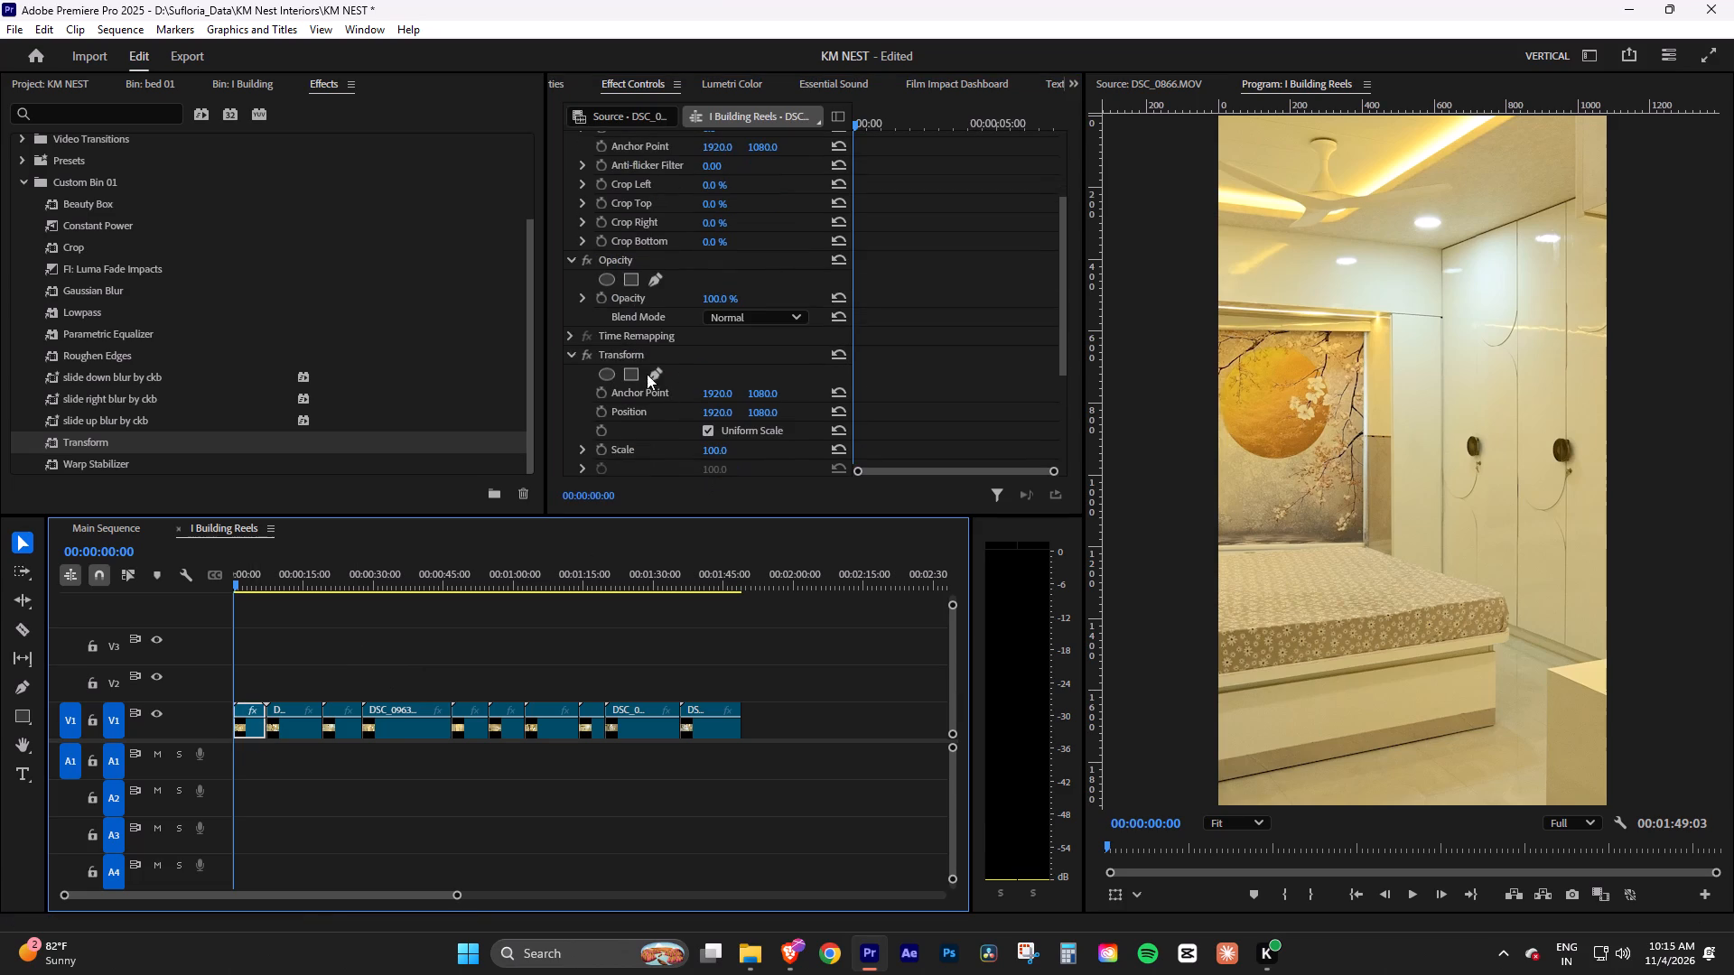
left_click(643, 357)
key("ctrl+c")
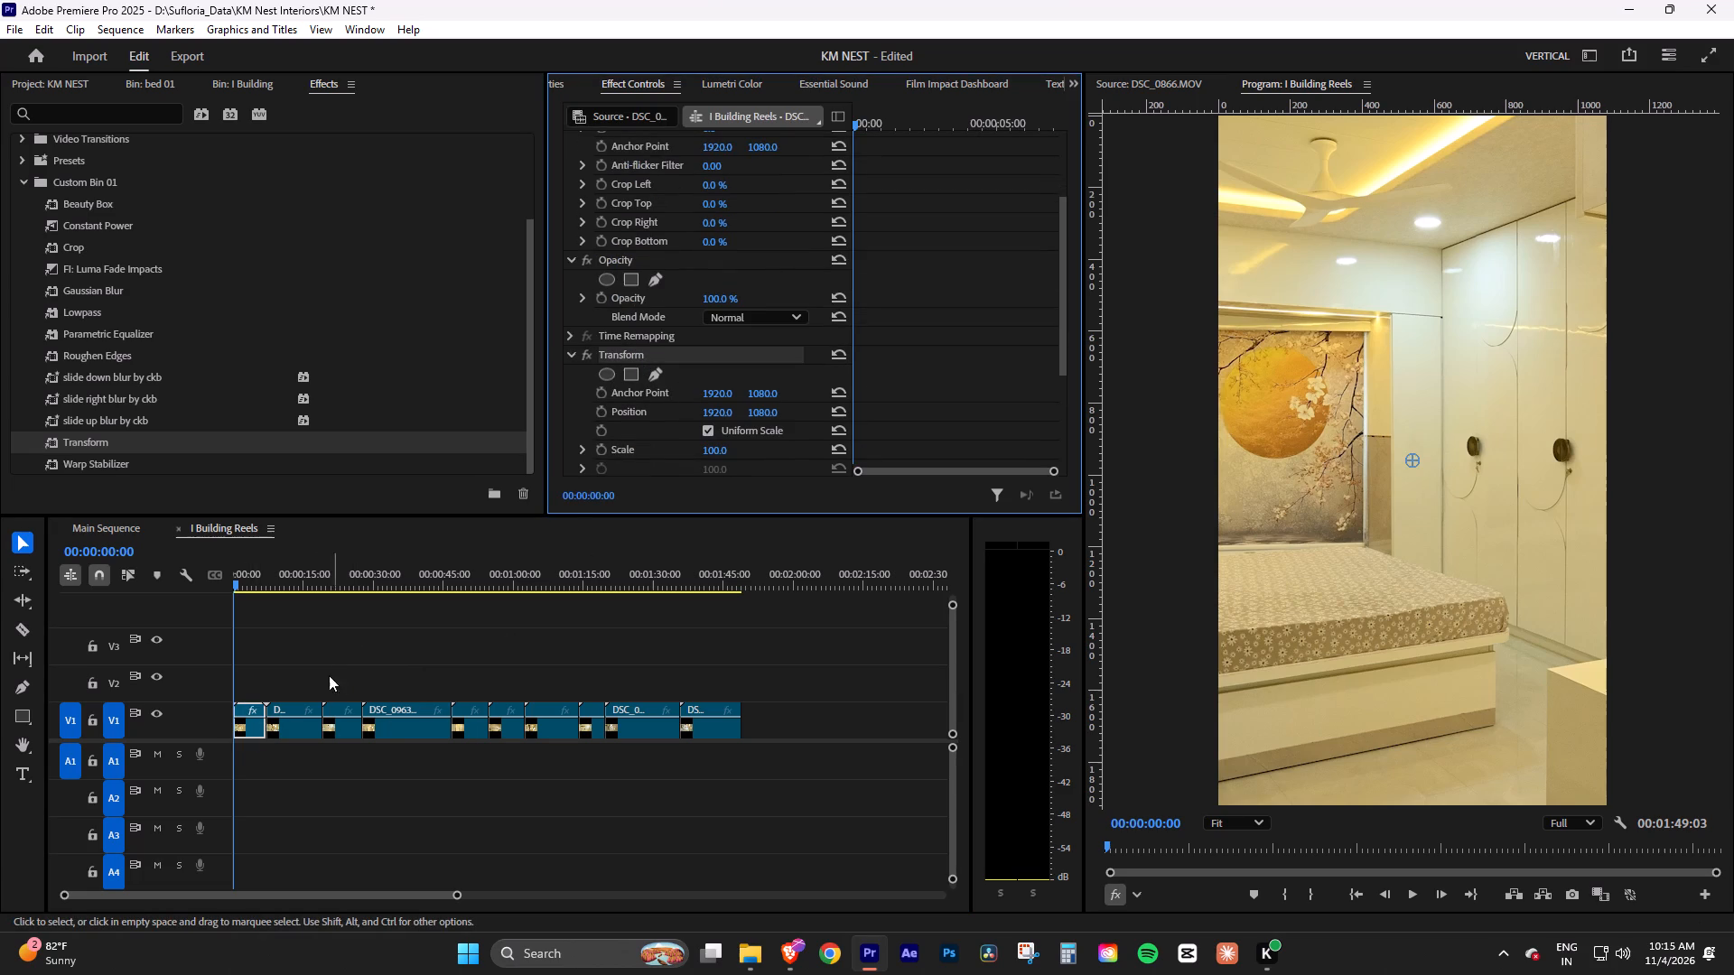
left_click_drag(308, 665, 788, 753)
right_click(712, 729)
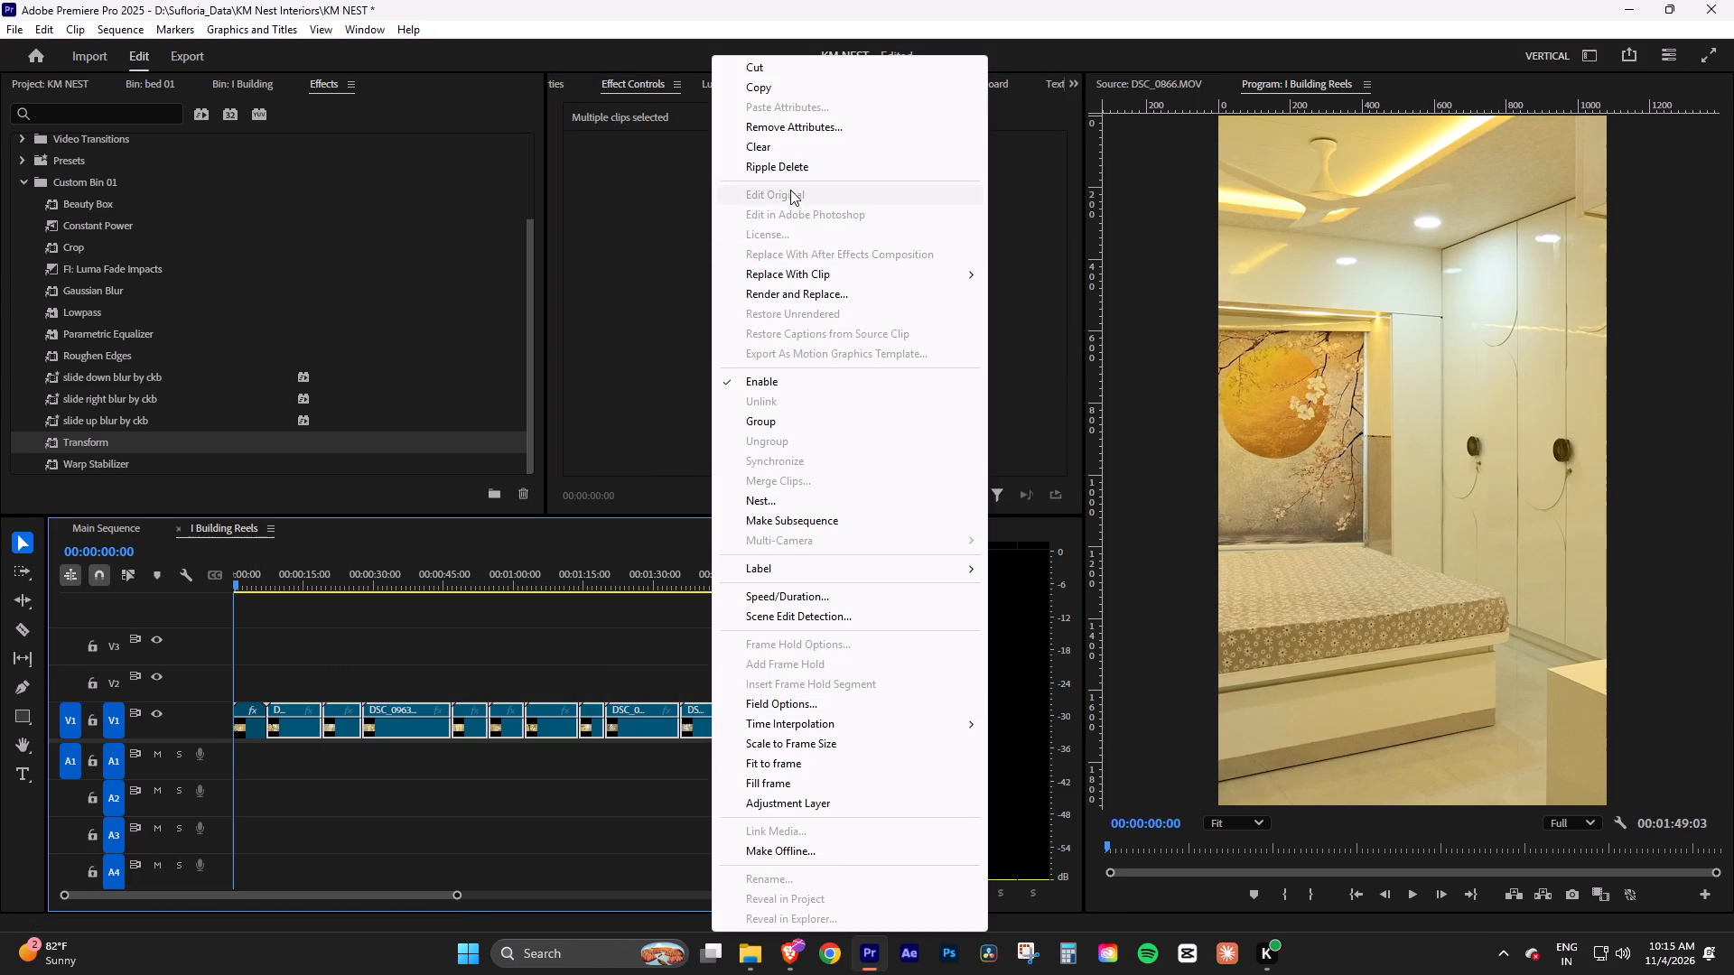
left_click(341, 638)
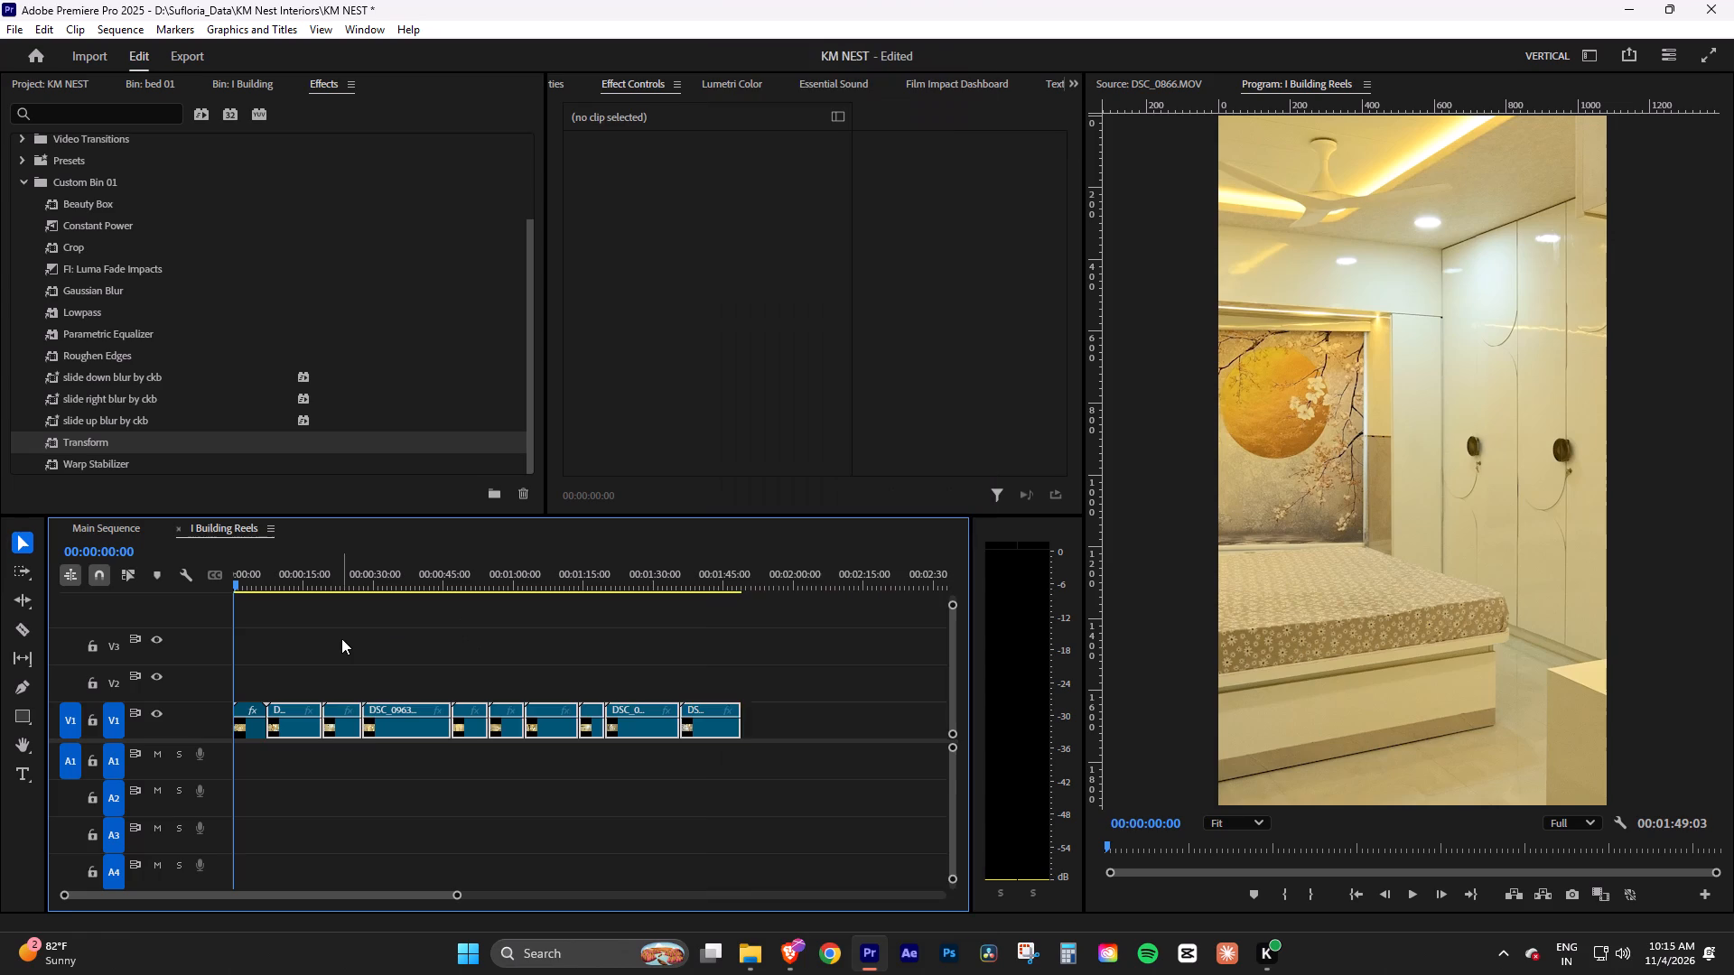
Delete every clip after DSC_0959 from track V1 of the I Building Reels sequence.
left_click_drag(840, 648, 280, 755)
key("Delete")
Copy the Transform effect from the DSC_0959 timeline clip and paste it onto all the source clips in the bed 01 bin.
left_click(240, 729)
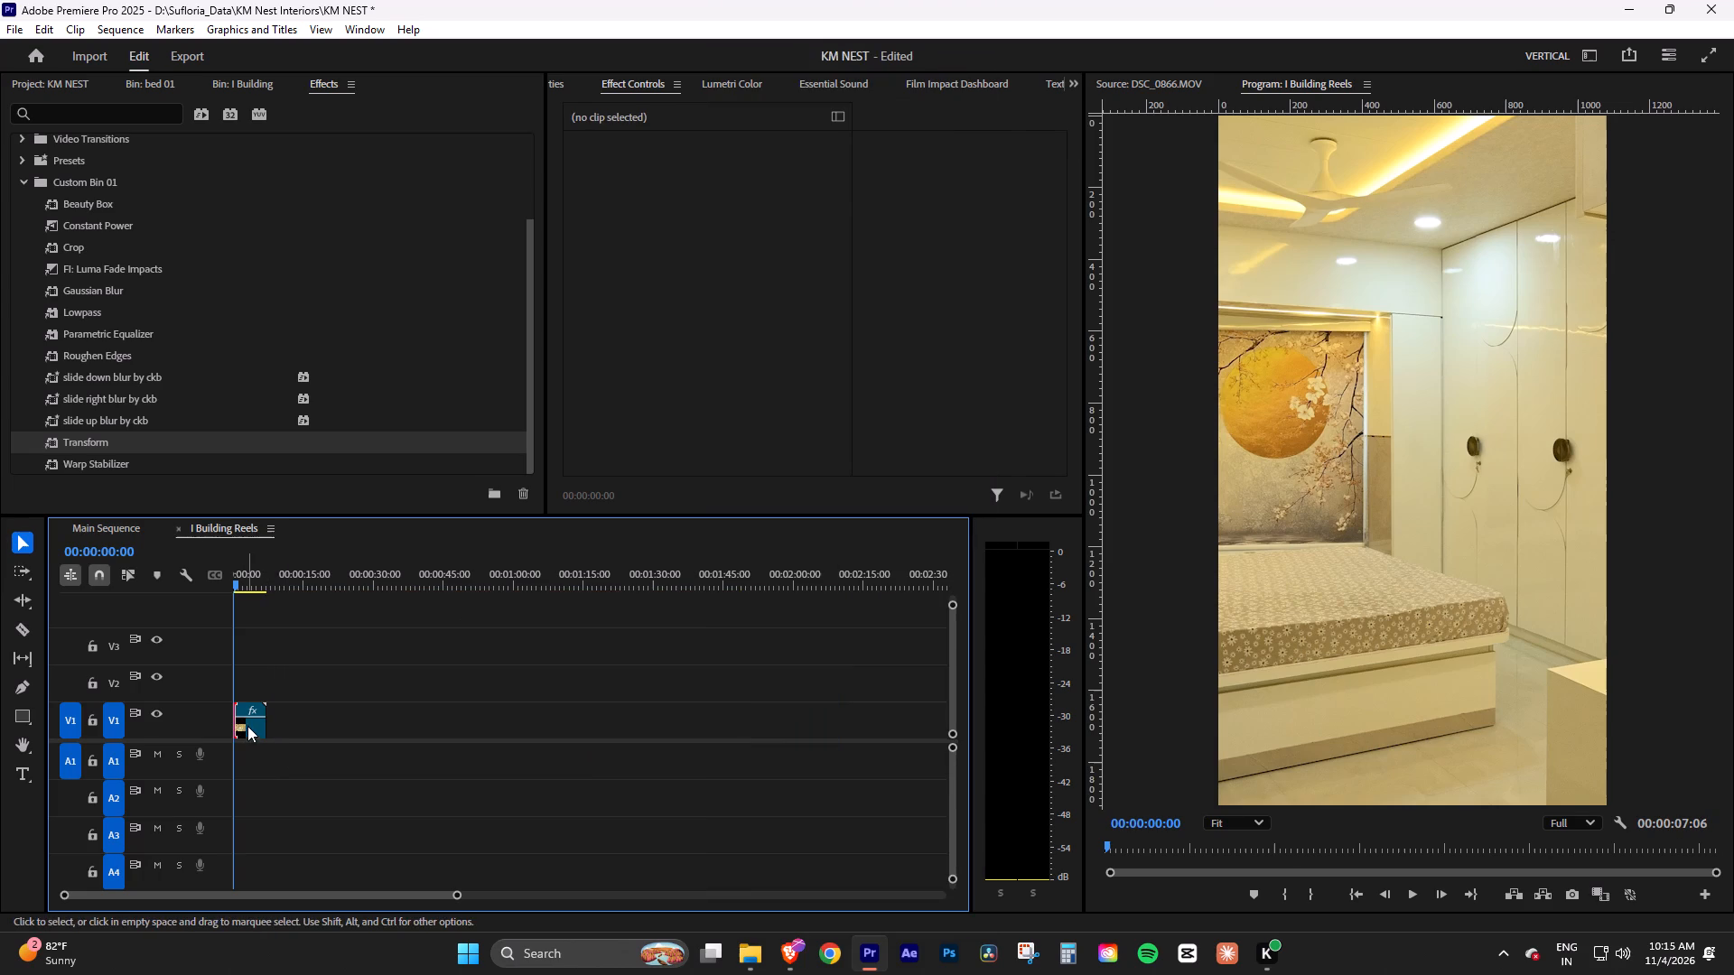
left_click(247, 726)
scroll(651, 414, "down", 7)
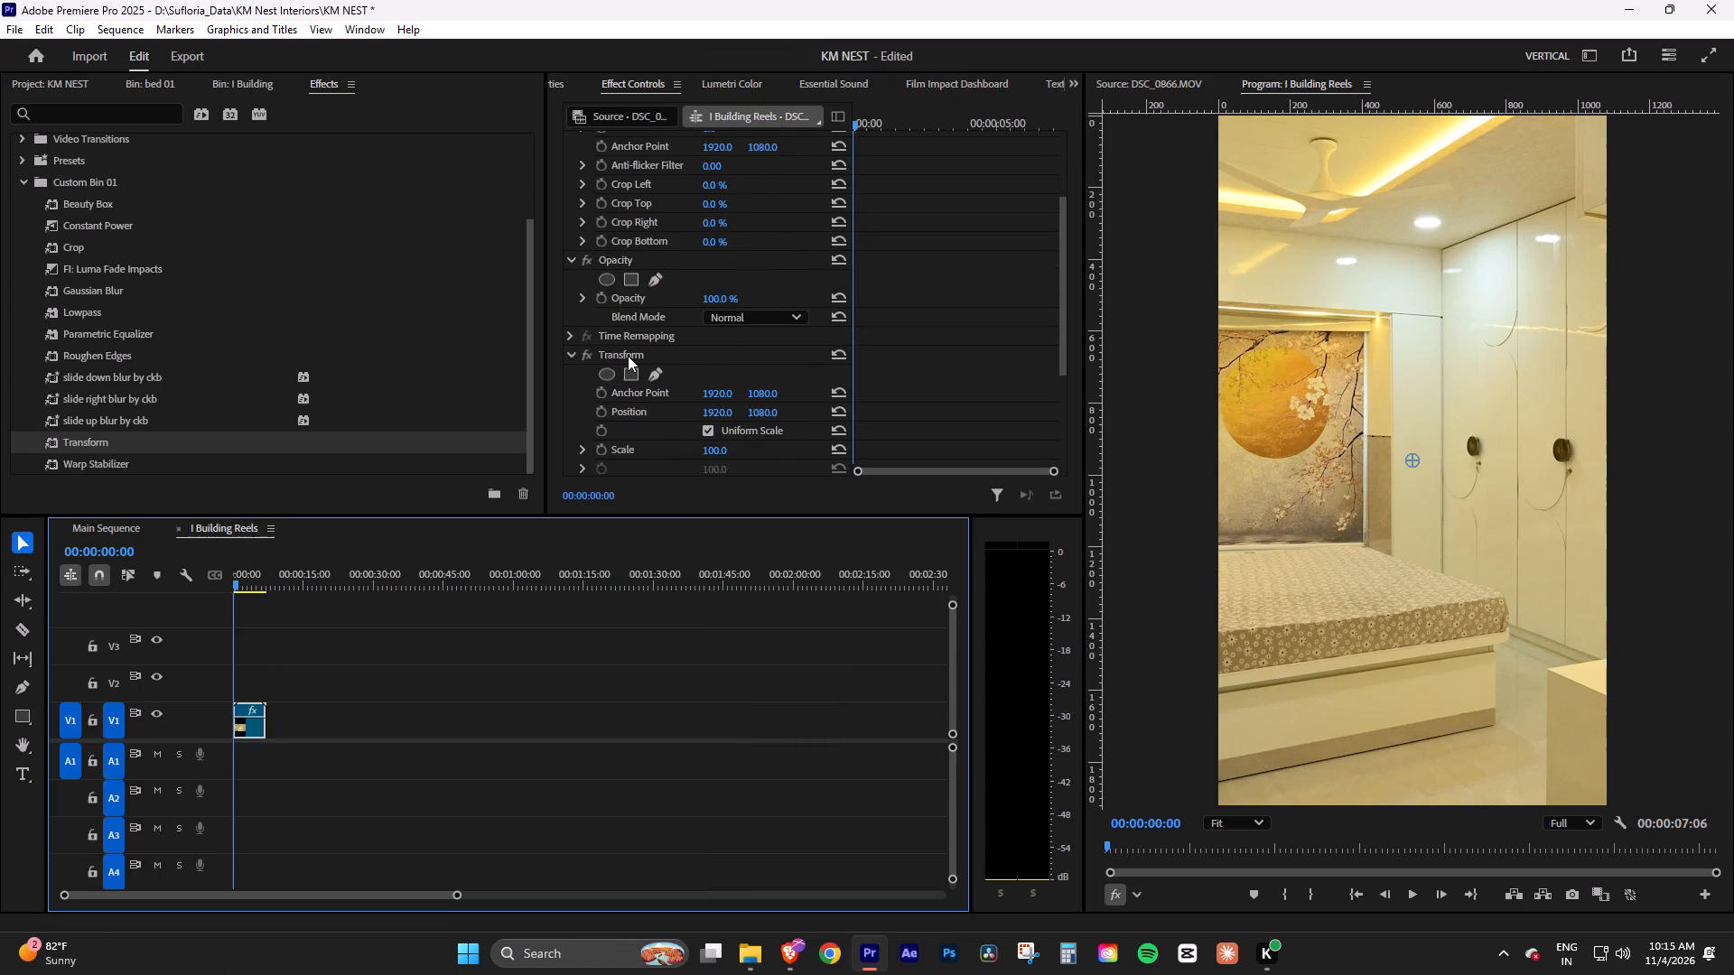
left_click(628, 356)
right_click(628, 356)
left_click(668, 461)
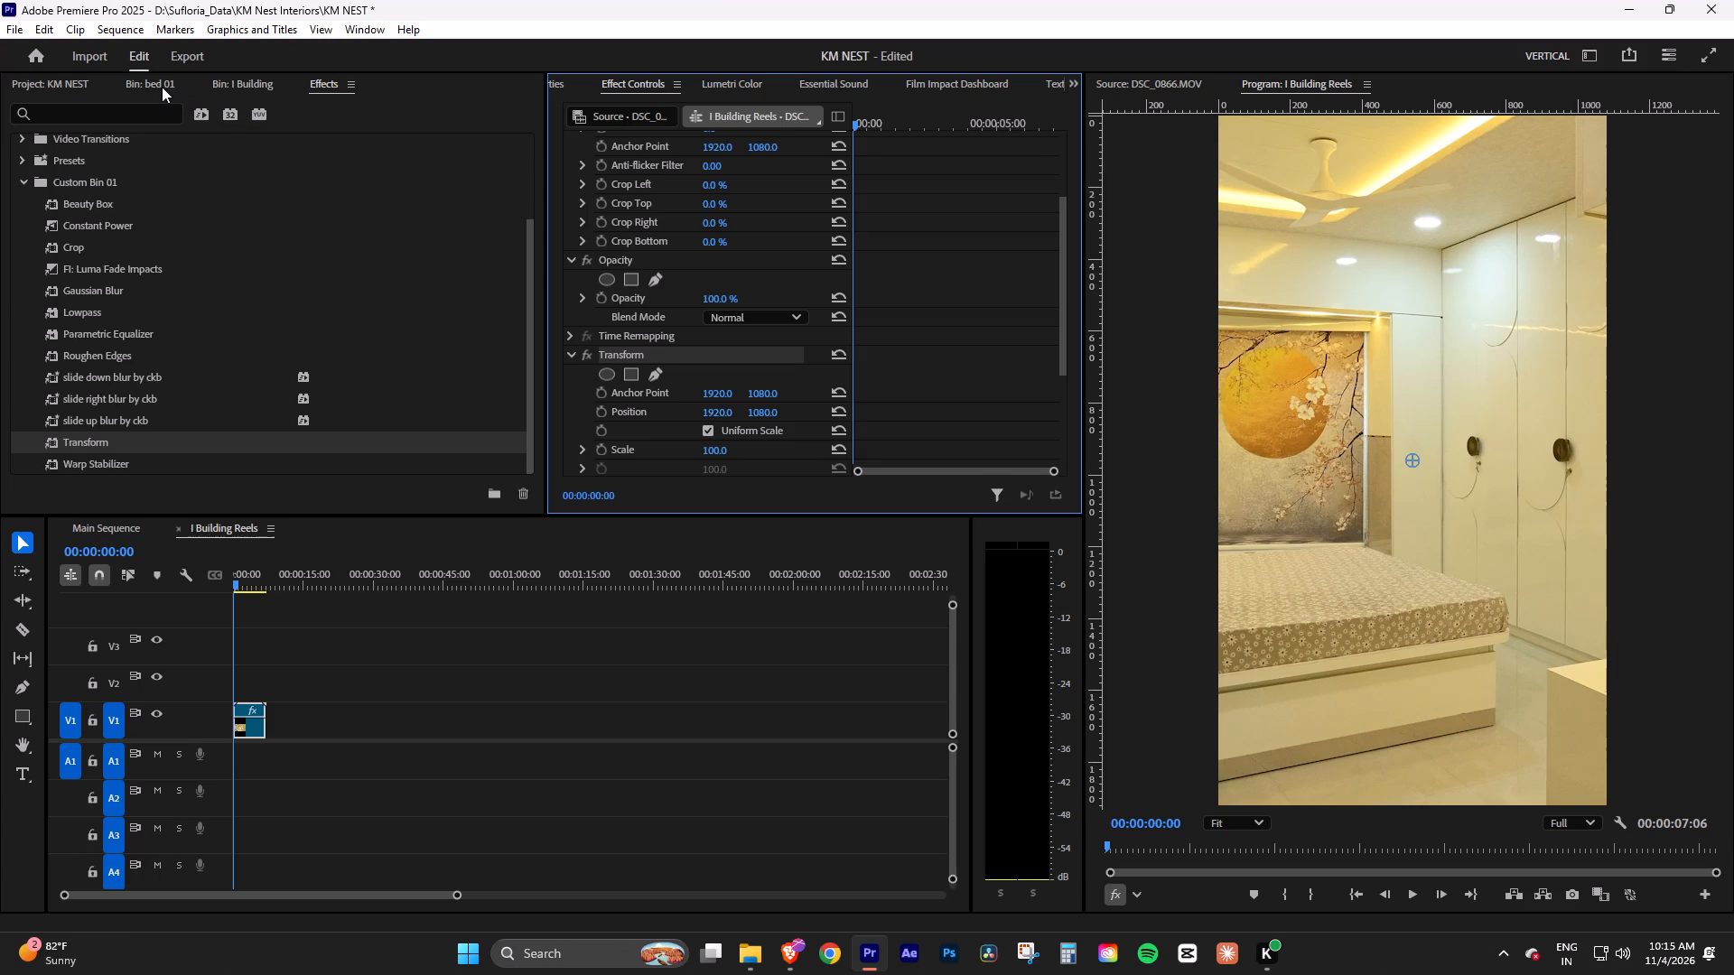
left_click(162, 87)
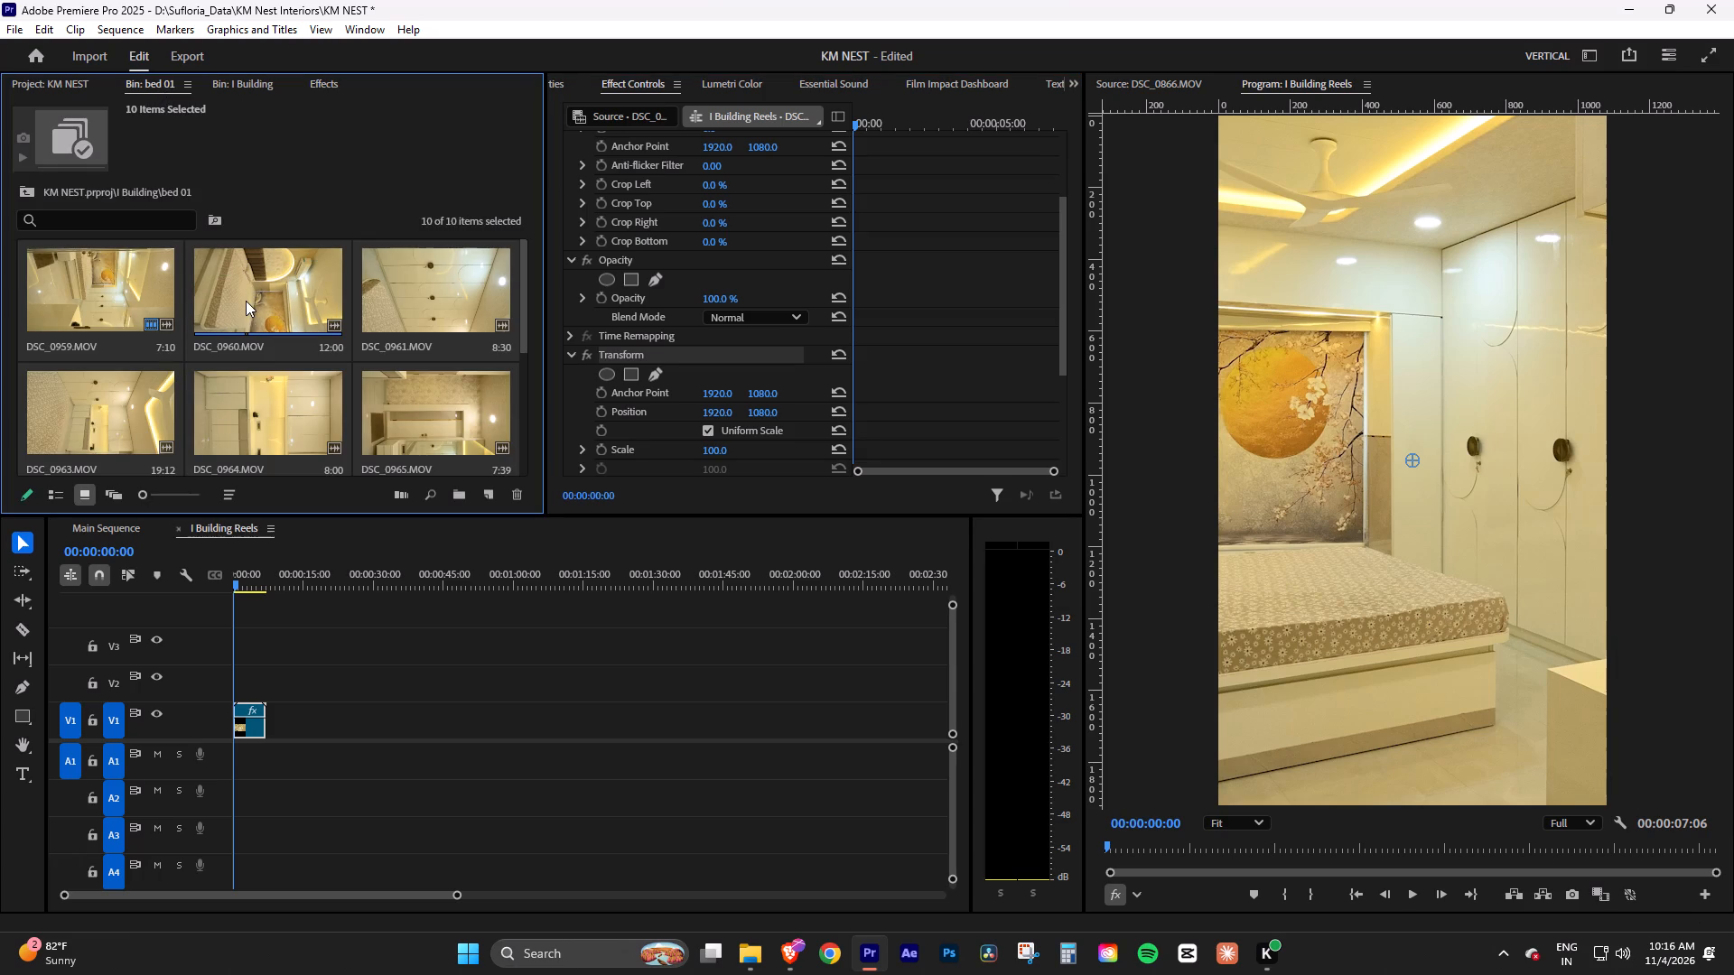
right_click(246, 301)
left_click(300, 299)
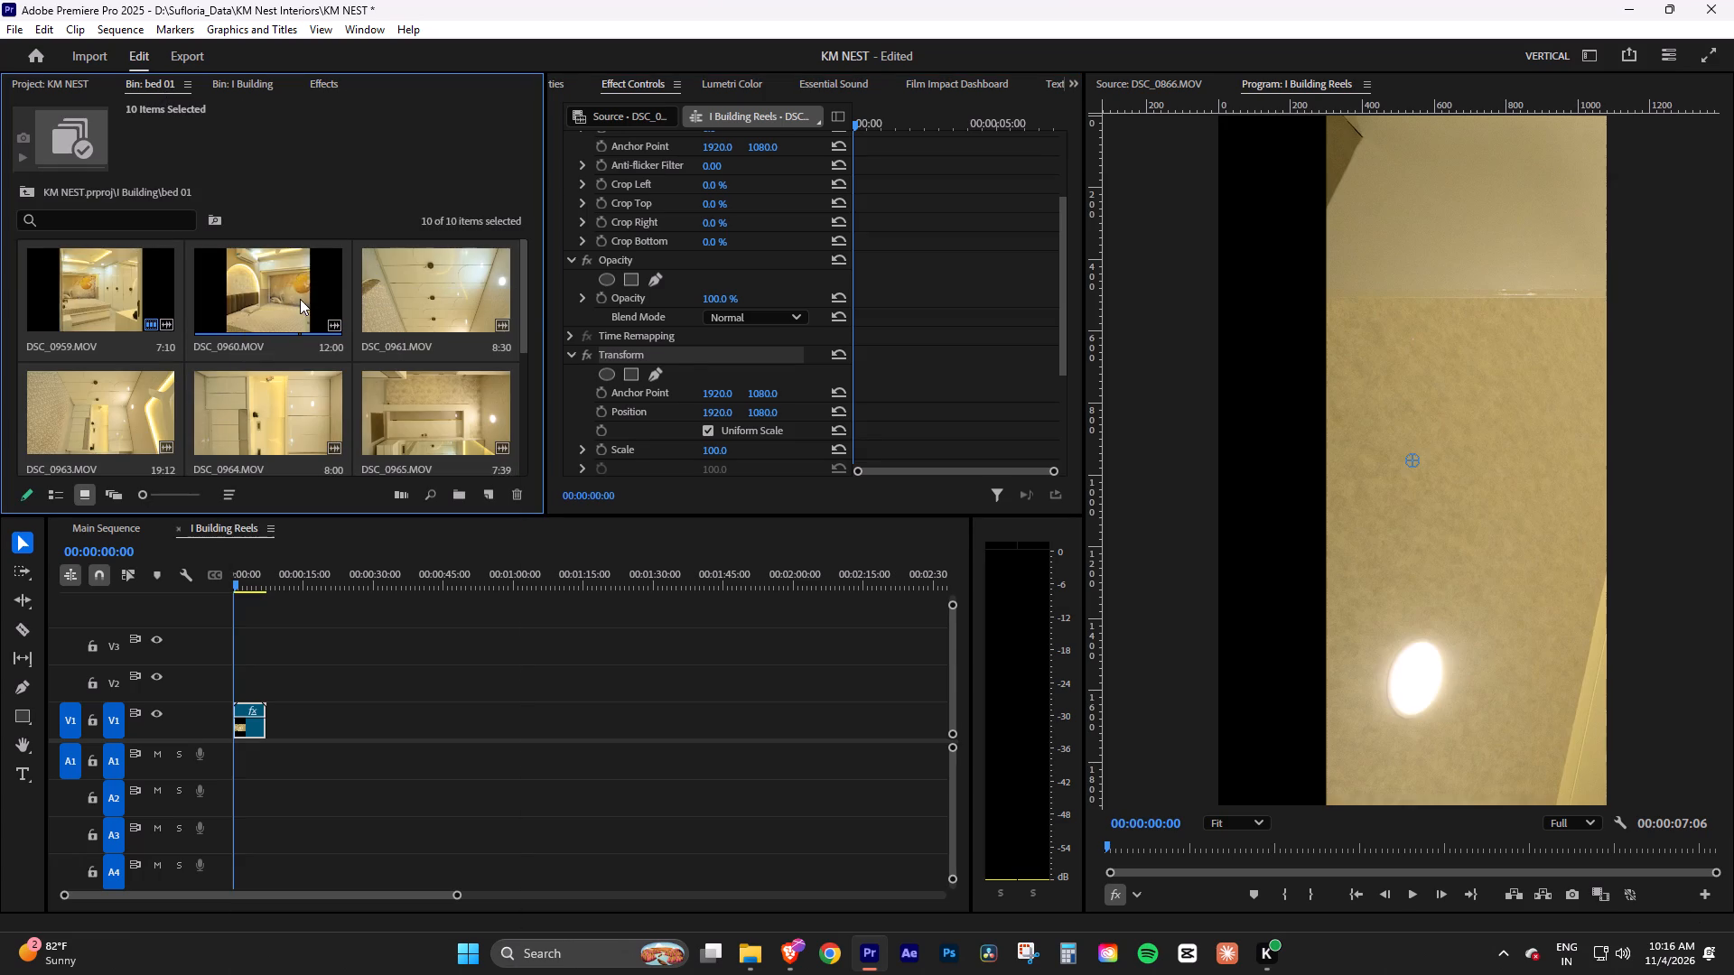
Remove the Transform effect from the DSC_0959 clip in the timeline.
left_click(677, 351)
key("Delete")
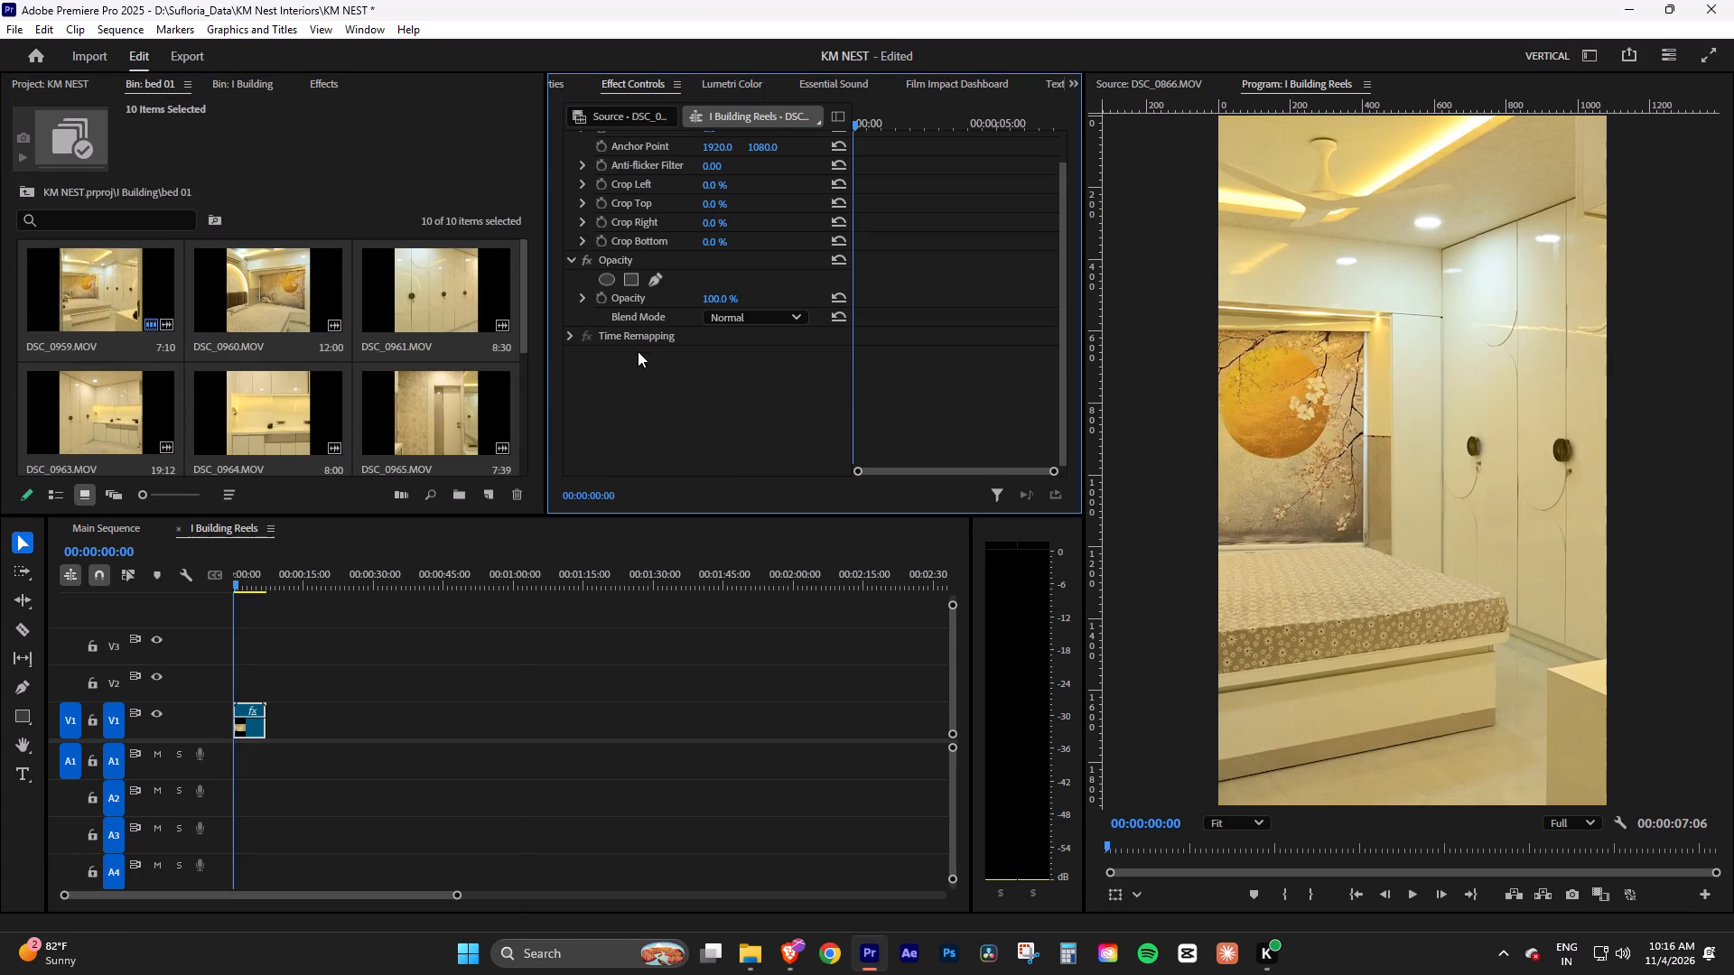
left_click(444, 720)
Place all the bed 01 bin clips with their audio at the start of the I Building Reels sequence, overwriting the clip on V1.
left_click(366, 147)
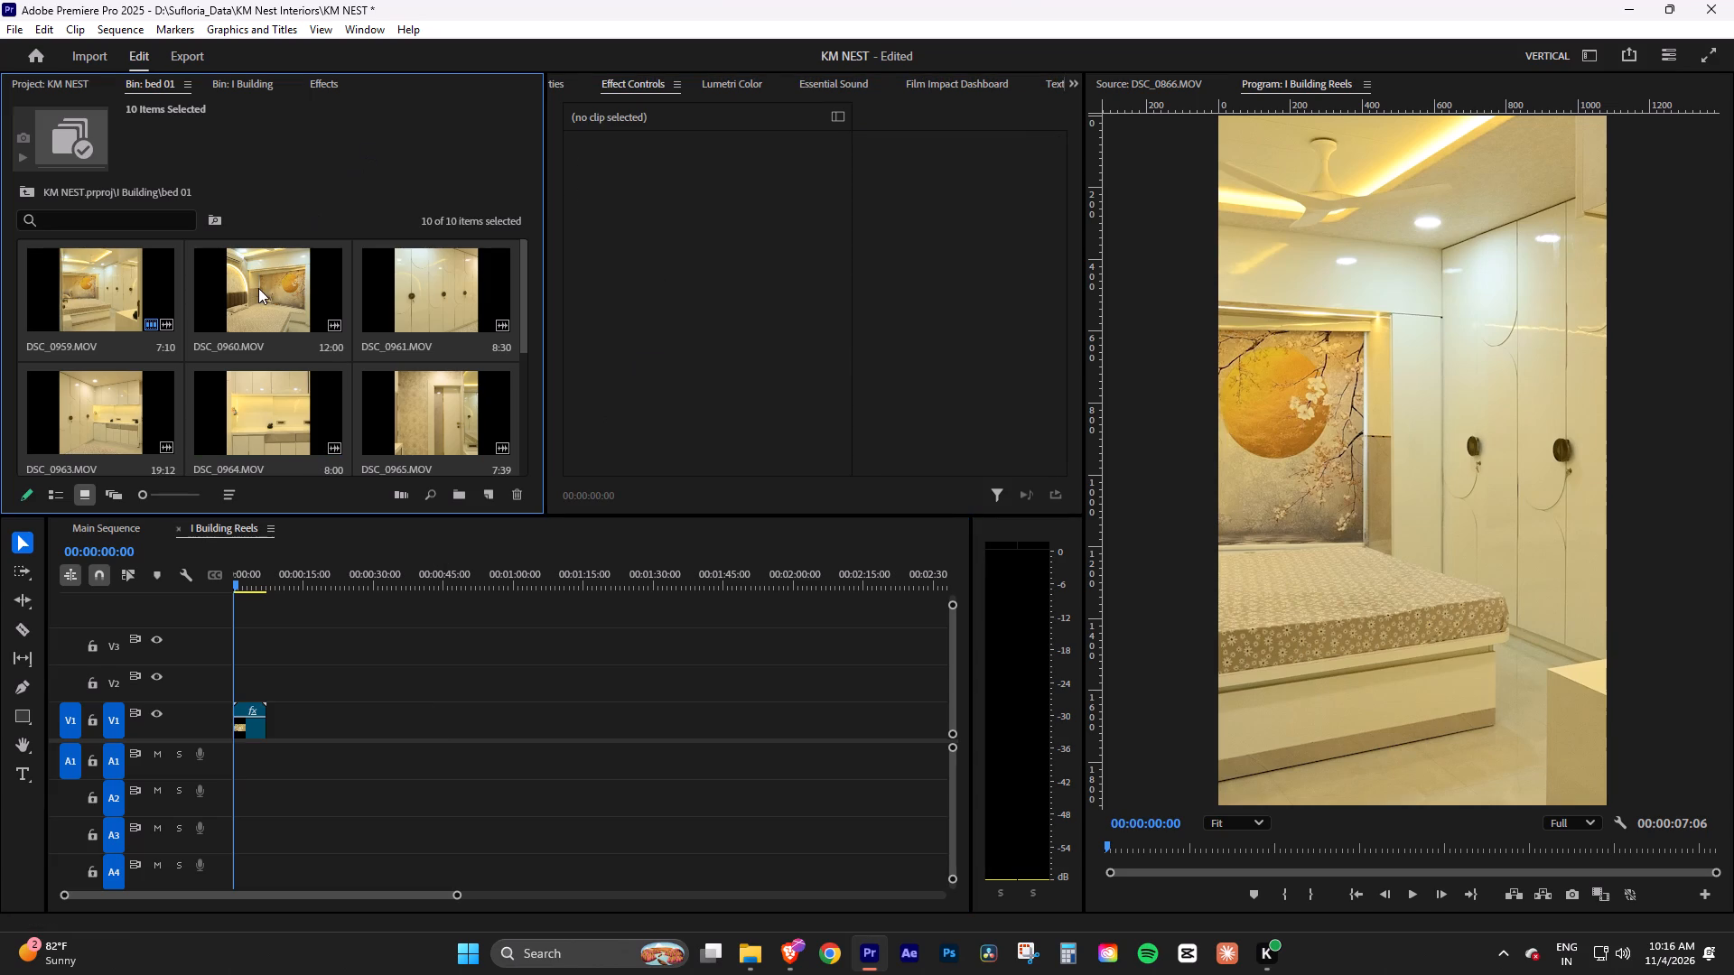
left_click(258, 288)
left_click(101, 287)
left_click(292, 279)
key("grave")
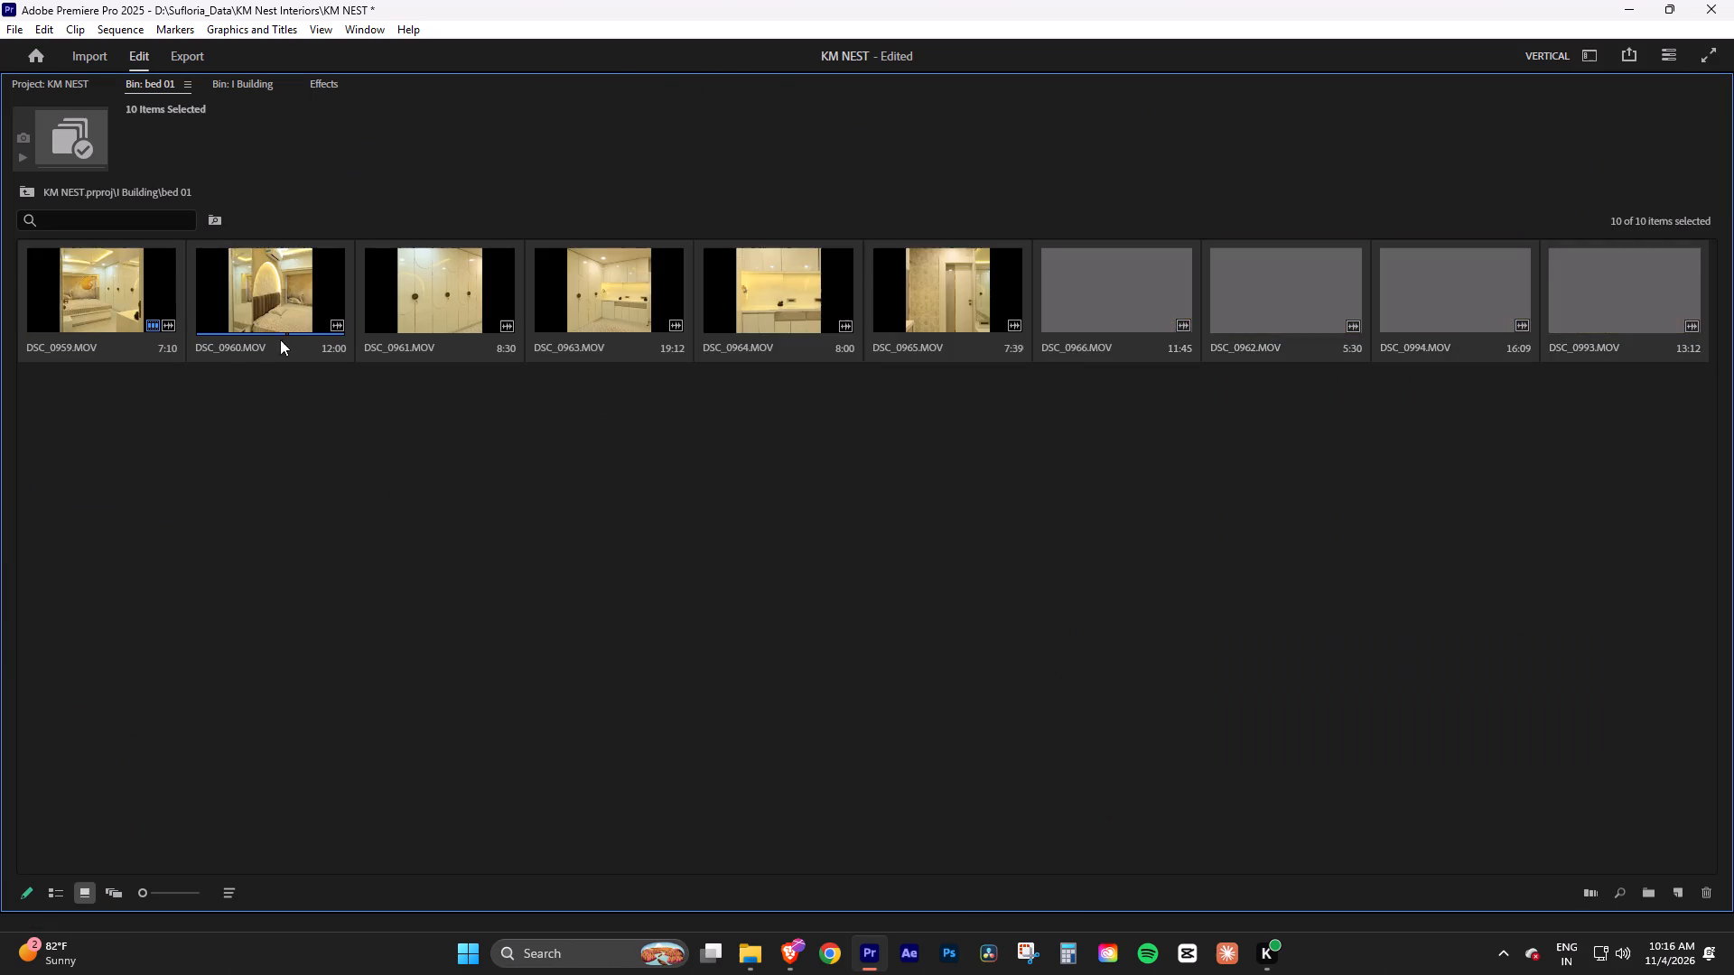
key("grave")
left_click_drag(117, 291, 516, 720)
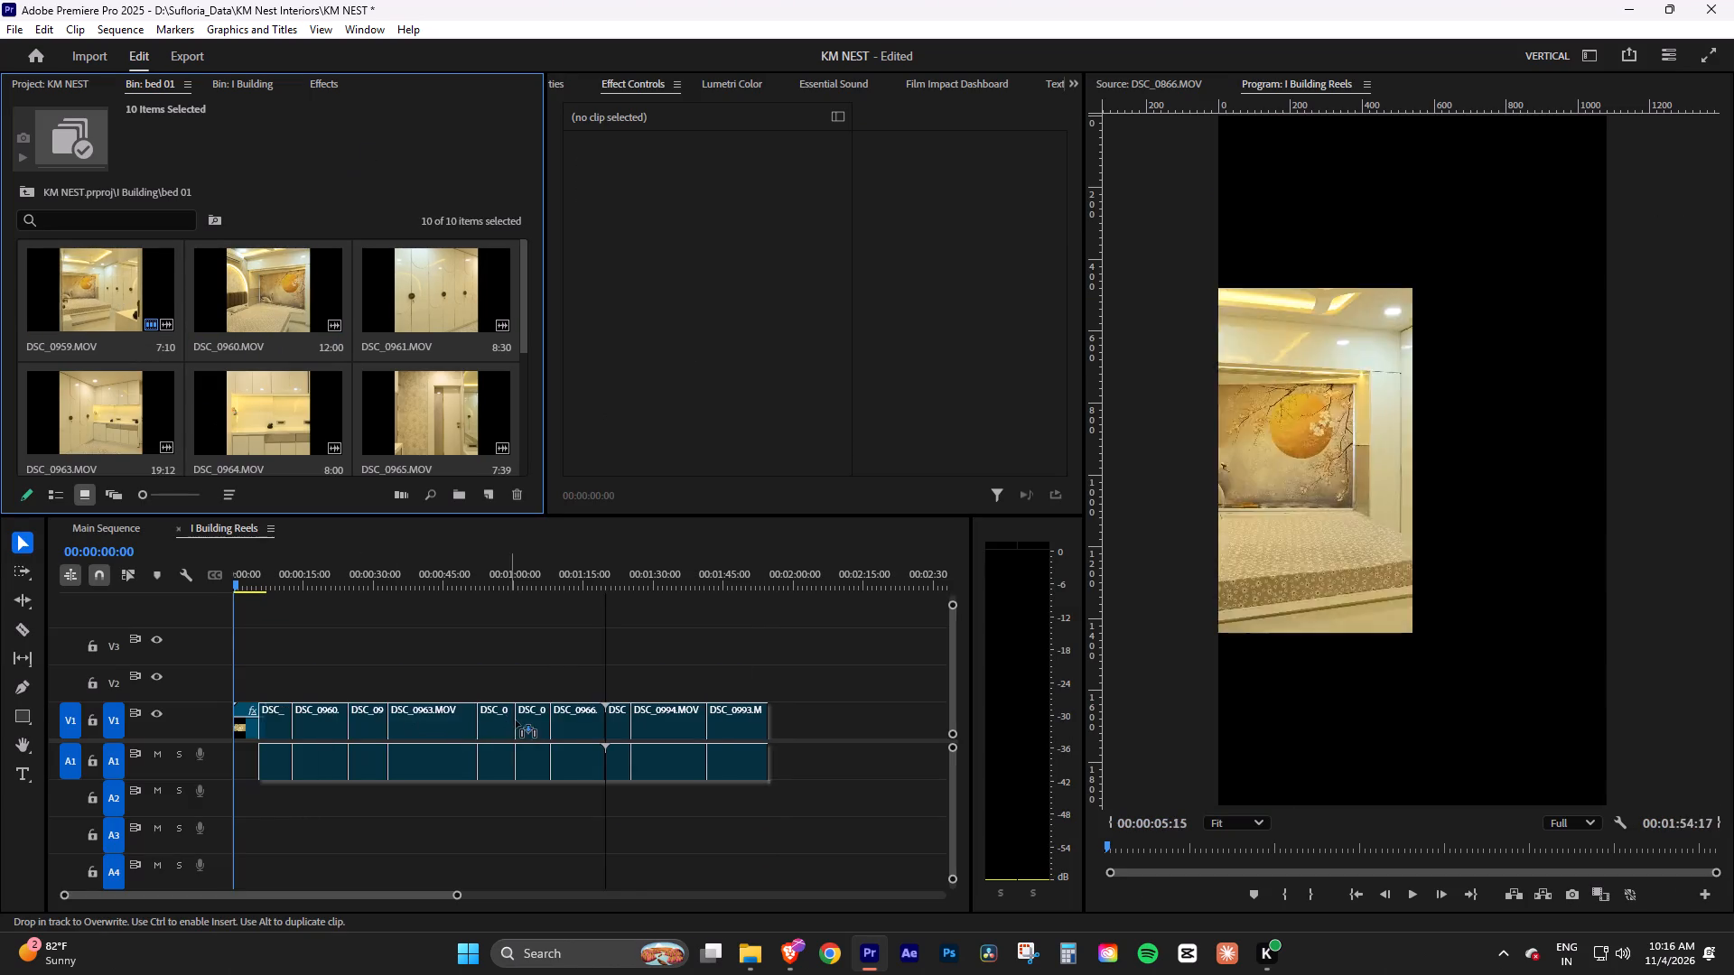
left_click_drag(516, 720, 434, 720)
left_click(396, 636)
left_click_drag(276, 575, 160, 596)
left_click(432, 631)
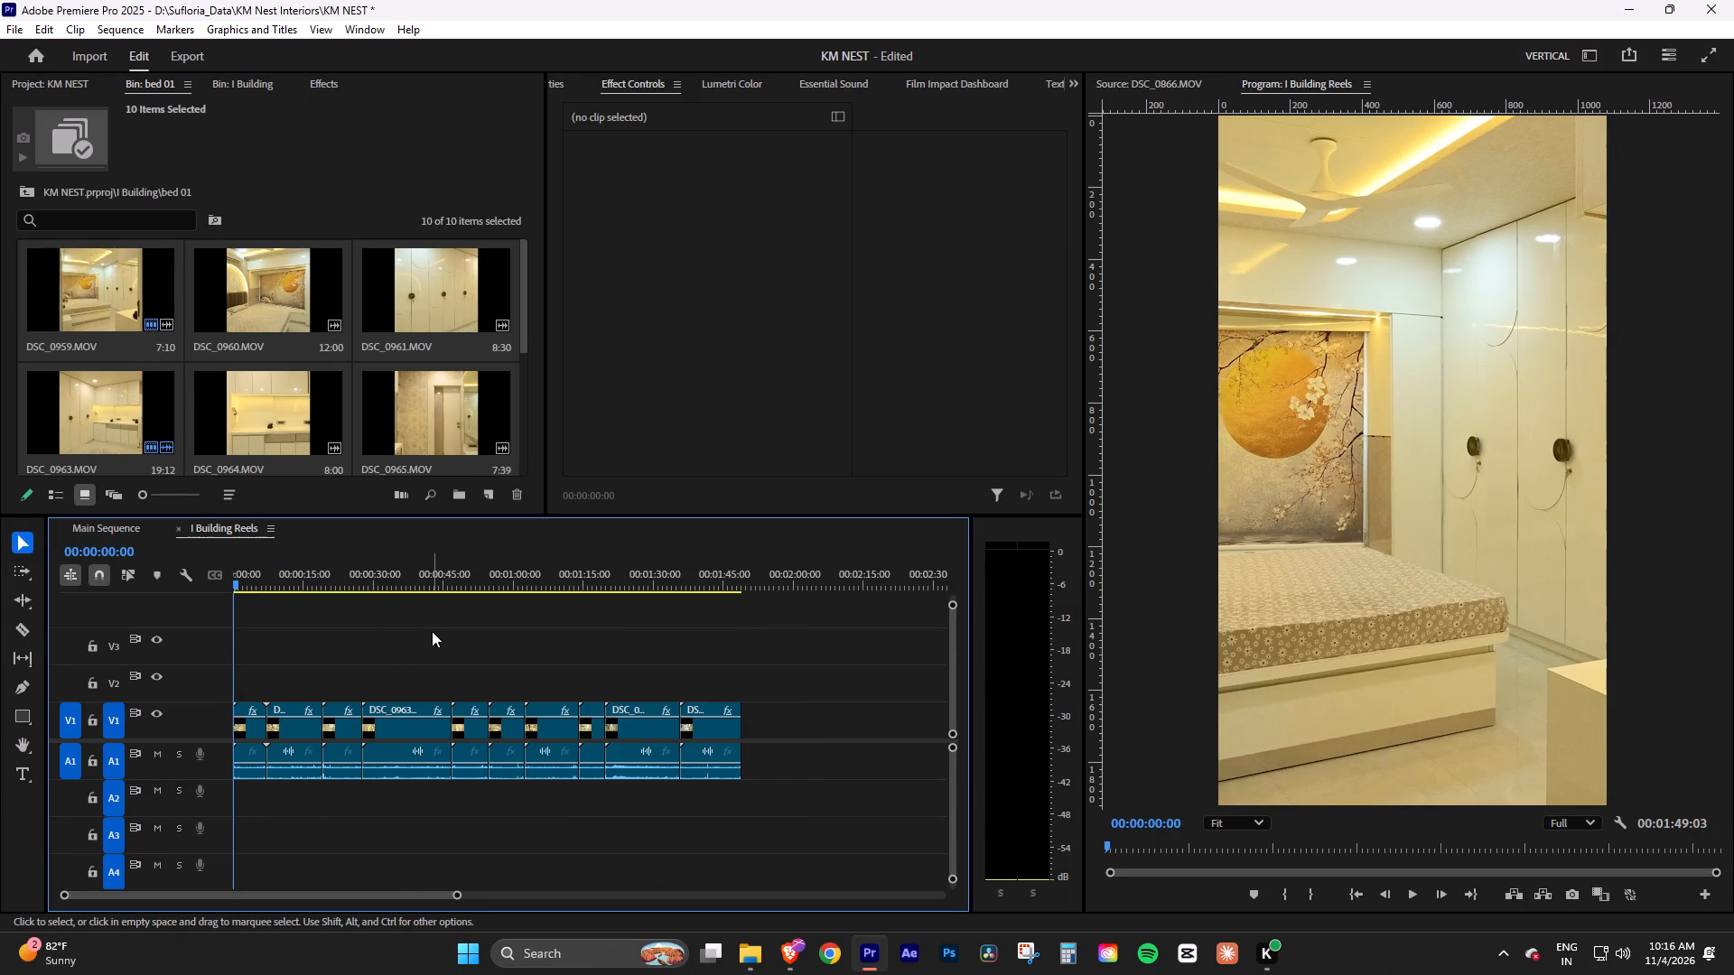
Delete all the audio clips from track A1 of the I Building Reels sequence and save the project.
key("ctrl+s")
left_click(857, 697)
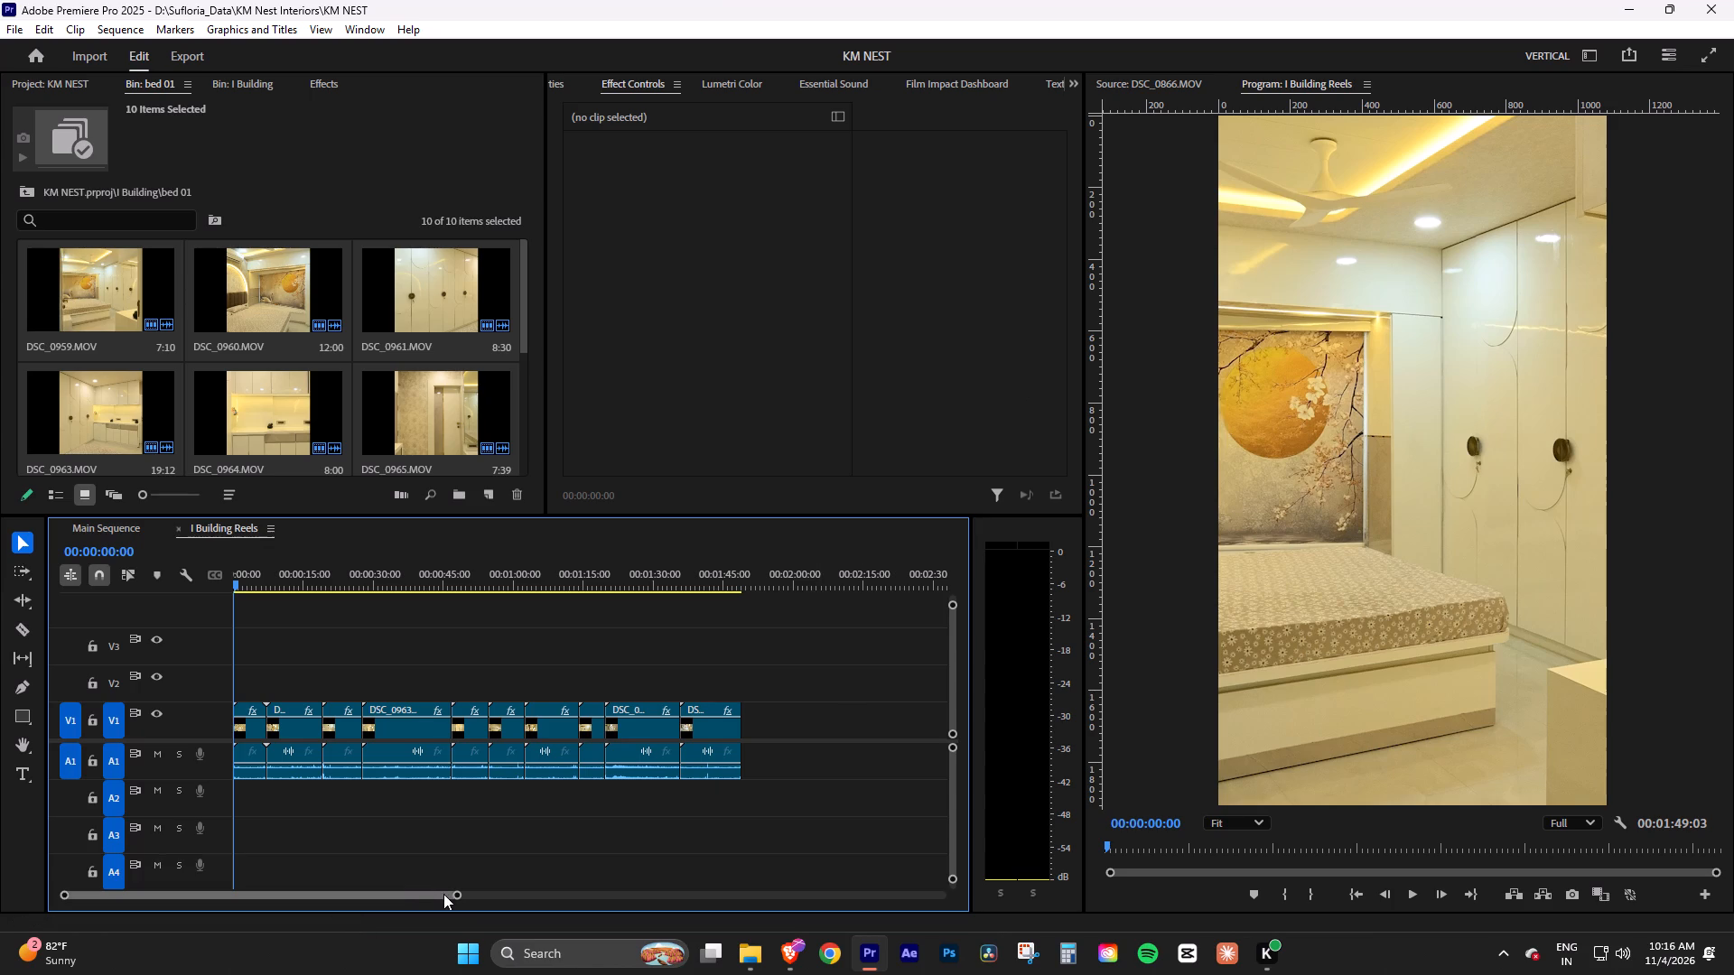
left_click_drag(453, 895, 472, 895)
left_click_drag(696, 812, 217, 768)
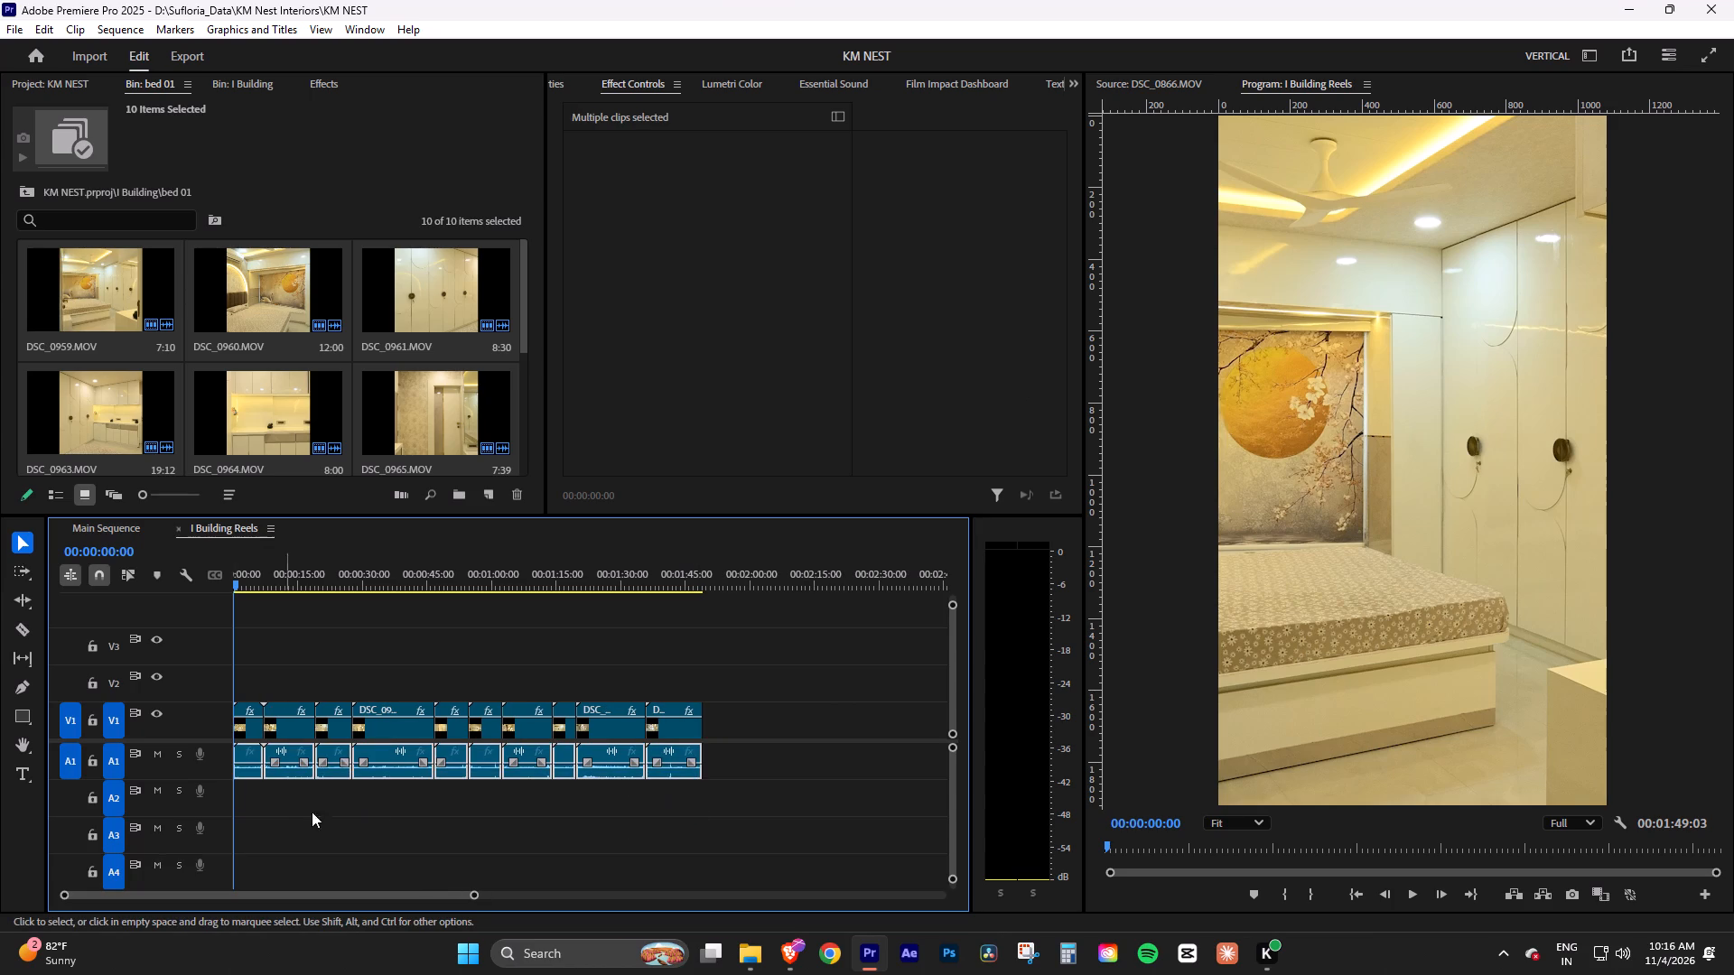
key("Delete")
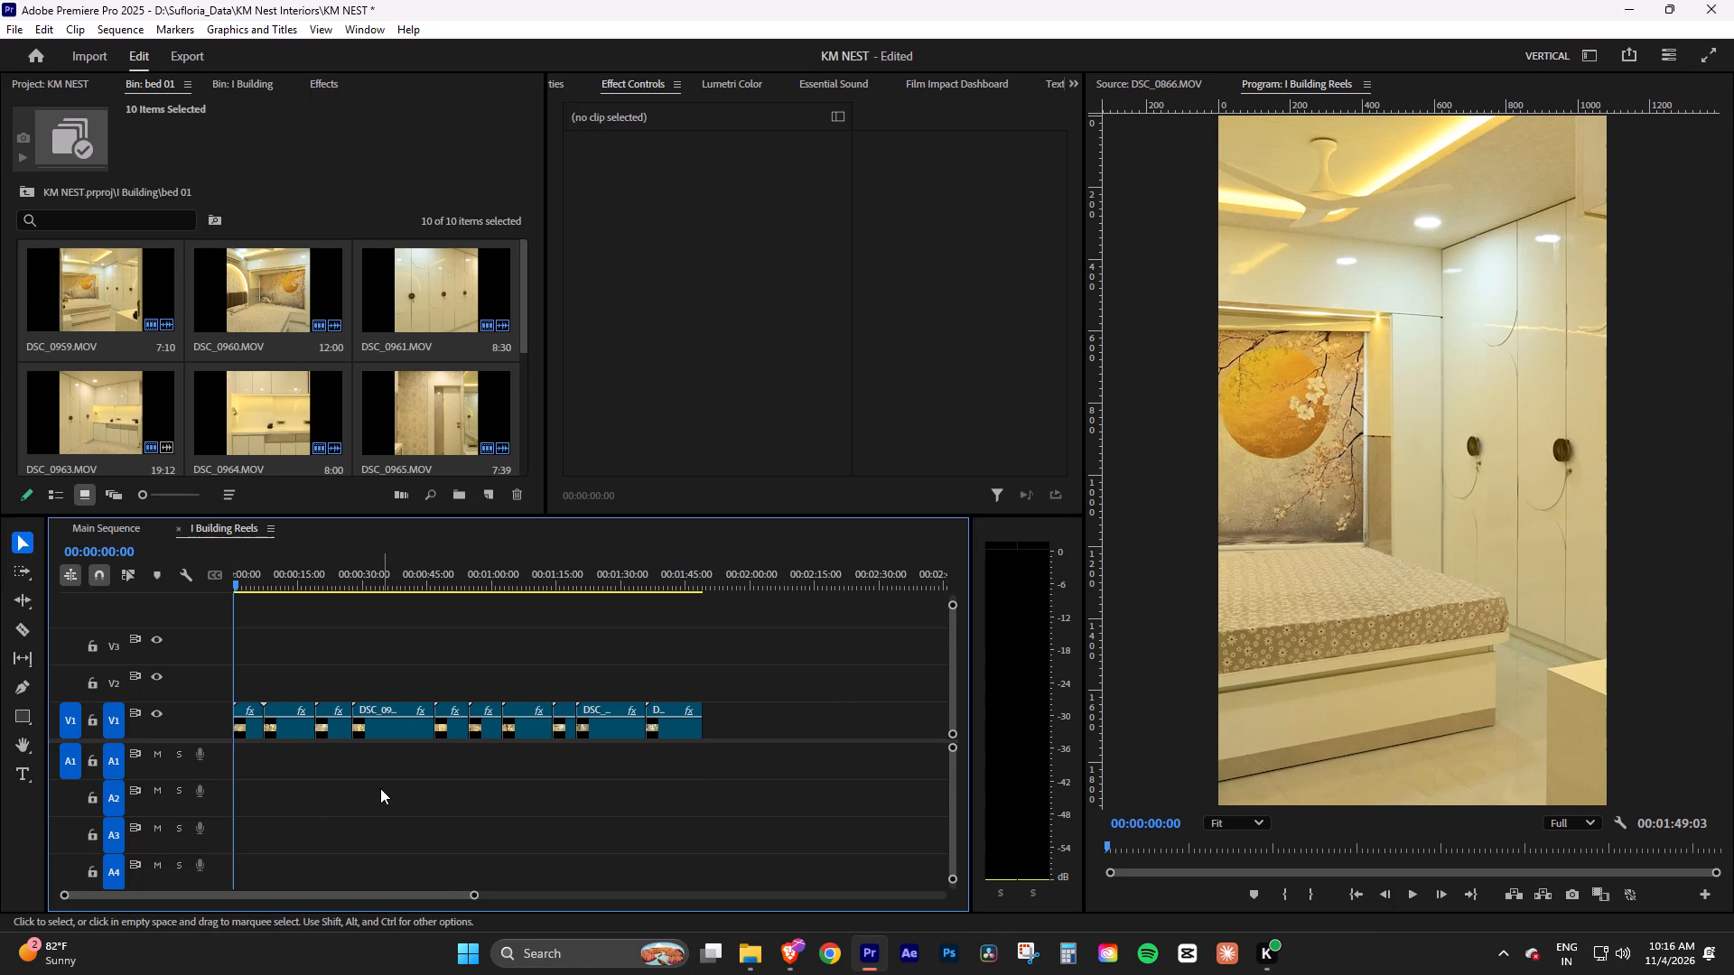
key("ctrl+s")
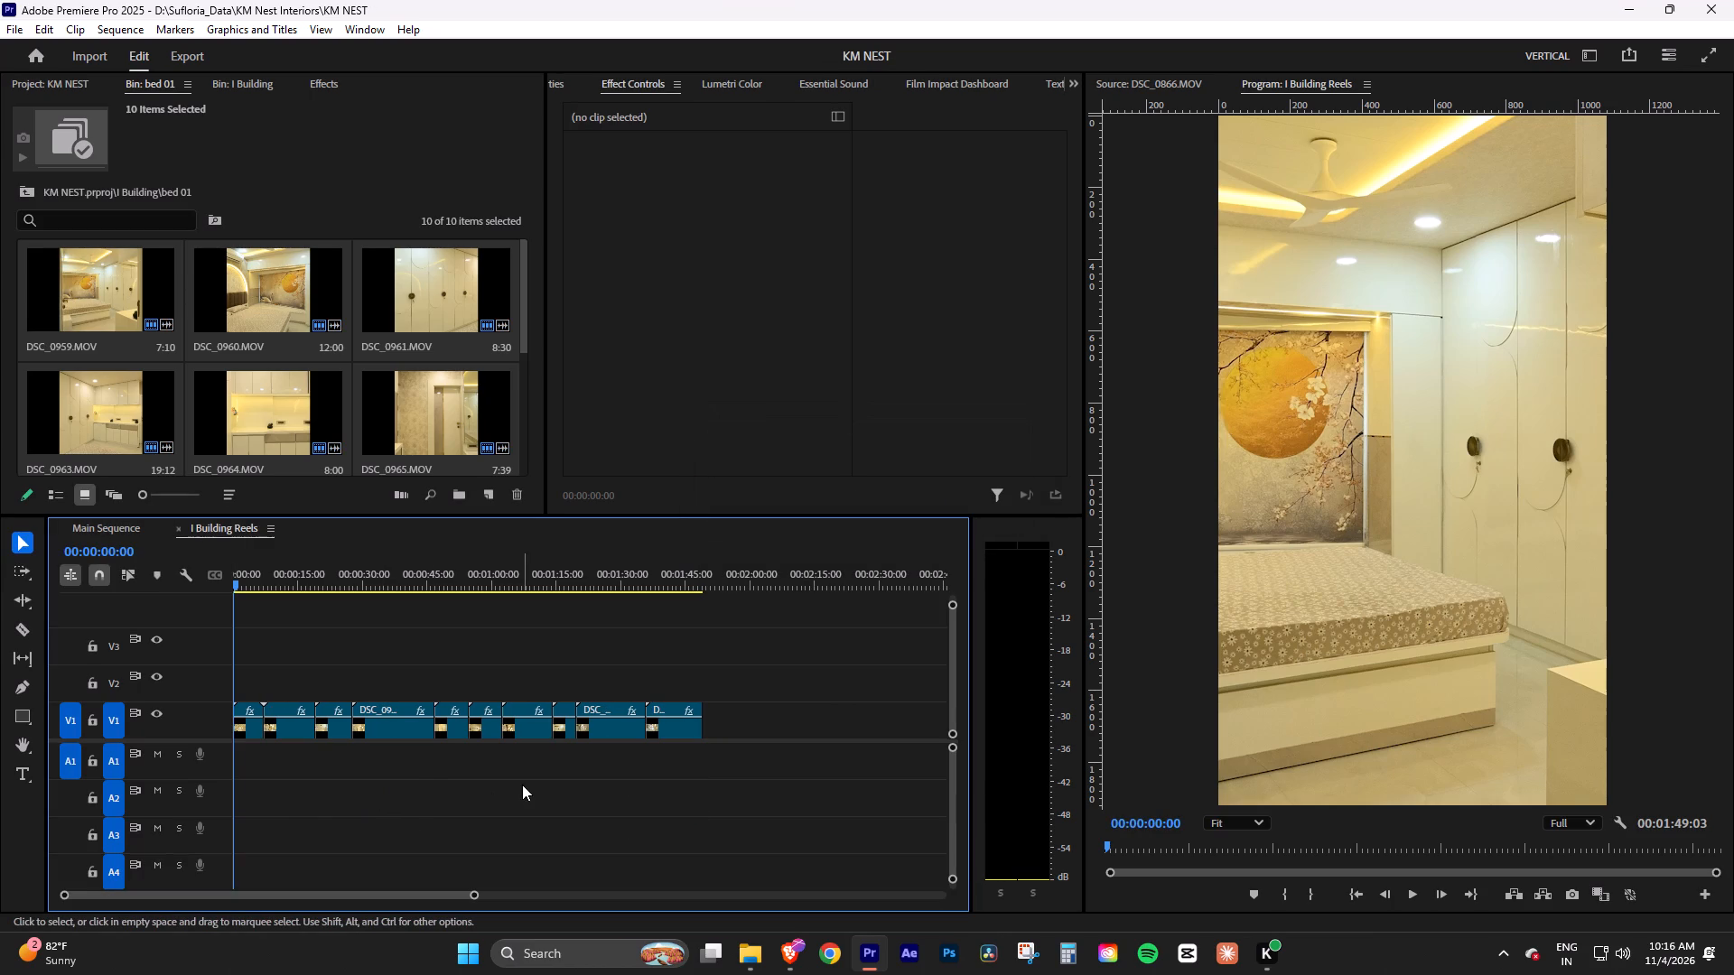
left_click(522, 785)
Switch to the Brave browser and watch several Instagram reels with sound, reading the comments on some of them.
left_click(789, 970)
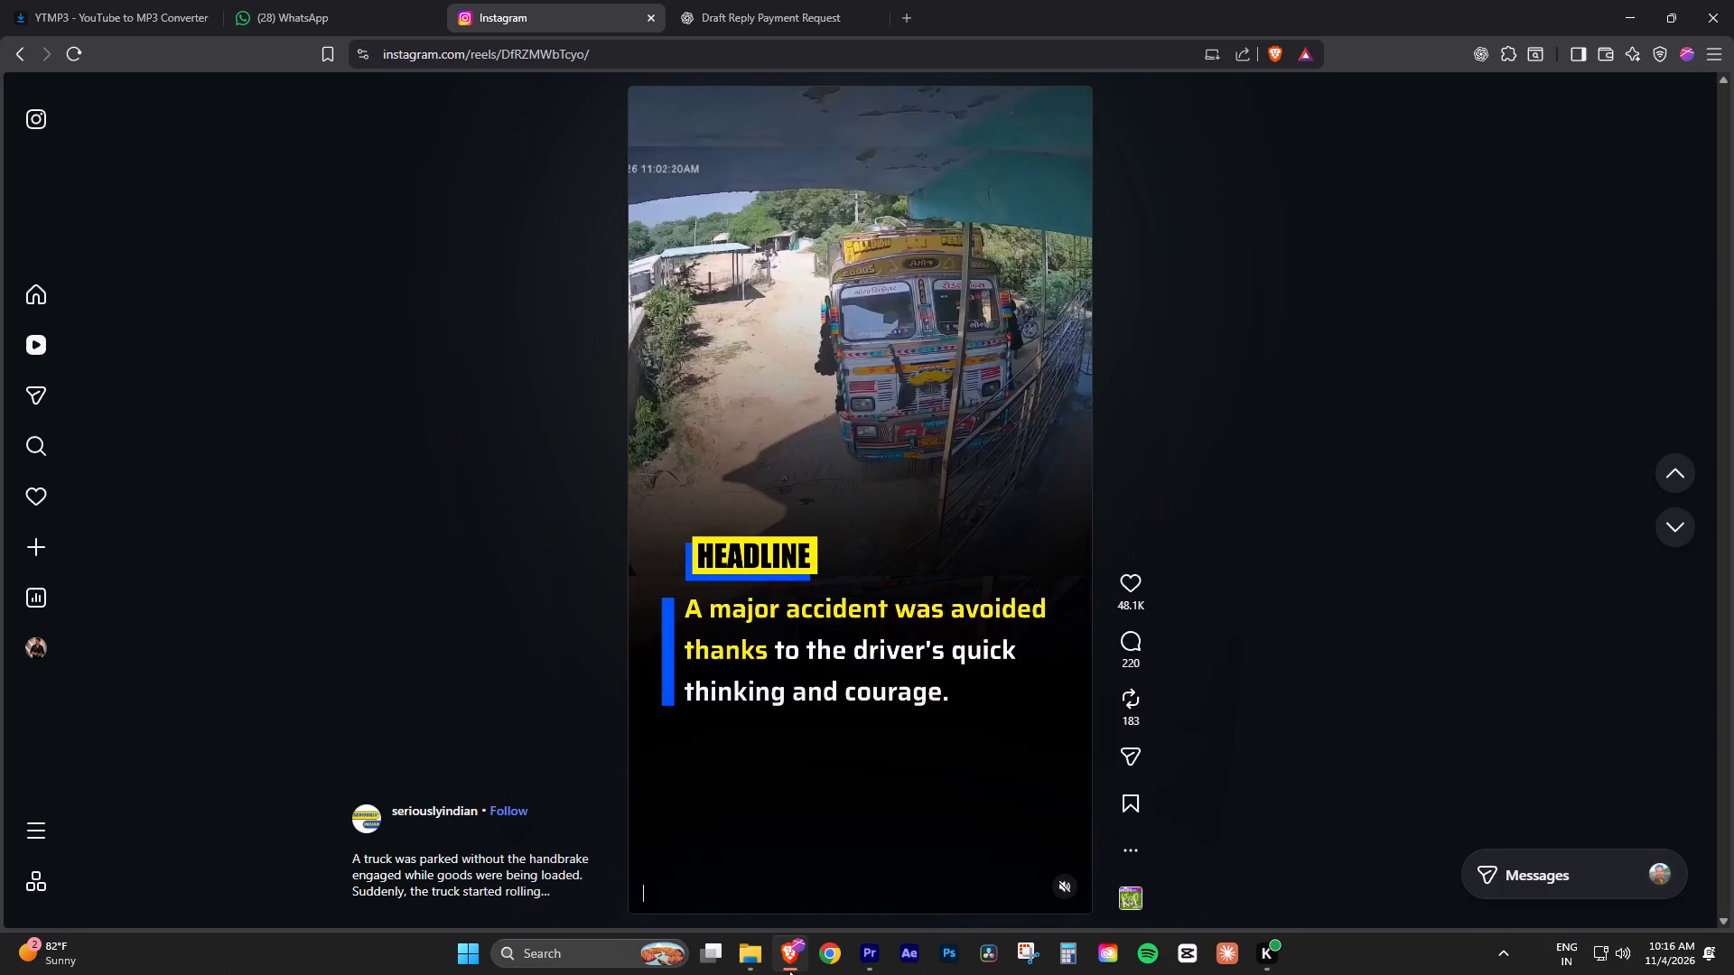
left_click(899, 687)
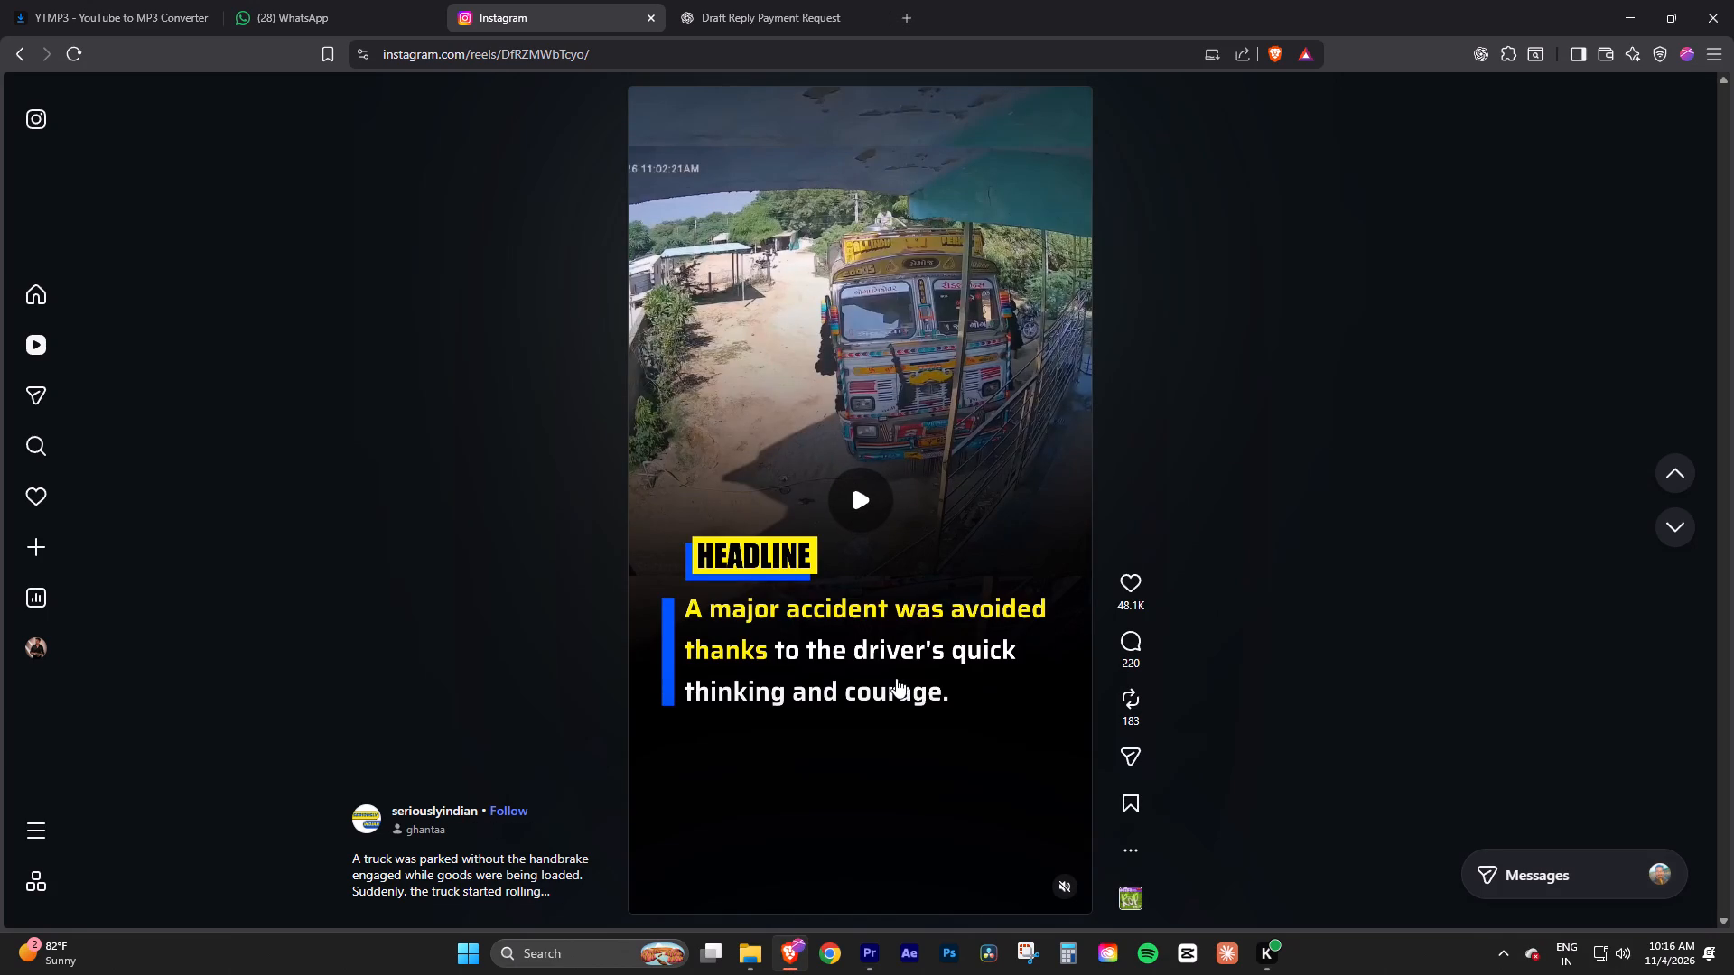
left_click(864, 503)
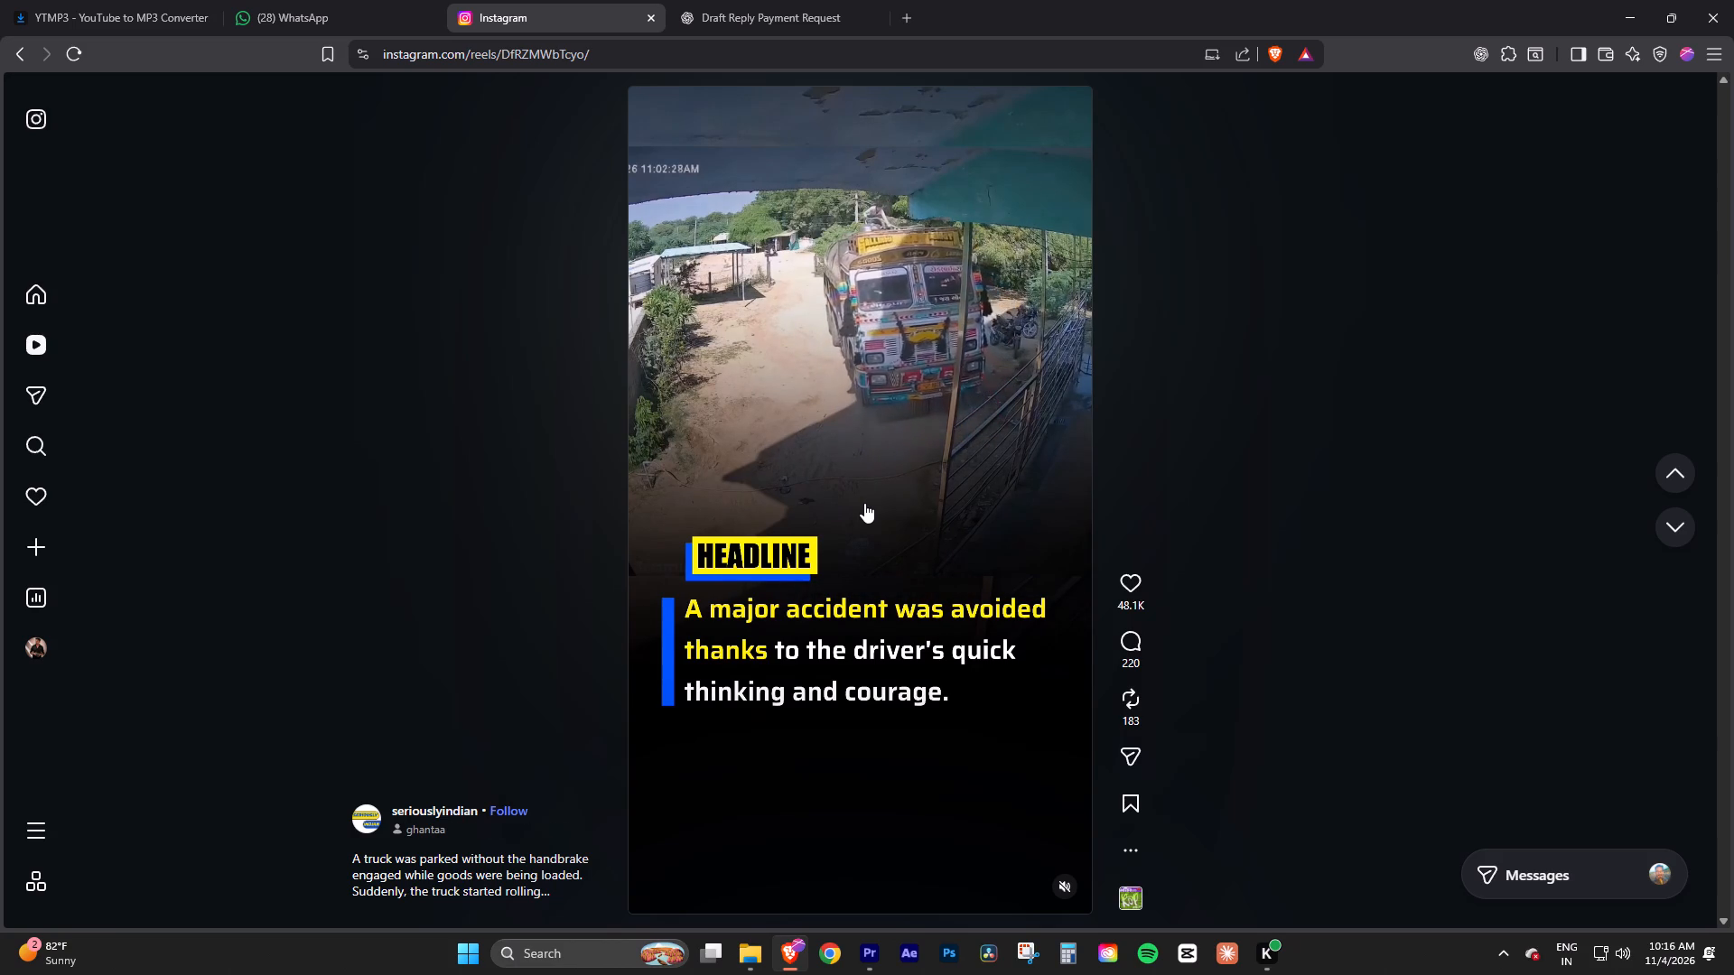
left_click(1062, 884)
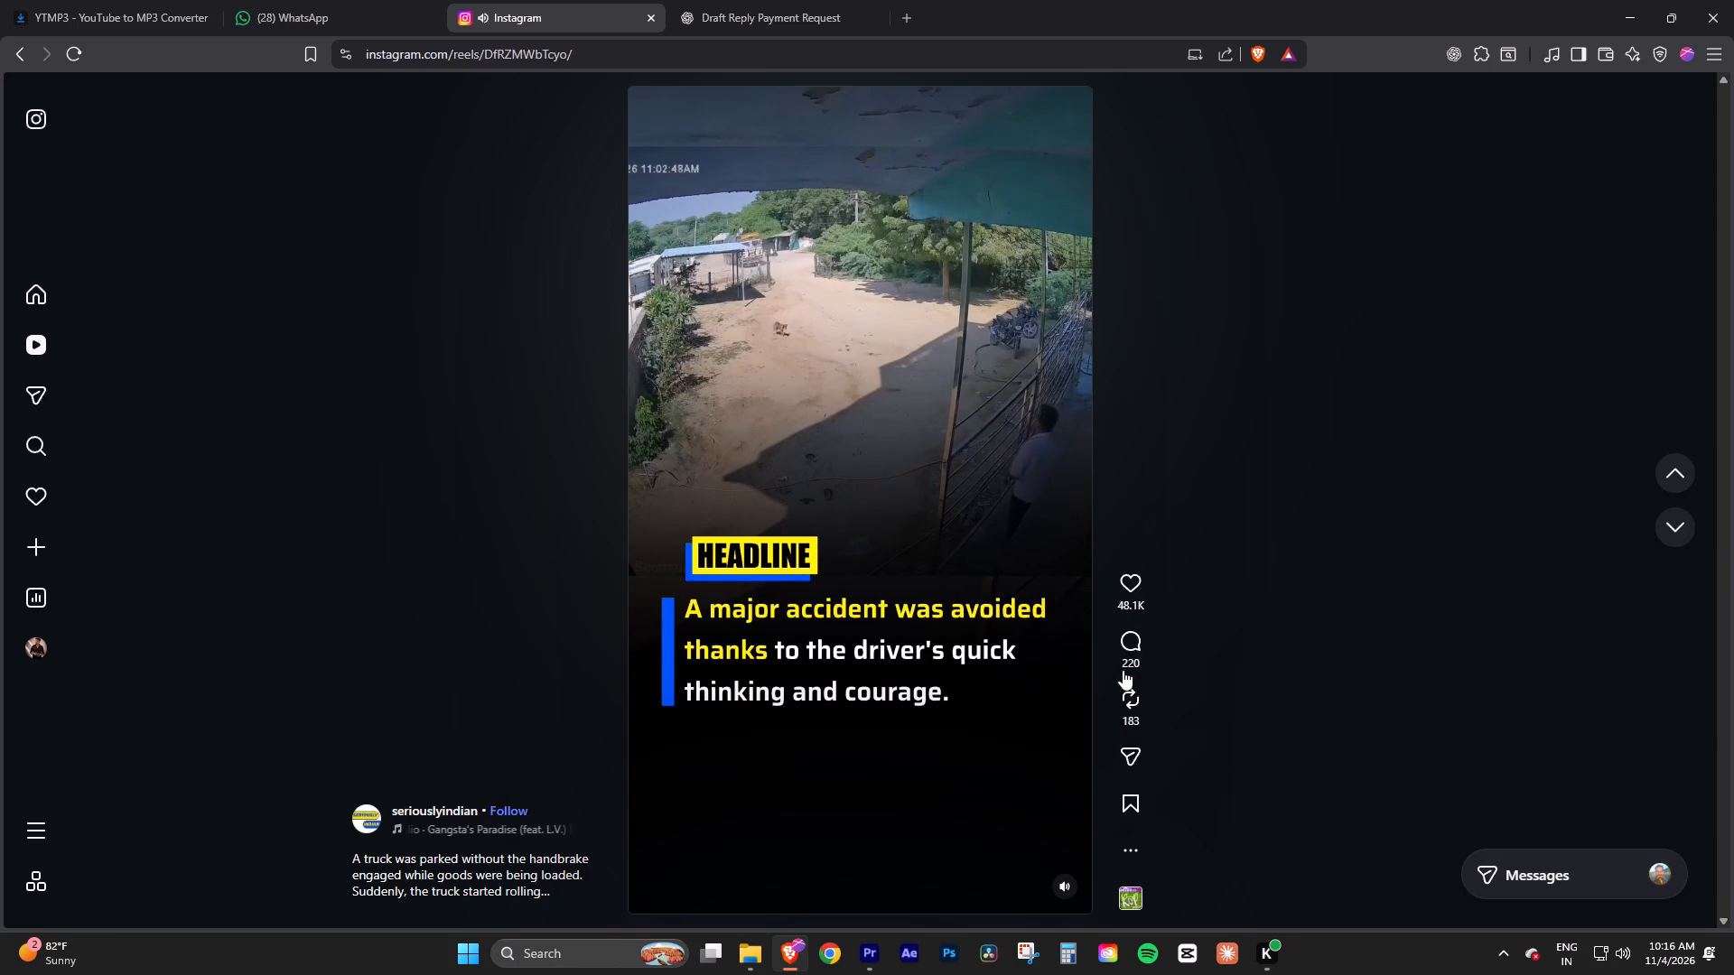
left_click(1140, 647)
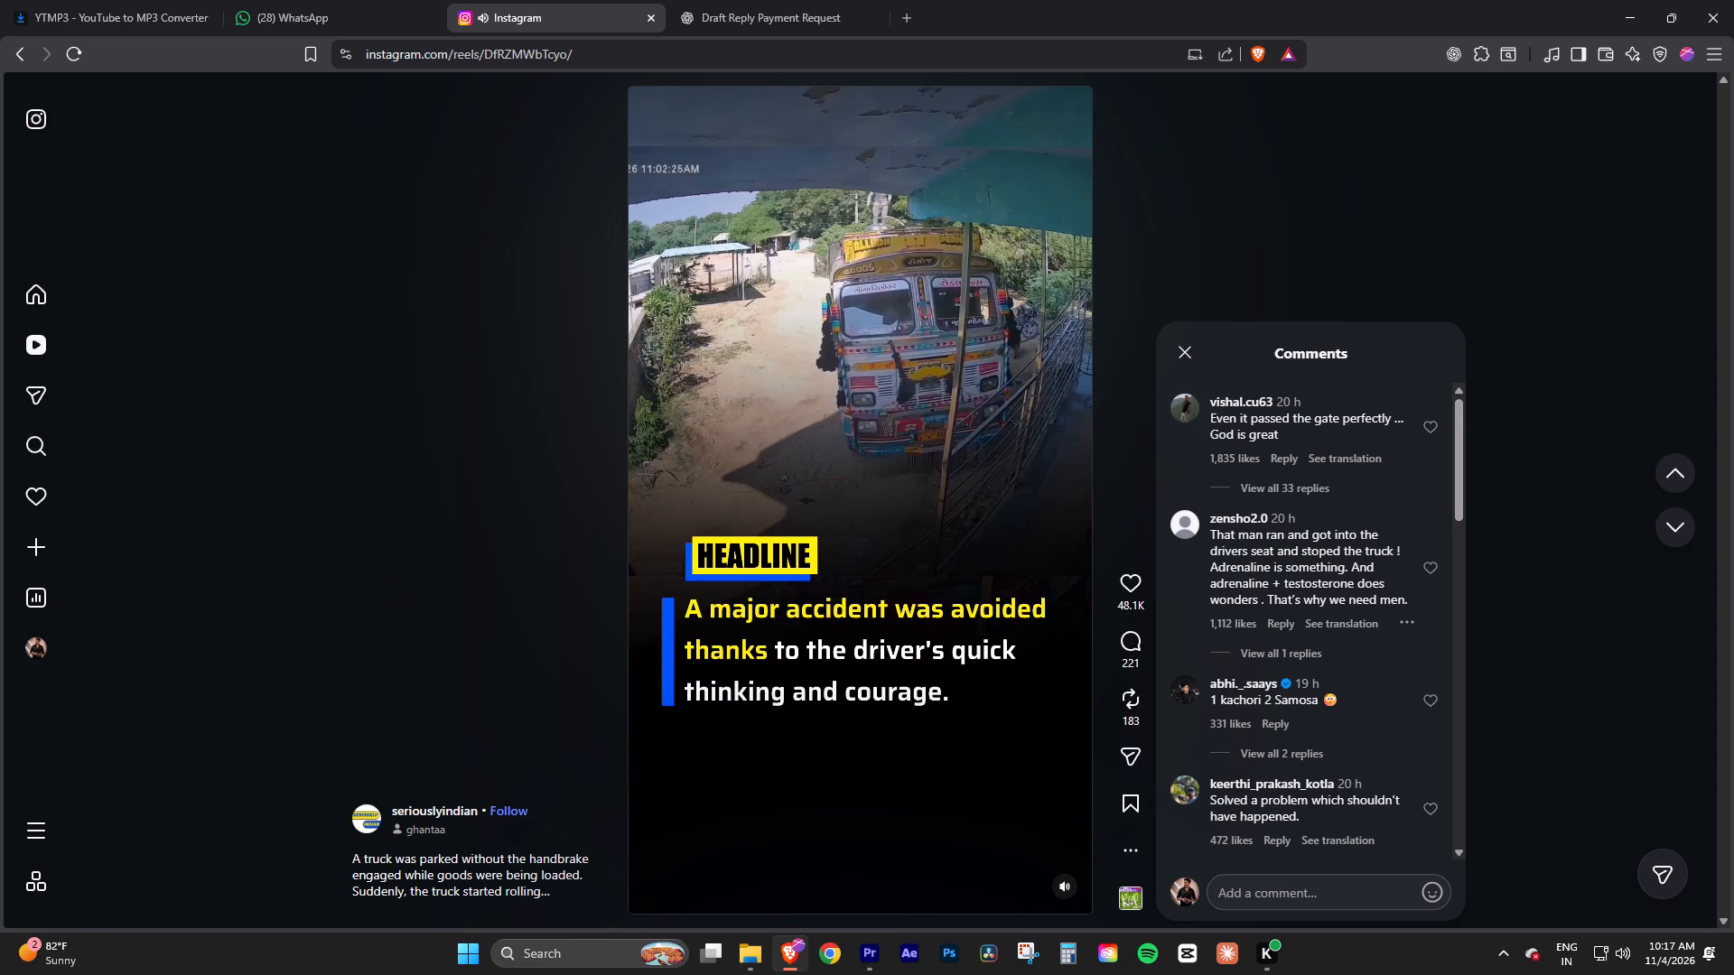
scroll(1255, 567, "down", 3)
scroll(1004, 476, "down", 1)
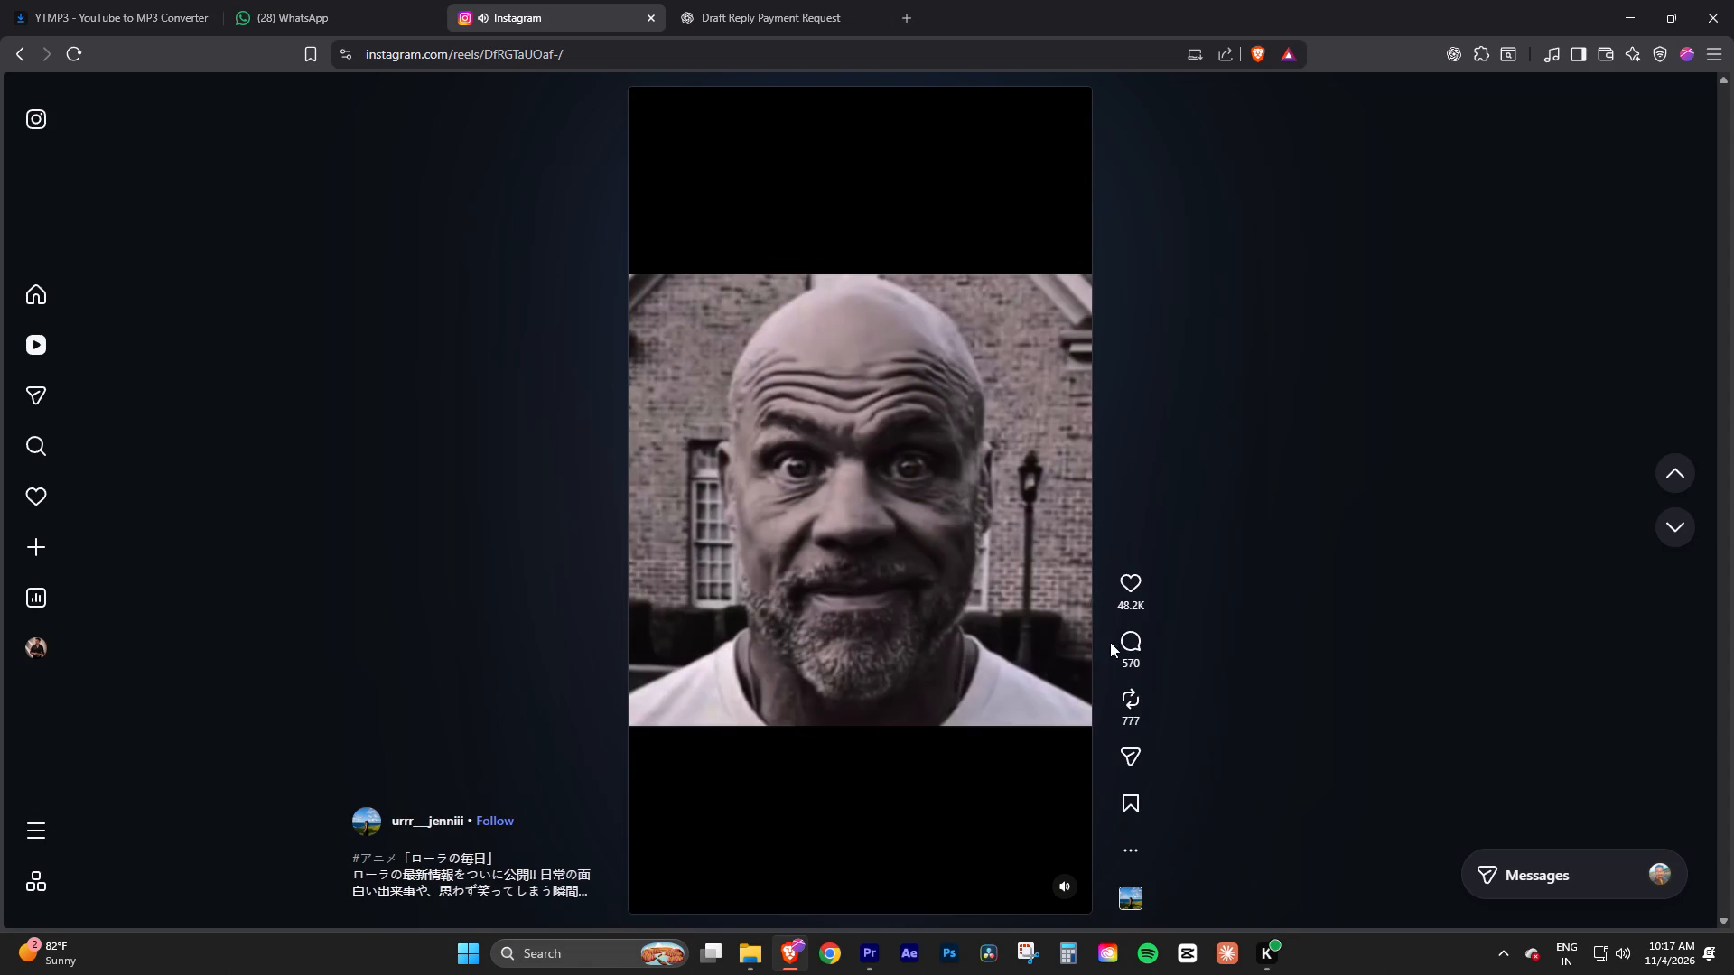
left_click(1126, 654)
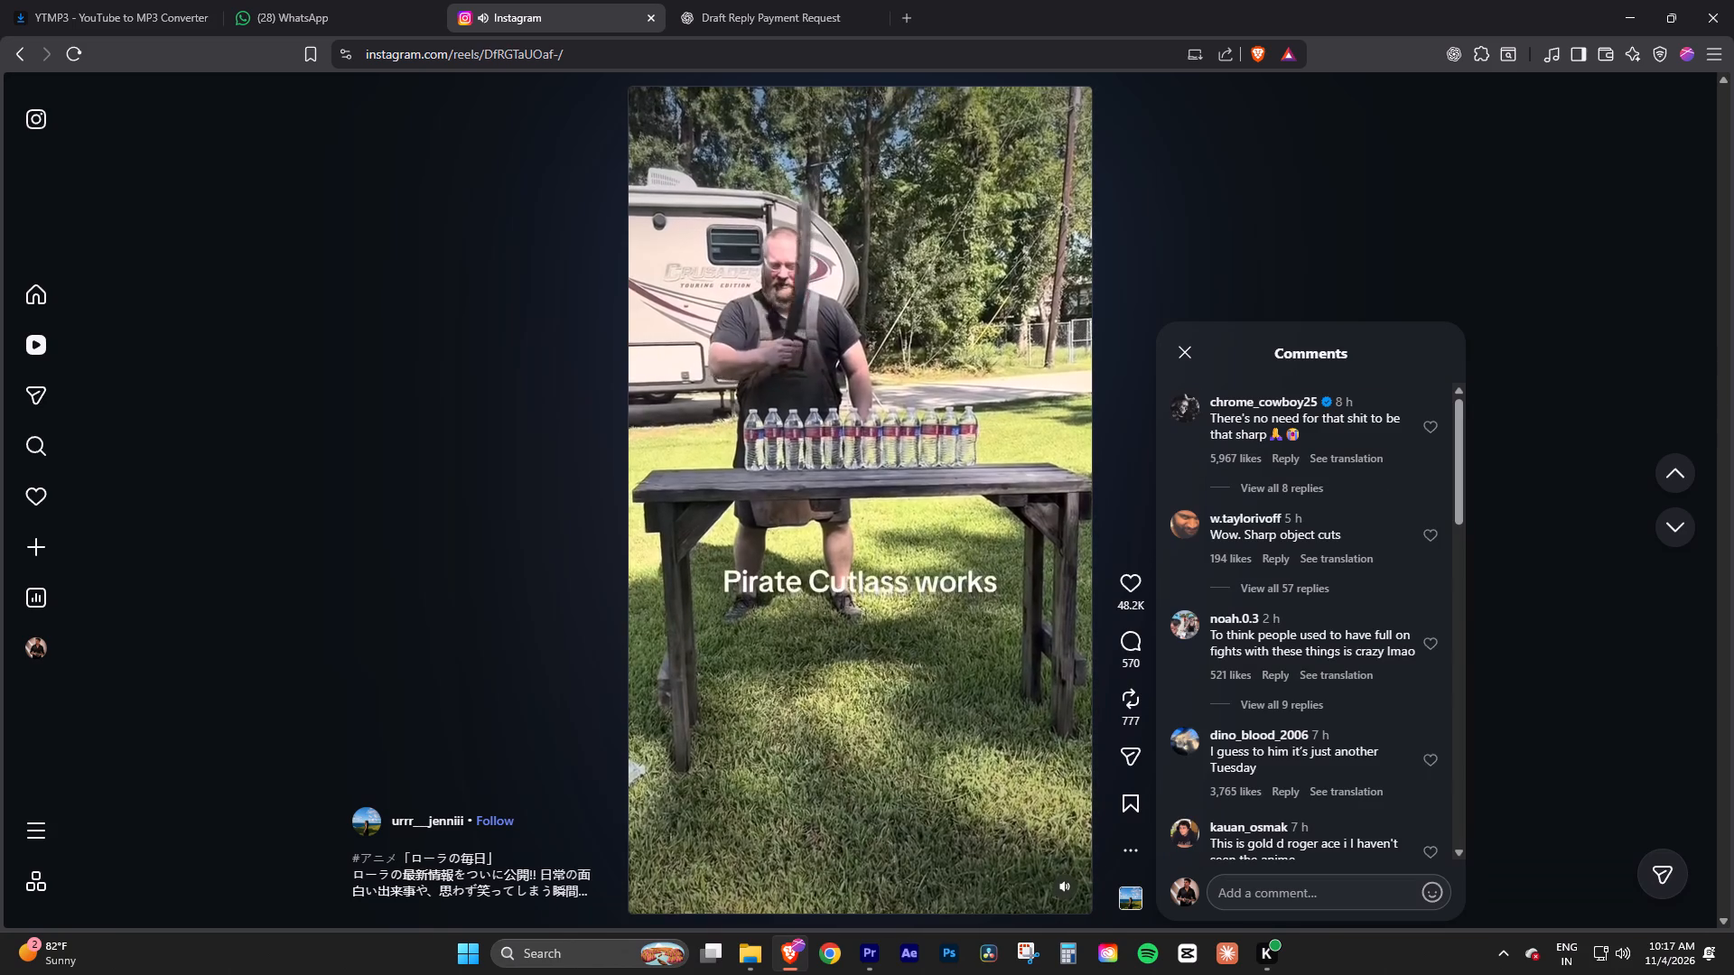
left_click(890, 631)
left_click(890, 631)
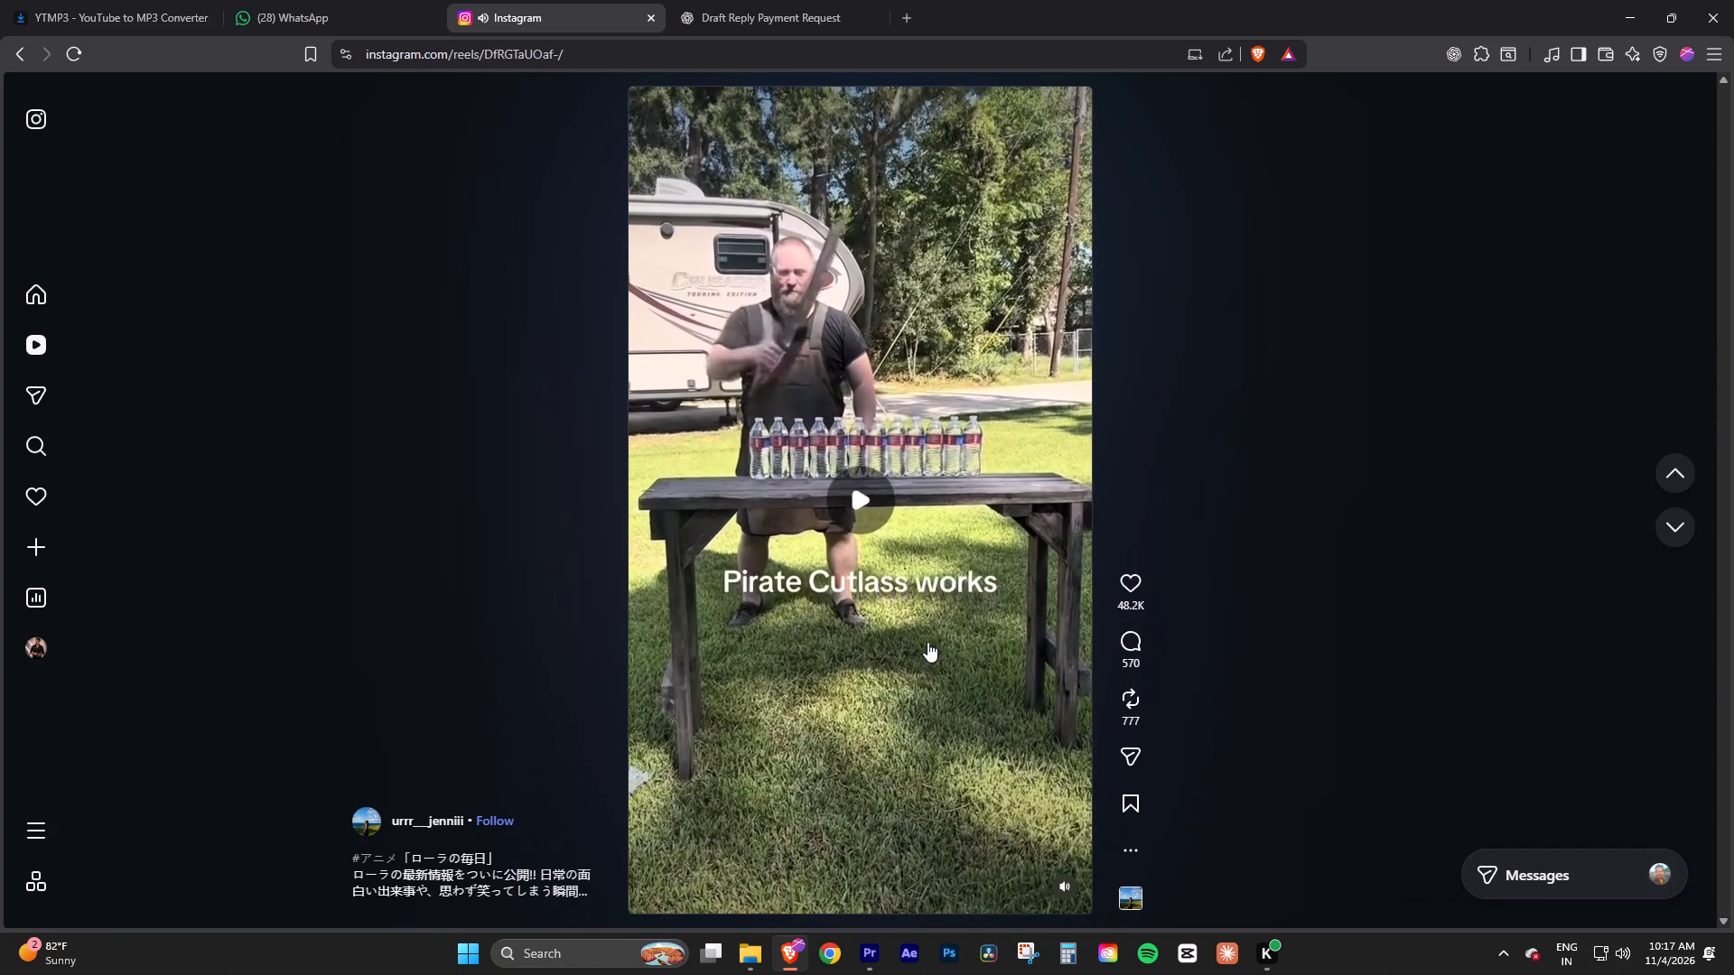
left_click(943, 644)
left_click(1132, 647)
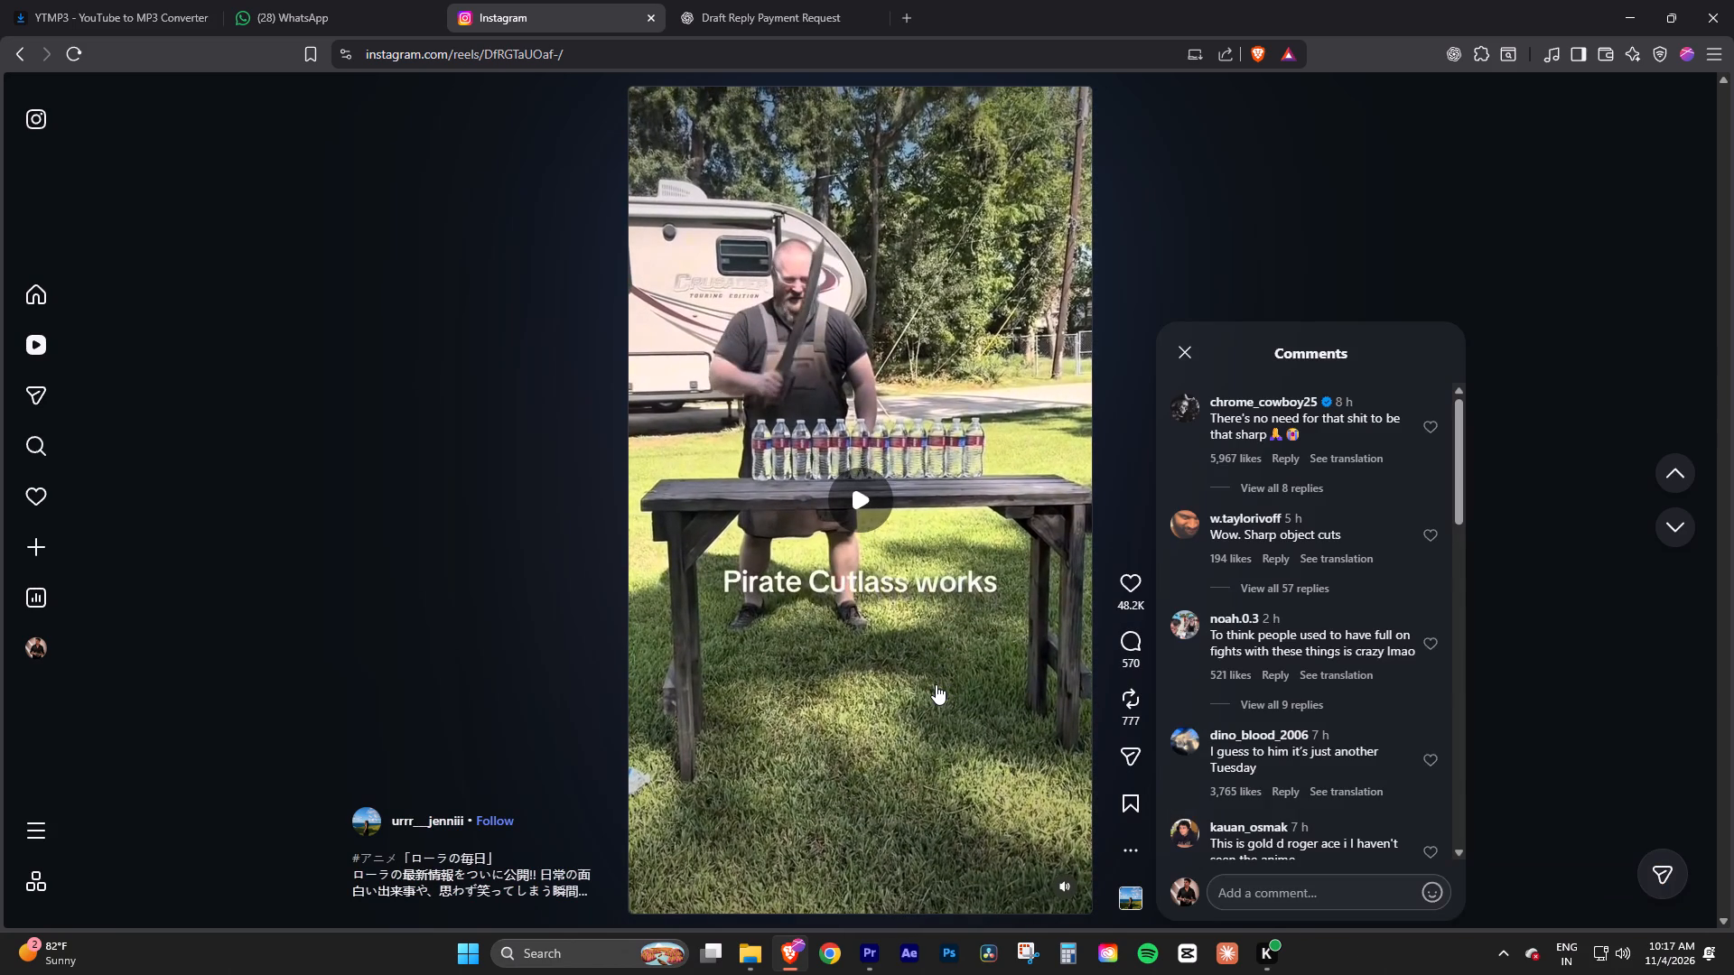
scroll(1300, 695, "down", 1)
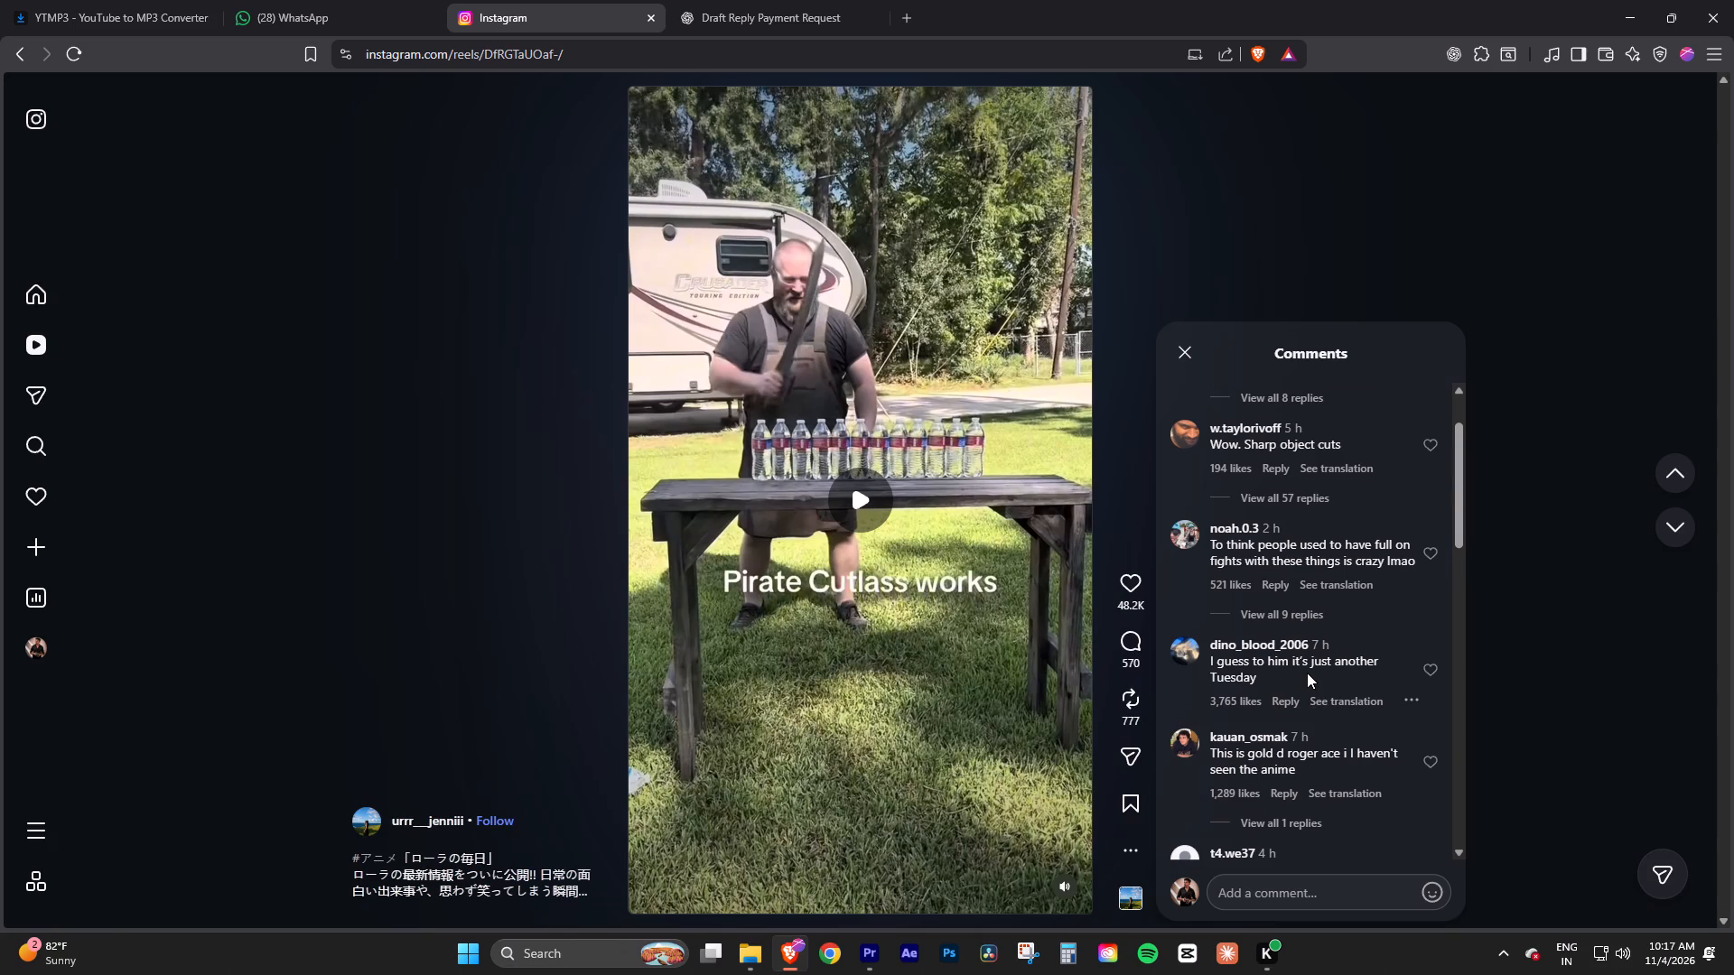
scroll(1307, 673, "down", 1)
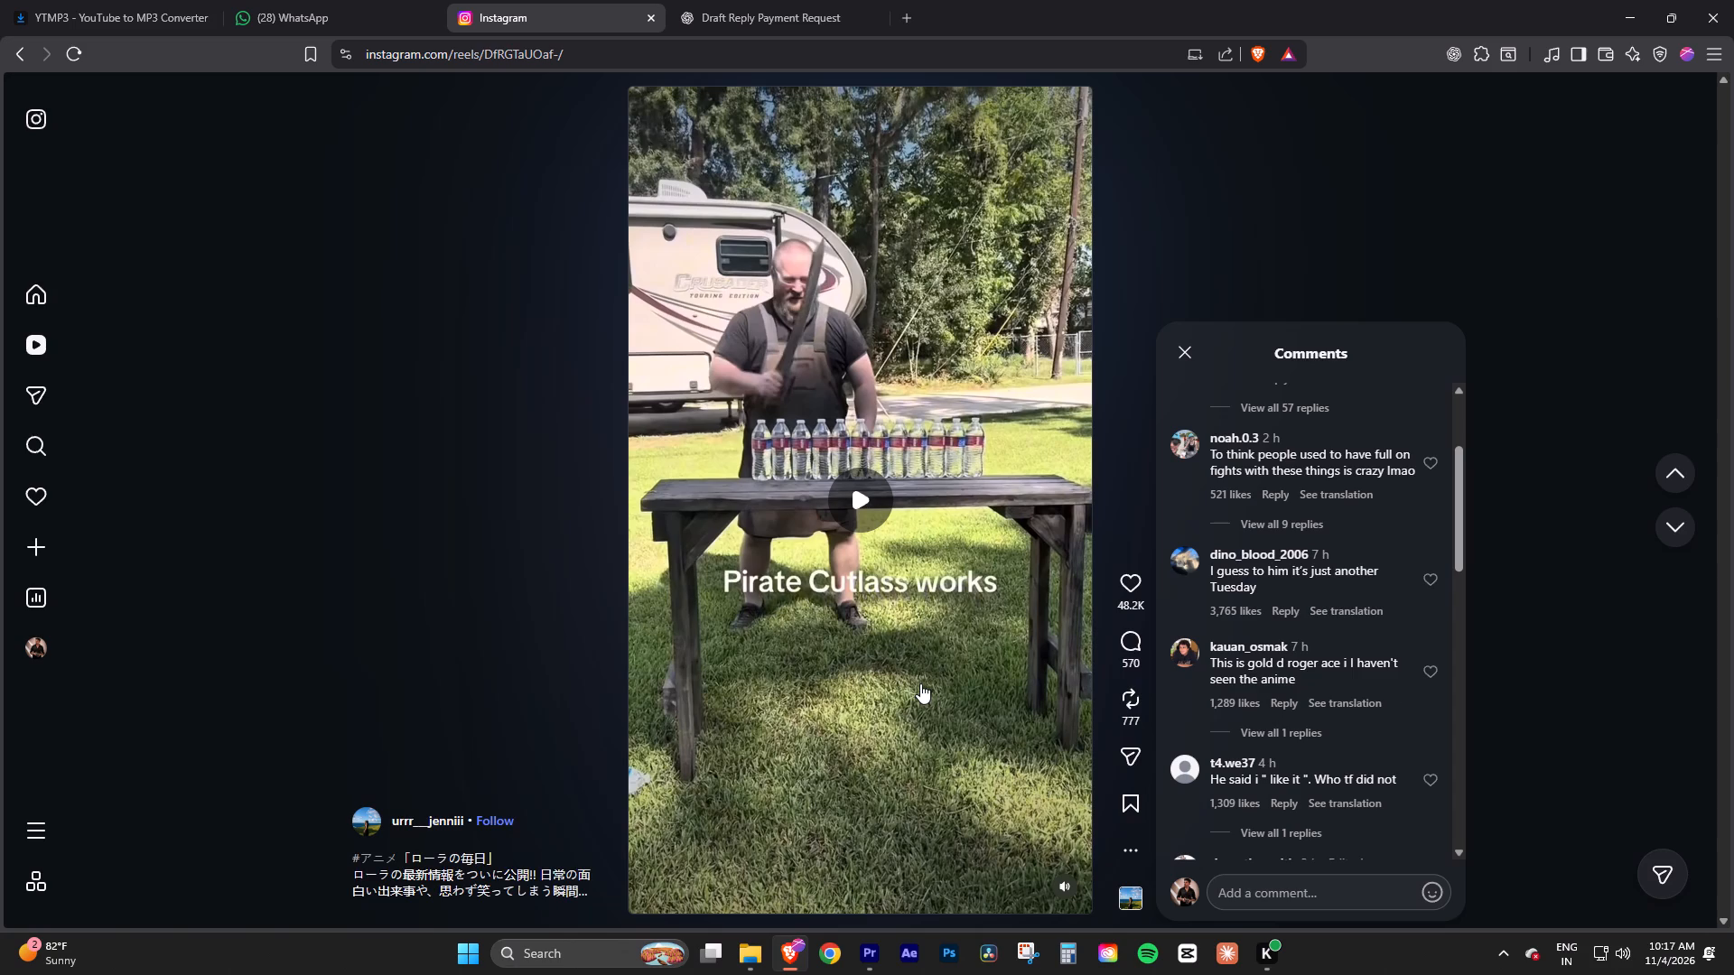
left_click(900, 590)
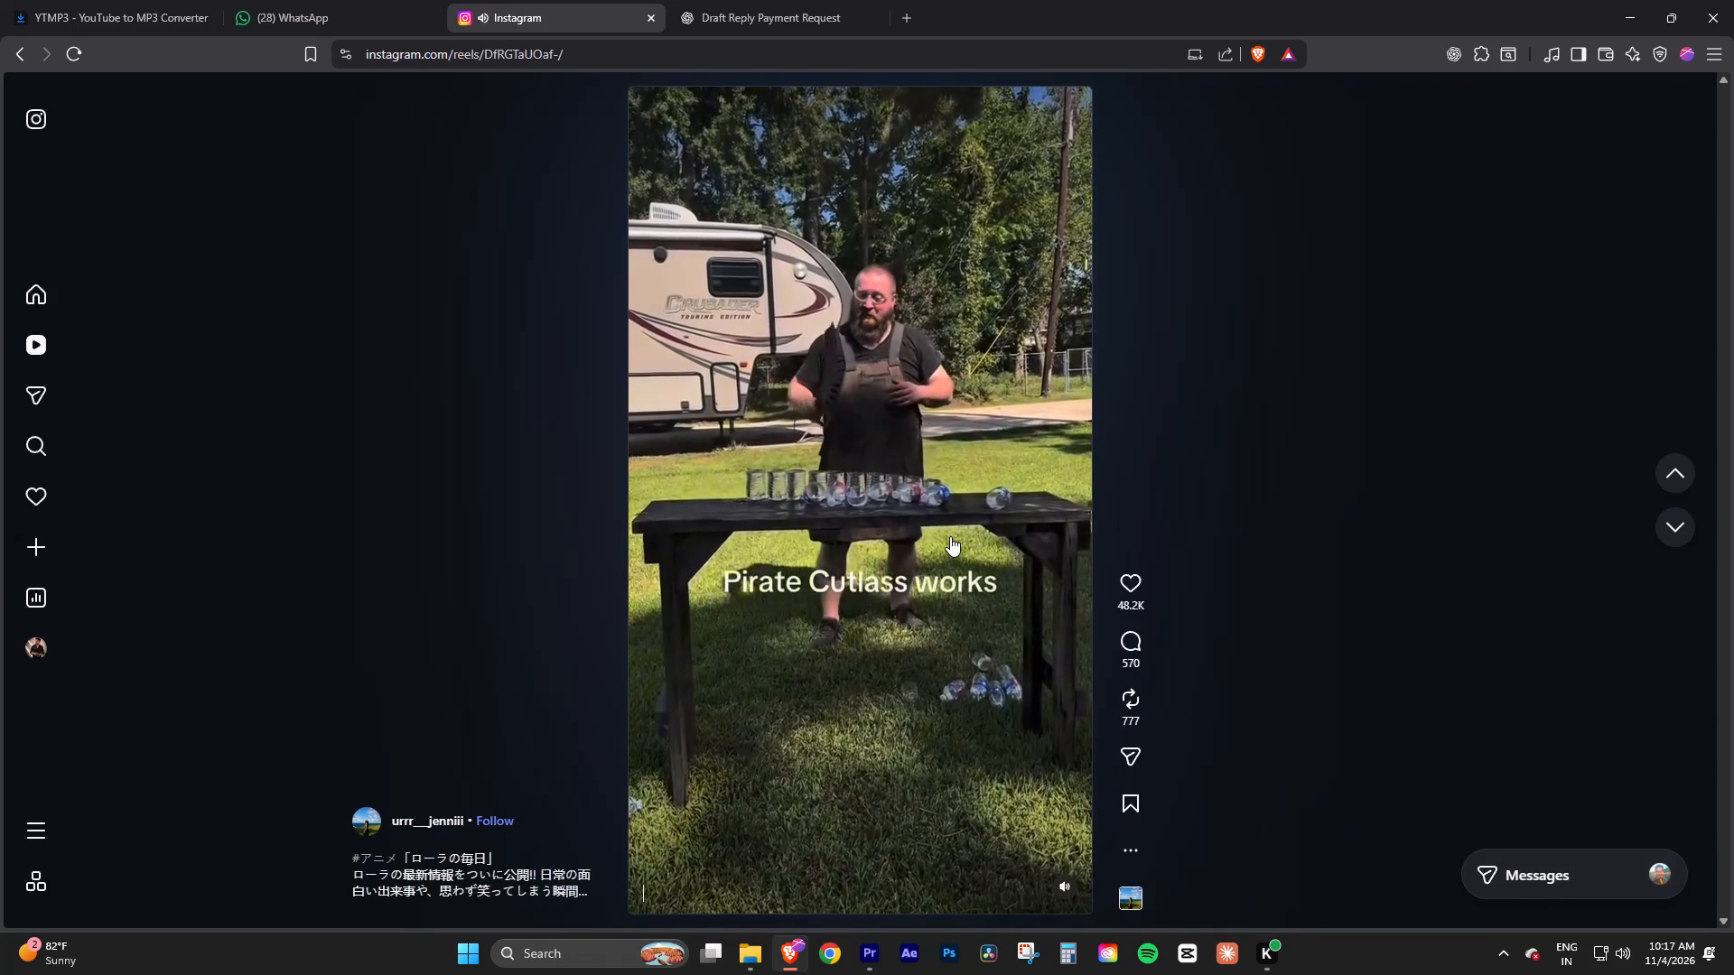
scroll(950, 536, "down", 1)
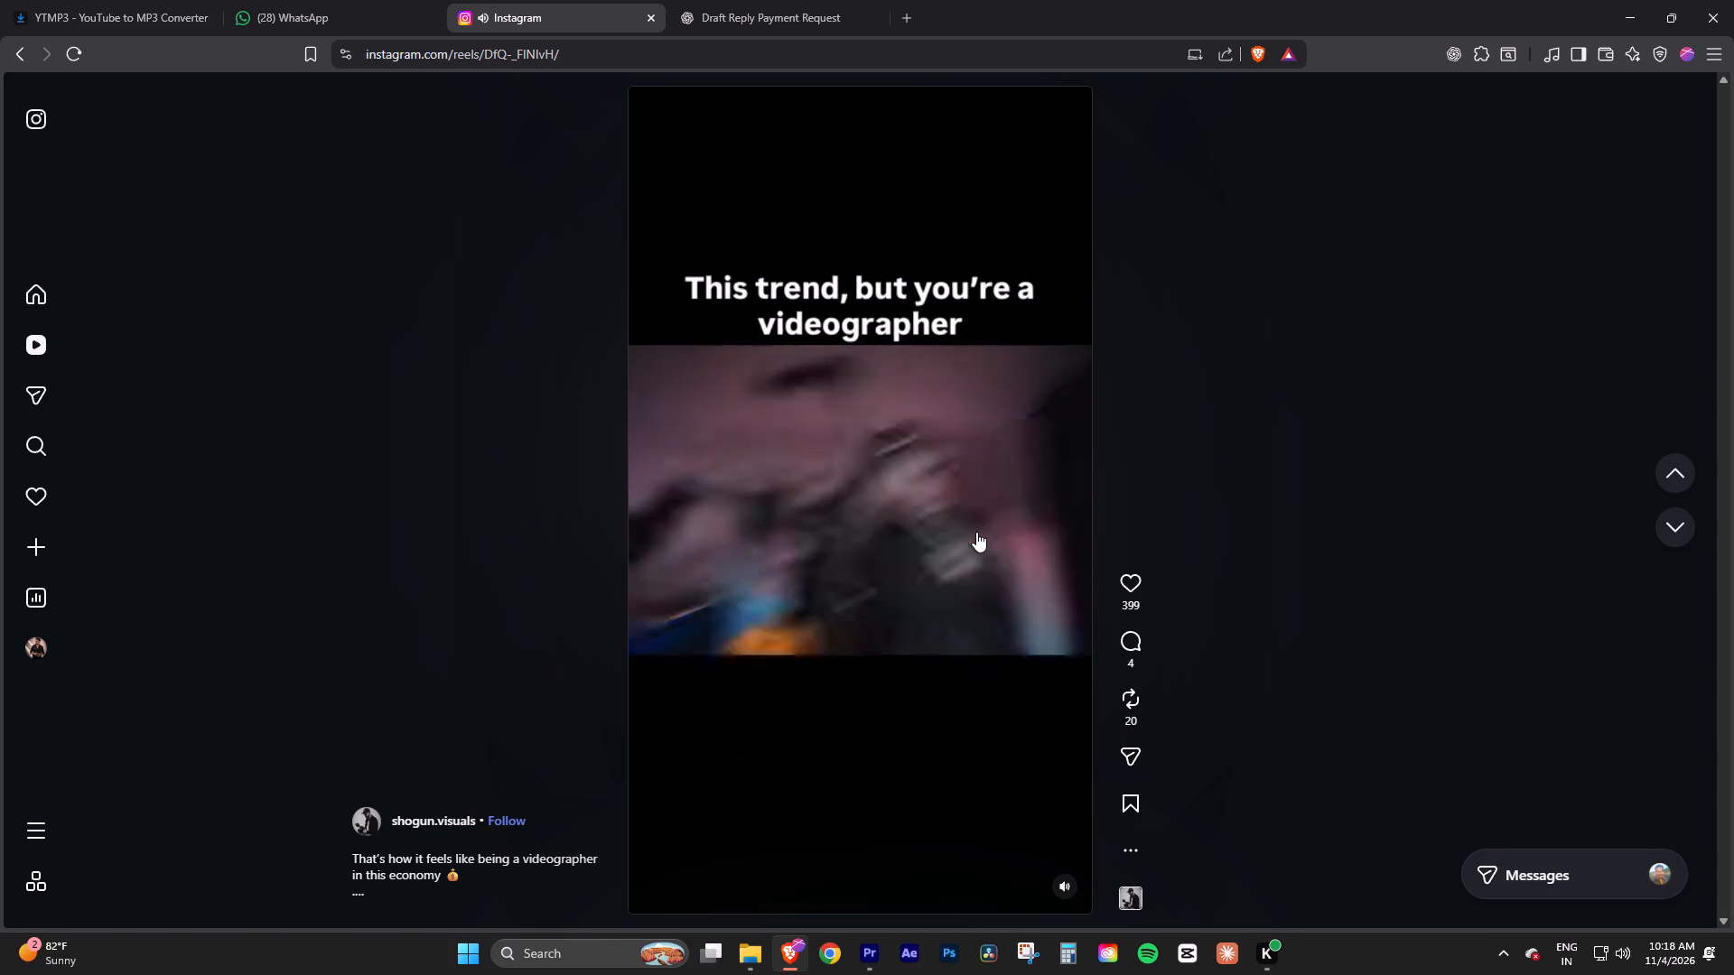
scroll(984, 532, "down", 1)
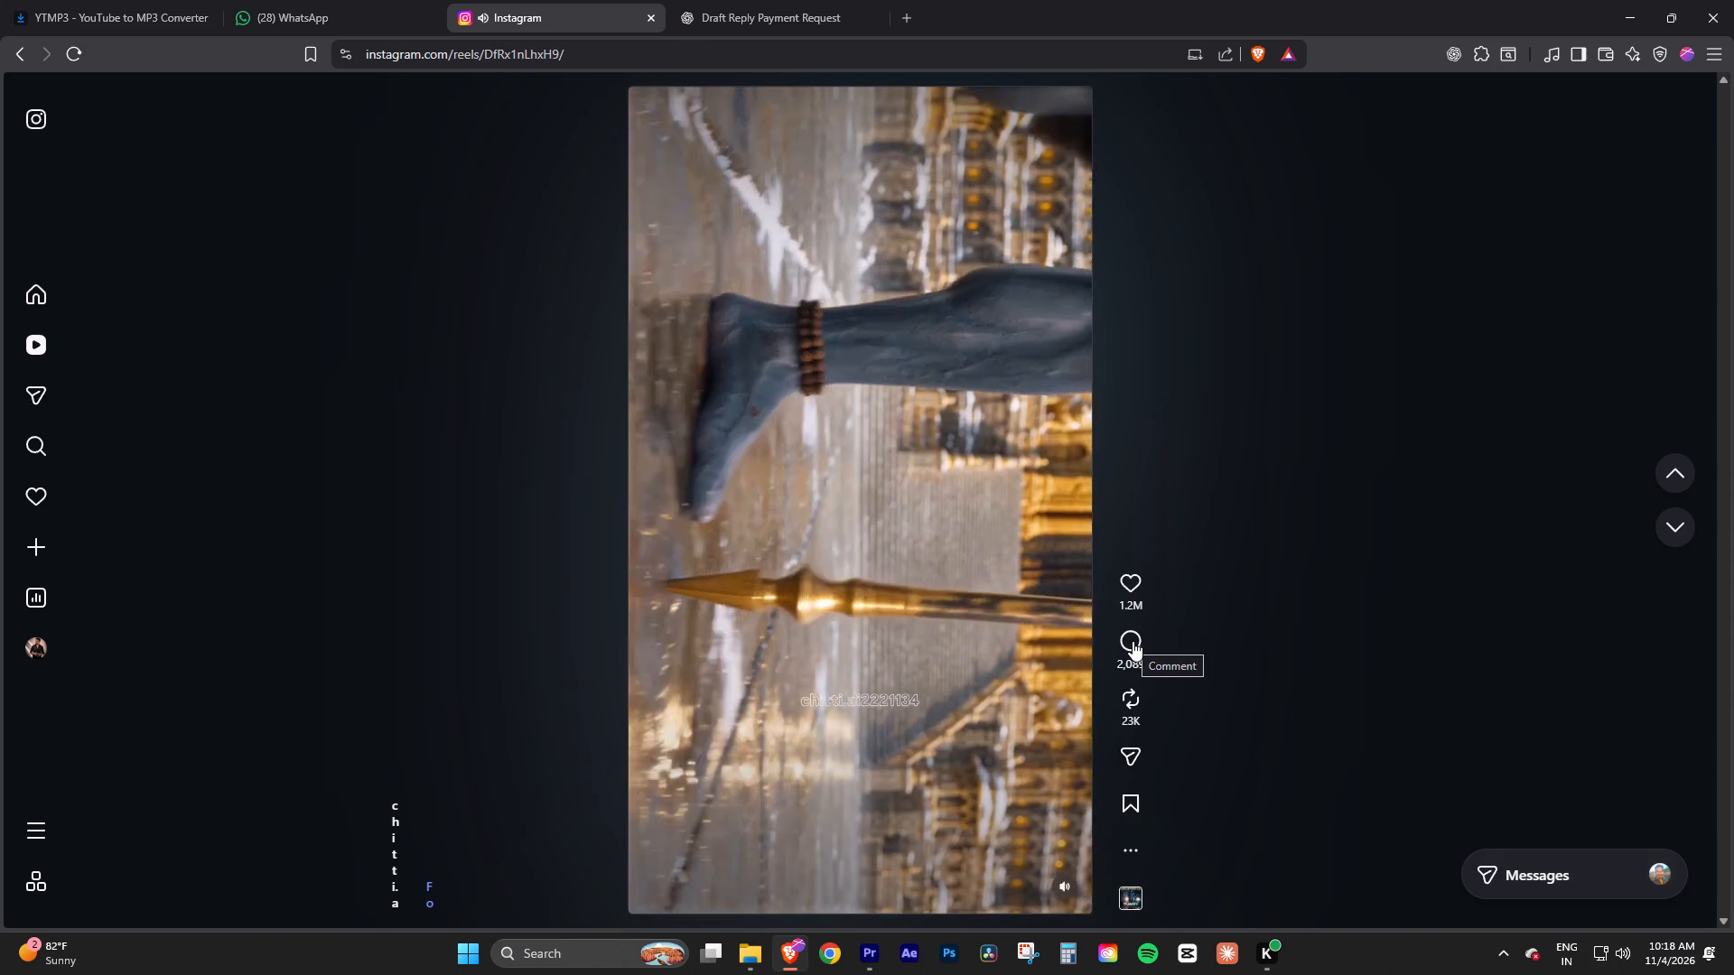
left_click(1133, 641)
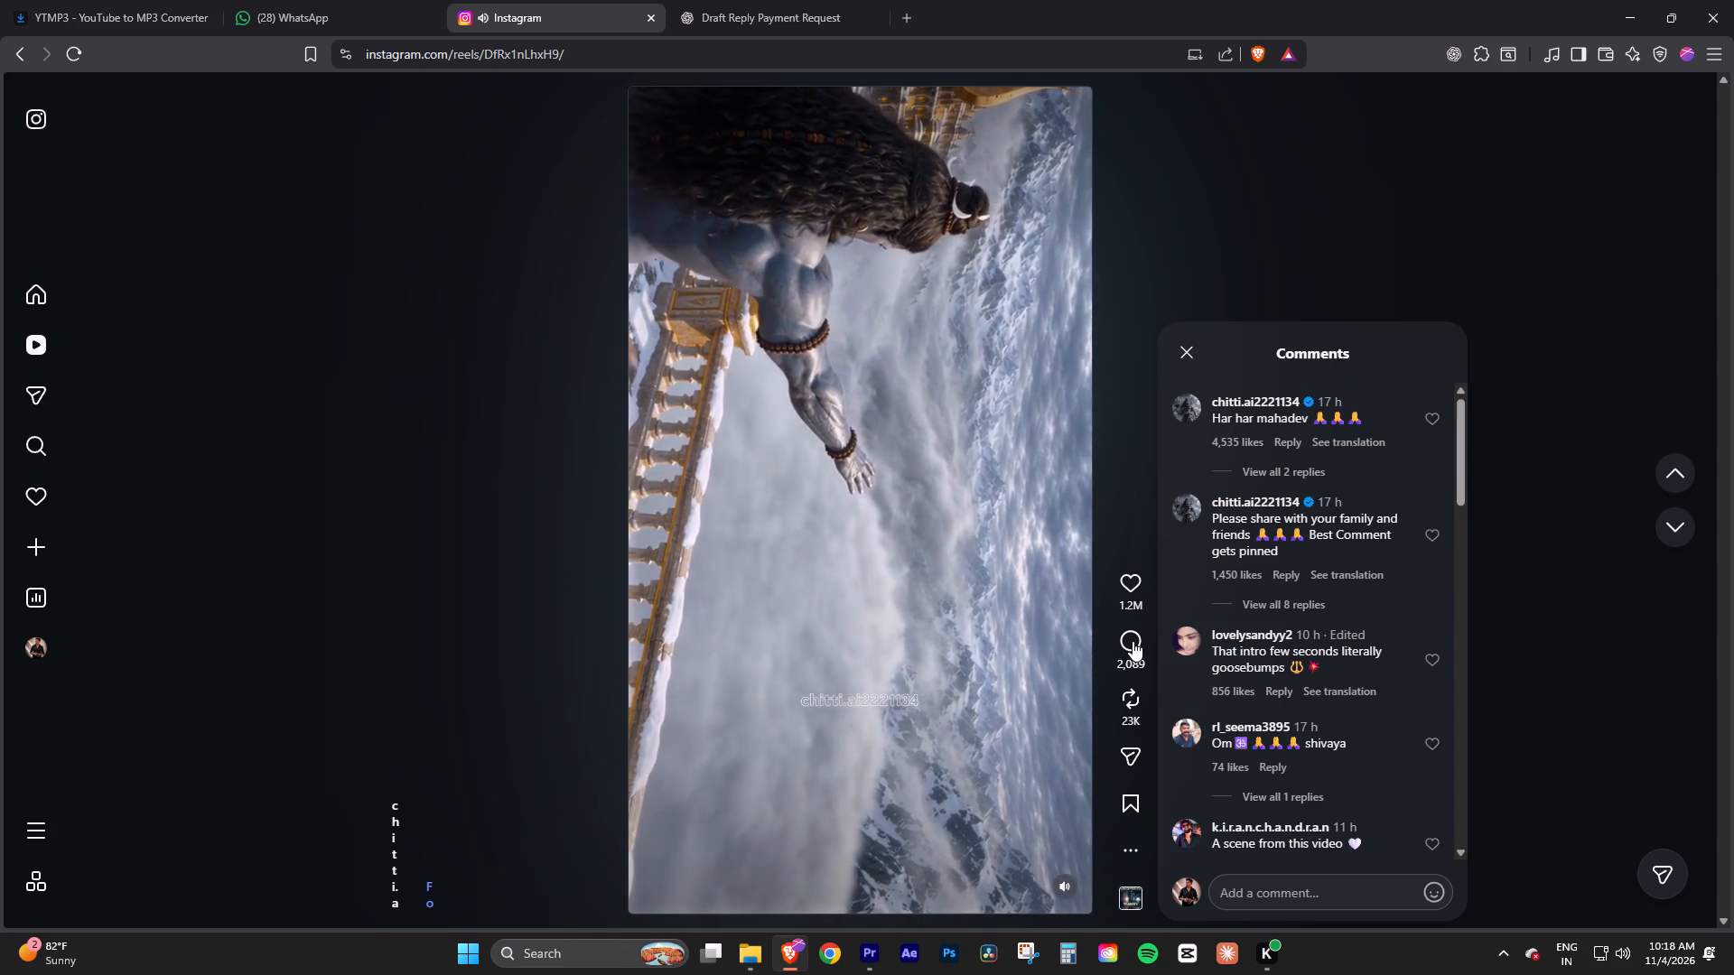
scroll(1325, 705, "down", 3)
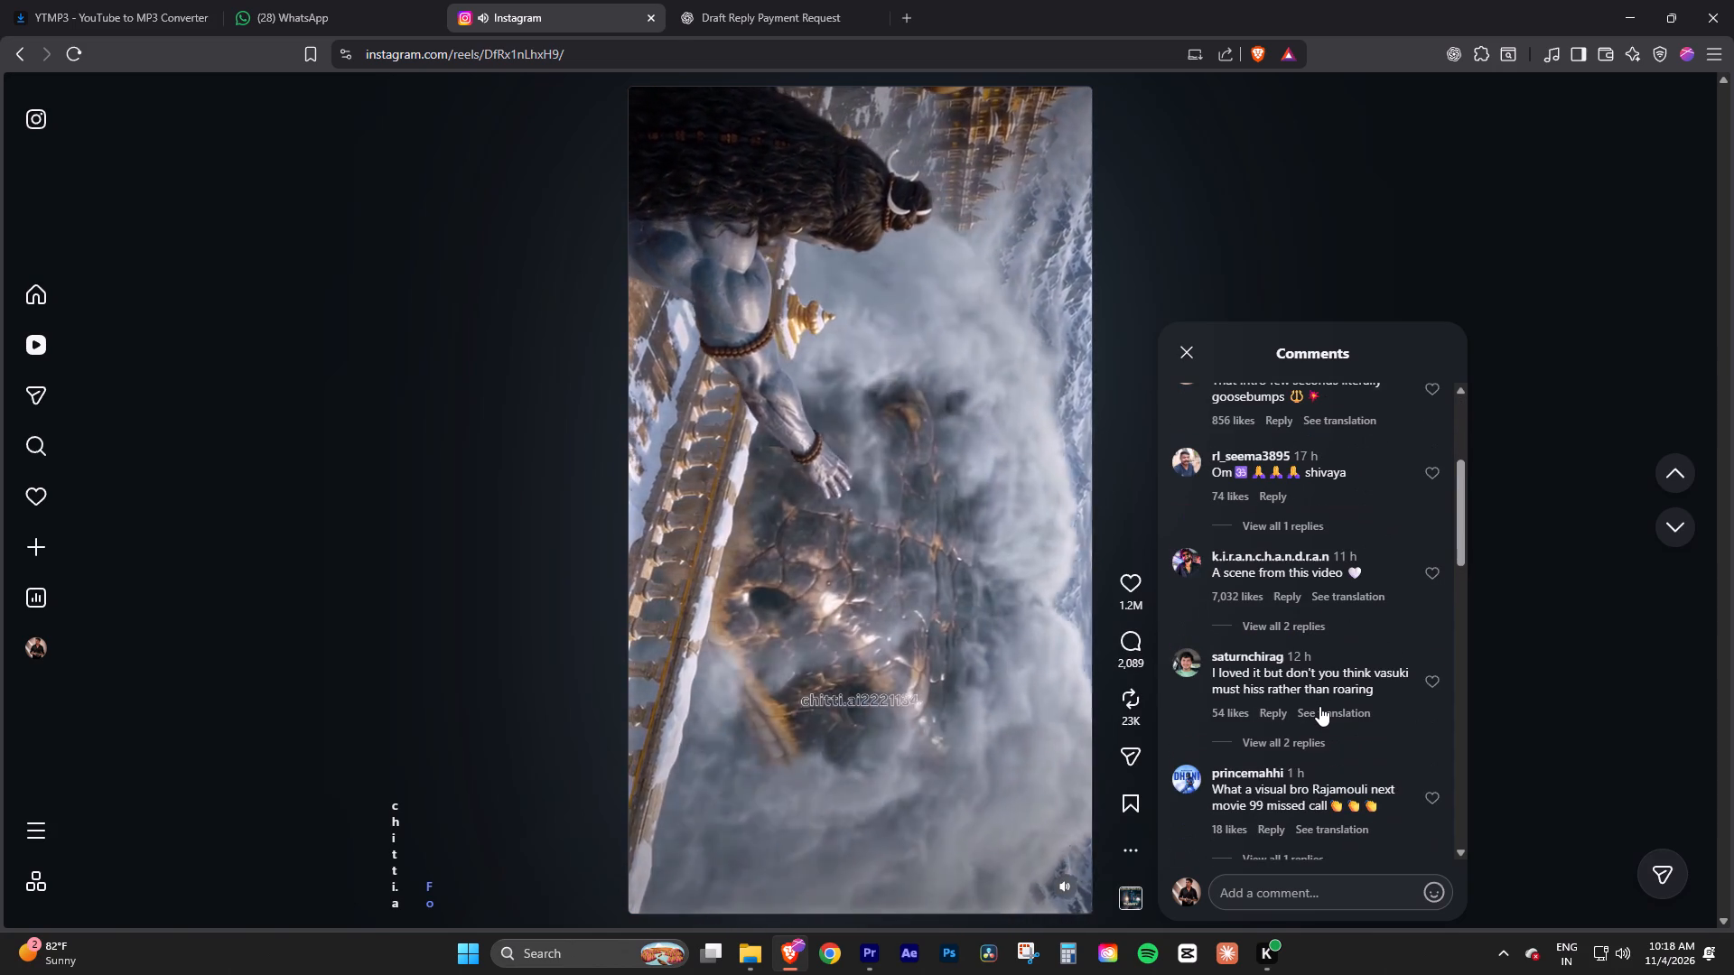
scroll(1319, 706, "down", 1)
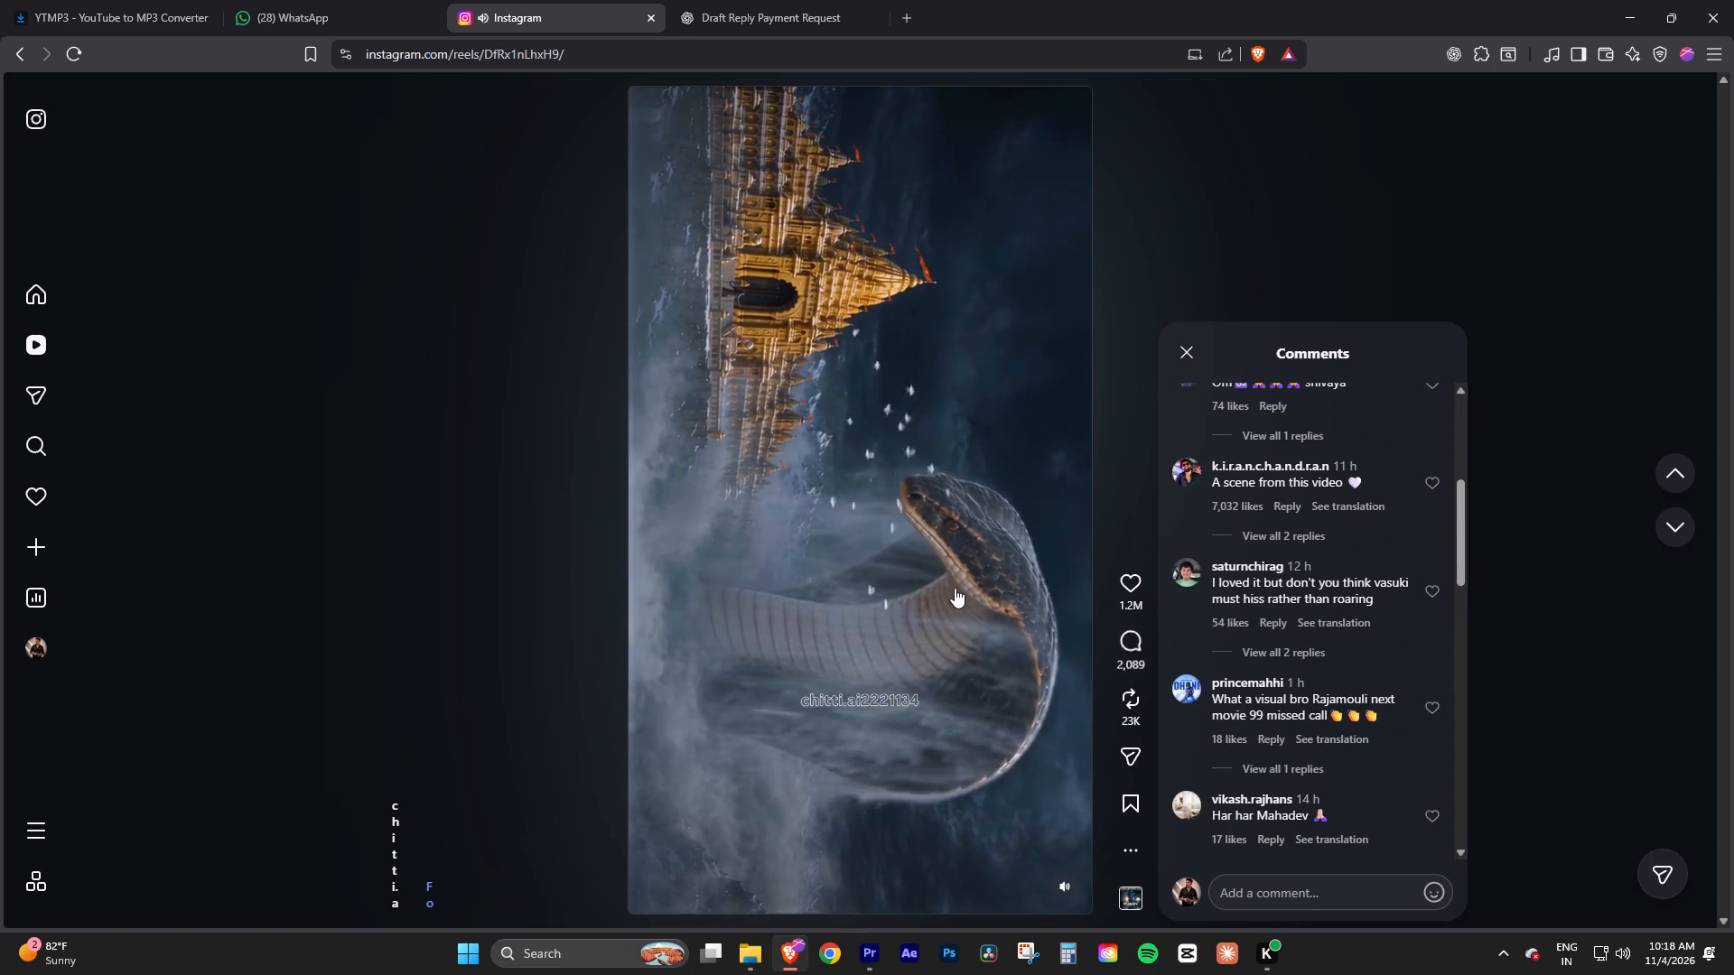
scroll(962, 585, "down", 2)
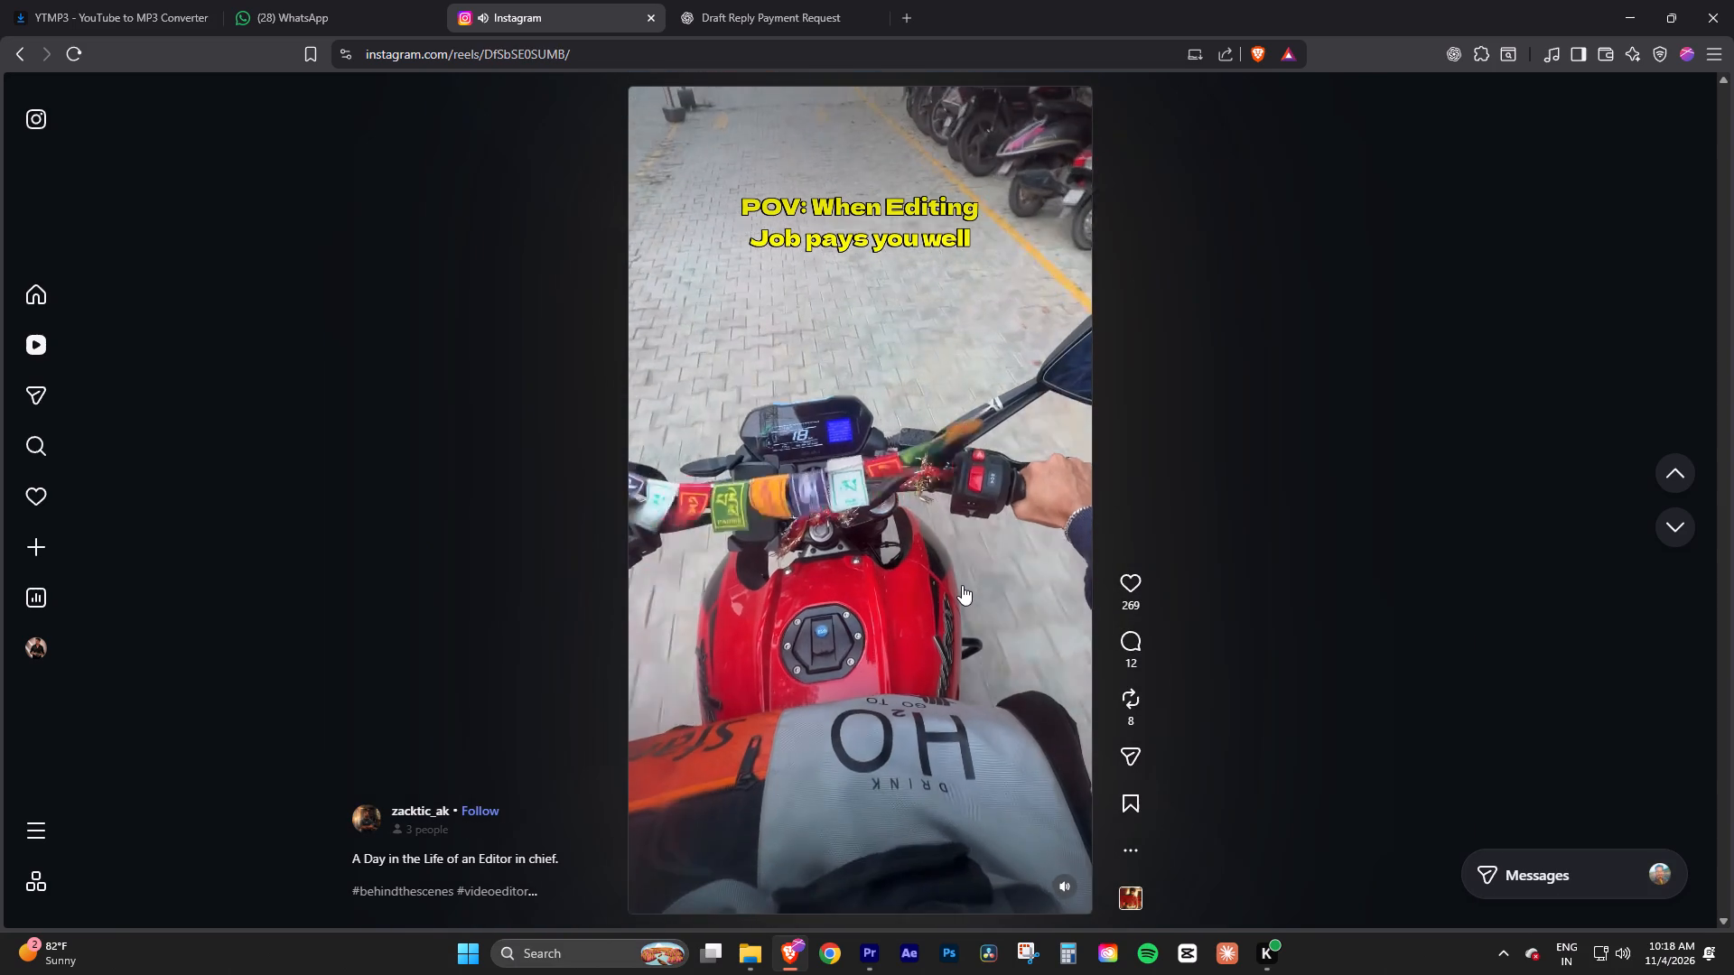